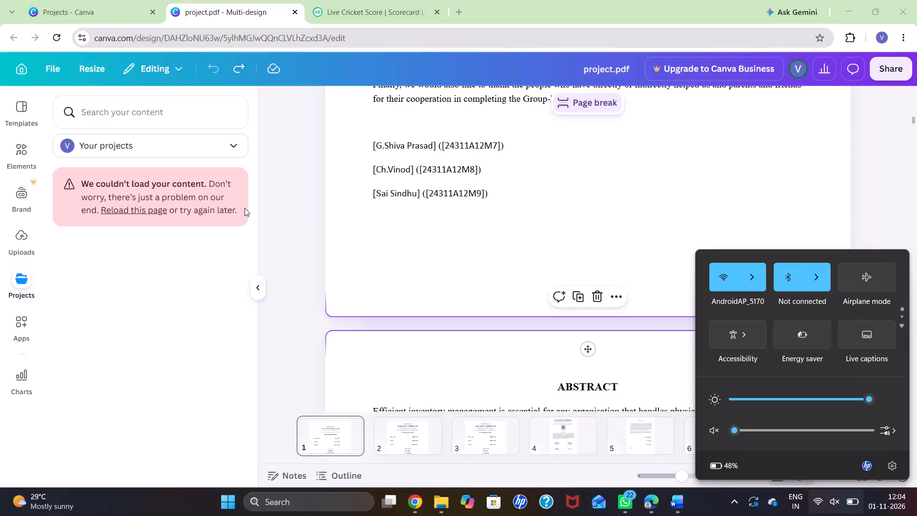
# Close the open project.pdf multi-design tab and the live cricket score tab, leaving only the Projects page.
pyautogui.click(55, 39)
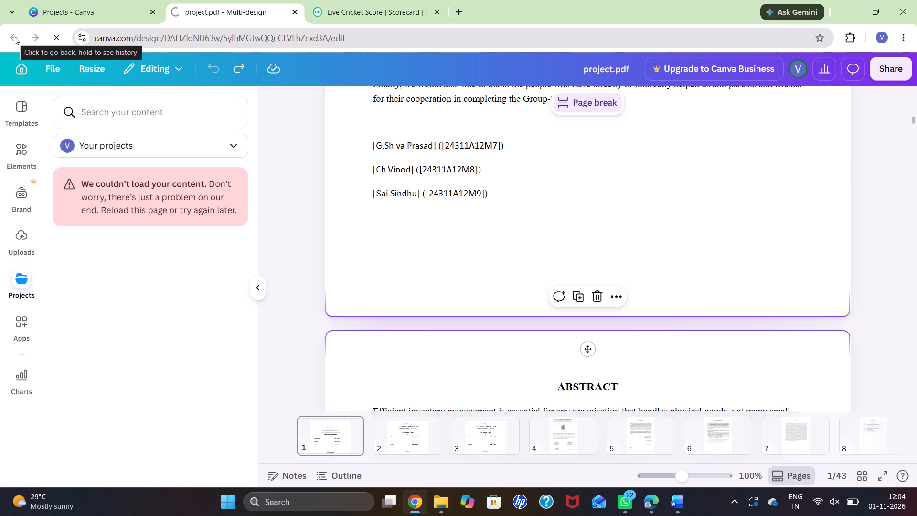
pyautogui.click(296, 11)
pyautogui.click(296, 11)
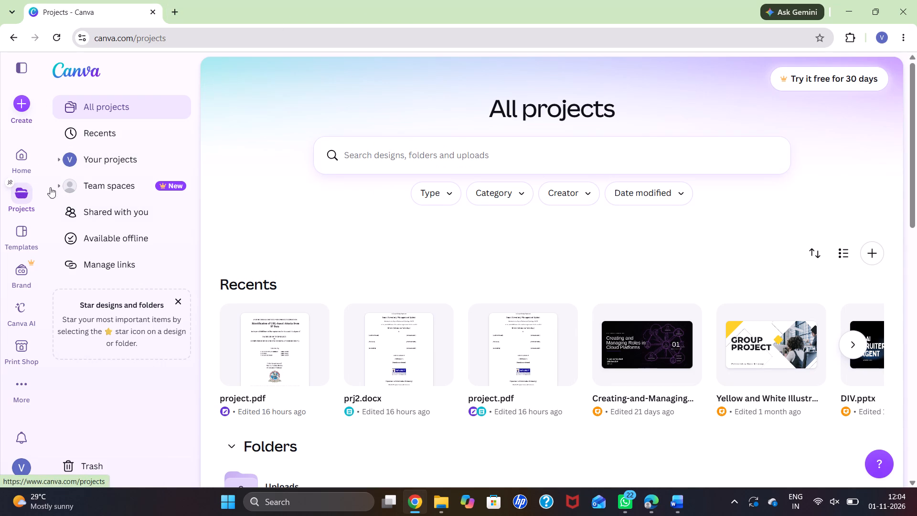
# Open the first project.pdf design from the recent projects.
pyautogui.click(19, 195)
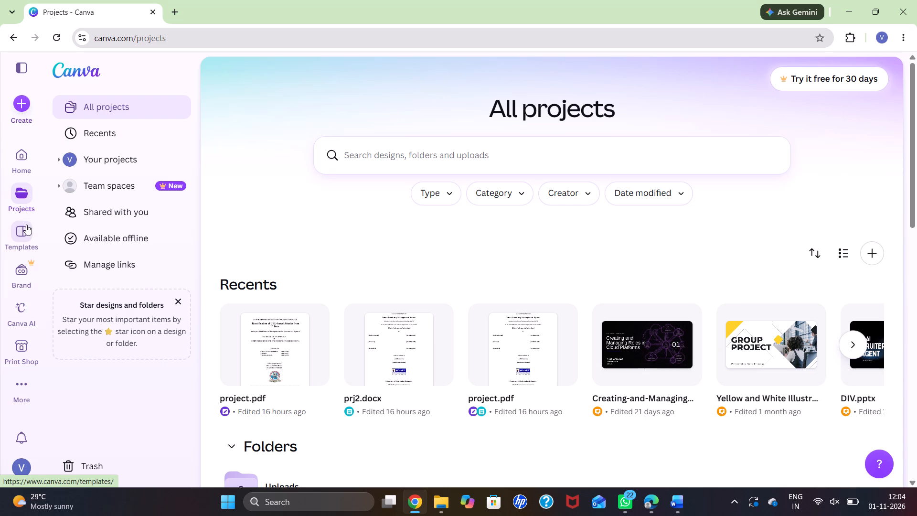
pyautogui.doubleClick(277, 362)
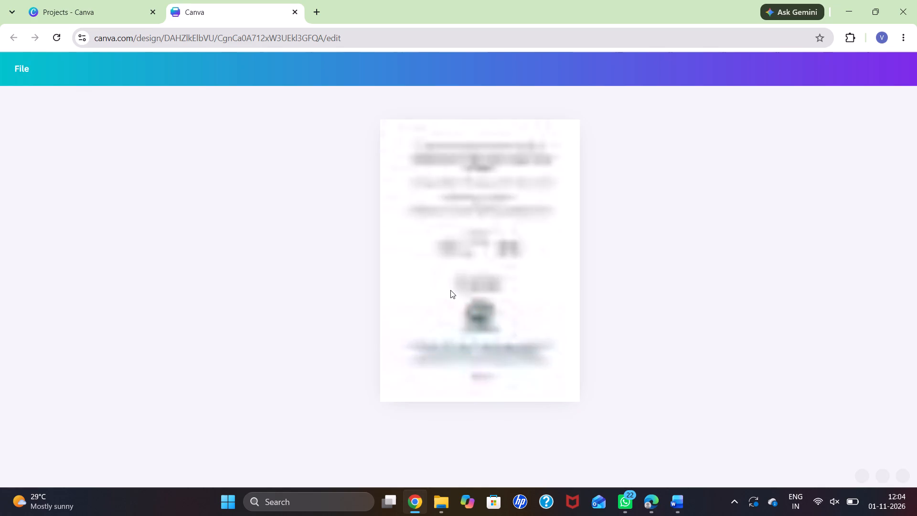
# Examine the opening pages of the report design, from the title page through the acknowledgement.
pyautogui.scroll(-6, 450, 290)
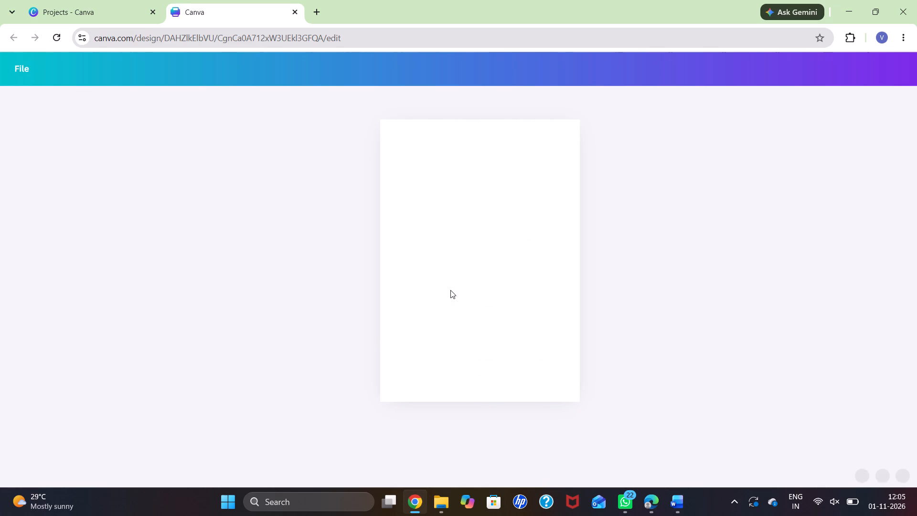
pyautogui.scroll(-4, 450, 290)
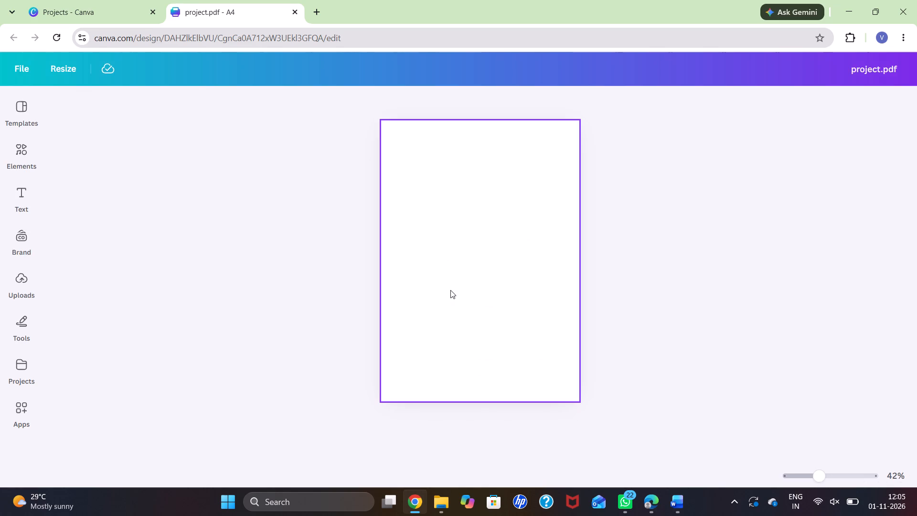
pyautogui.scroll(10, 450, 290)
pyautogui.scroll(-1, 450, 290)
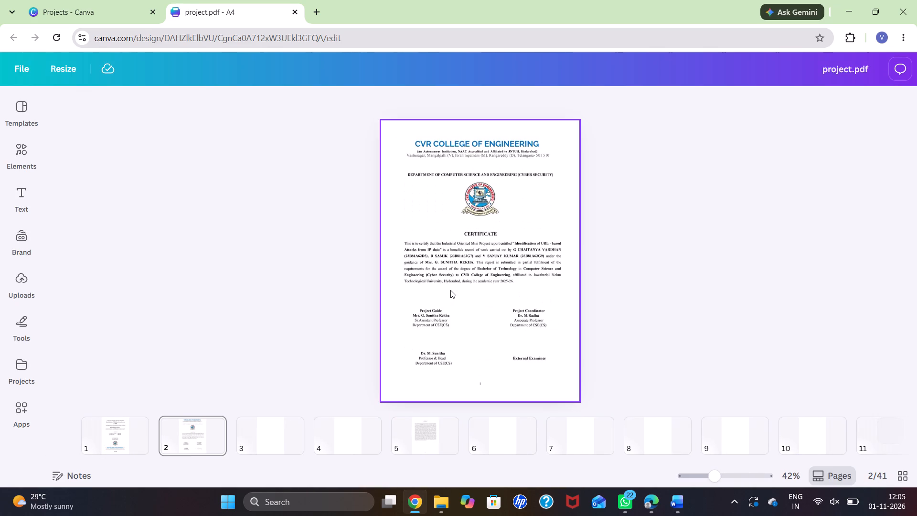
pyautogui.scroll(-3, 450, 290)
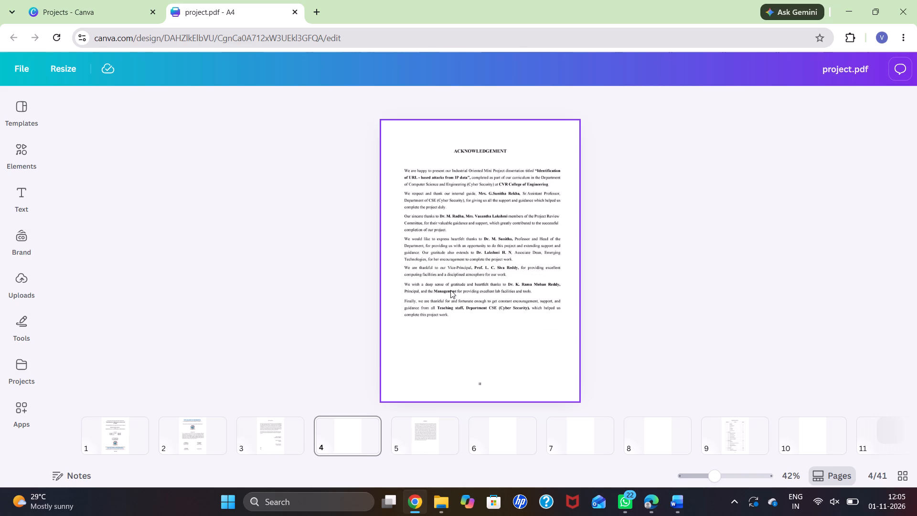
pyautogui.scroll(-1, 450, 290)
pyautogui.scroll(5, 450, 290)
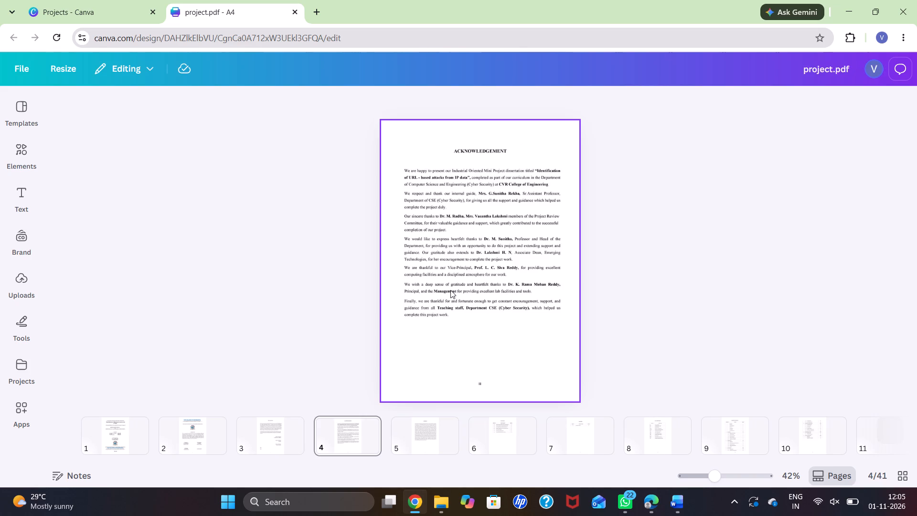
pyautogui.scroll(12, 450, 290)
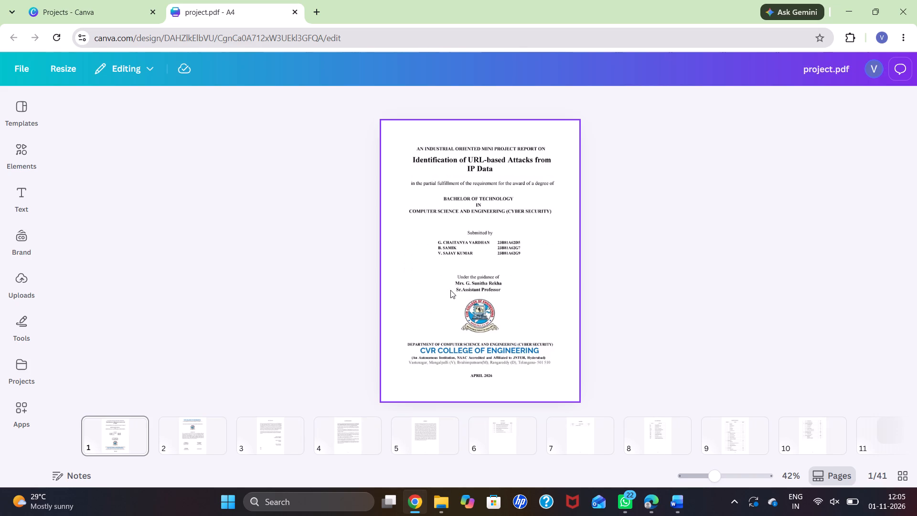
pyautogui.scroll(6, 450, 290)
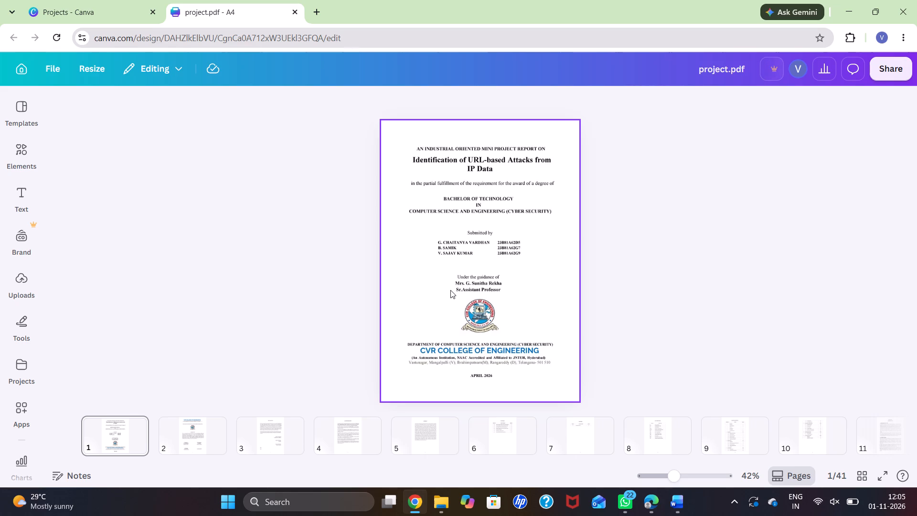
pyautogui.hscroll(1, 450, 290)
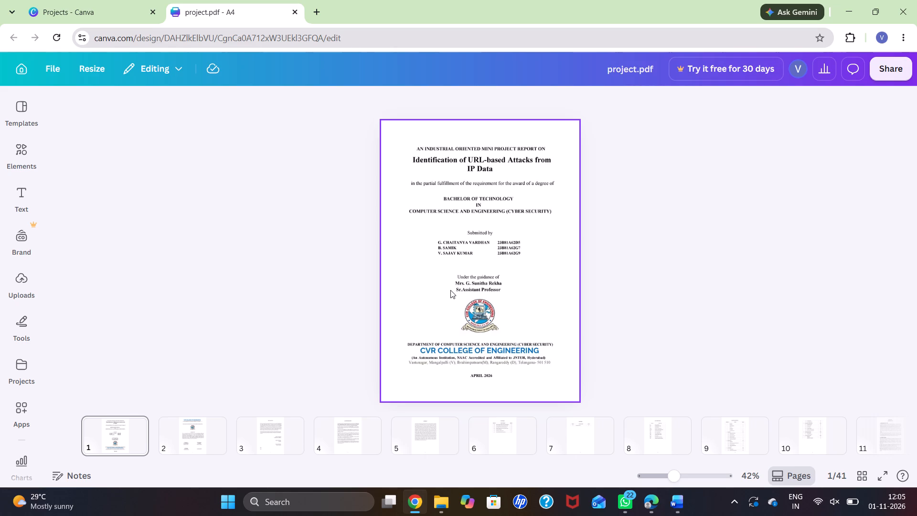
pyautogui.hscroll(1, 450, 290)
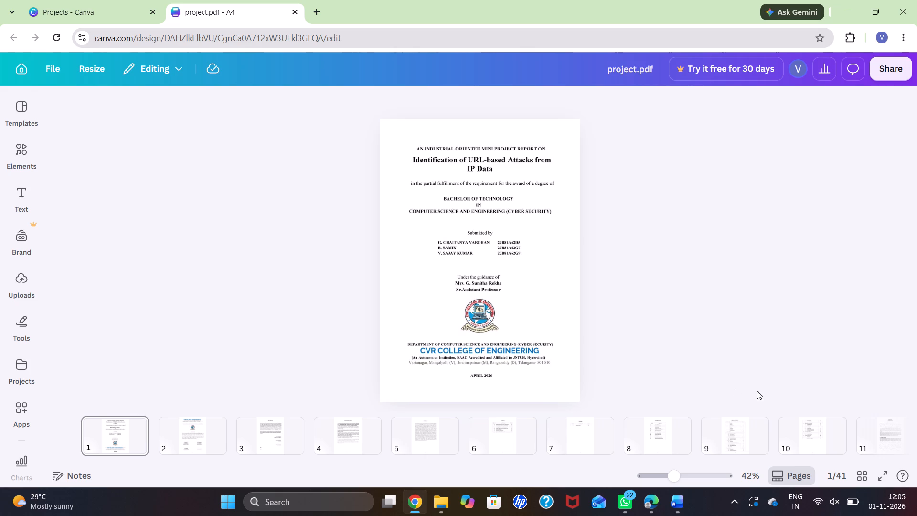
# Add a blank page at the end of the design and move it to the front as page 1.
pyautogui.hscroll(-16, 710, 424)
pyautogui.hscroll(-8, 710, 424)
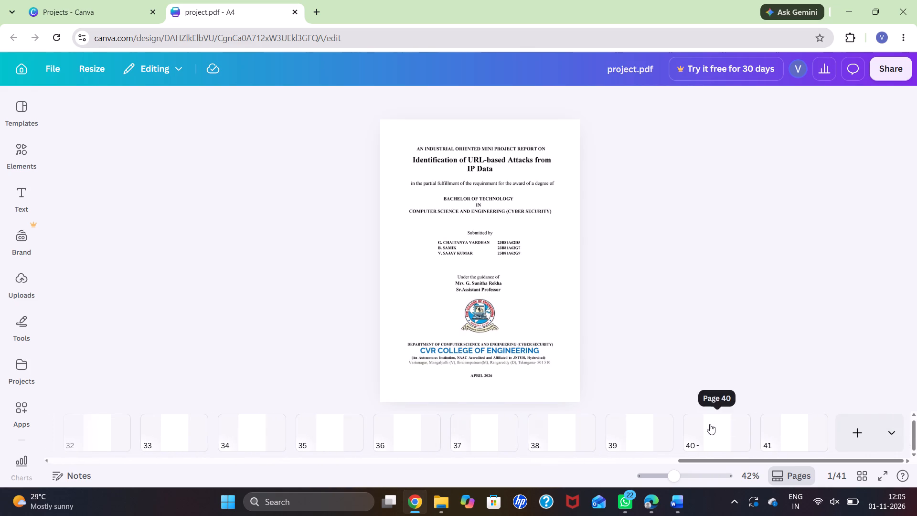
pyautogui.click(853, 425)
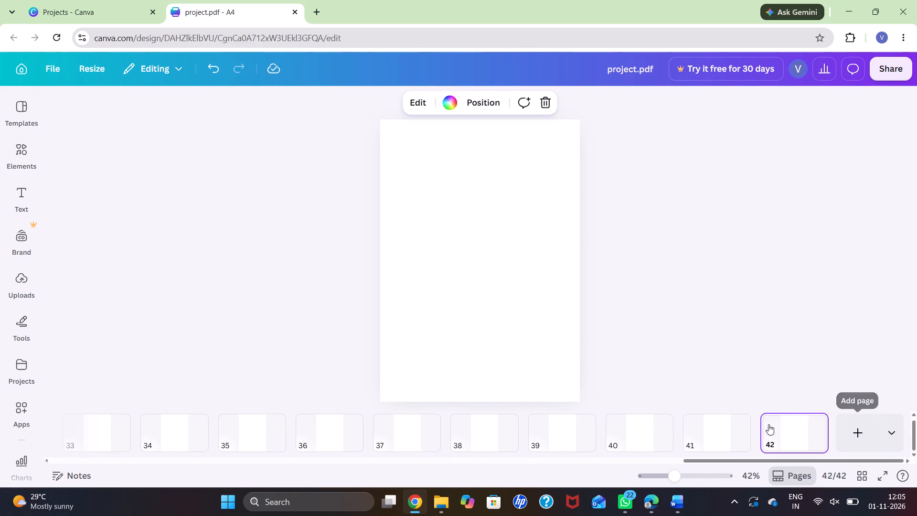
pyautogui.moveTo(797, 436); pyautogui.dragTo(621, 460)
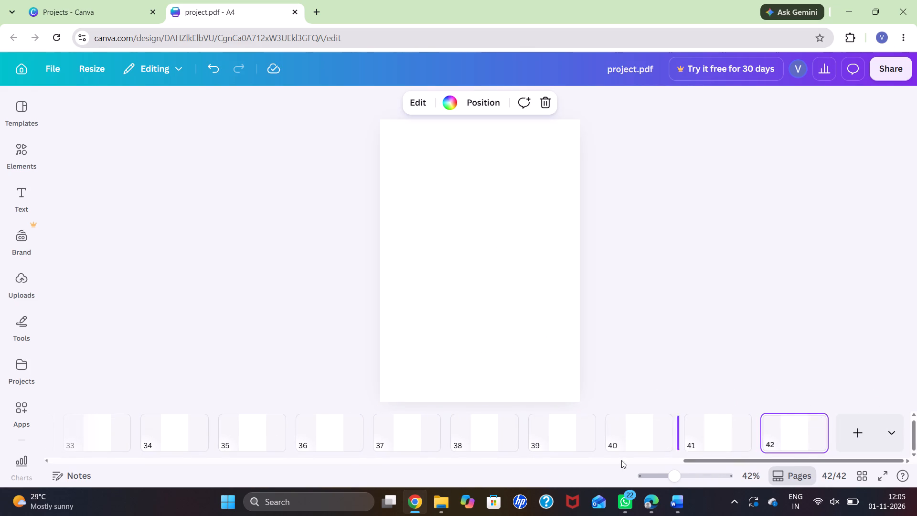
pyautogui.moveTo(621, 460); pyautogui.dragTo(247, 445)
pyautogui.moveTo(247, 445); pyautogui.dragTo(231, 445)
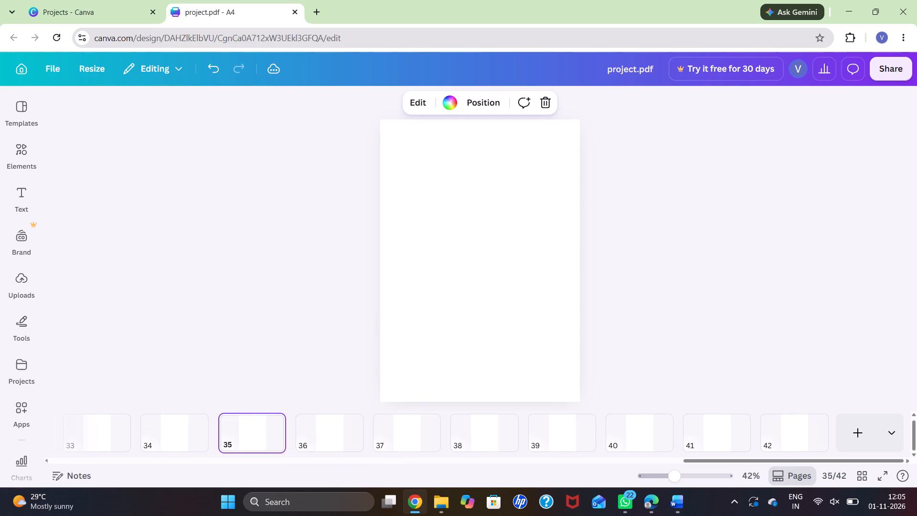
pyautogui.moveTo(231, 445); pyautogui.dragTo(39, 449)
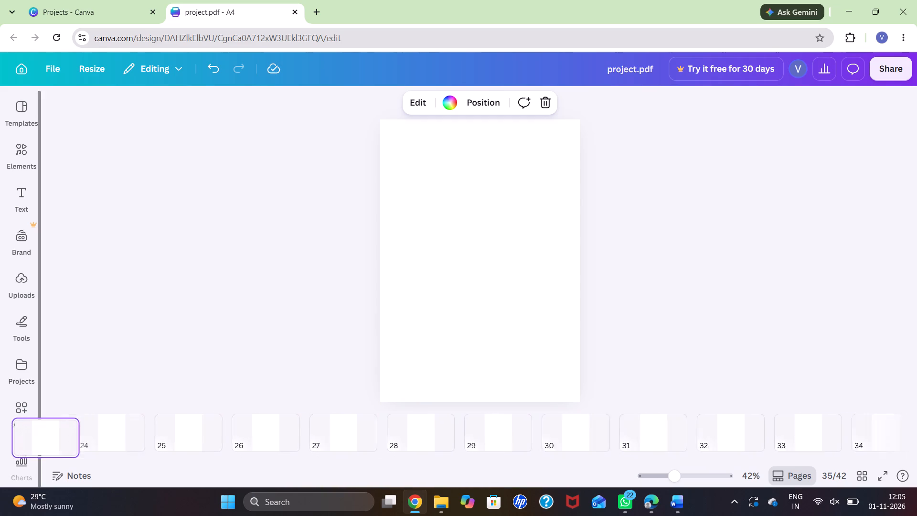
pyautogui.moveTo(39, 449); pyautogui.dragTo(11, 445)
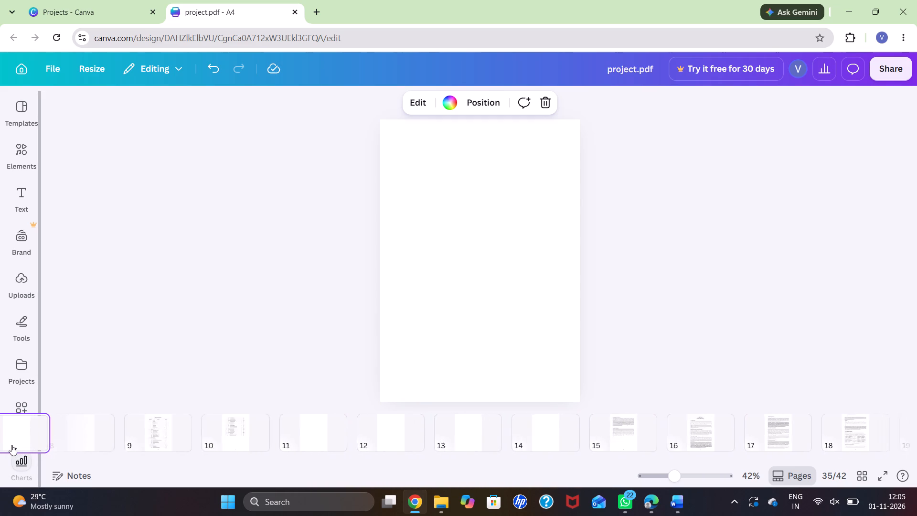
pyautogui.moveTo(11, 445); pyautogui.dragTo(101, 444)
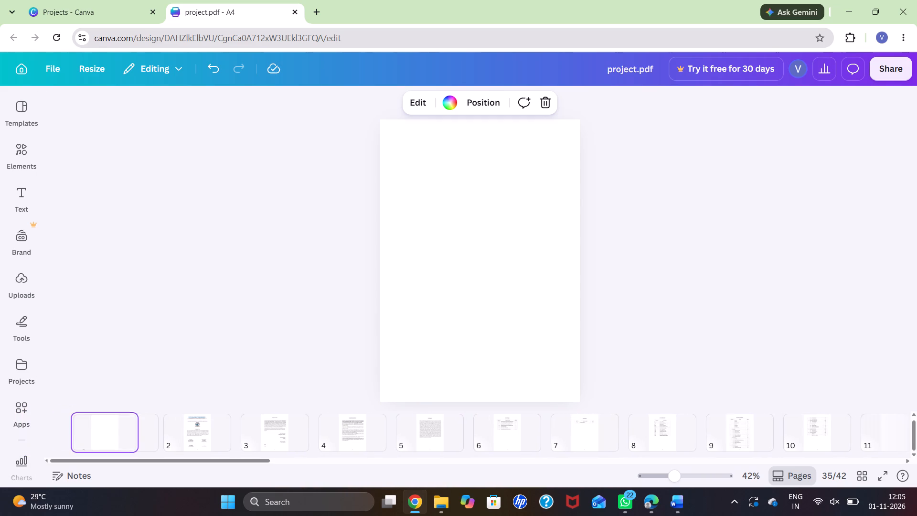
pyautogui.moveTo(101, 444); pyautogui.dragTo(75, 443)
# Delete the "Identification of URL-based Attacks from IP Data" title page, now at page 2.
pyautogui.click(183, 433)
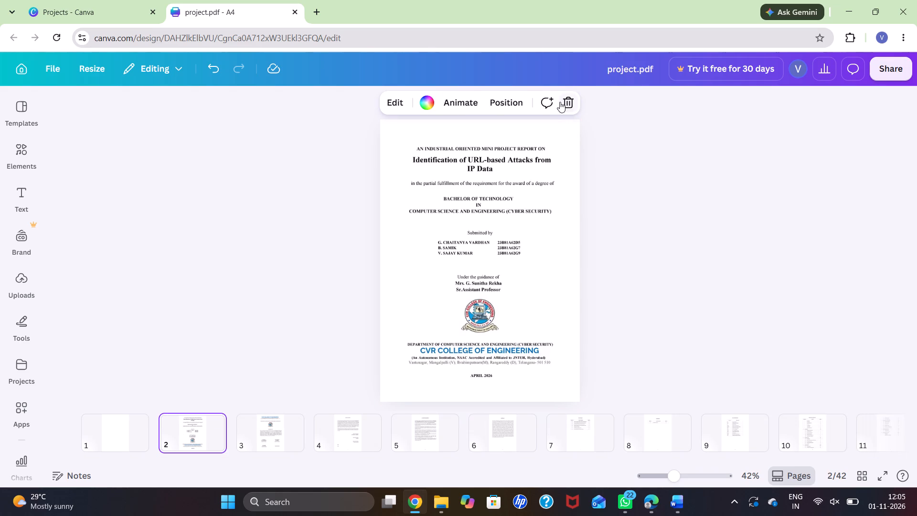
pyautogui.click(564, 101)
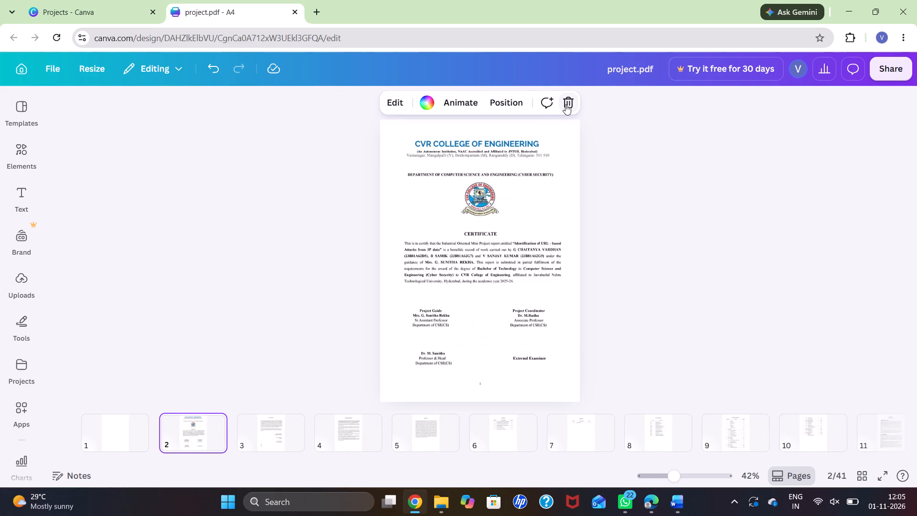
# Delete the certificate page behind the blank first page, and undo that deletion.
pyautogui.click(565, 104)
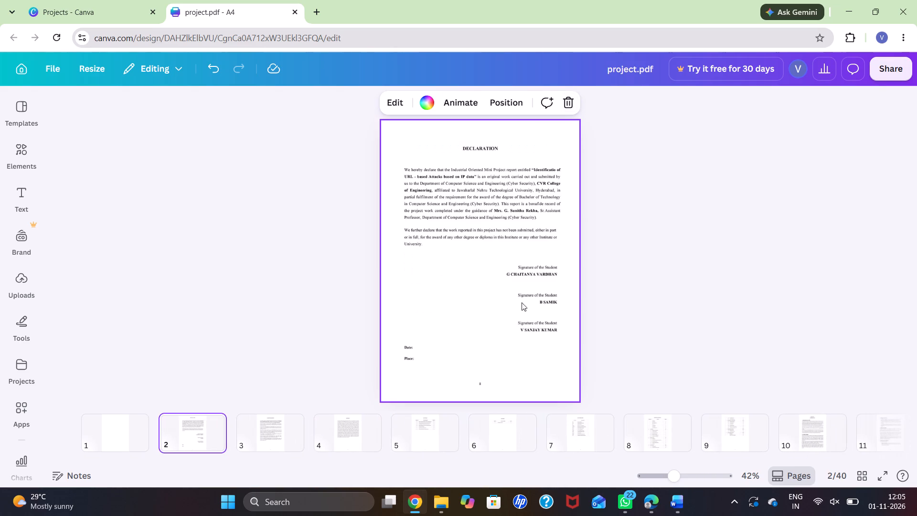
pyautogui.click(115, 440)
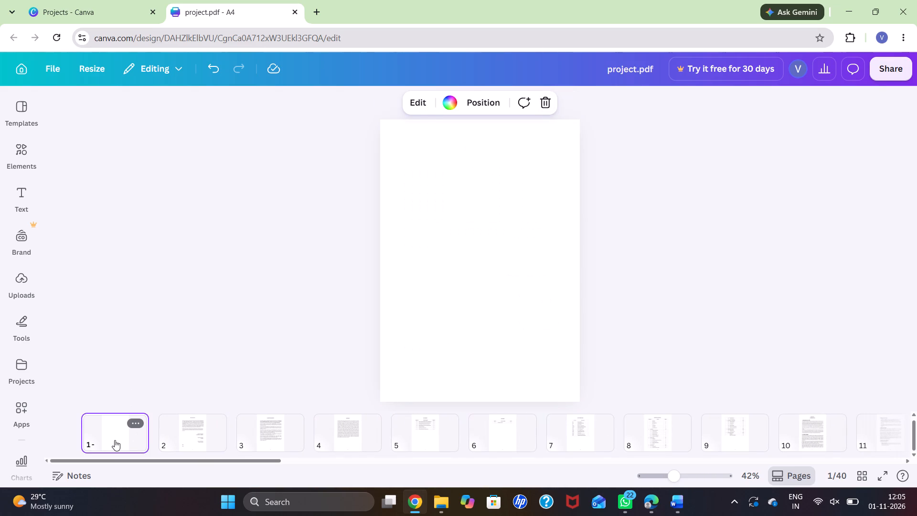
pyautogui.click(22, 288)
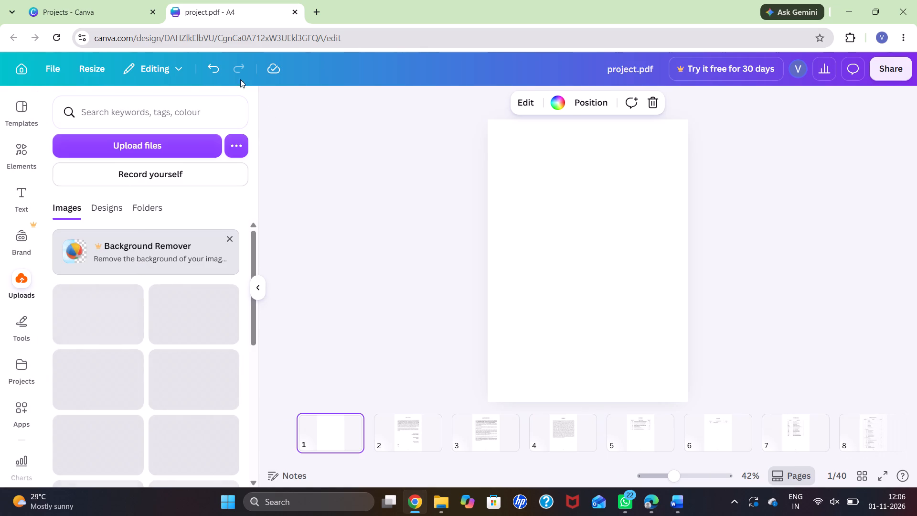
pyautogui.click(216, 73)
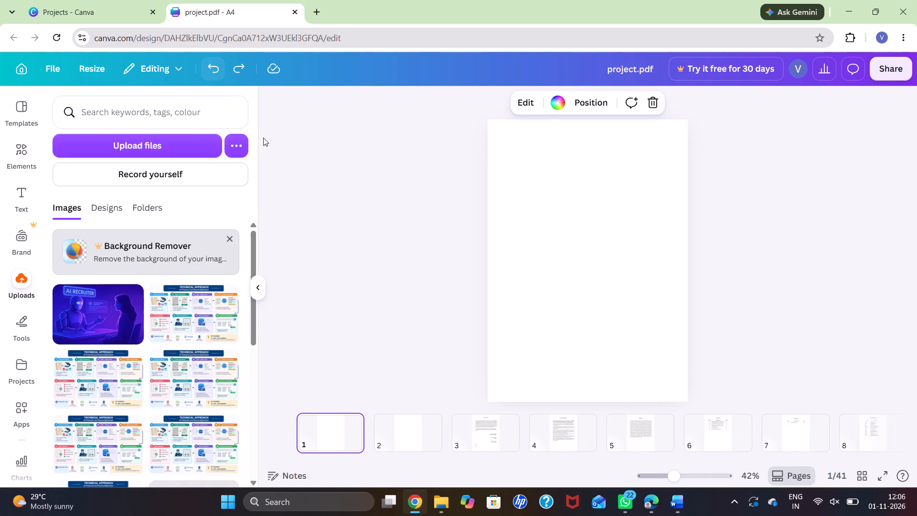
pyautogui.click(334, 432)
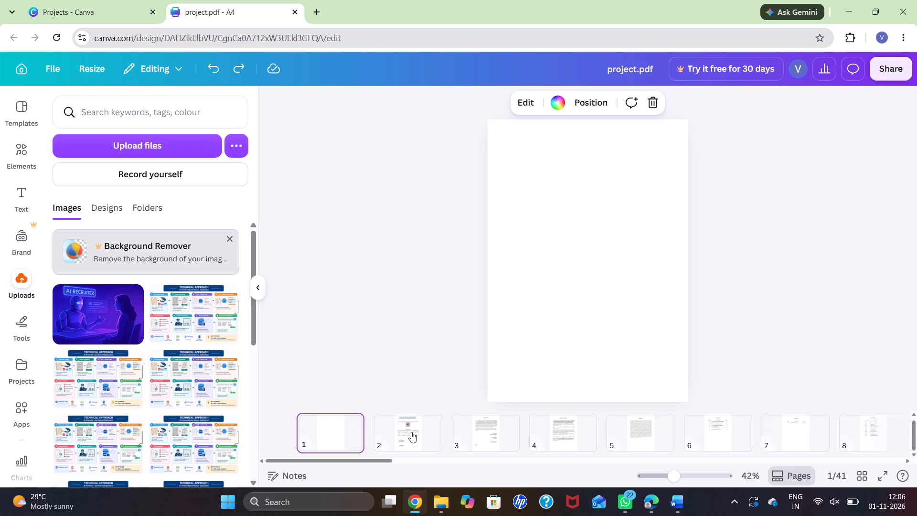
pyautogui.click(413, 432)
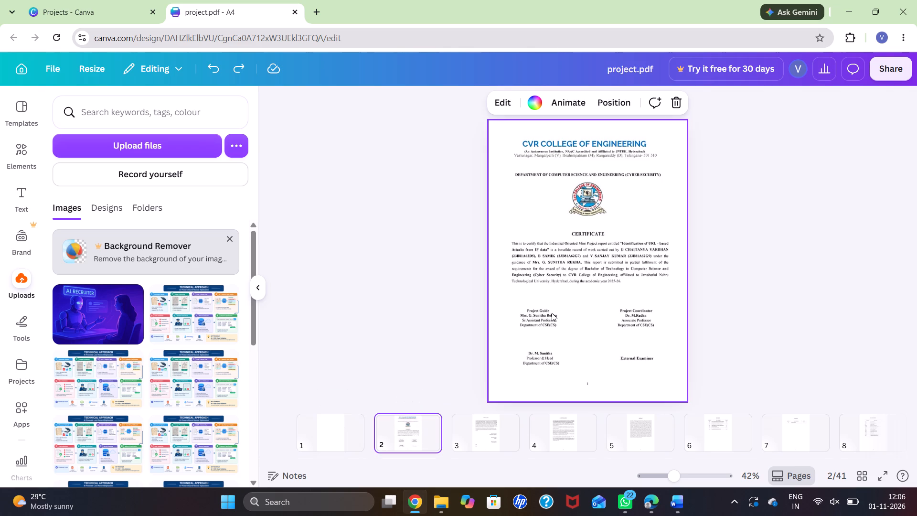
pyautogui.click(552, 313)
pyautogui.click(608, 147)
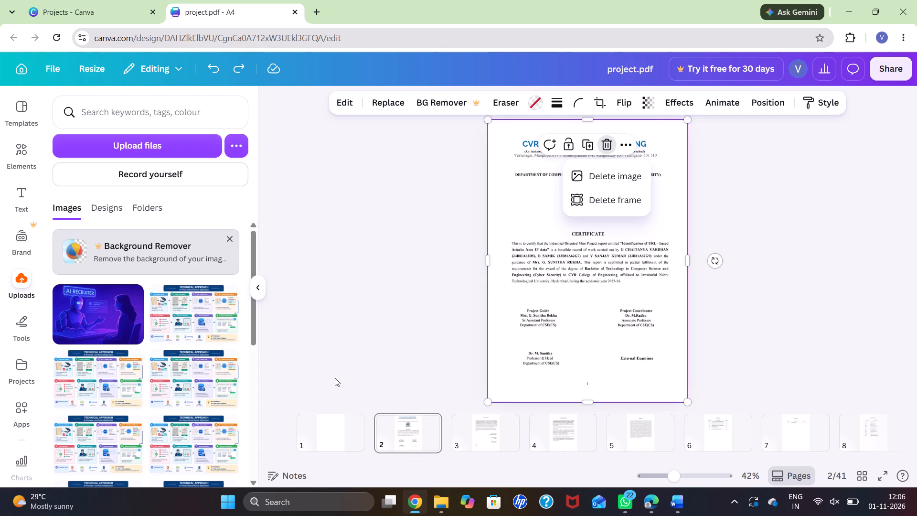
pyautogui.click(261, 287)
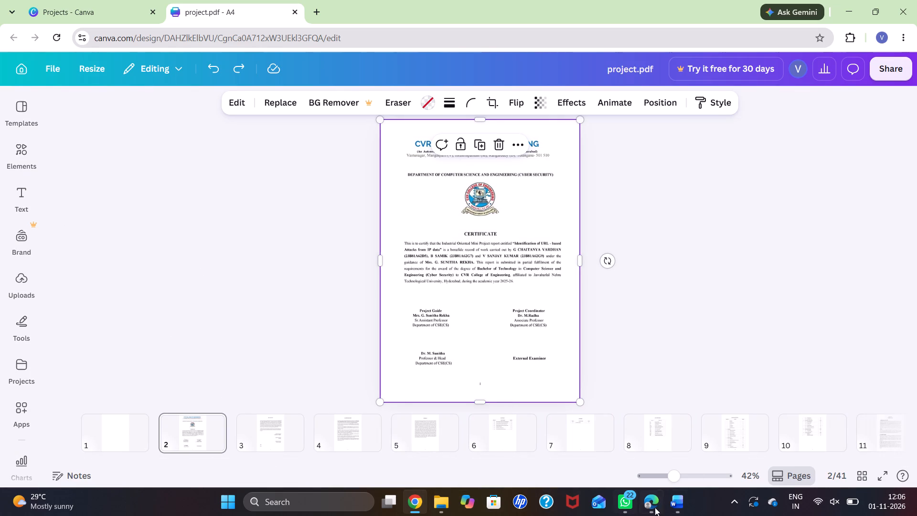
# Switch to File Explorer and open the prj2 document from the Downloads folder.
pyautogui.click(444, 503)
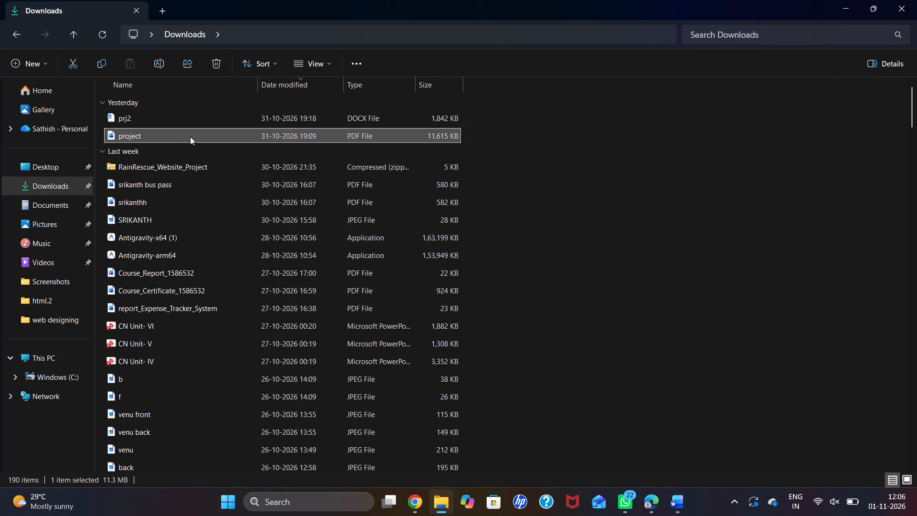
pyautogui.doubleClick(196, 116)
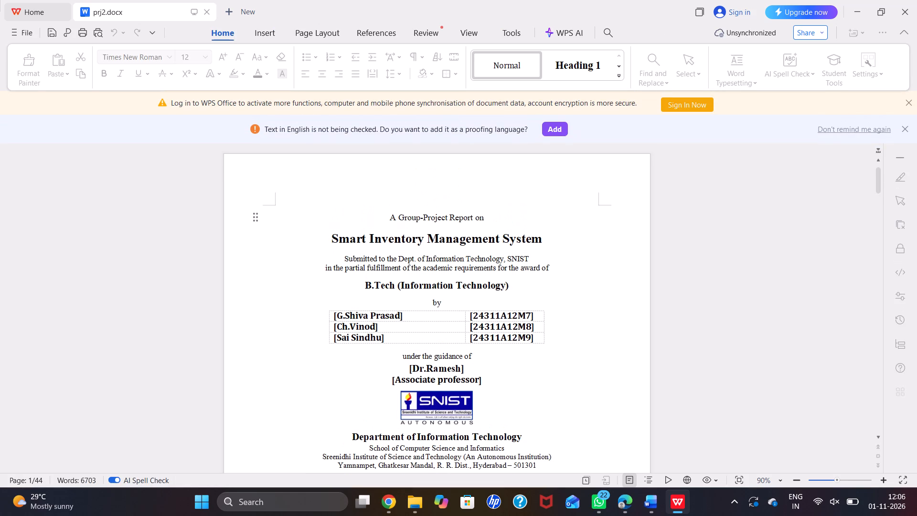
# Copy the whole title page content of prj2.docx, from "A Group-Project Report on" down to "2026–27".
pyautogui.moveTo(341, 215); pyautogui.dragTo(519, 476)
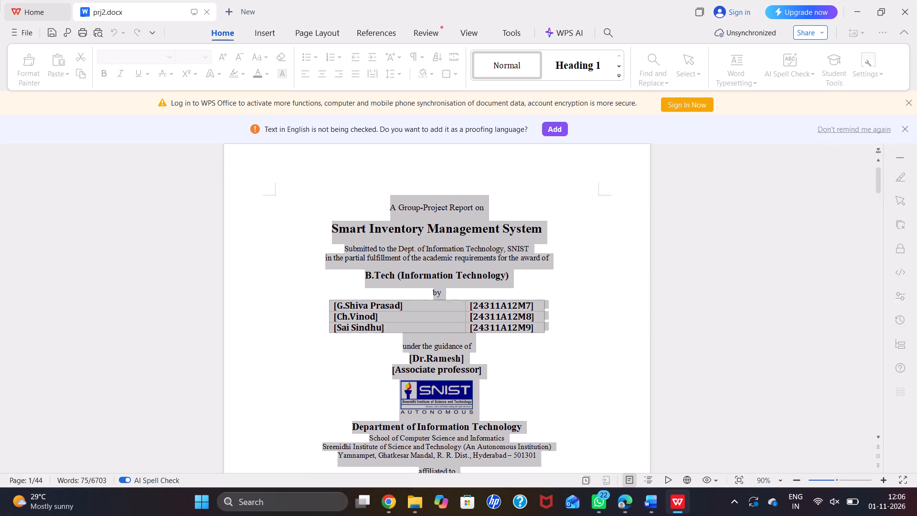
pyautogui.moveTo(519, 476); pyautogui.dragTo(503, 193)
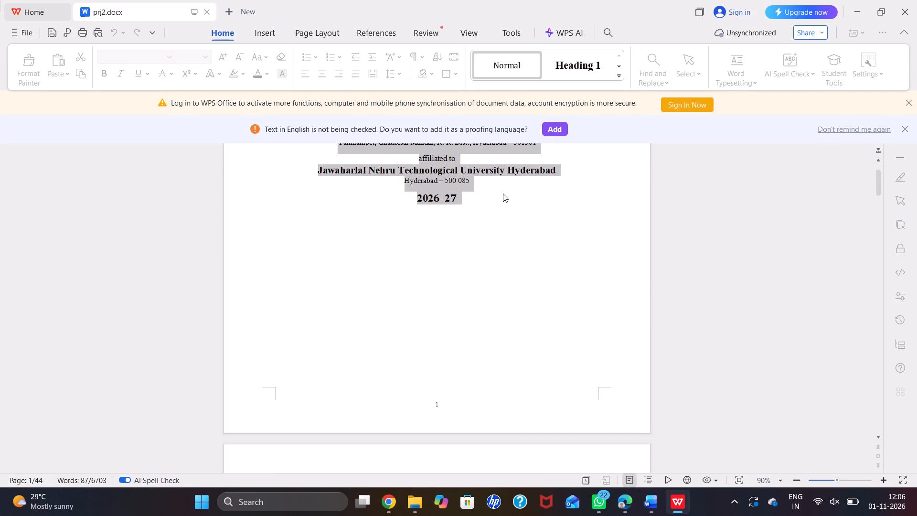
pyautogui.hotkey('ctrl', 'c')
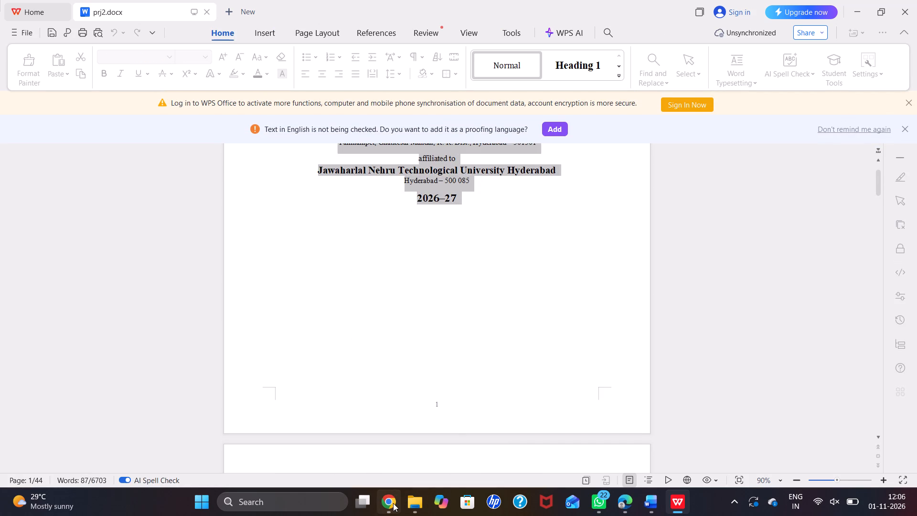
# Switch to the Canva design and paste the copied title page text onto the blank first page.
pyautogui.click(393, 503)
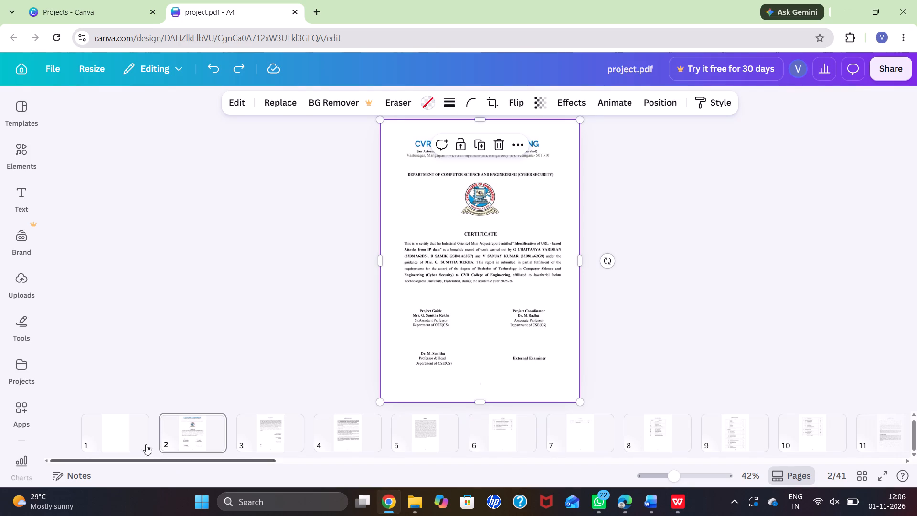
pyautogui.click(125, 436)
pyautogui.click(432, 140)
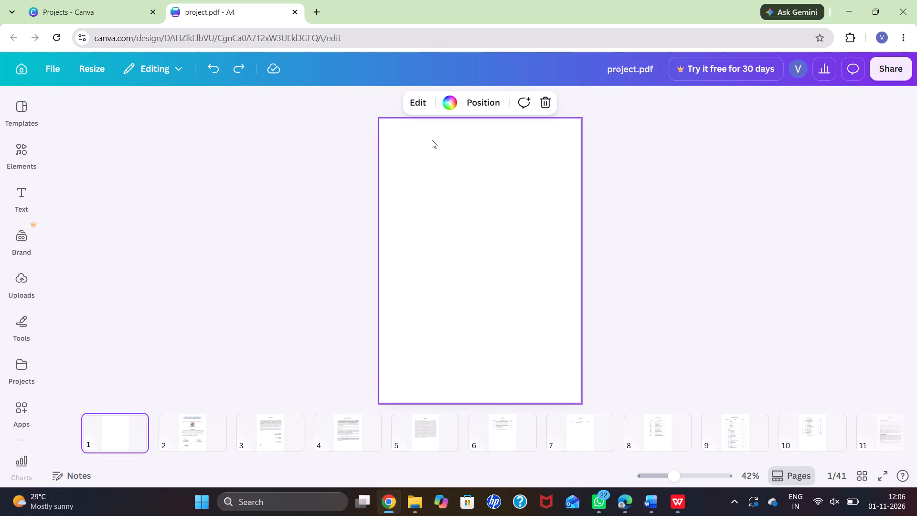
pyautogui.hotkey('ctrl', 'v')
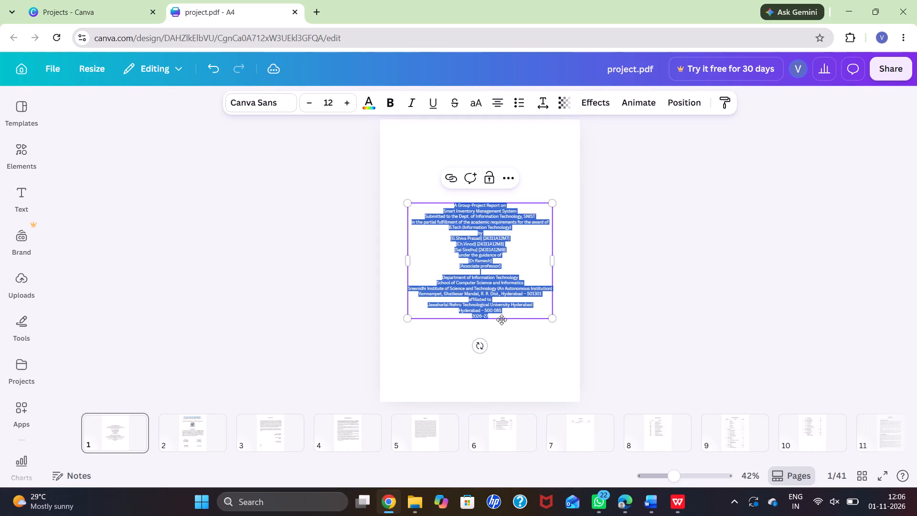
pyautogui.click(500, 249)
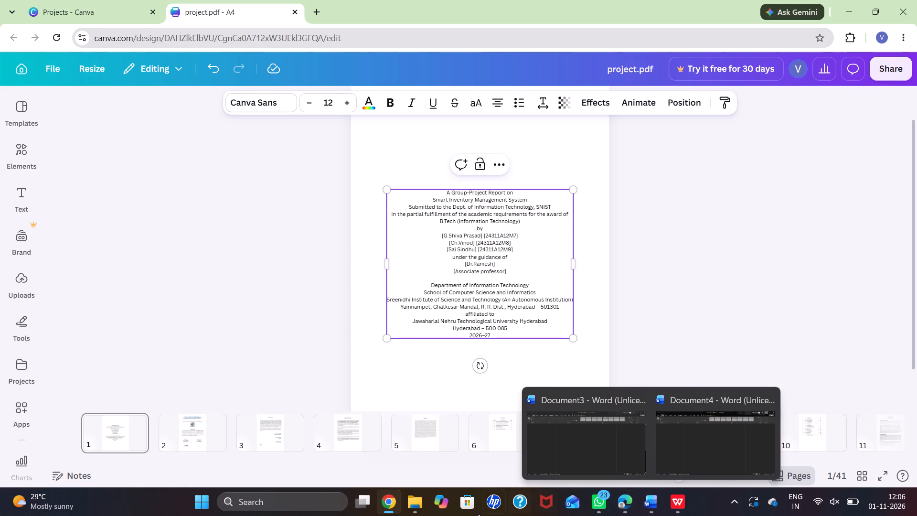
# Return to prj2.docx through the Downloads folder and copy only the line "A Group-Project Report on" from its title page.
pyautogui.click(416, 502)
pyautogui.moveTo(232, 133); pyautogui.dragTo(234, 125)
pyautogui.click(234, 125)
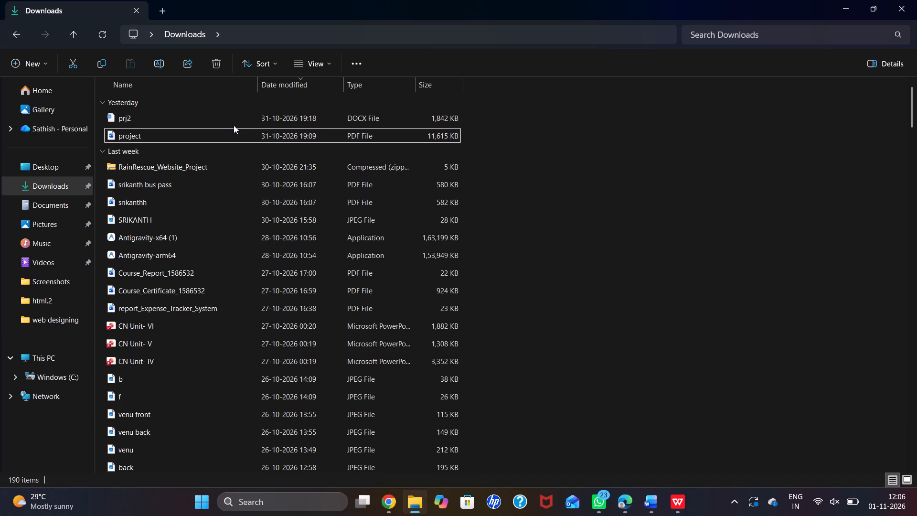
pyautogui.click(234, 125)
pyautogui.doubleClick(231, 112)
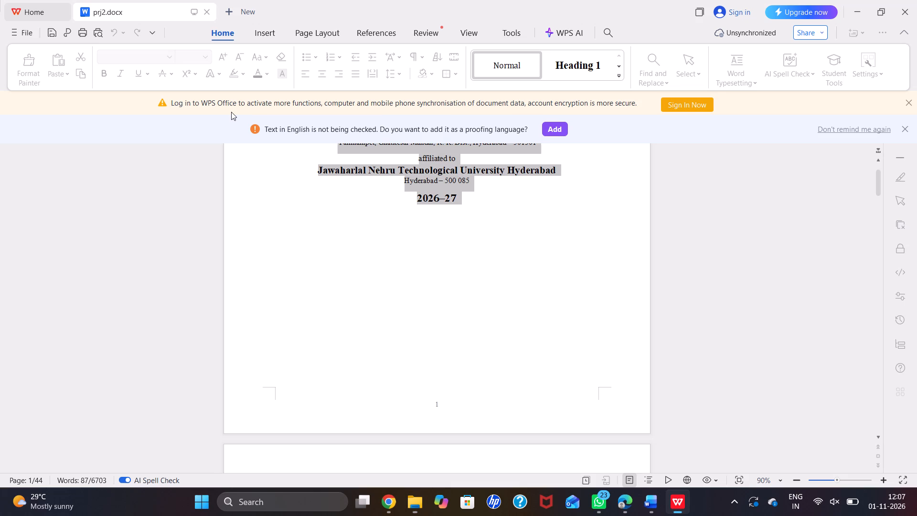
pyautogui.scroll(8, 398, 196)
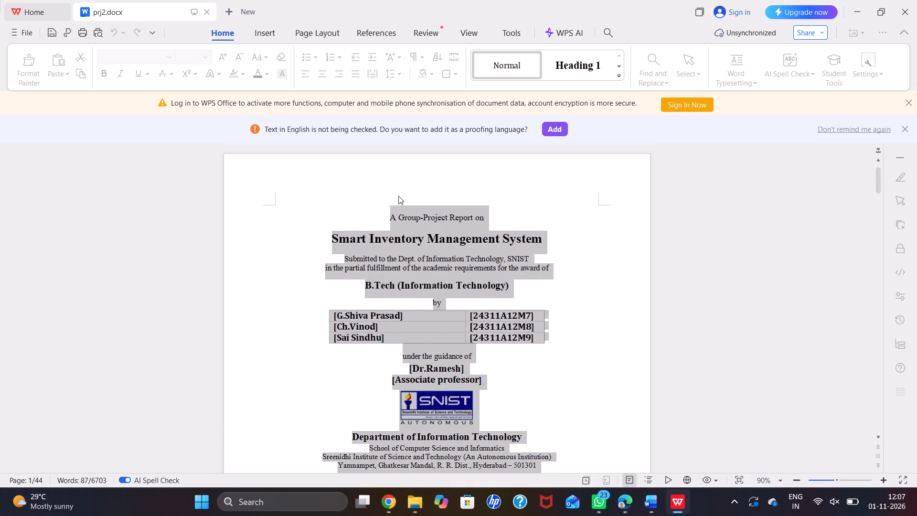
pyautogui.scroll(2, 398, 196)
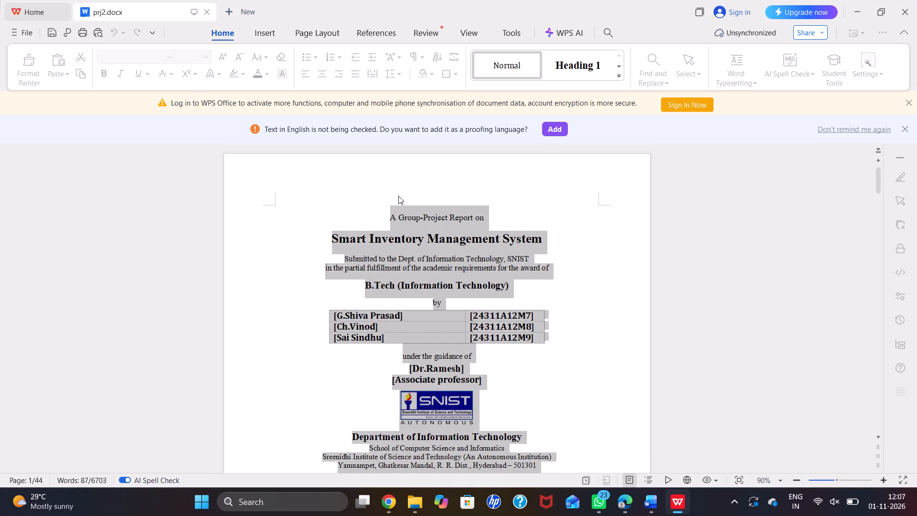
pyautogui.click(398, 196)
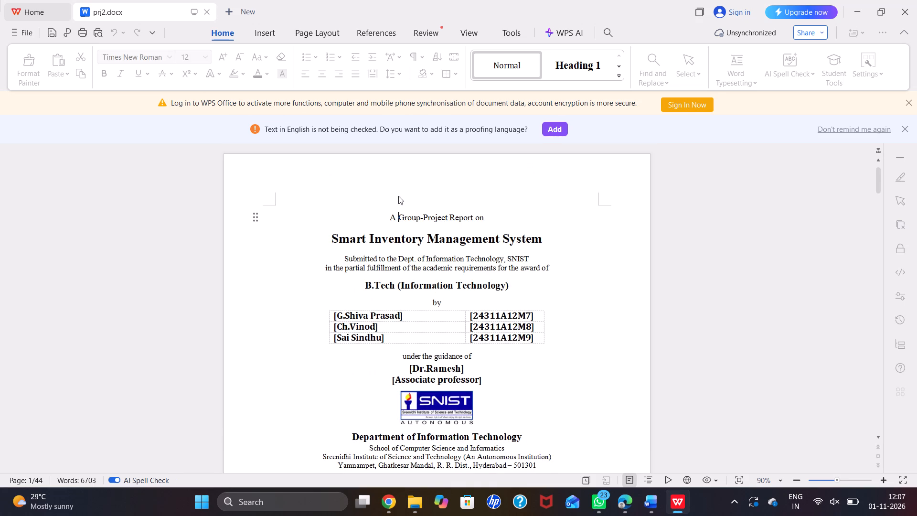
pyautogui.moveTo(385, 216); pyautogui.dragTo(447, 219)
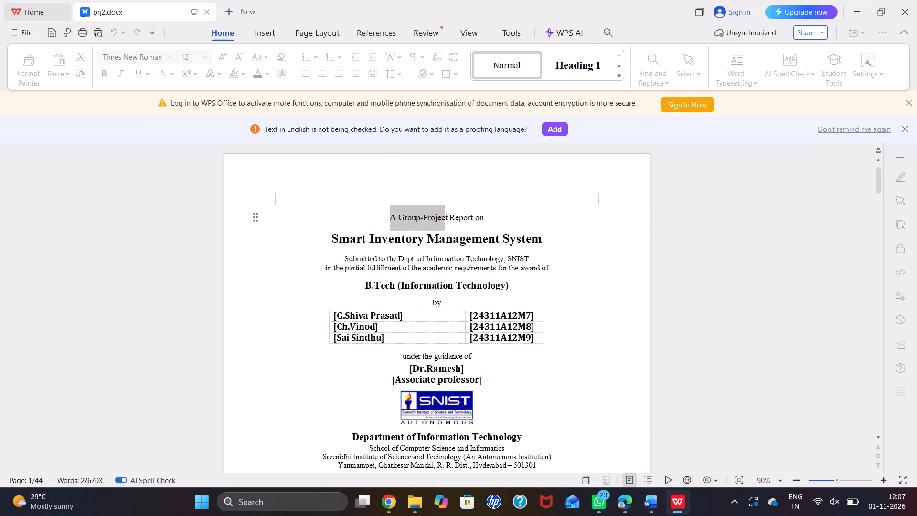
pyautogui.moveTo(447, 219); pyautogui.dragTo(492, 216)
pyautogui.hotkey('ctrl', 'c')
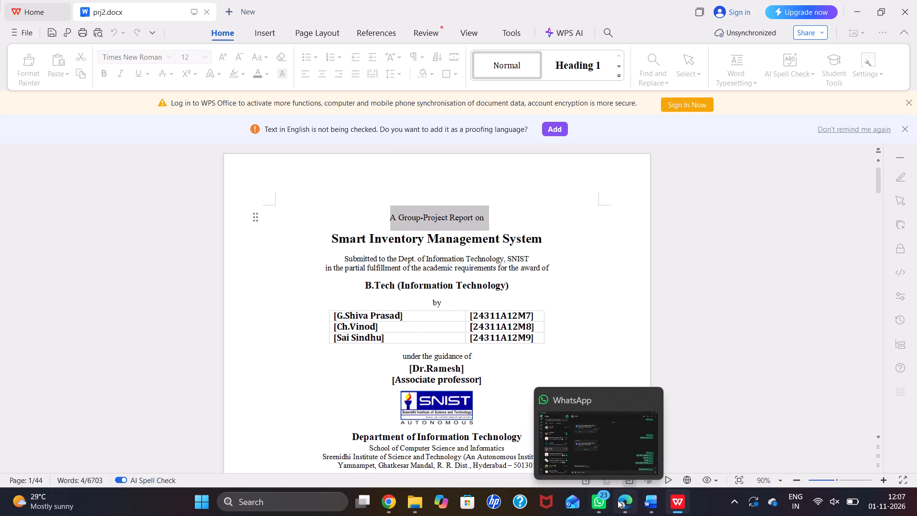
# Back in the Canva design, delete the pasted text from "Smart Inventory Management System" to "2026–27", keeping only the first line.
pyautogui.click(384, 502)
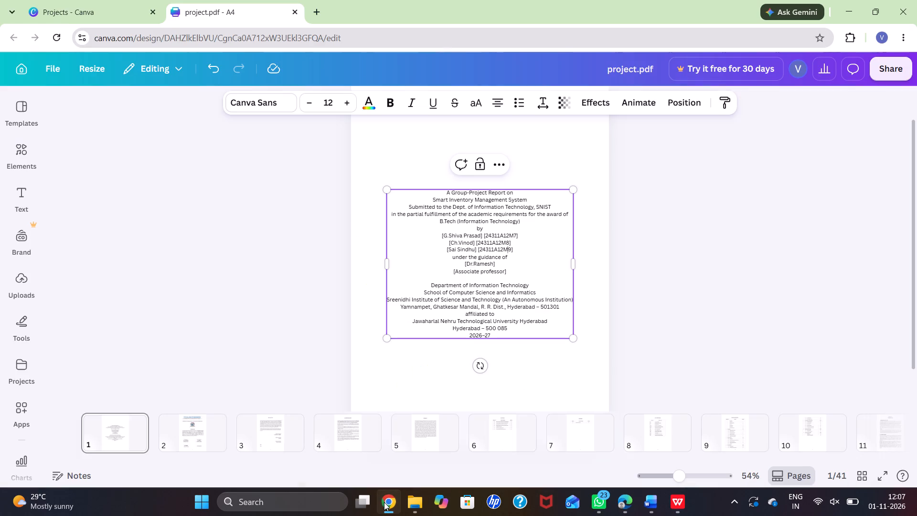
pyautogui.moveTo(514, 195); pyautogui.dragTo(448, 187)
pyautogui.moveTo(448, 187); pyautogui.dragTo(455, 201)
pyautogui.click(430, 200)
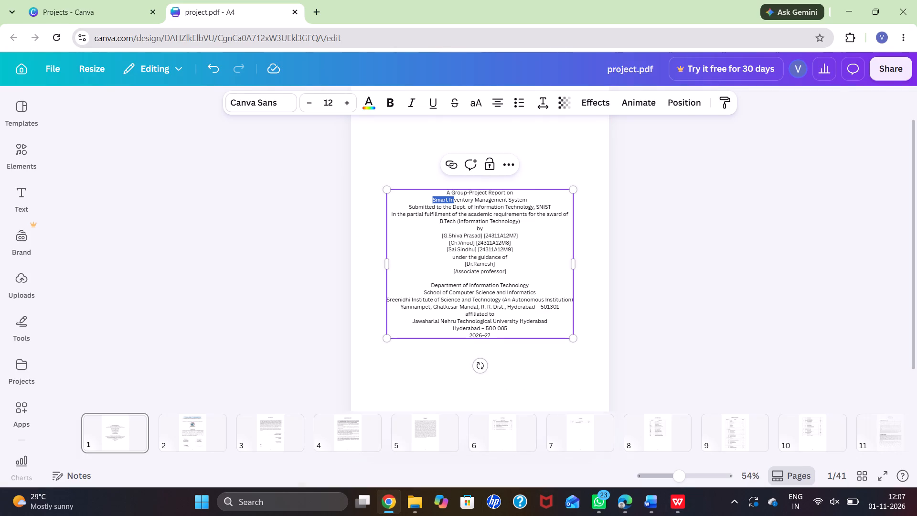
pyautogui.moveTo(430, 200); pyautogui.dragTo(554, 344)
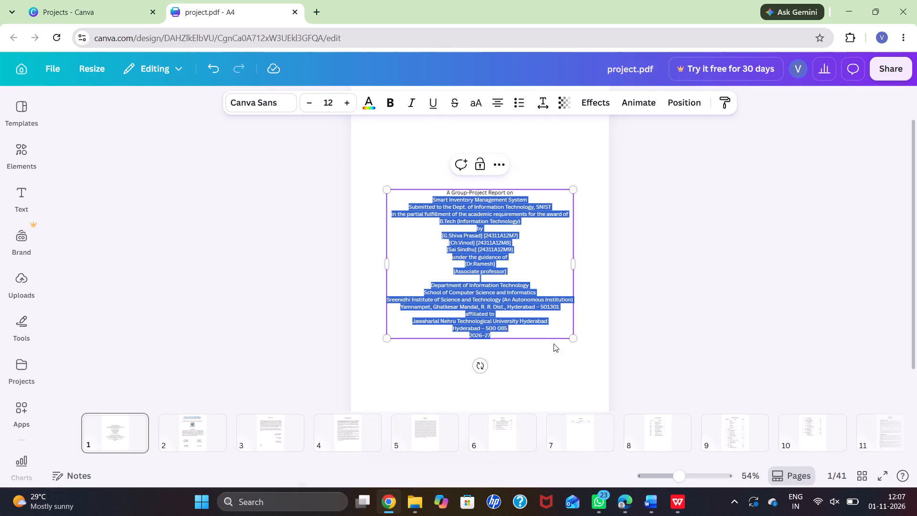
pyautogui.moveTo(554, 344); pyautogui.dragTo(554, 344)
pyautogui.press('BackSpace')
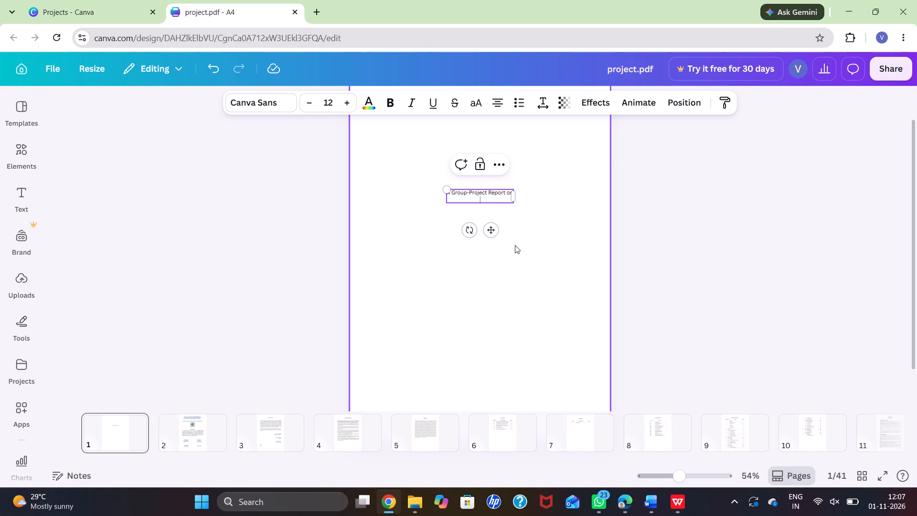
# Increase the font size of the "A Group-Project Report on" text to 19.
pyautogui.click(504, 198)
pyautogui.click(495, 193)
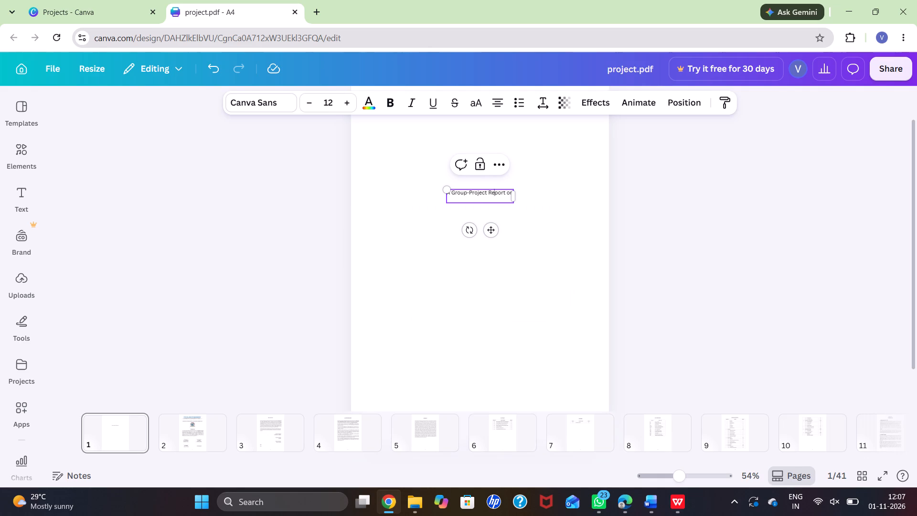
pyautogui.hotkey('ctrl', 'a')
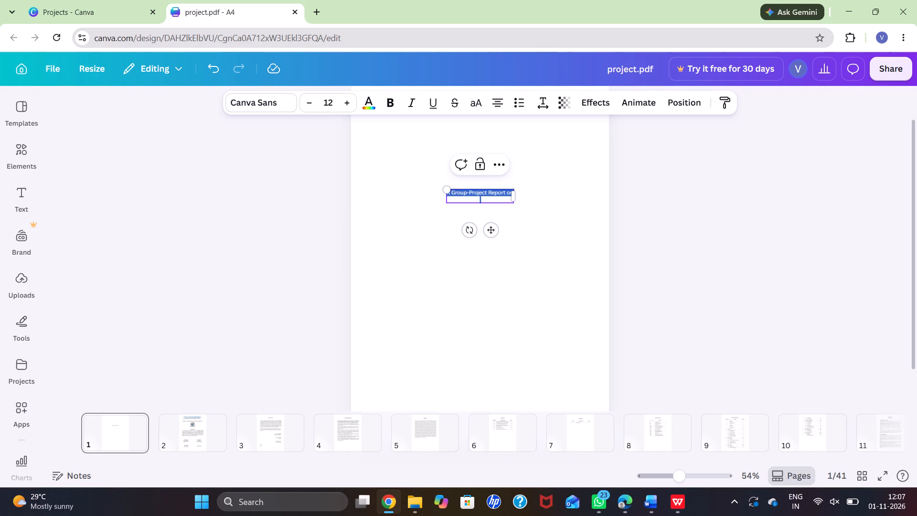
pyautogui.tripleClick(349, 99)
pyautogui.tripleClick(349, 99)
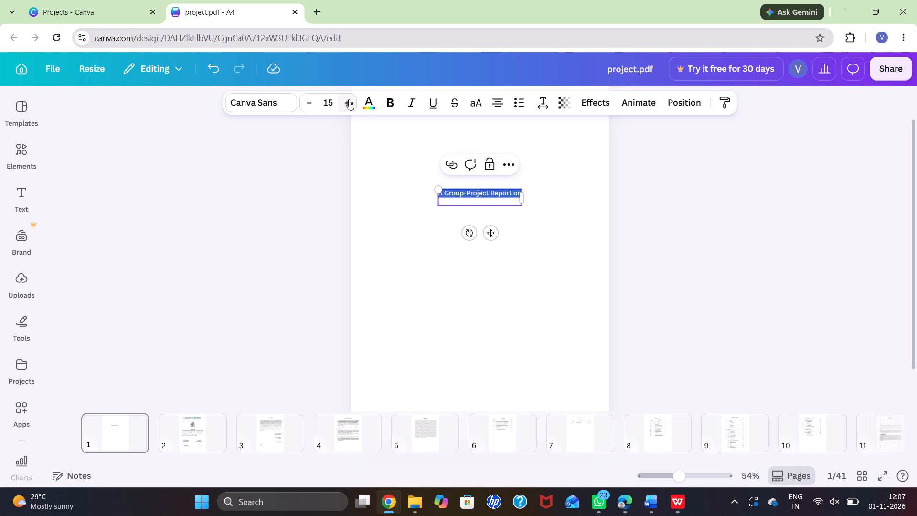
pyautogui.click(349, 99)
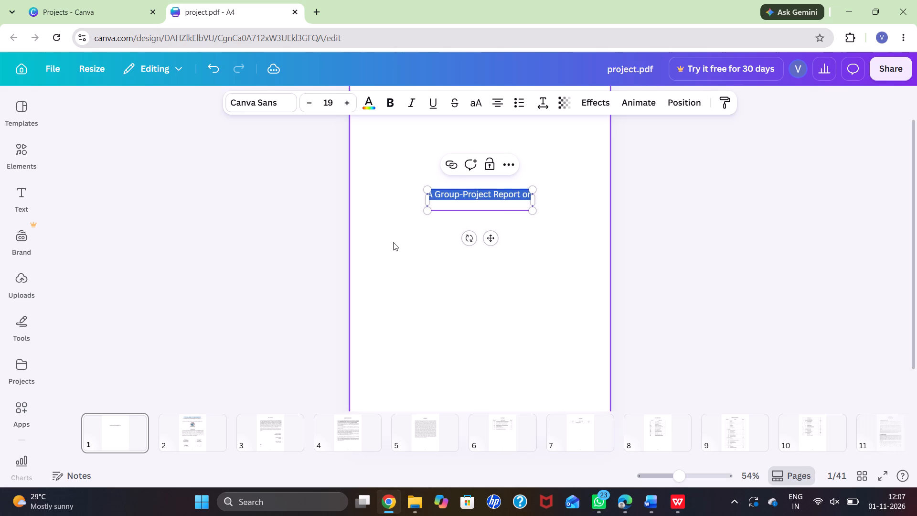
# Move the "A Group-Project Report on" text box to the top edge of page 1, roughly centred horizontally.
pyautogui.click(393, 242)
pyautogui.moveTo(453, 195); pyautogui.dragTo(451, 150)
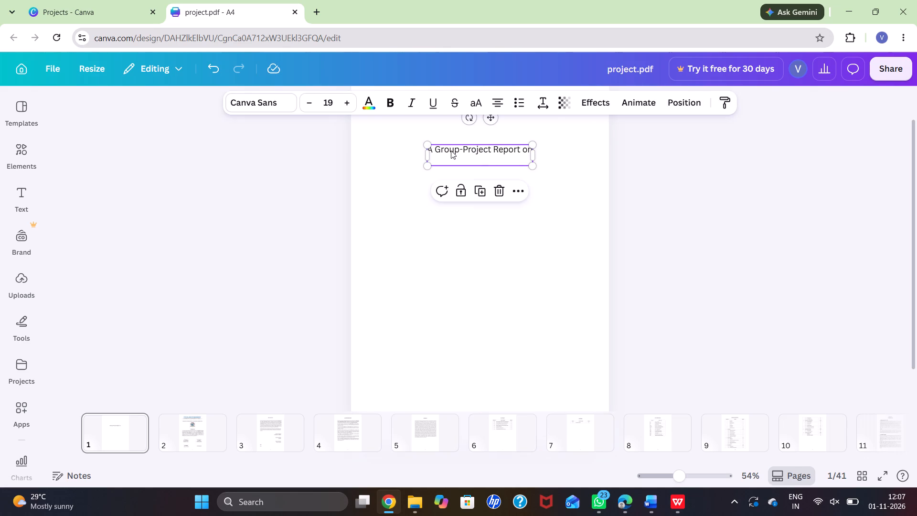
pyautogui.scroll(1, 452, 232)
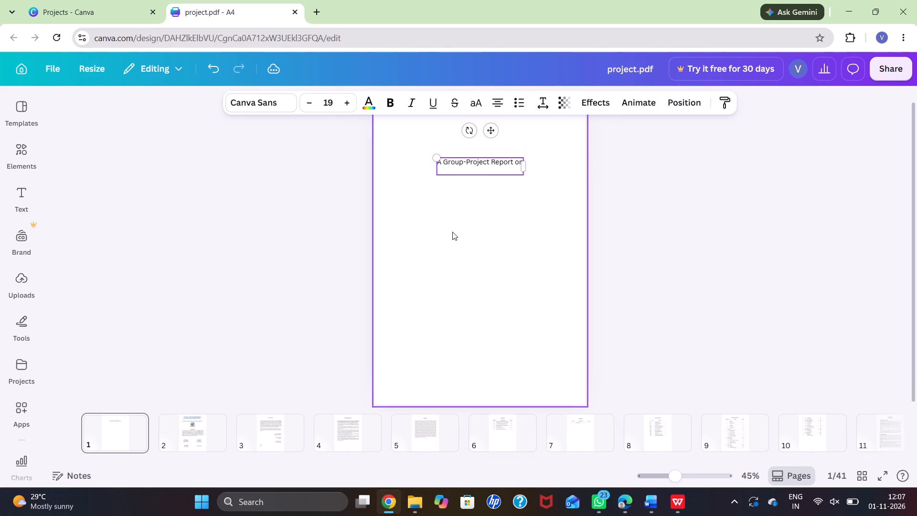
pyautogui.scroll(1, 452, 232)
pyautogui.moveTo(476, 174); pyautogui.dragTo(464, 129)
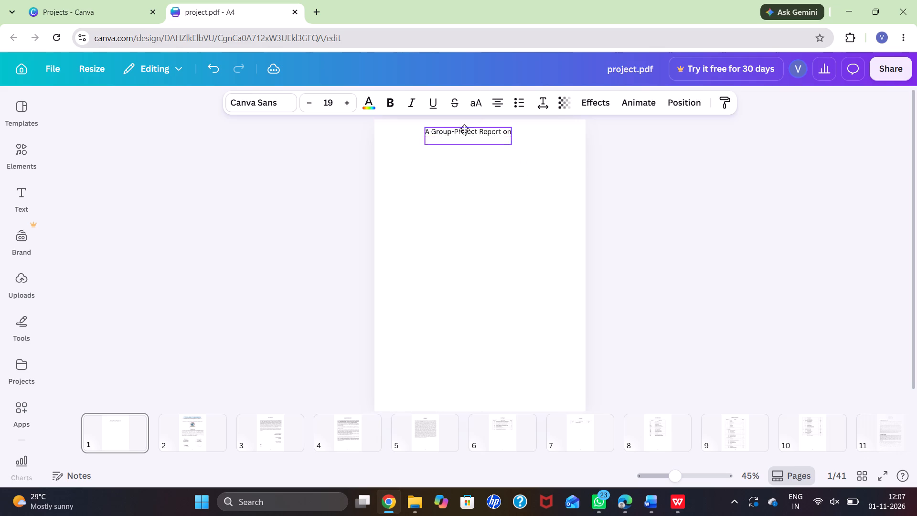
pyautogui.moveTo(464, 129); pyautogui.dragTo(470, 128)
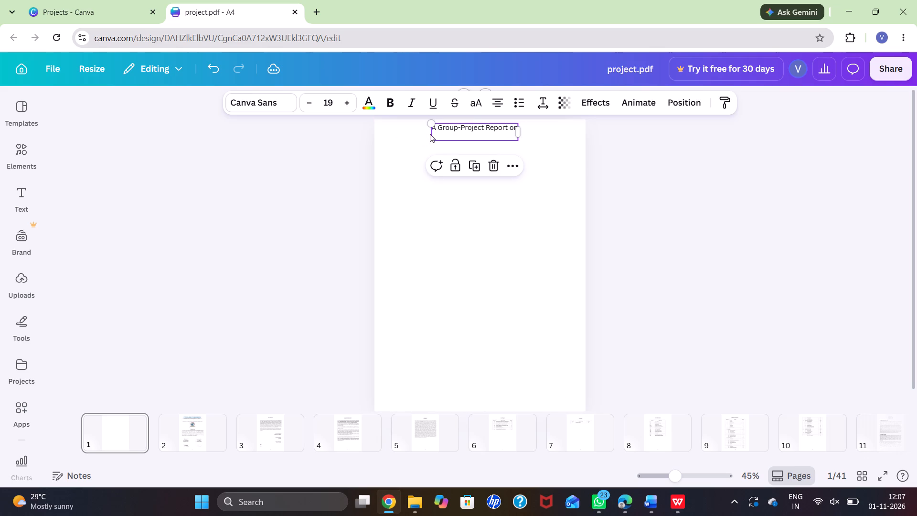
pyautogui.click(464, 217)
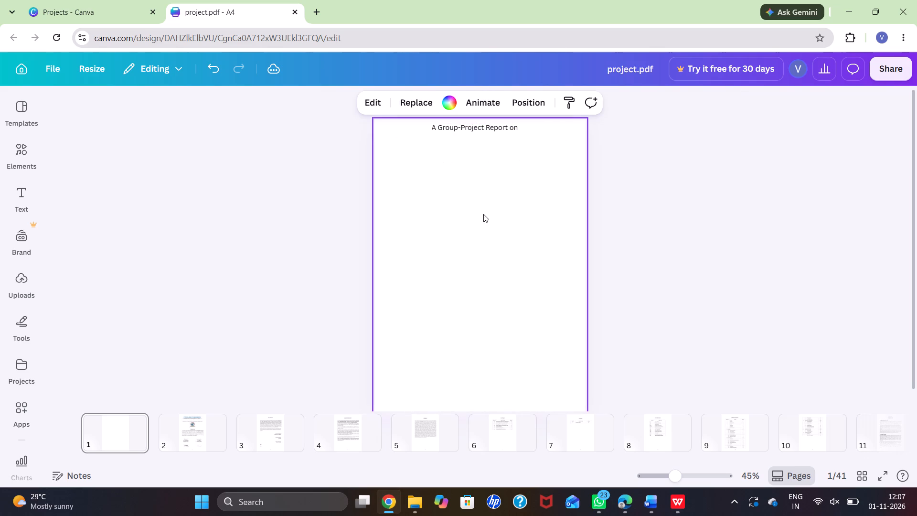
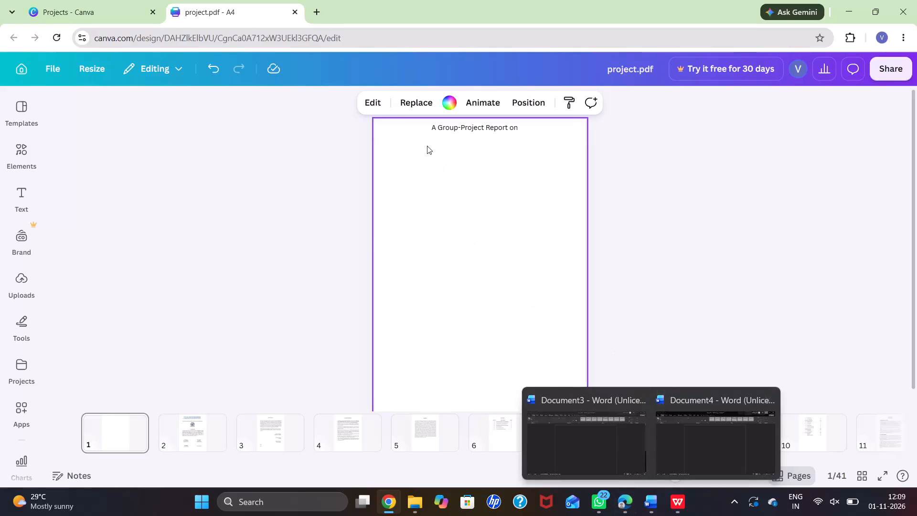
# Add a subheading text box to the middle of page 1.
pyautogui.click(424, 141)
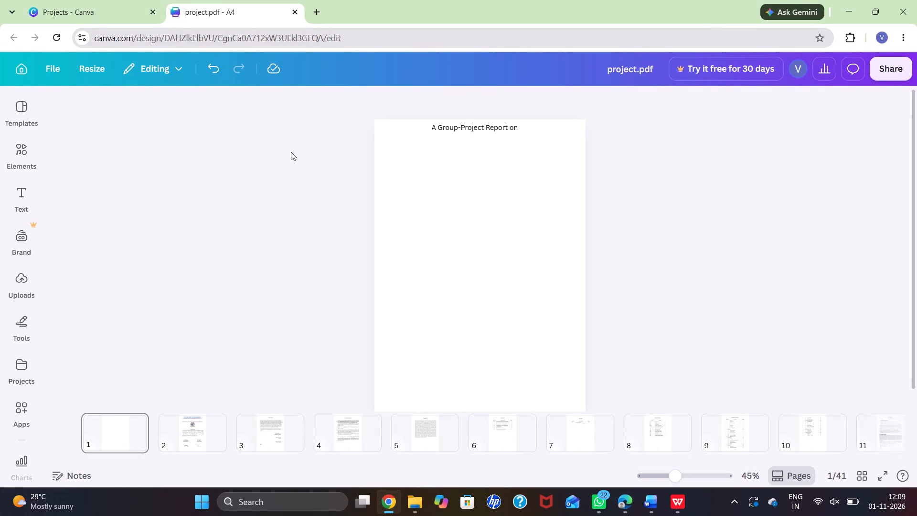
pyautogui.click(26, 191)
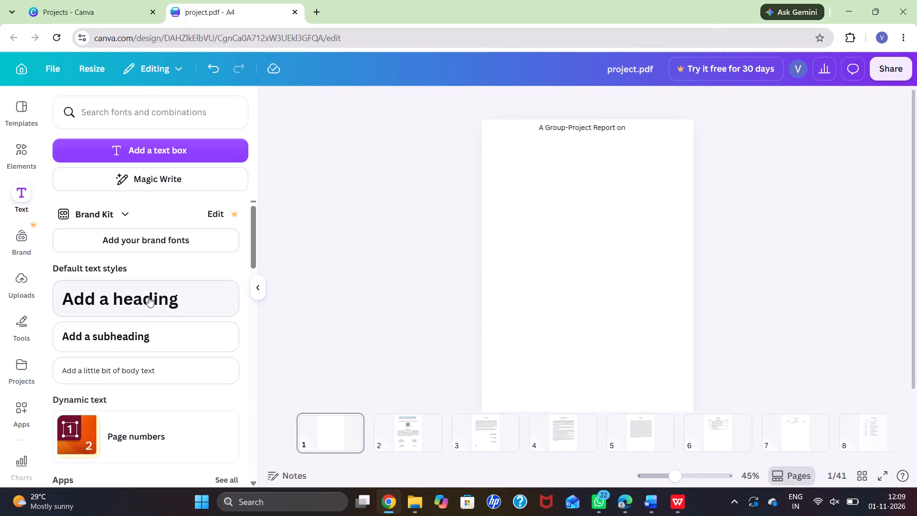
pyautogui.click(145, 348)
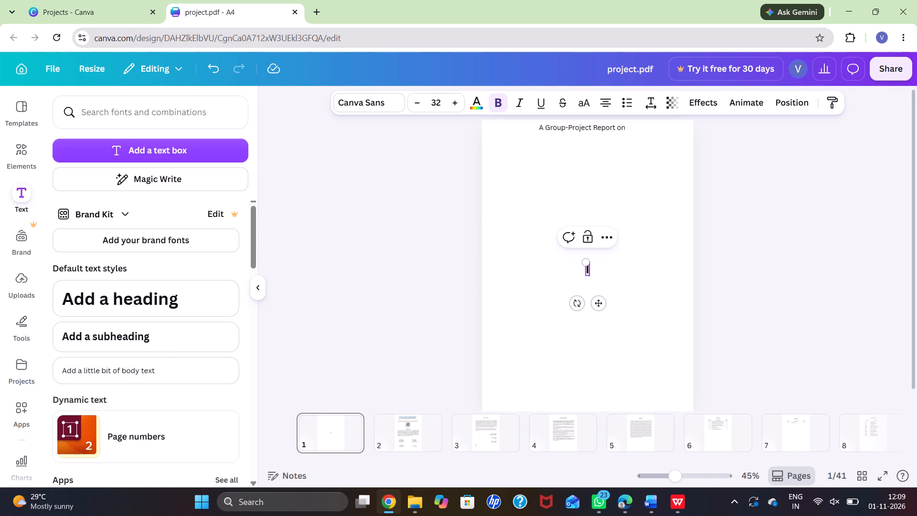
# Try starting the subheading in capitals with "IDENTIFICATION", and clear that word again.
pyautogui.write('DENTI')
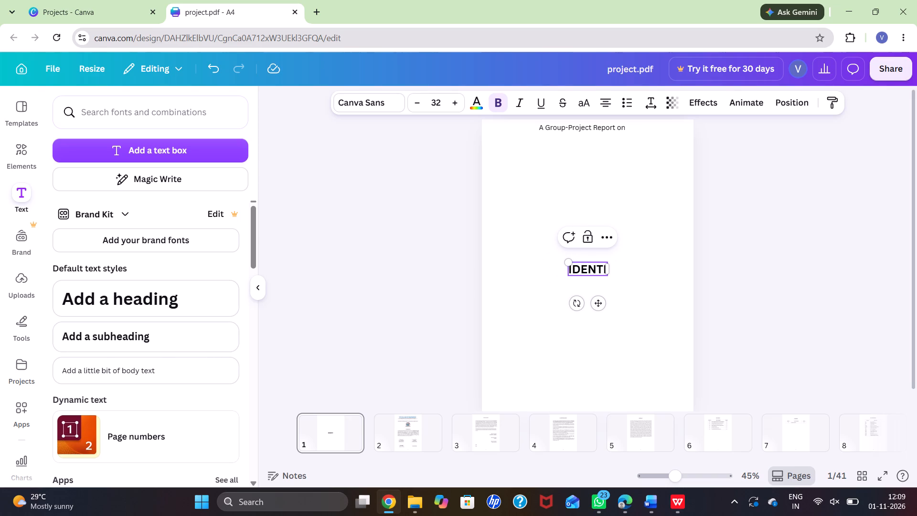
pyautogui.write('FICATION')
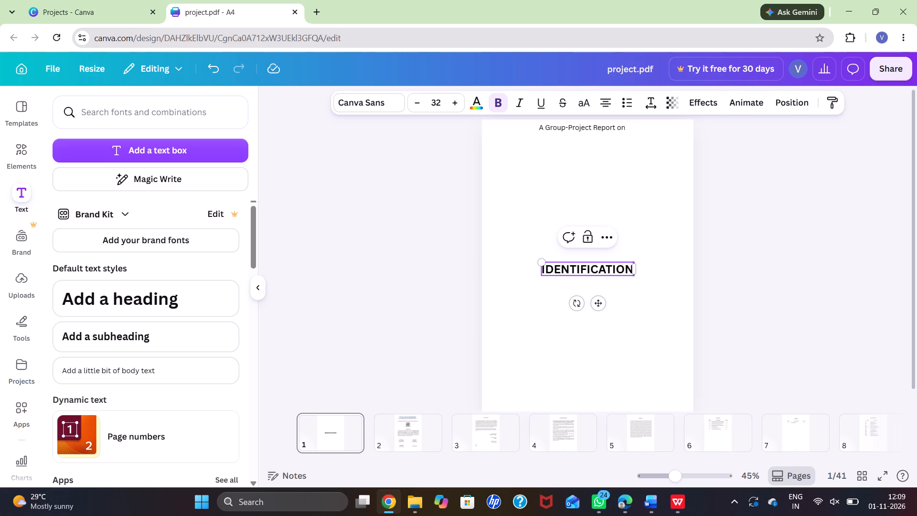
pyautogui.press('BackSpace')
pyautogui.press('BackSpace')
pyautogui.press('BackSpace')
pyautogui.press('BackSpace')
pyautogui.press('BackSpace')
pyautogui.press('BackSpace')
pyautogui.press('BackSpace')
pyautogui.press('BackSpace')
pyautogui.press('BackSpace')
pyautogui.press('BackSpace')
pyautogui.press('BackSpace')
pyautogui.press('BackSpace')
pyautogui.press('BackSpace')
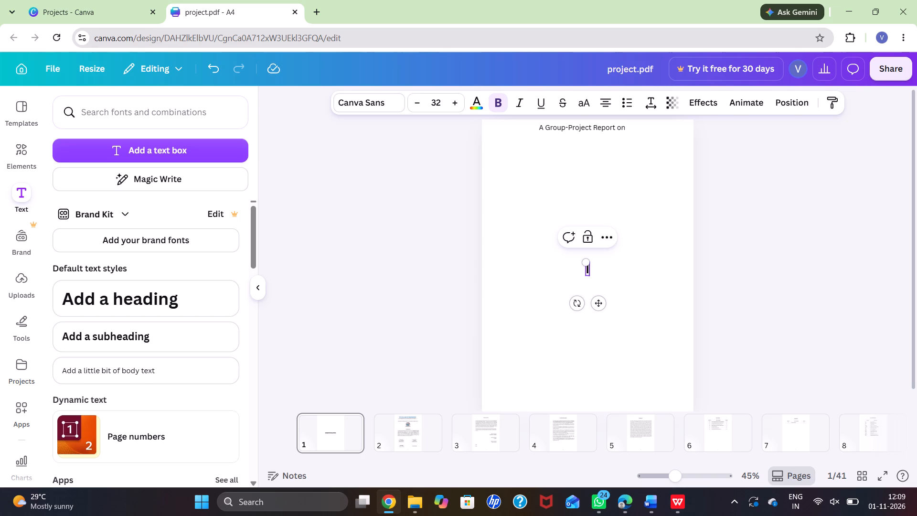
# Enter "Identification of URL-Based Attacks from IP Data" as the subheading's text.
pyautogui.write('dentification')
pyautogui.press('space')
pyautogui.write('of')
pyautogui.press('space')
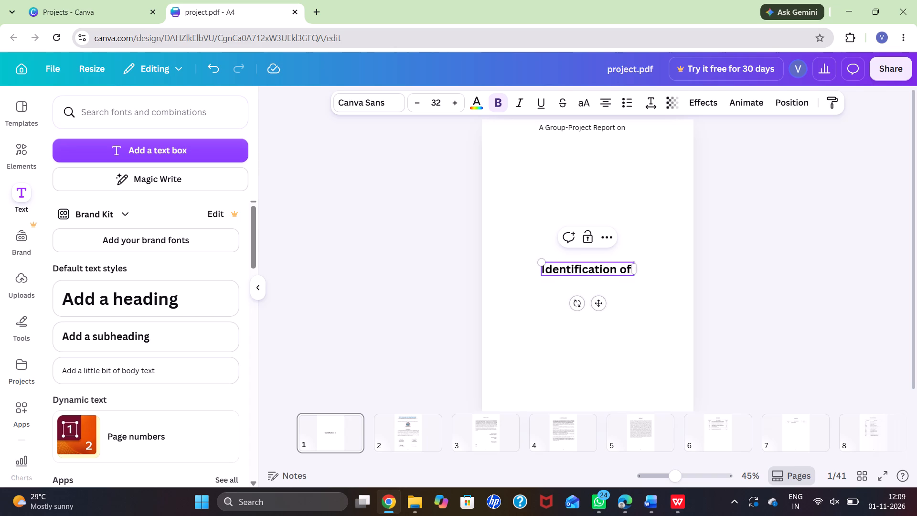
pyautogui.write('URL-')
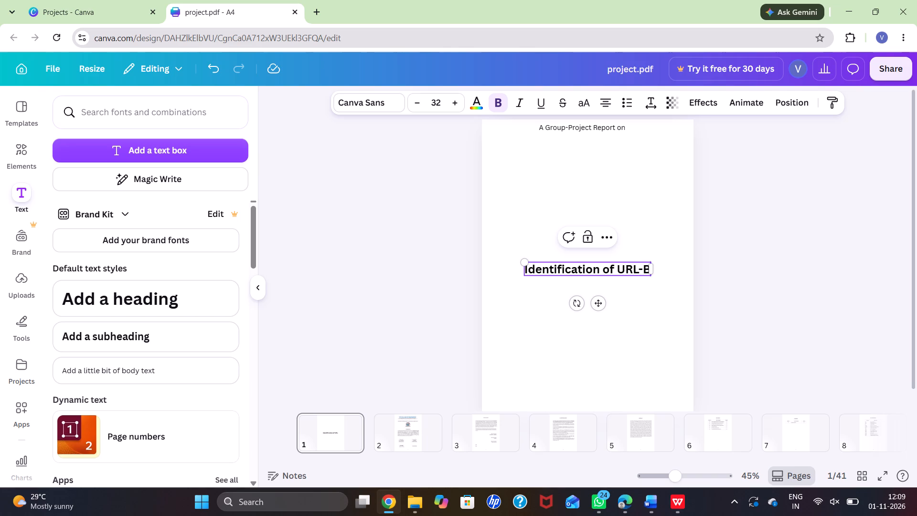
pyautogui.write('ed')
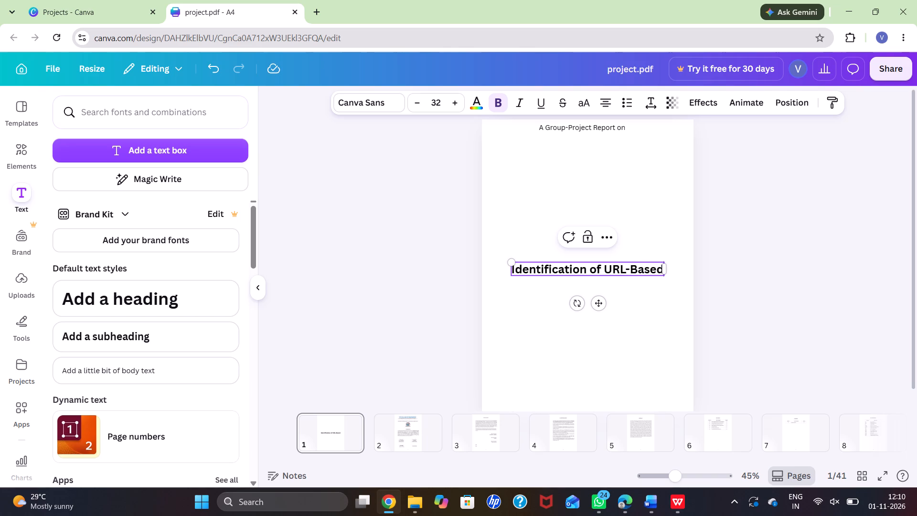
pyautogui.write('cc')
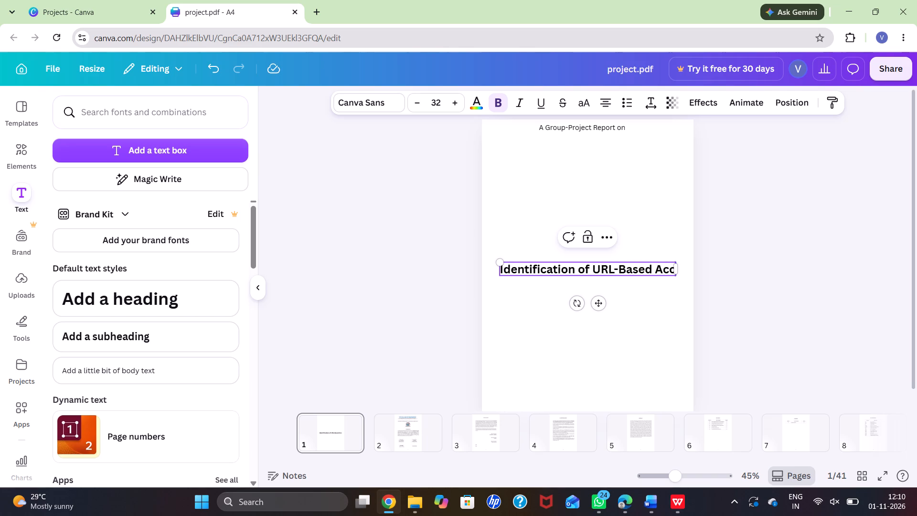
pyautogui.press('a')
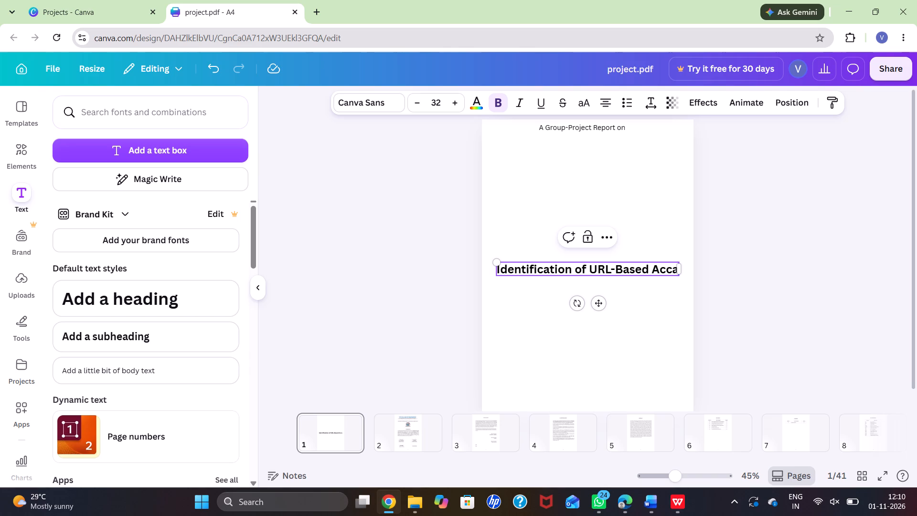
pyautogui.press('BackSpace')
pyautogui.press('BackSpace')
pyautogui.press('BackSpace')
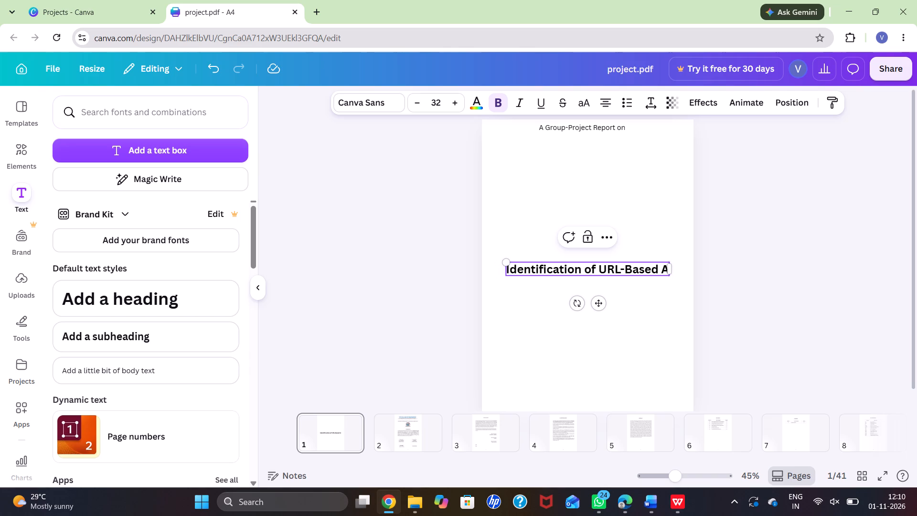
pyautogui.write('tt')
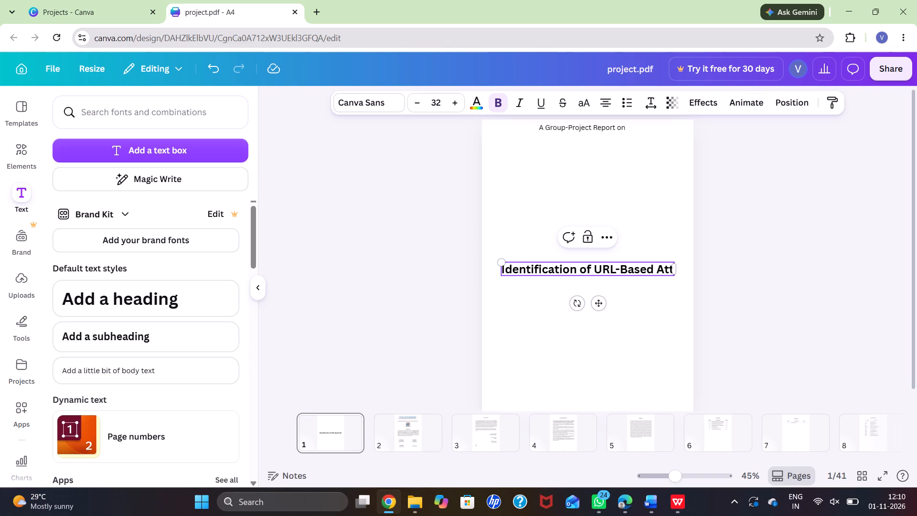
pyautogui.write('acks from')
pyautogui.press('space')
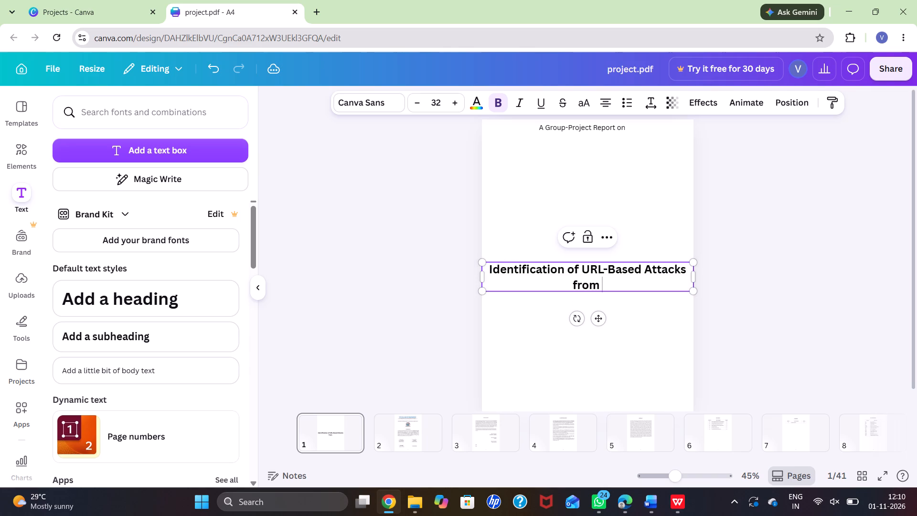
pyautogui.press('p')
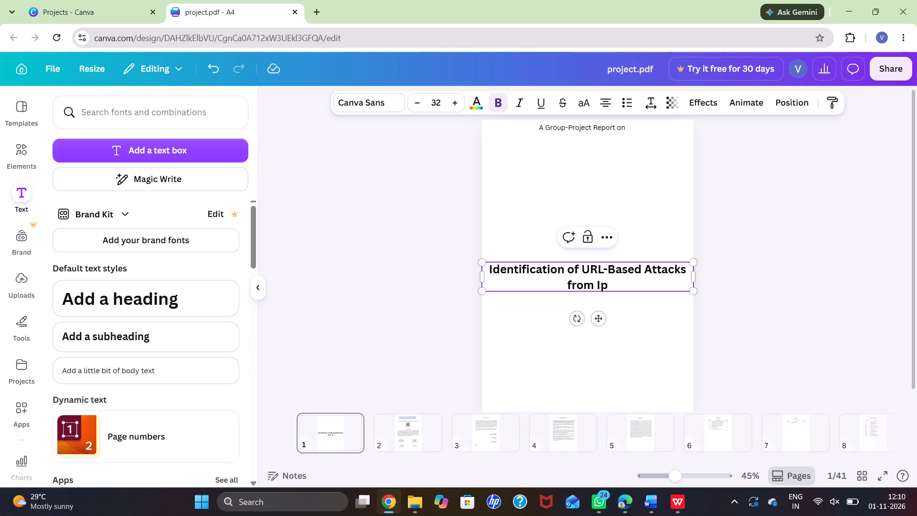
pyautogui.press('BackSpace')
pyautogui.press('p')
pyautogui.press('space')
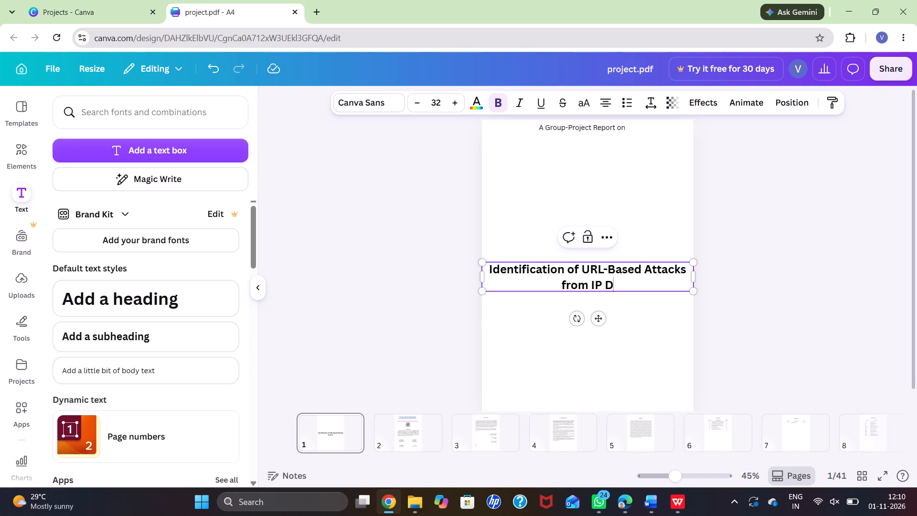
pyautogui.press('BackSpace')
pyautogui.press('BackSpace')
pyautogui.write('ata')
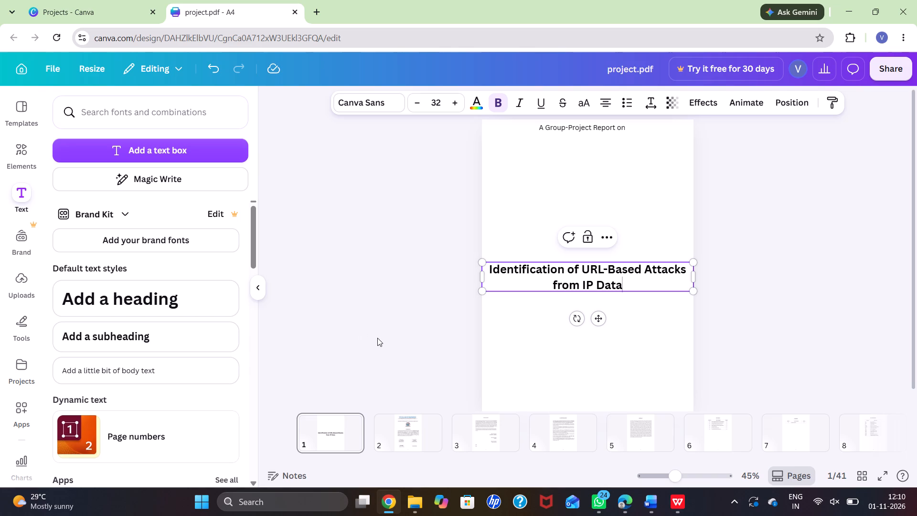
# Reduce the font size of the entire "Identification of URL-Based Attacks from IP Data" subheading to 23.
pyautogui.click(553, 268)
pyautogui.hotkey('ctrl', 'a')
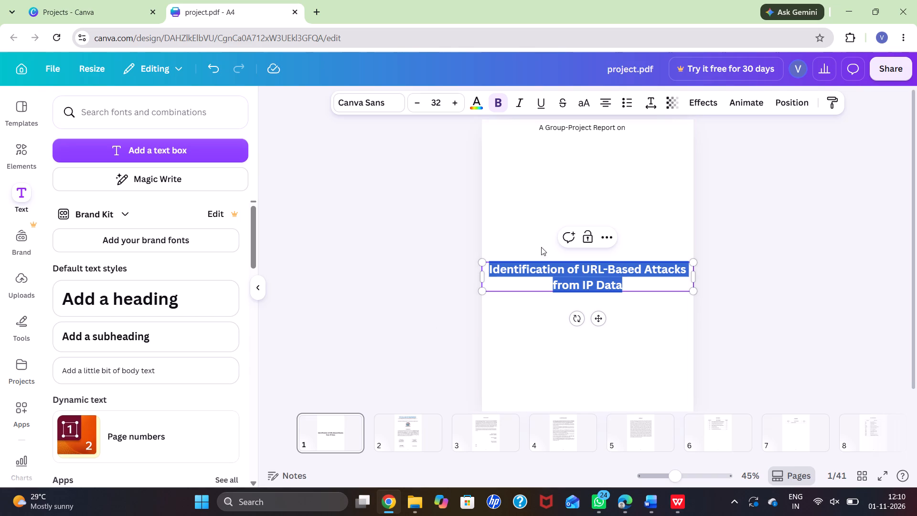
pyautogui.tripleClick(416, 101)
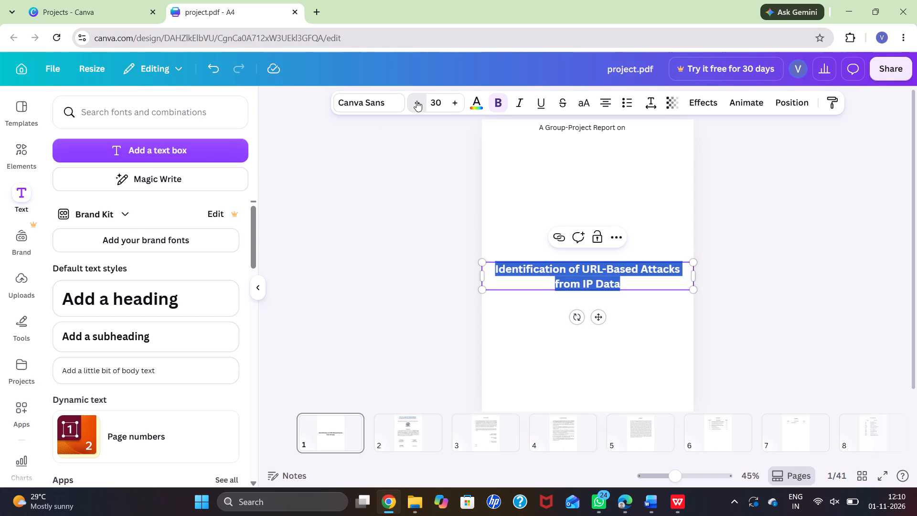
pyautogui.doubleClick(416, 101)
pyautogui.tripleClick(416, 101)
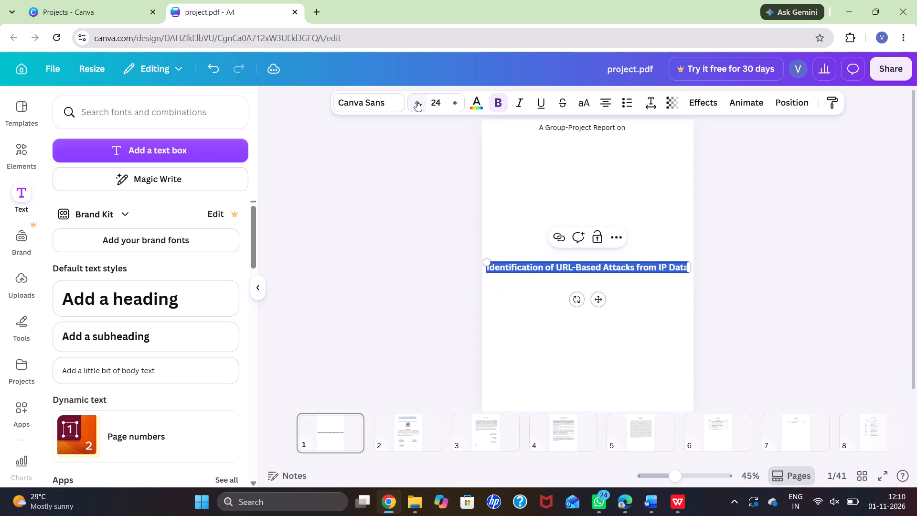
pyautogui.click(416, 101)
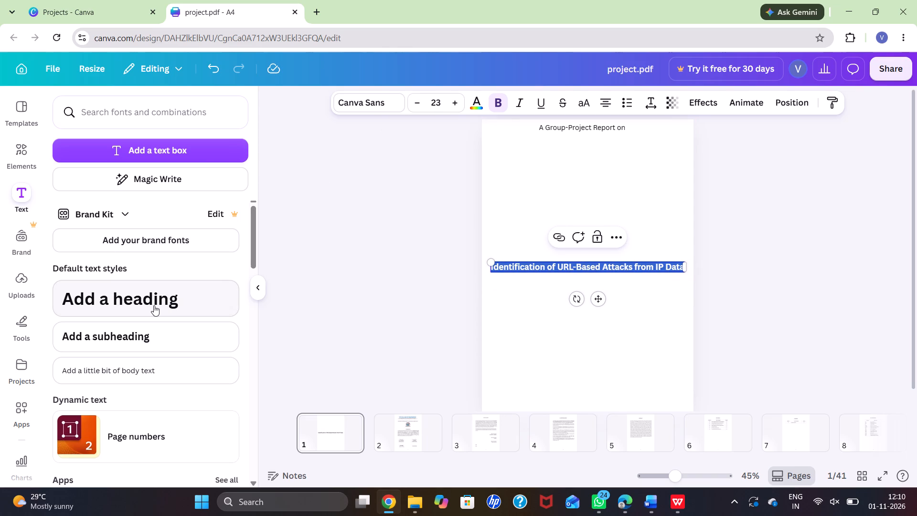
# Add a heading text box to page 1.
pyautogui.click(154, 305)
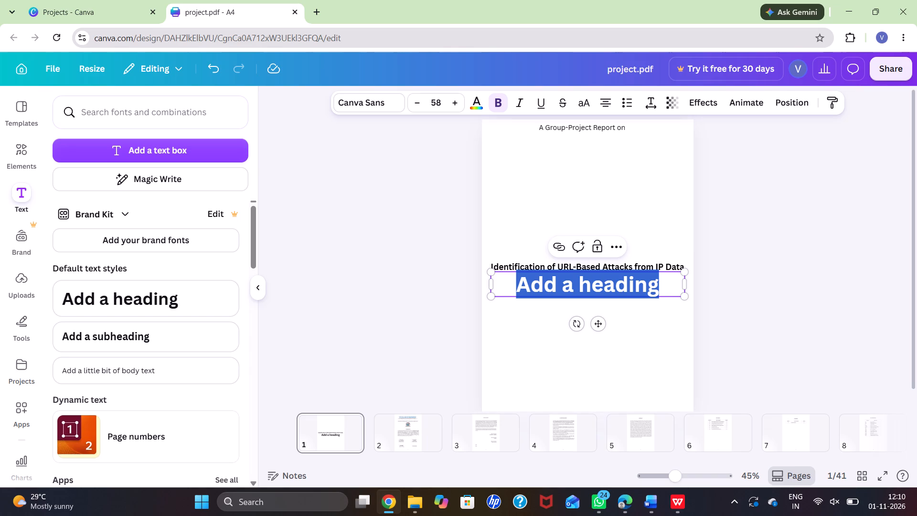
# Copy the full text "Identification of URL-Based Attacks from IP Data" from the subheading on page 1.
pyautogui.click(590, 208)
pyautogui.click(600, 264)
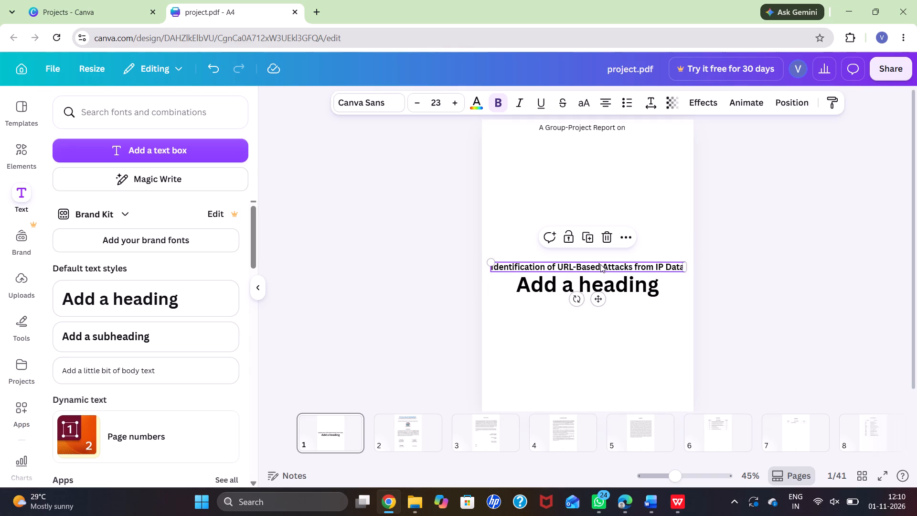
pyautogui.hotkey('ctrl', 'a')
pyautogui.click(610, 224)
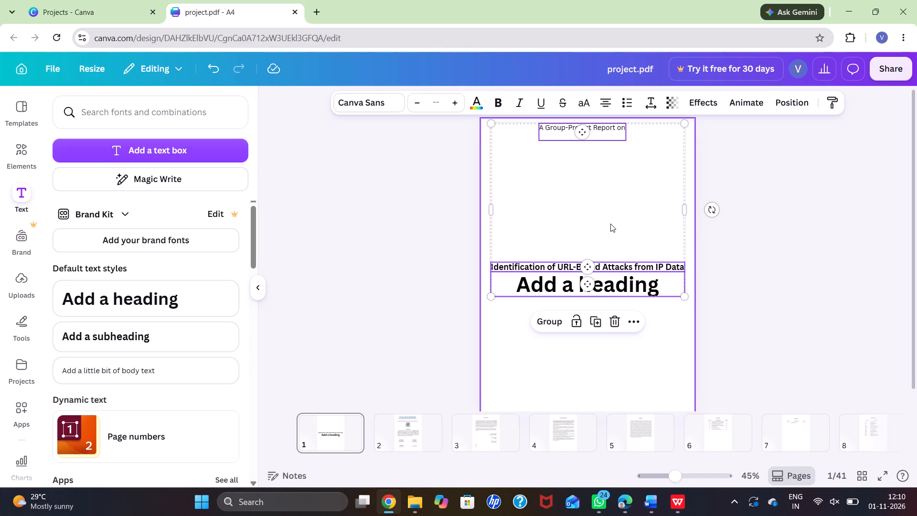
pyautogui.click(610, 270)
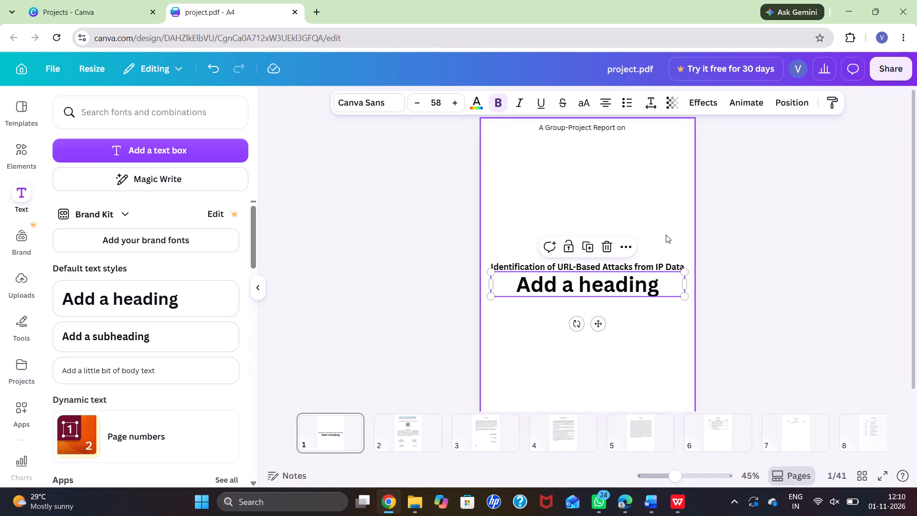
pyautogui.click(666, 235)
pyautogui.click(673, 263)
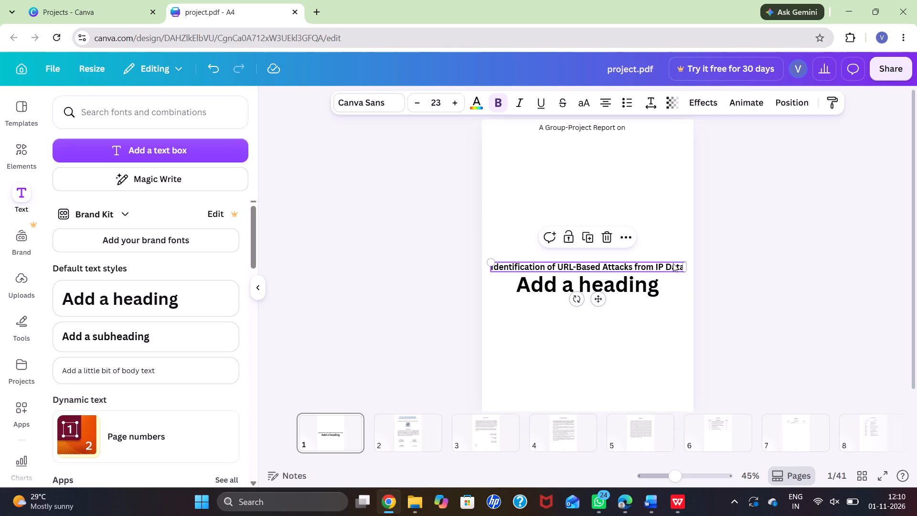
pyautogui.click(667, 264)
pyautogui.click(667, 264)
pyautogui.hotkey('ctrl', 'a')
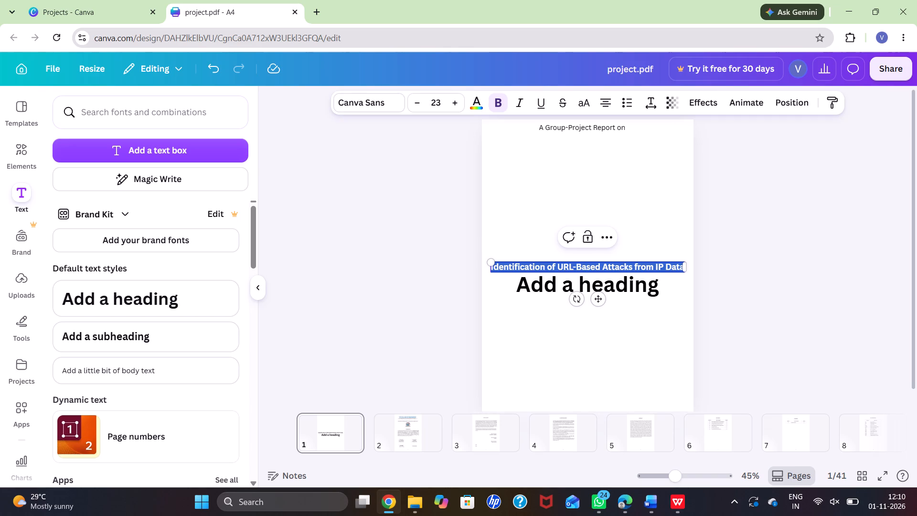
pyautogui.hotkey('ctrl', 'c')
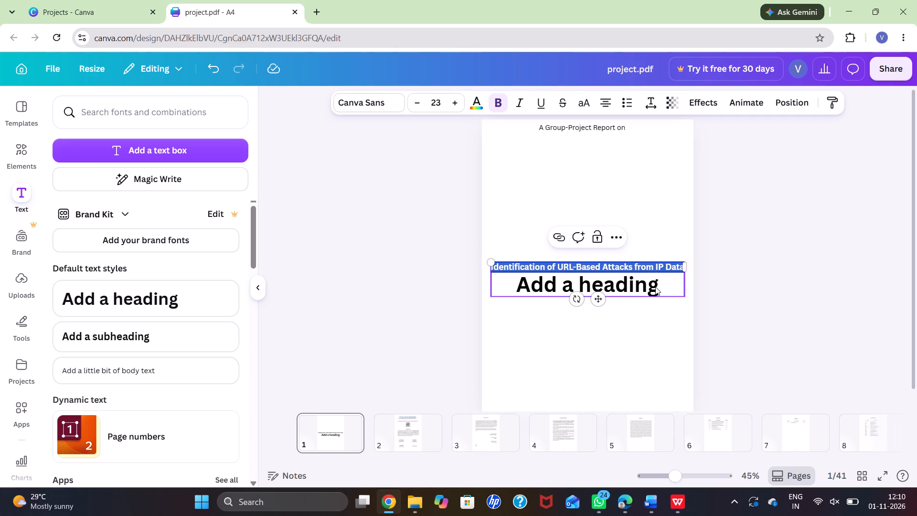
# Replace the "Add a heading" placeholder text with the copied title "Identification of URL-Based Attacks from IP Data".
pyautogui.click(642, 280)
pyautogui.click(642, 280)
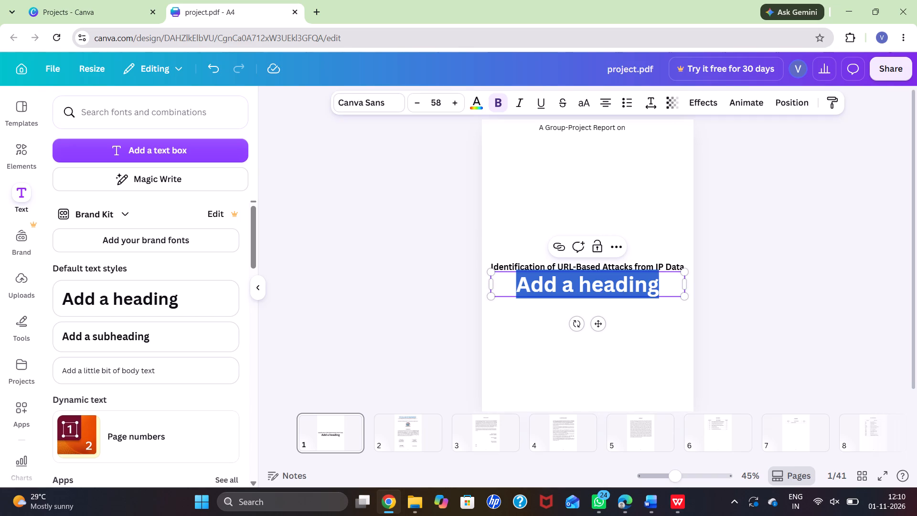
pyautogui.click(666, 282)
pyautogui.press('BackSpace')
pyautogui.press('BackSpace')
pyautogui.press('BackSpace')
pyautogui.press('BackSpace')
pyautogui.press('BackSpace')
pyautogui.press('BackSpace')
pyautogui.press('BackSpace')
pyautogui.press('BackSpace')
pyautogui.press('BackSpace')
pyautogui.press('BackSpace')
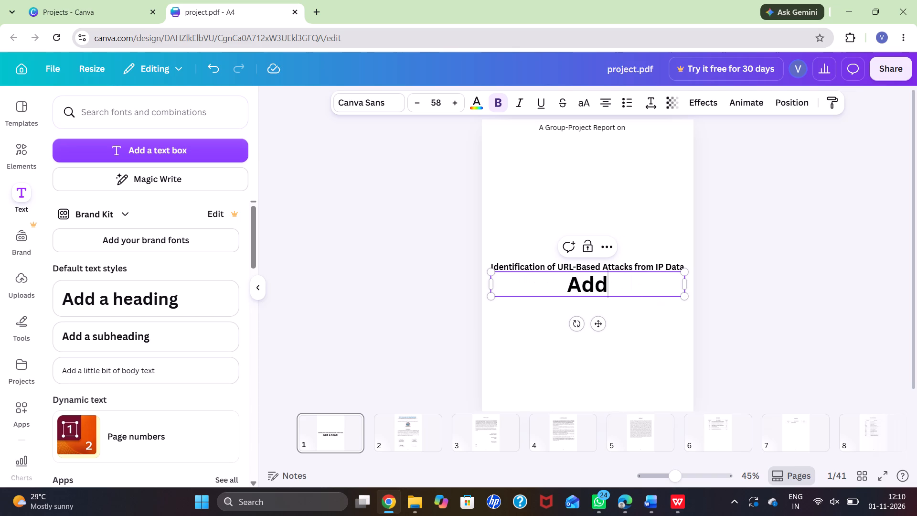
pyautogui.press('BackSpace')
pyautogui.press('BackSpace')
pyautogui.press('BackSpace')
pyautogui.hotkey('ctrl', 'v')
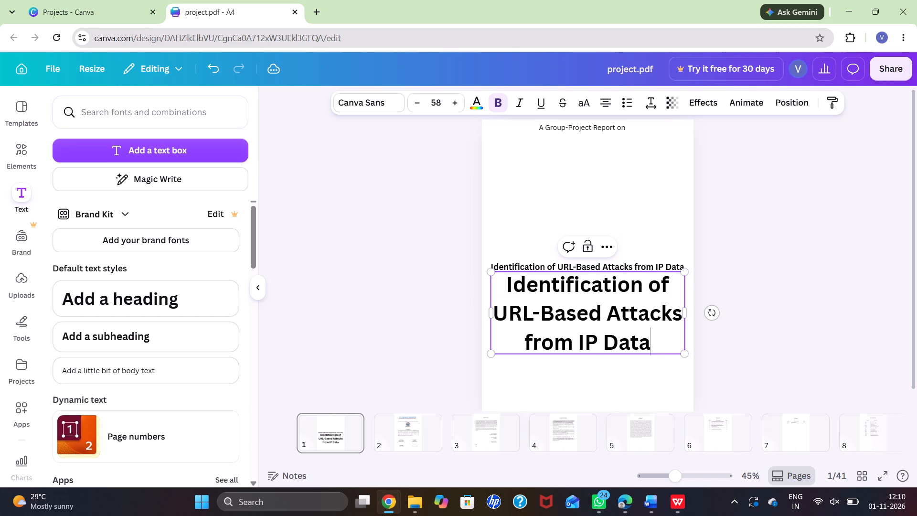
# Reduce the font size of the entire "Identification of URL-Based Attacks from IP Data" heading to 23.
pyautogui.click(608, 281)
pyautogui.hotkey('ctrl', 'a')
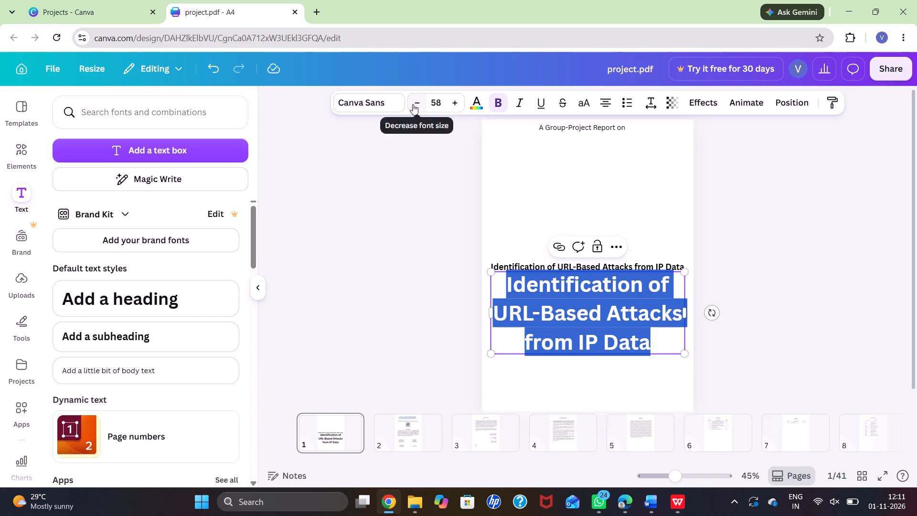
pyautogui.tripleClick(413, 104)
pyautogui.tripleClick(413, 104)
pyautogui.tripleClick(413, 104)
pyautogui.tripleClick(413, 104)
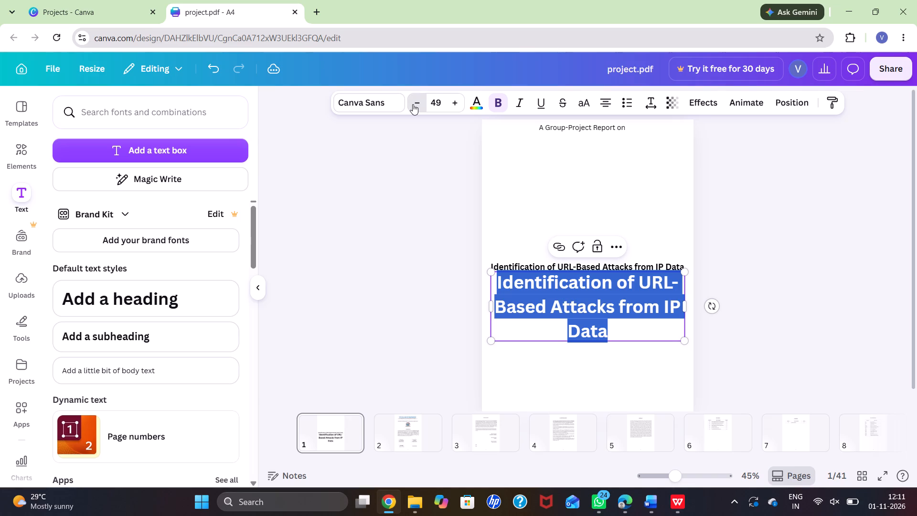
pyautogui.tripleClick(413, 104)
pyautogui.tripleClick(413, 104)
pyautogui.tripleClick(413, 104)
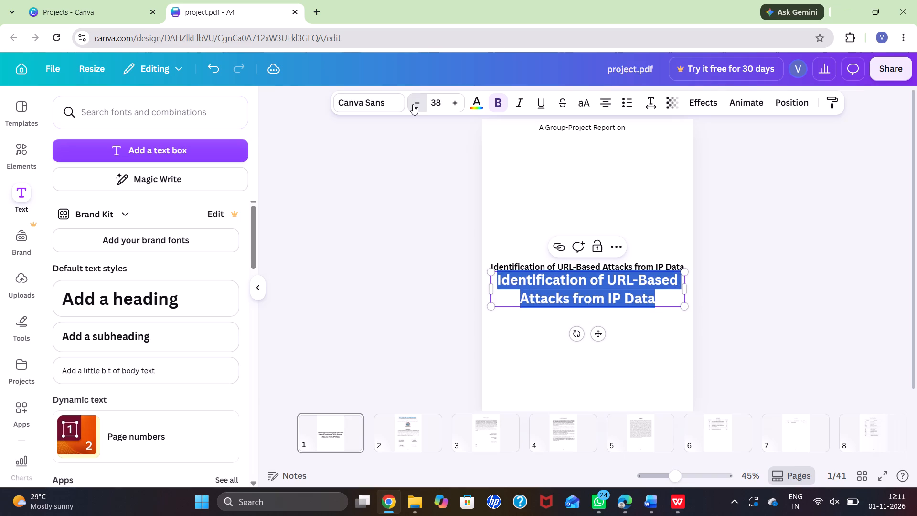
pyautogui.tripleClick(413, 104)
pyautogui.tripleClick(413, 104)
pyautogui.tripleClick(413, 104)
pyautogui.tripleClick(413, 104)
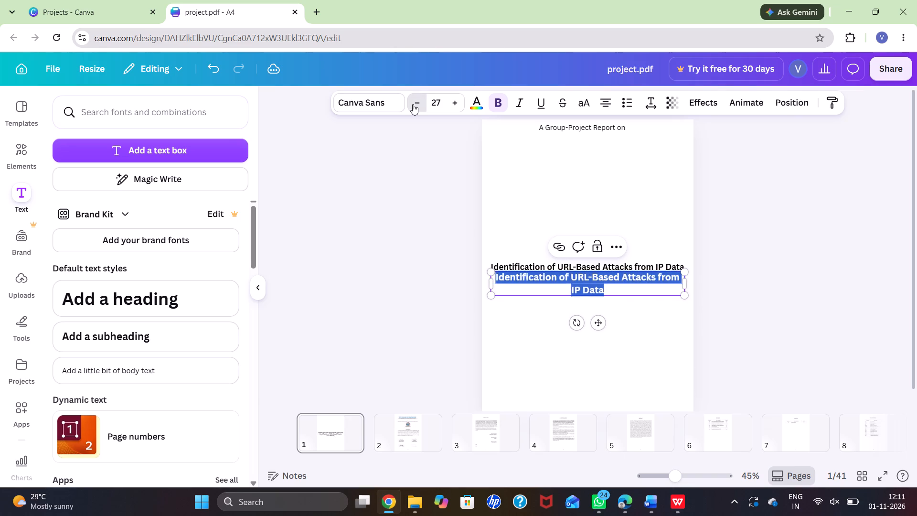
pyautogui.doubleClick(413, 104)
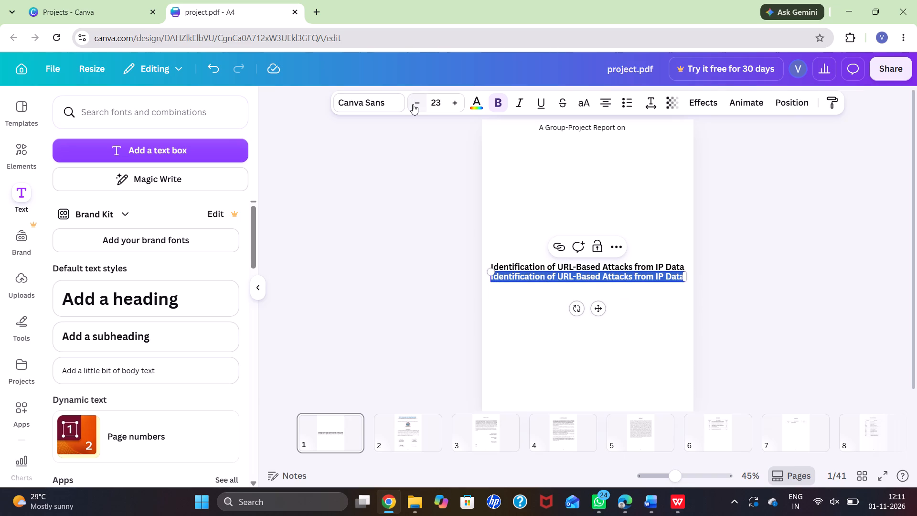
pyautogui.click(517, 344)
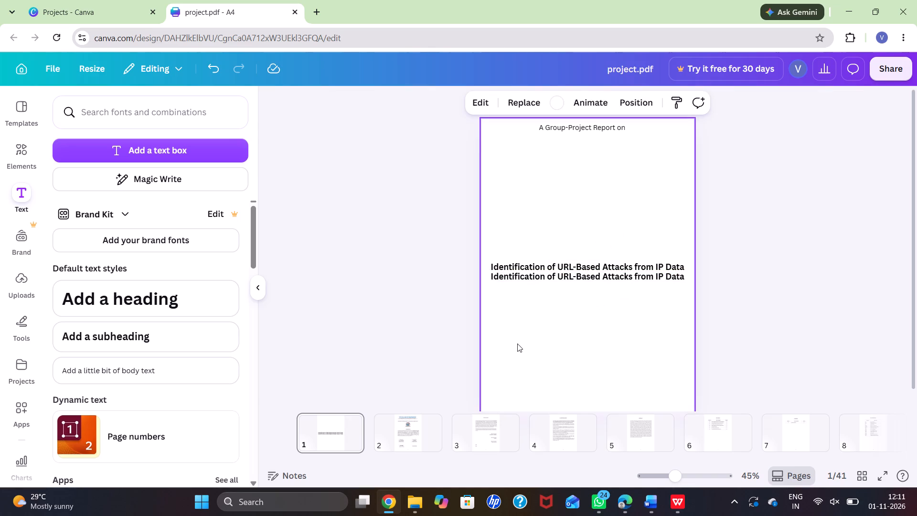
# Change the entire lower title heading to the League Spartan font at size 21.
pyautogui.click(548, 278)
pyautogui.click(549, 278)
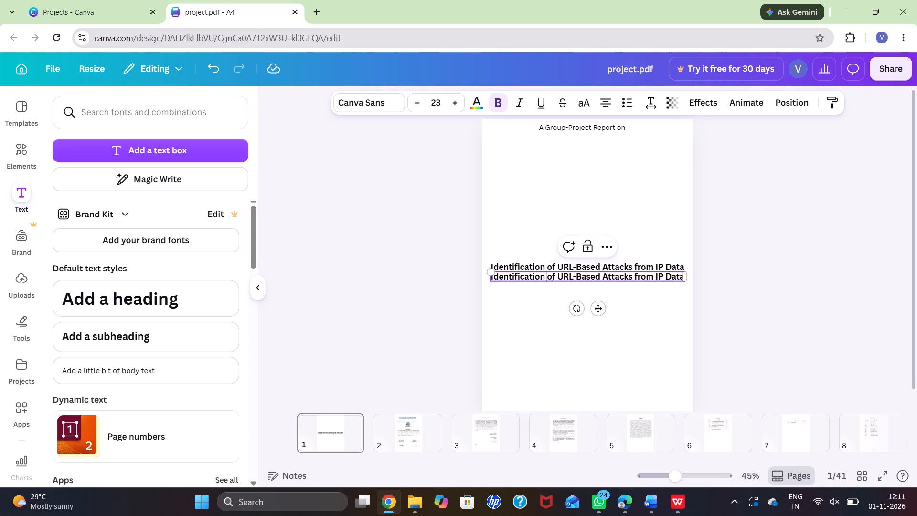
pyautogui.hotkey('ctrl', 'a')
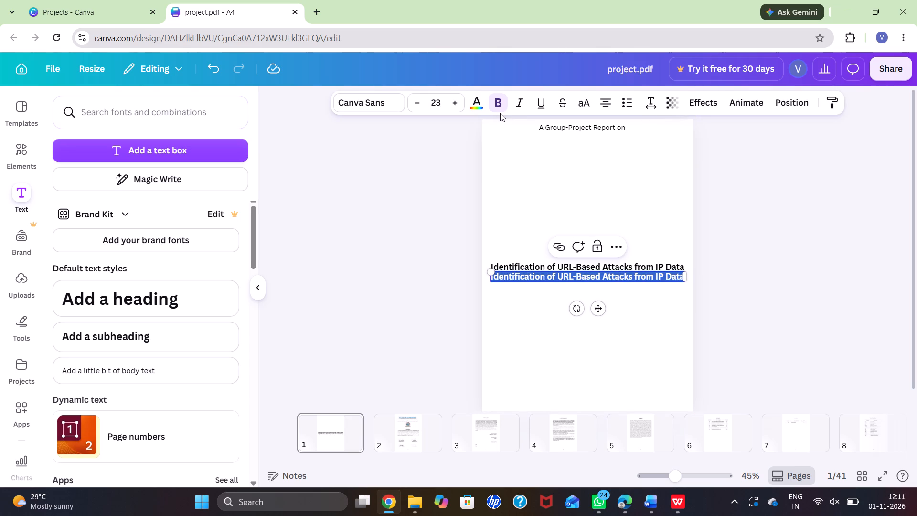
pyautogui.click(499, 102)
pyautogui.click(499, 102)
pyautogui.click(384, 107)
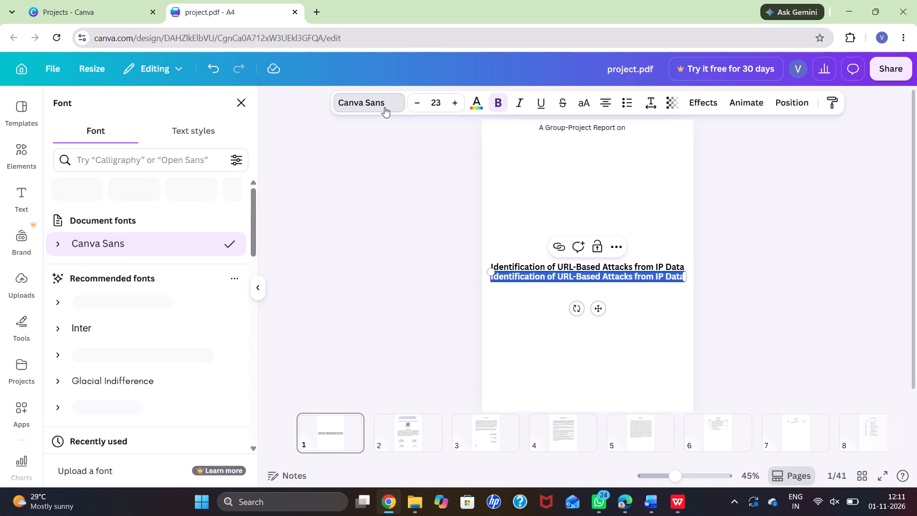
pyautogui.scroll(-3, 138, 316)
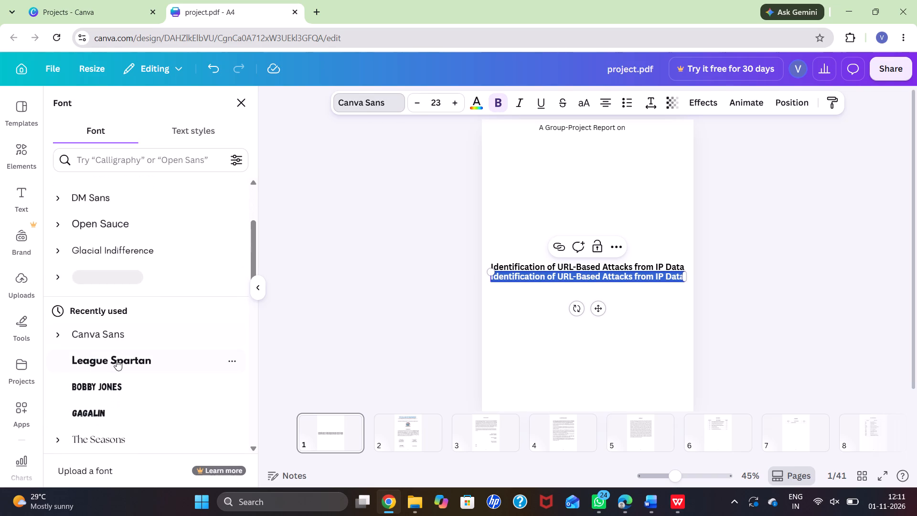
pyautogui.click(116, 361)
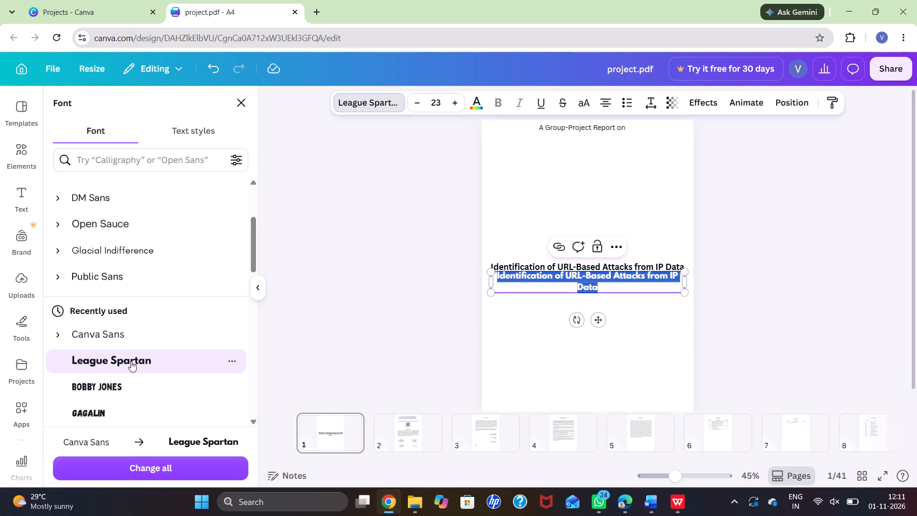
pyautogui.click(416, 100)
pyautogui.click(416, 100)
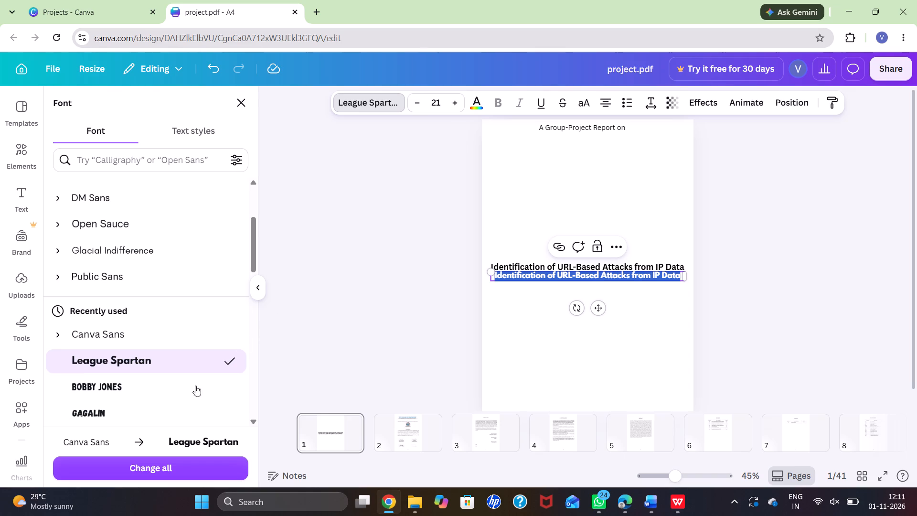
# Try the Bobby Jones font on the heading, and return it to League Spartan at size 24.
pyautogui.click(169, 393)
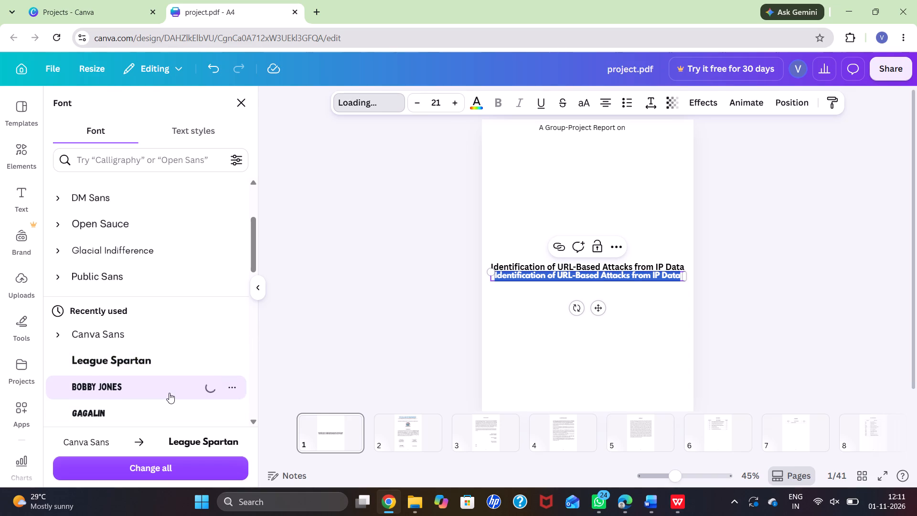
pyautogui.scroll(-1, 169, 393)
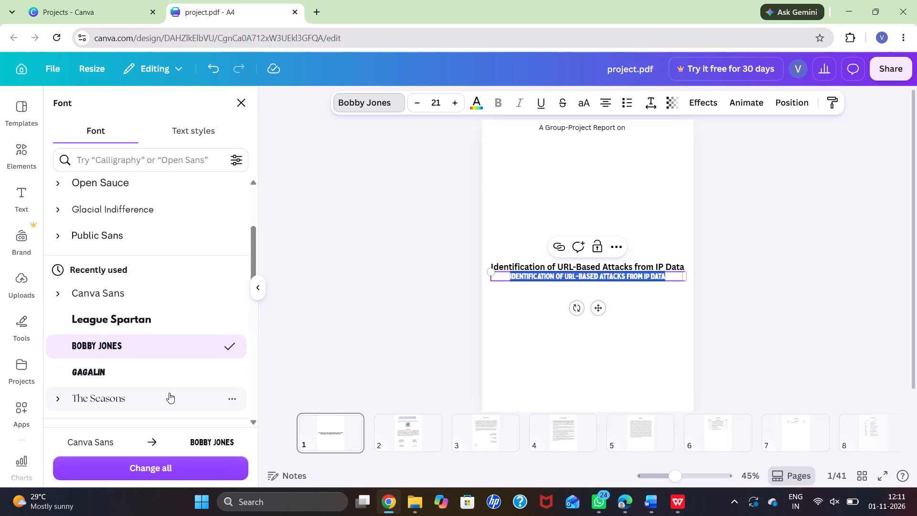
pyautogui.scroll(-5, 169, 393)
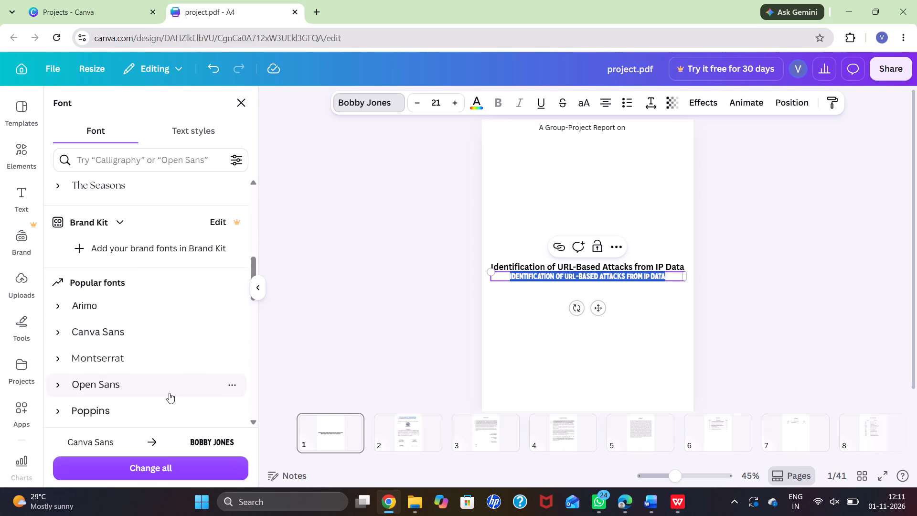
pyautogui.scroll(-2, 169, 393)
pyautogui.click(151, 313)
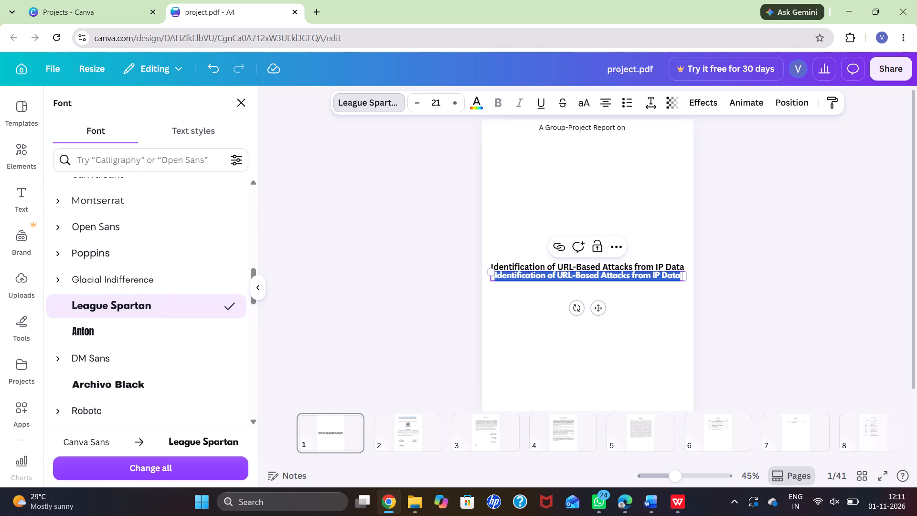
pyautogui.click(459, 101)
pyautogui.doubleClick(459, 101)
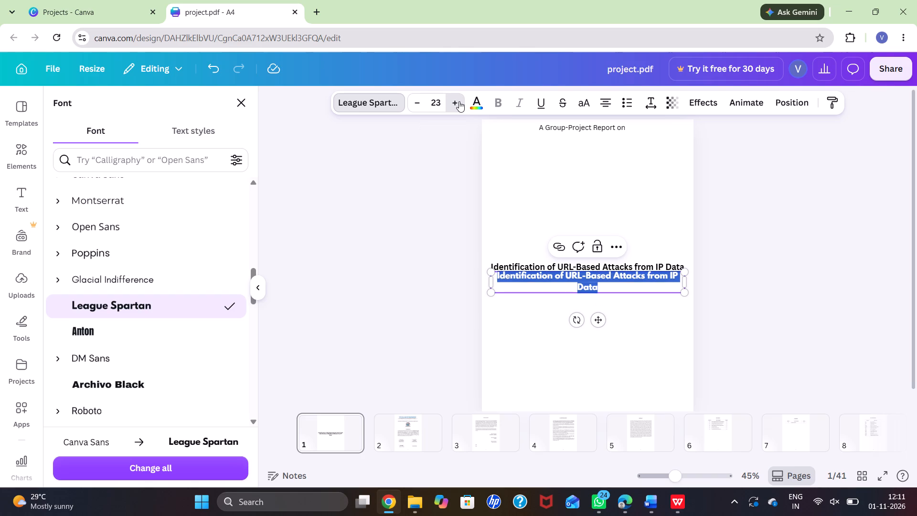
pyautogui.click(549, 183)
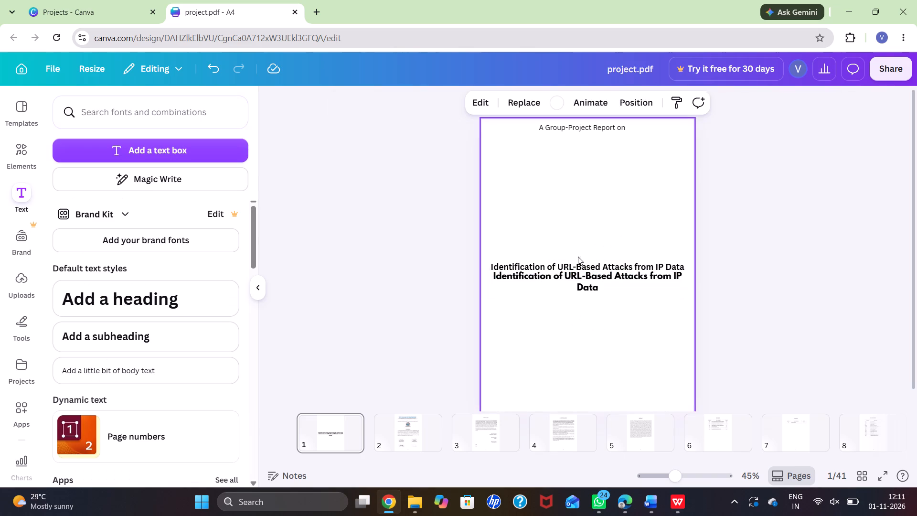
# Move the League Spartan title heading up to just below the "A Group-Project Report on" line, centred on page 1.
pyautogui.moveTo(590, 288); pyautogui.dragTo(591, 146)
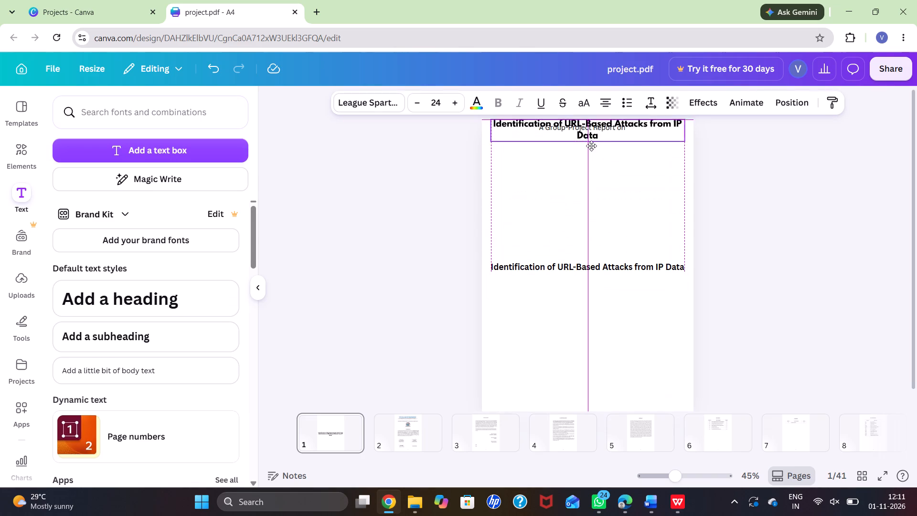
pyautogui.moveTo(591, 146); pyautogui.dragTo(591, 153)
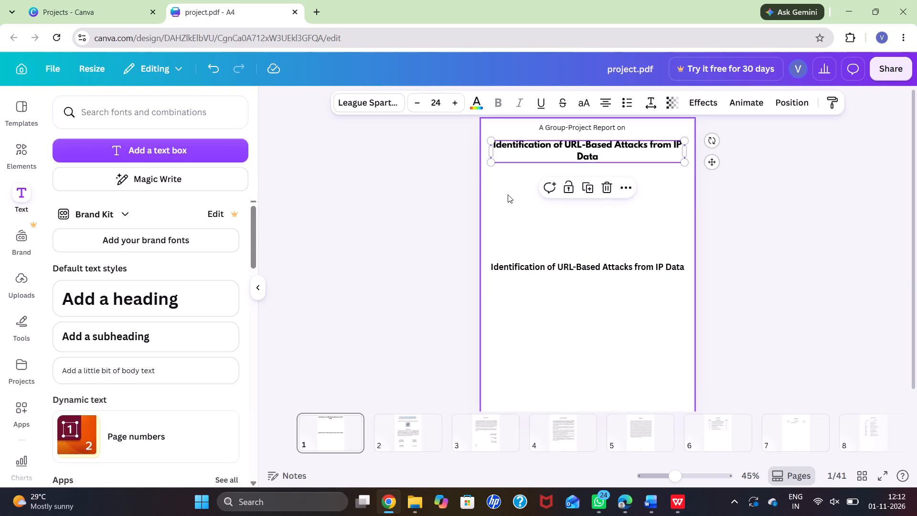
# Set the whole moved title heading to bold Canva Sans.
pyautogui.click(514, 147)
pyautogui.hotkey('ctrl', 'a')
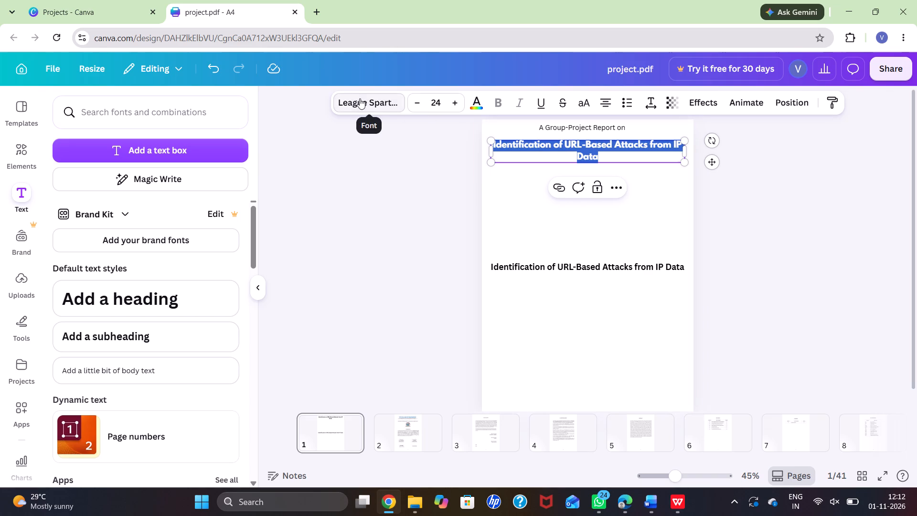
pyautogui.click(360, 98)
pyautogui.scroll(7, 168, 233)
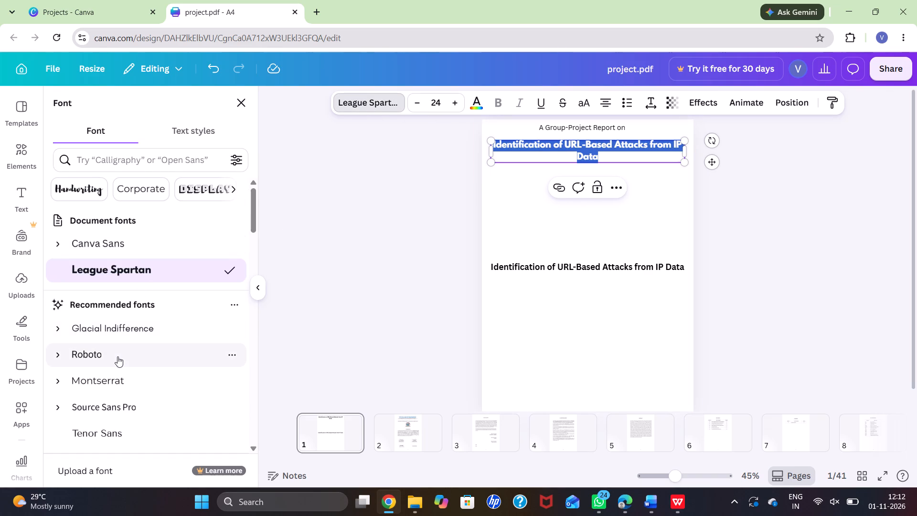
pyautogui.click(129, 247)
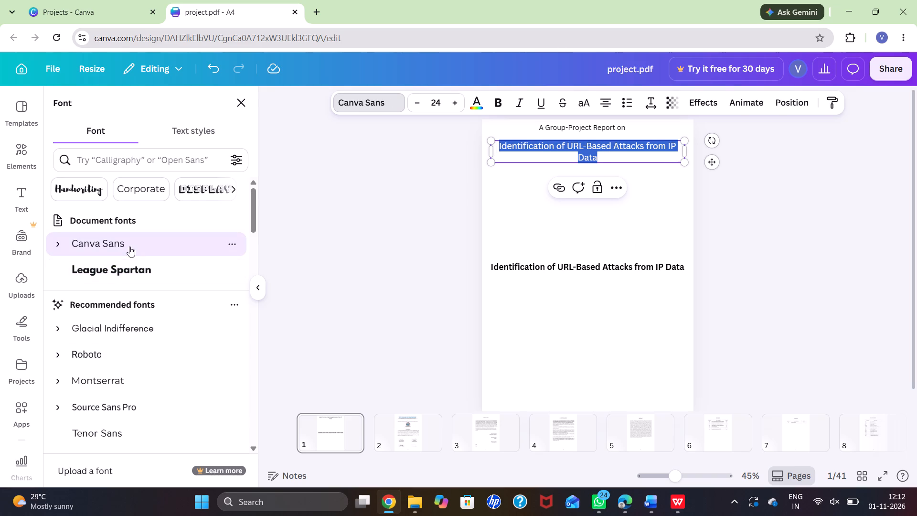
pyautogui.click(498, 99)
pyautogui.click(548, 213)
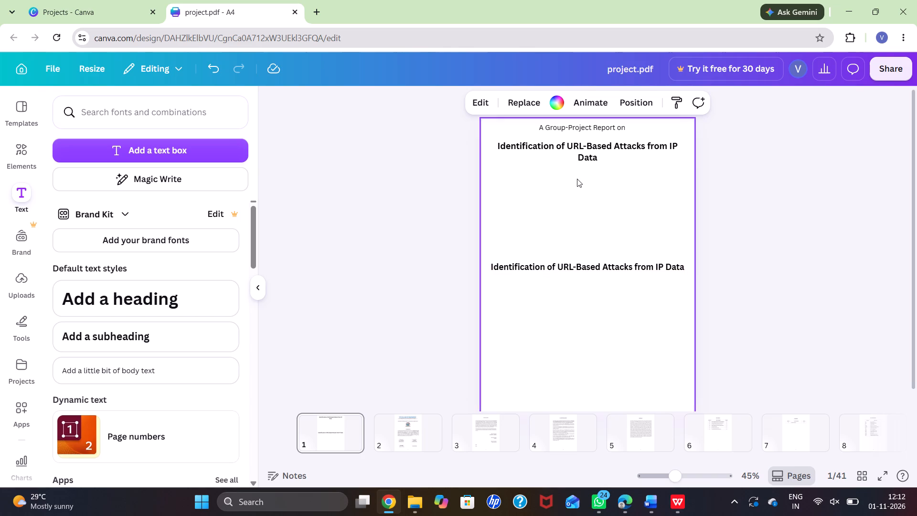
# Reduce the font size of the whole title heading below "A Group-Project Report on" to 23.
pyautogui.click(578, 159)
pyautogui.click(577, 156)
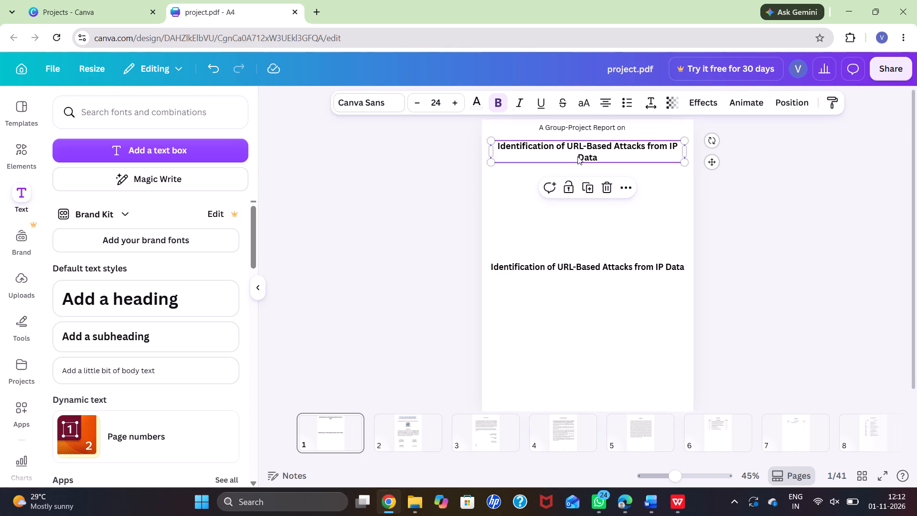
pyautogui.click(548, 141)
pyautogui.hotkey('ctrl', 'a')
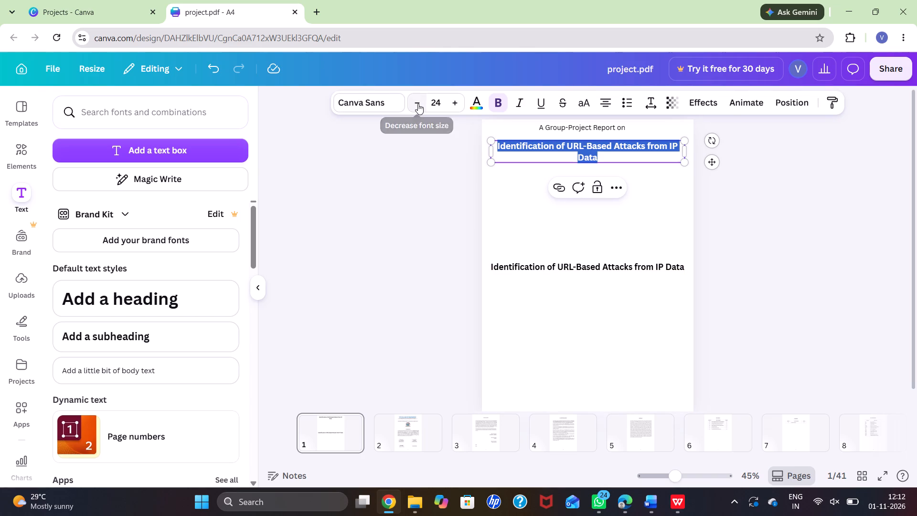
pyautogui.click(418, 103)
pyautogui.click(522, 257)
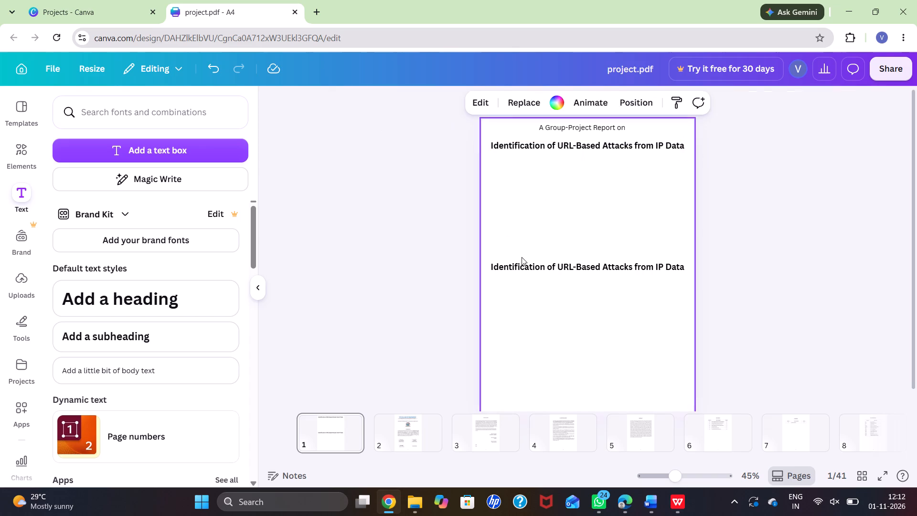
# Delete all text of the duplicate "Identification of URL-Based Attacks from IP Data" subheading in the middle of page 1.
pyautogui.click(519, 265)
pyautogui.click(519, 265)
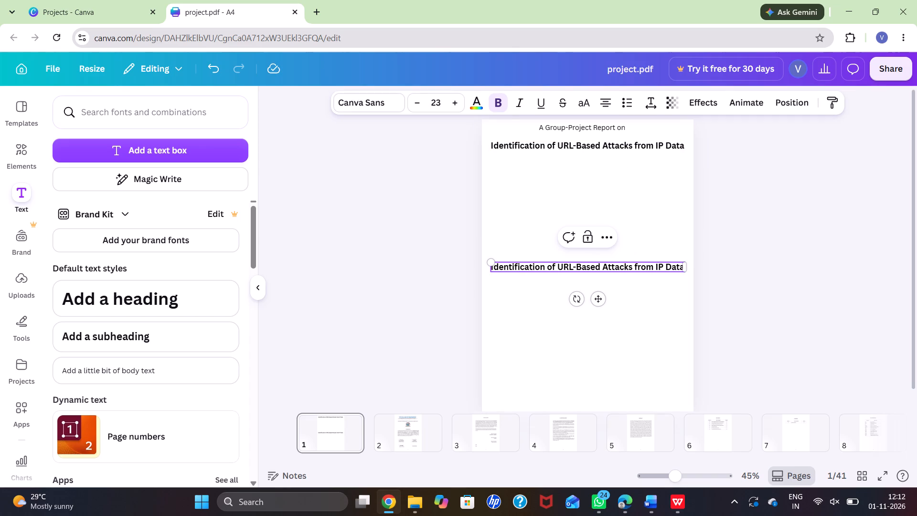
pyautogui.hotkey('ctrl', 'a')
pyautogui.press('BackSpace')
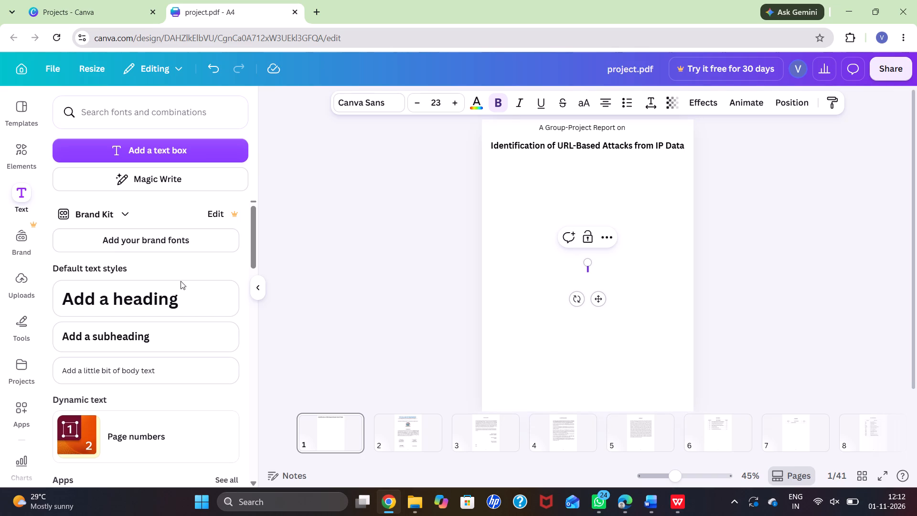
# Add a body text box to page 1 and replace its placeholder with "sub".
pyautogui.scroll(-1, 182, 294)
pyautogui.click(168, 329)
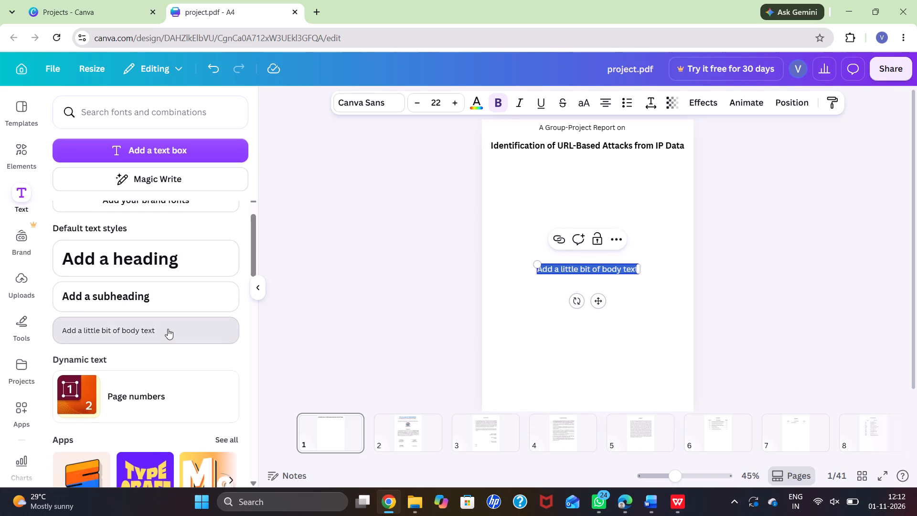
pyautogui.press('BackSpace')
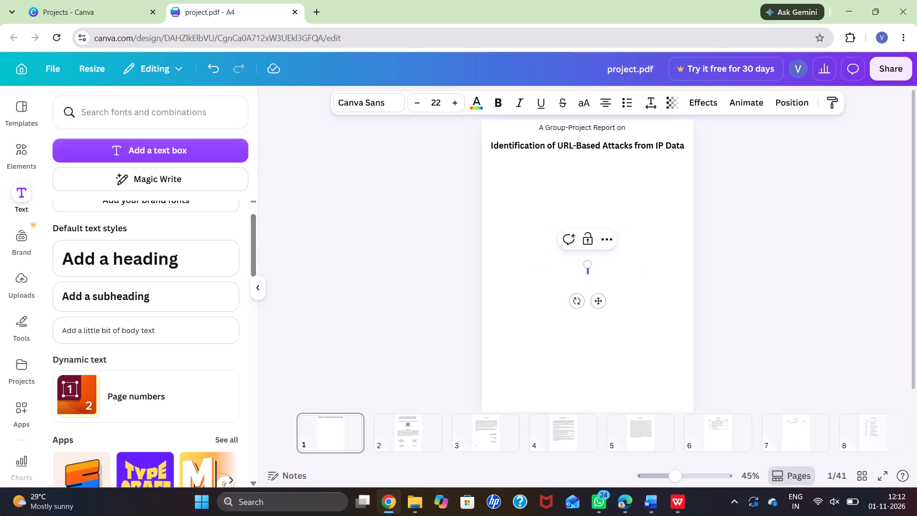
pyautogui.write('sub')
pyautogui.press('t')
pyautogui.press('BackSpace')
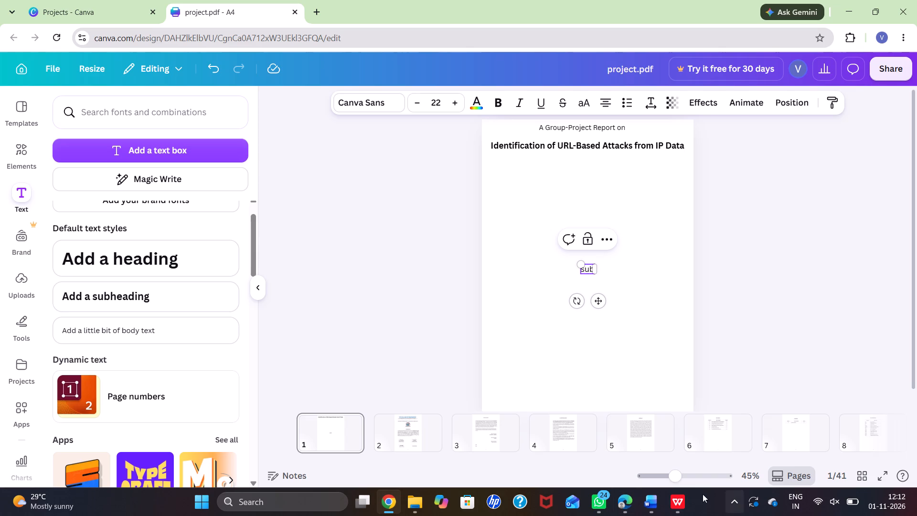
# In prj2.docx in WPS Office, copy the two lines from "Submitted to the Dept. of Information Technology, SNIST" through "for the award of".
pyautogui.click(650, 505)
pyautogui.click(625, 507)
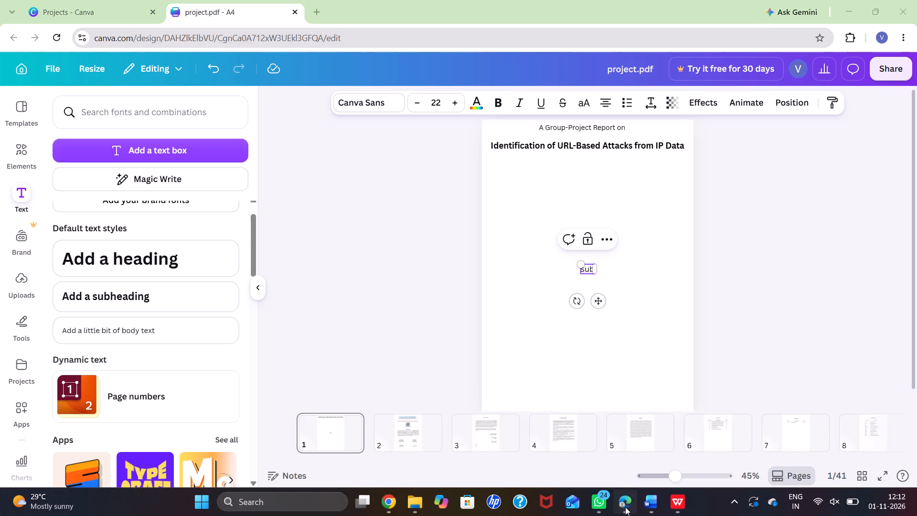
pyautogui.click(674, 503)
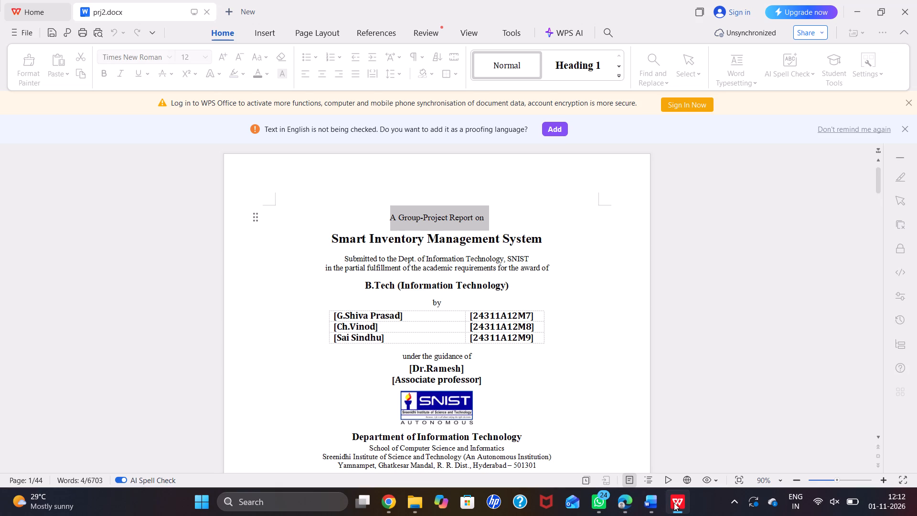
pyautogui.moveTo(342, 258); pyautogui.dragTo(390, 262)
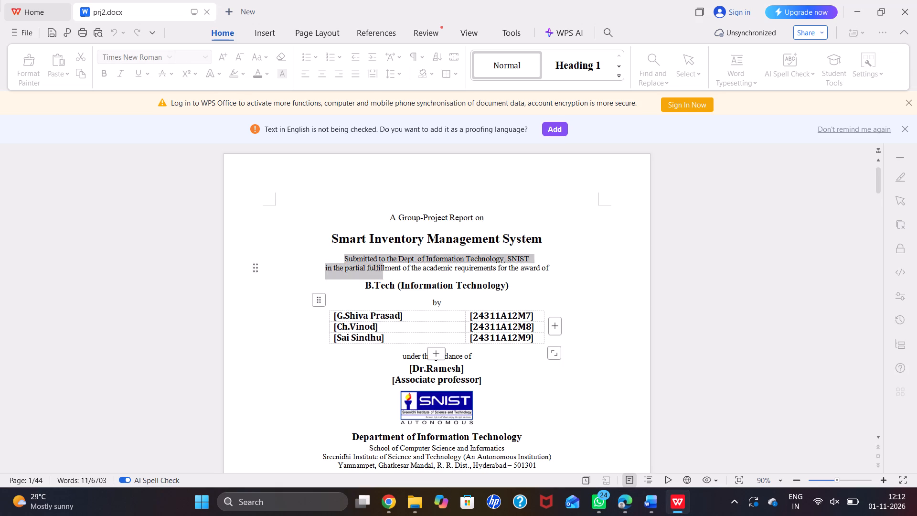
pyautogui.moveTo(390, 262); pyautogui.dragTo(556, 268)
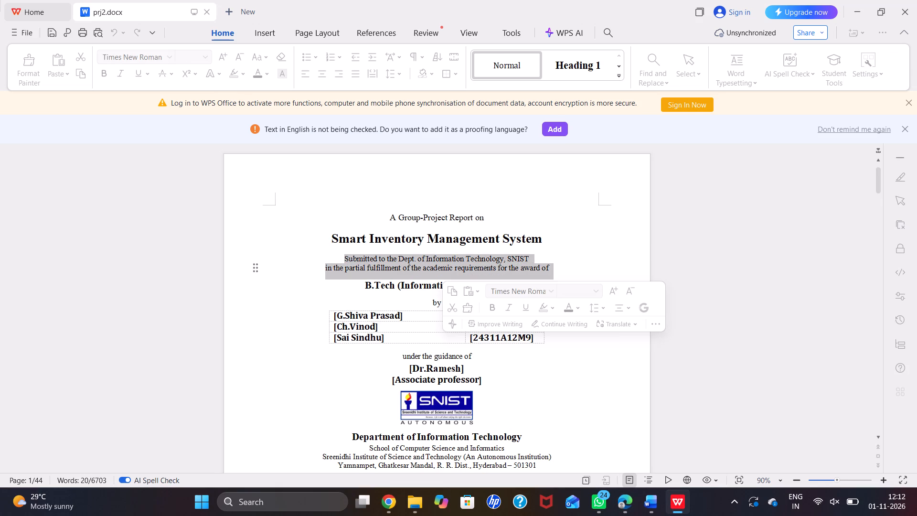
pyautogui.hotkey('ctrl', 'c')
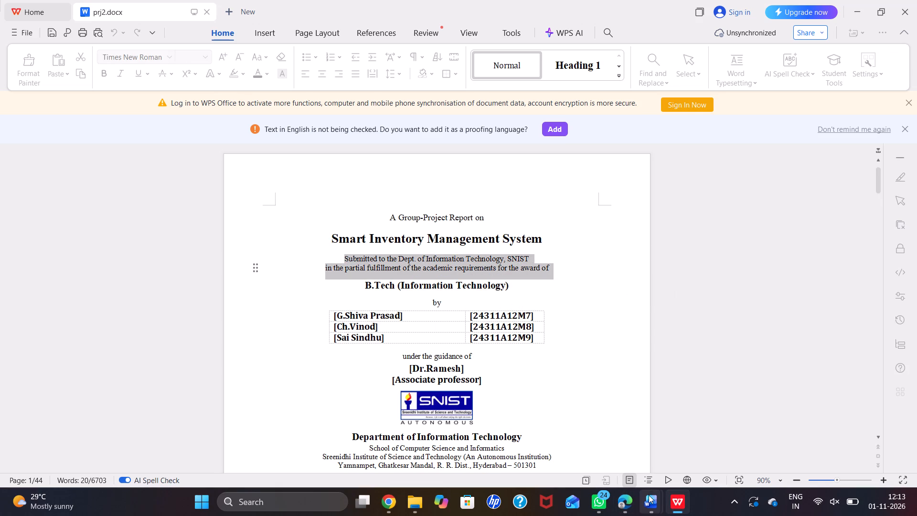
# Back in the Canva design, replace the "sub" text on page 1 with the copied submission statement.
pyautogui.click(388, 498)
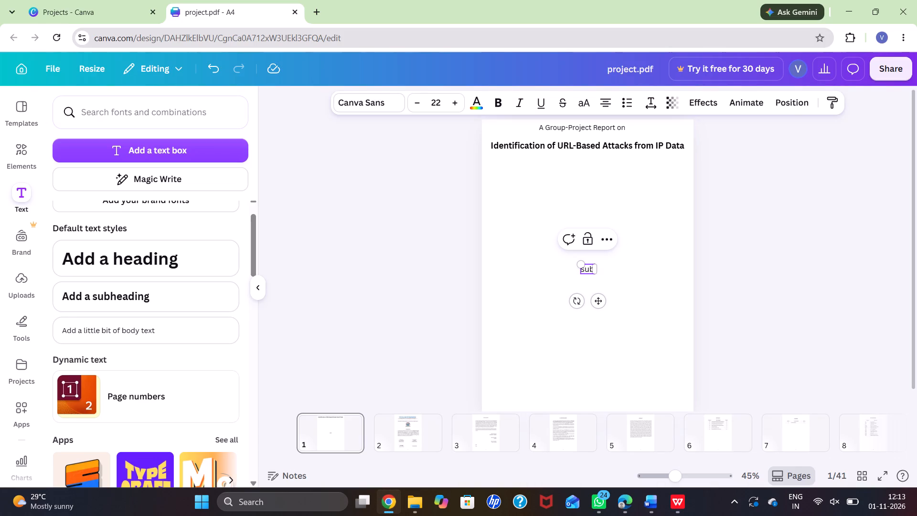
pyautogui.click(591, 268)
pyautogui.press('BackSpace')
pyautogui.press('BackSpace')
pyautogui.press('Delete')
pyautogui.hotkey('ctrl', 'v')
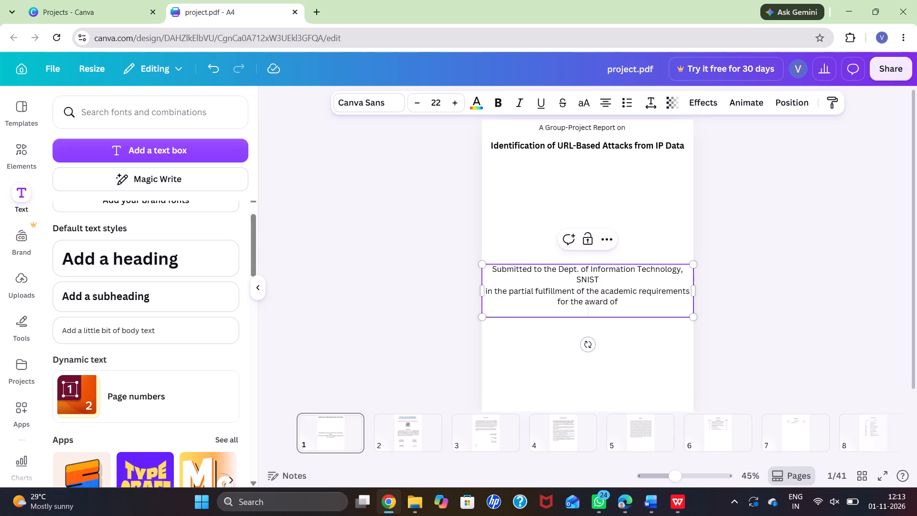
# Reduce the font size of the whole submission statement to 21.
pyautogui.moveTo(491, 269); pyautogui.dragTo(611, 299)
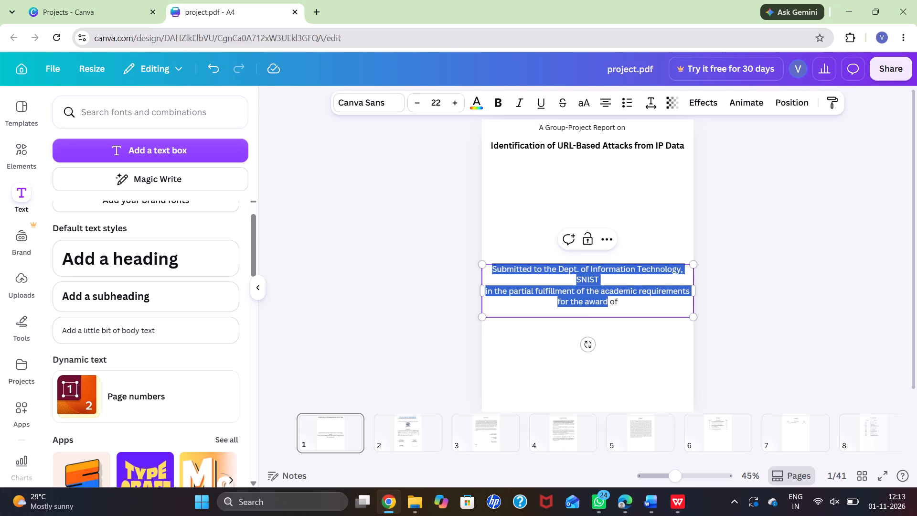
pyautogui.moveTo(611, 299); pyautogui.dragTo(632, 299)
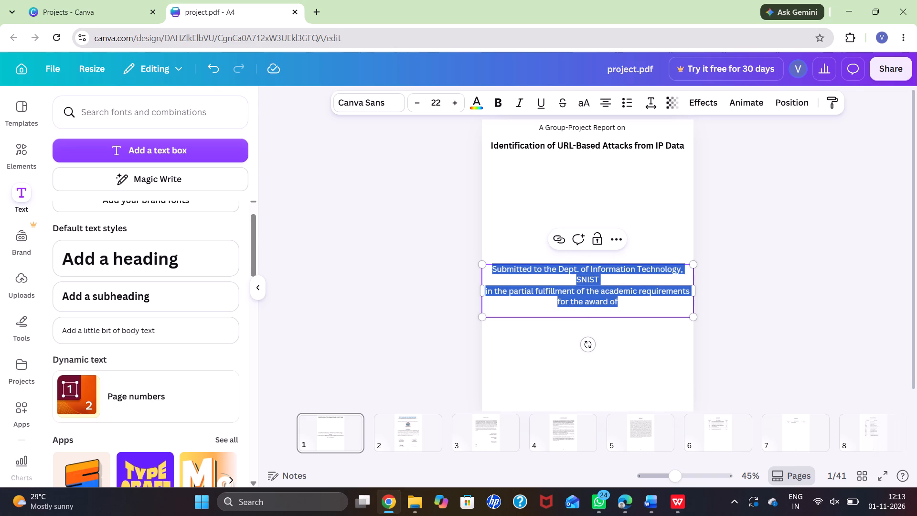
pyautogui.click(415, 102)
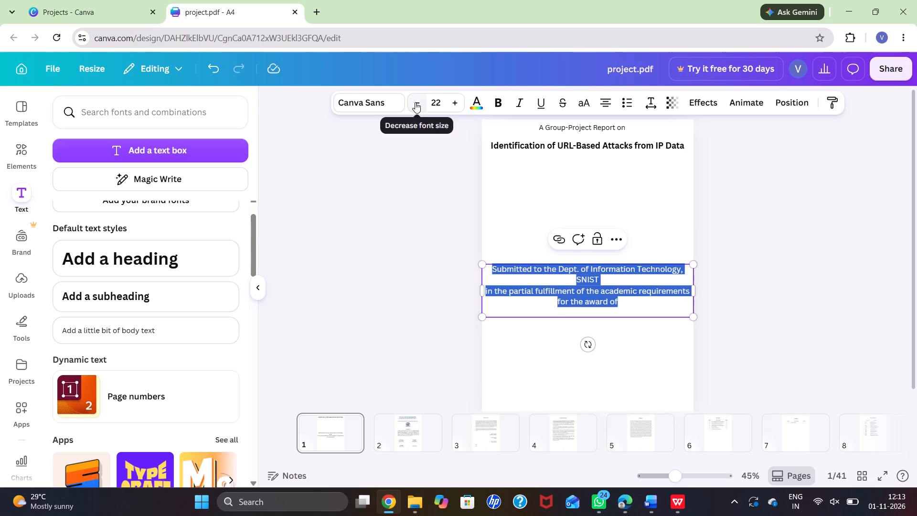
pyautogui.click(508, 215)
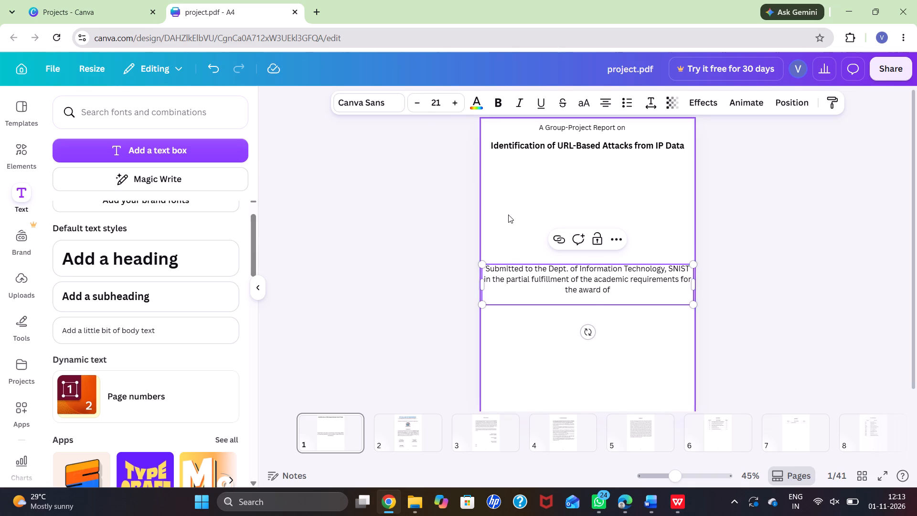
# Place the submission statement just below the title heading, scaled down to about the heading's width and centred horizontally on the page.
pyautogui.moveTo(569, 277); pyautogui.dragTo(549, 204)
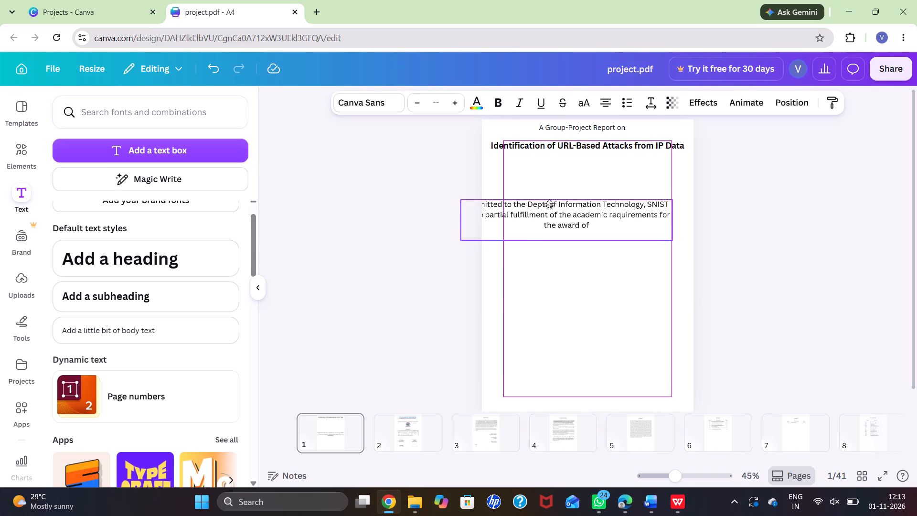
pyautogui.moveTo(549, 204); pyautogui.dragTo(565, 164)
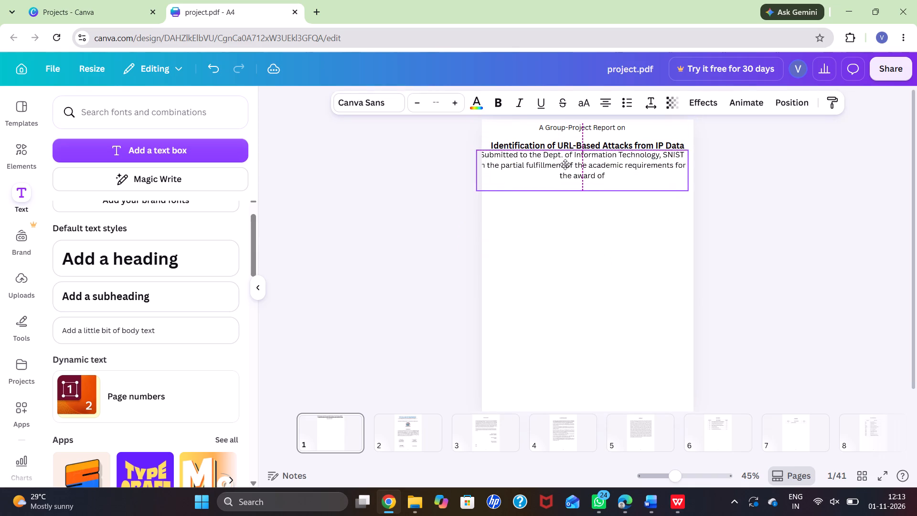
pyautogui.moveTo(565, 164); pyautogui.dragTo(566, 166)
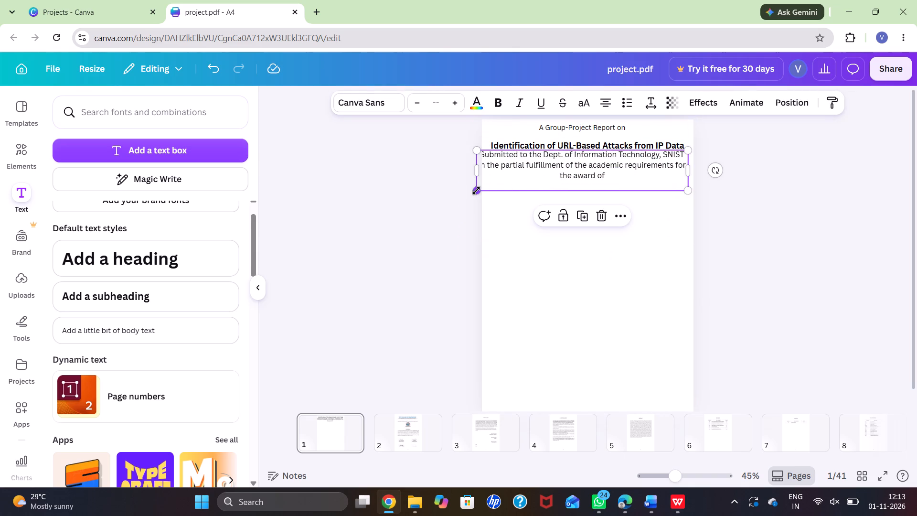
pyautogui.moveTo(476, 191); pyautogui.dragTo(490, 189)
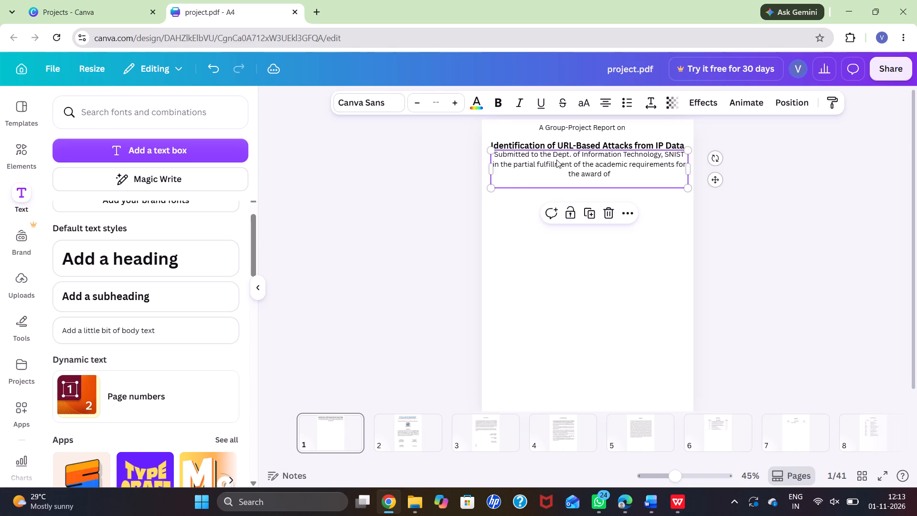
pyautogui.moveTo(556, 160); pyautogui.dragTo(555, 167)
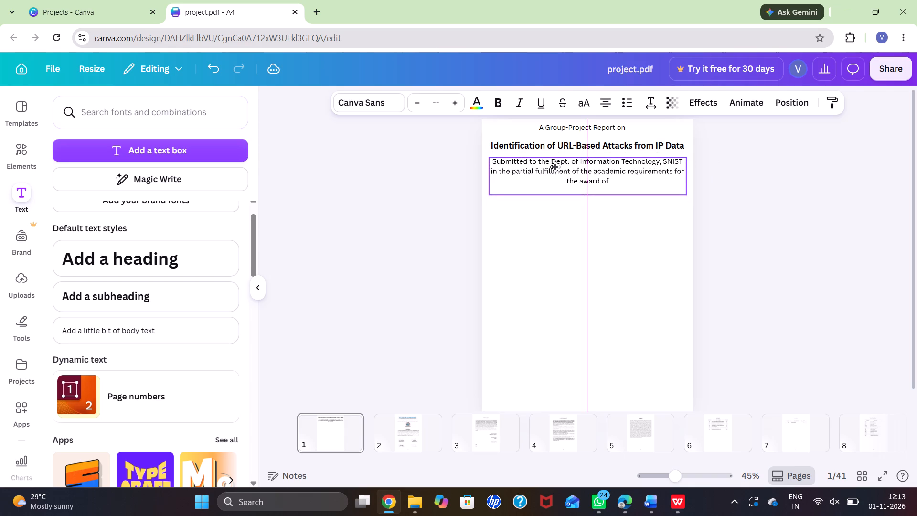
pyautogui.moveTo(555, 167); pyautogui.dragTo(555, 166)
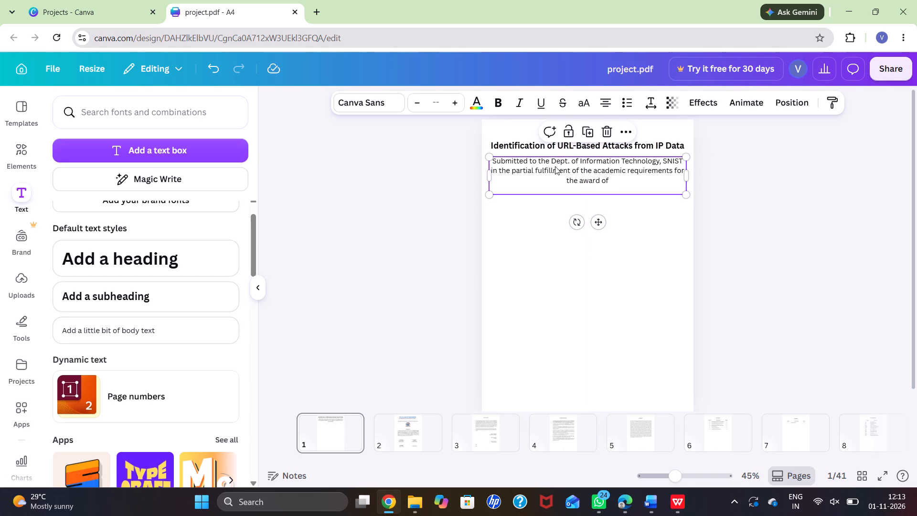
pyautogui.scroll(2, 555, 166)
pyautogui.click(533, 226)
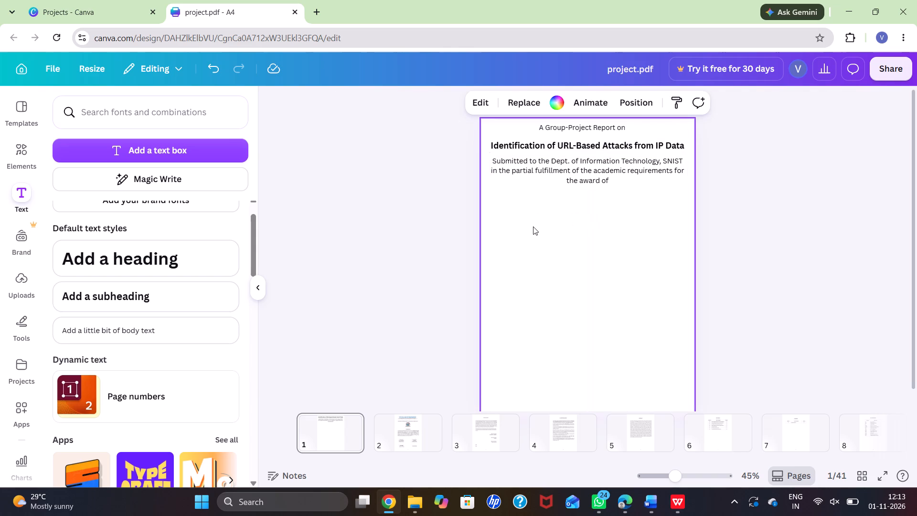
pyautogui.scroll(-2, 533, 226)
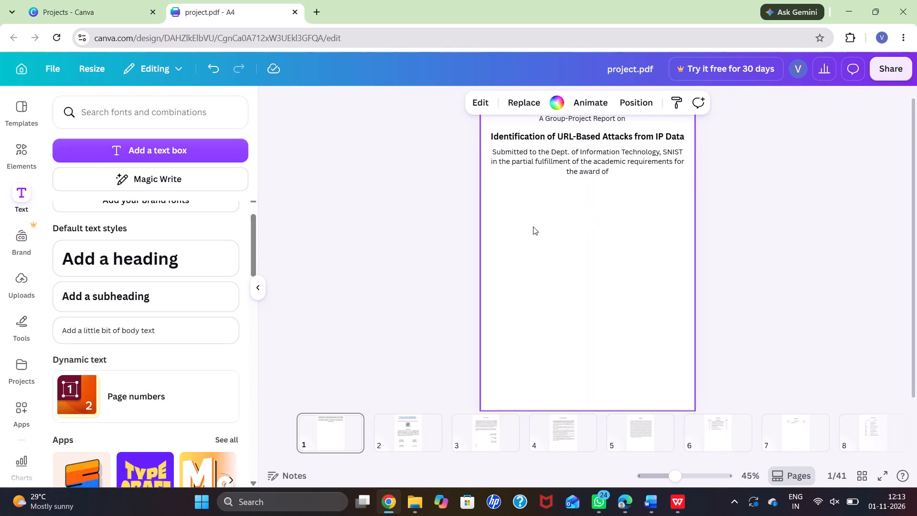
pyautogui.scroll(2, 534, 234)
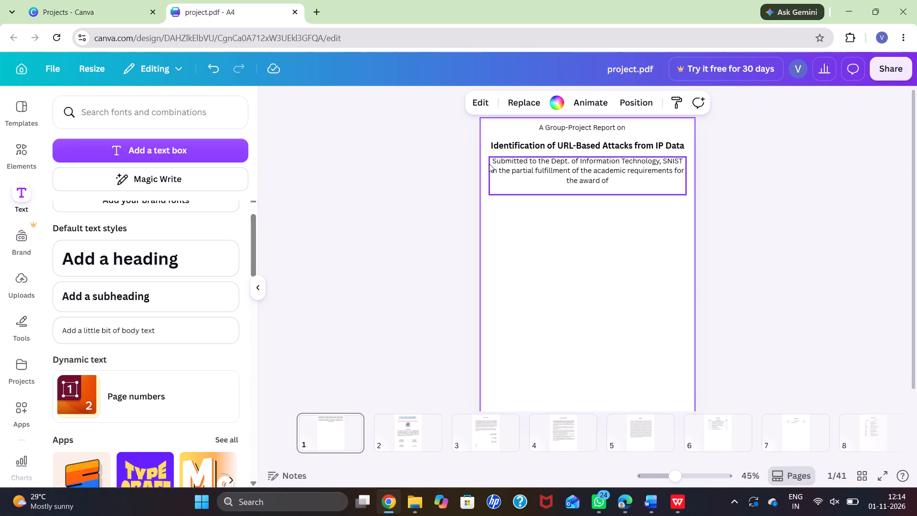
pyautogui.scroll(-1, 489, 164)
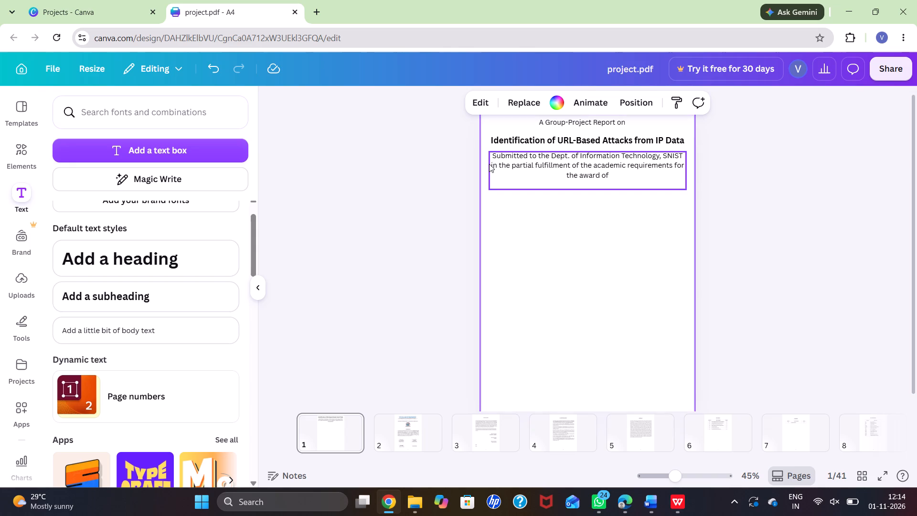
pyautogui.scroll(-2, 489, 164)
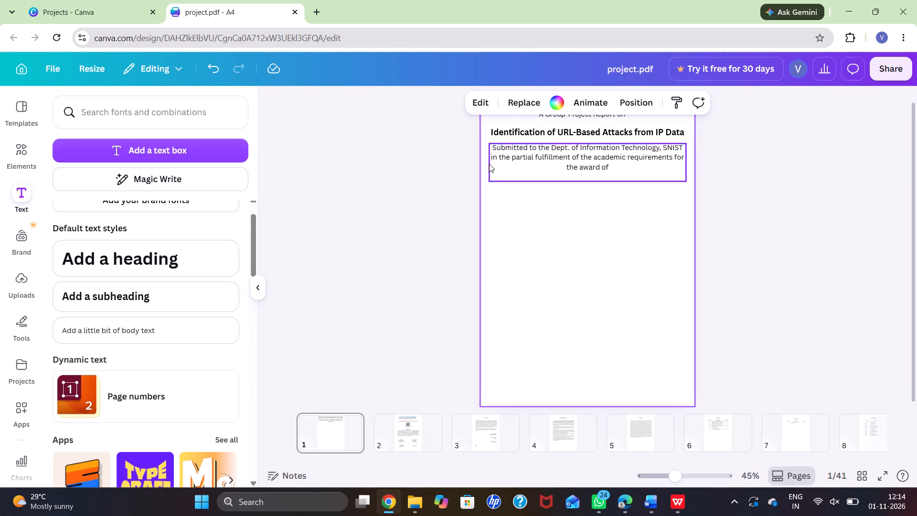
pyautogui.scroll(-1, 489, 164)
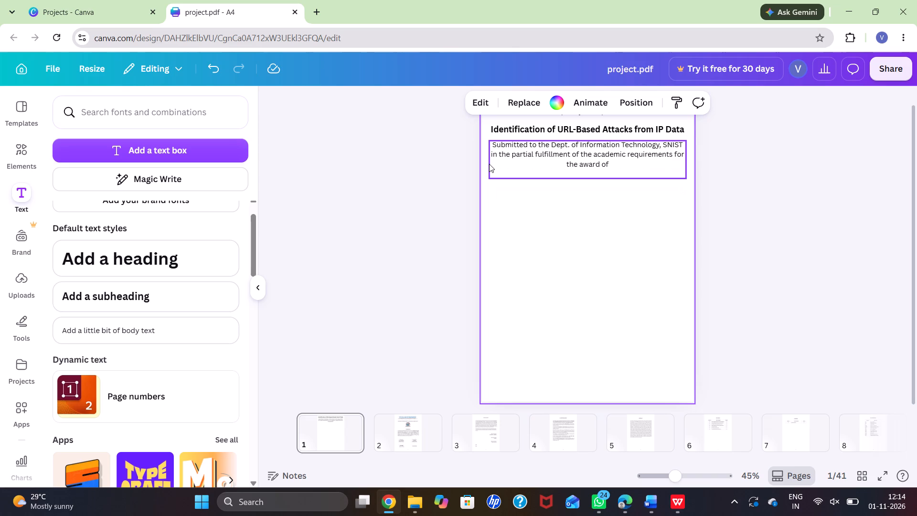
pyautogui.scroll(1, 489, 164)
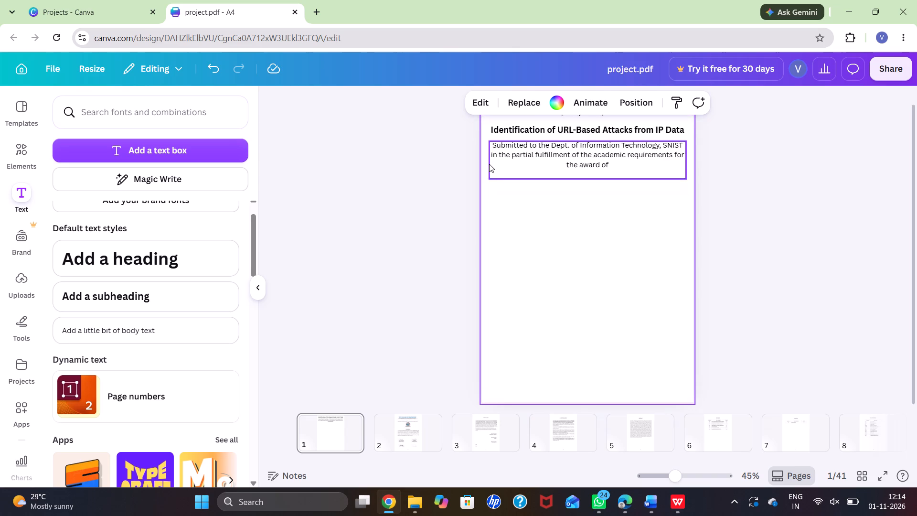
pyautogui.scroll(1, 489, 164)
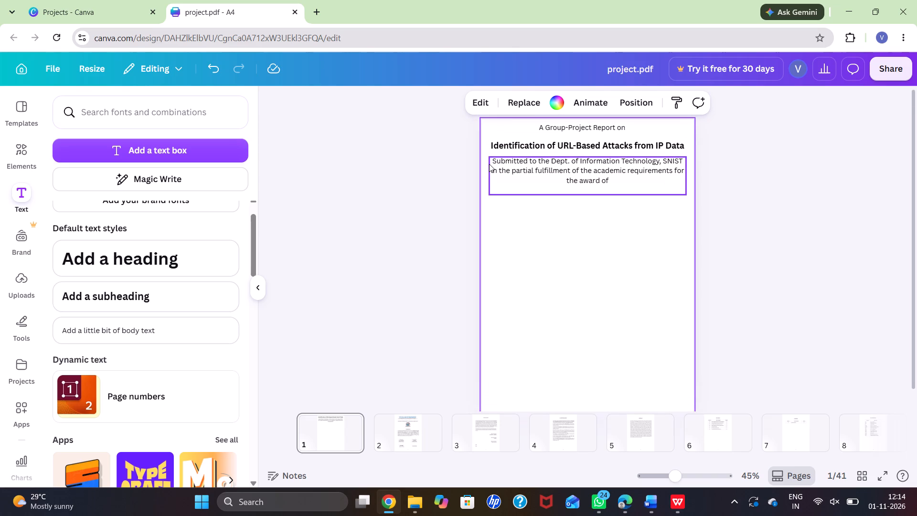
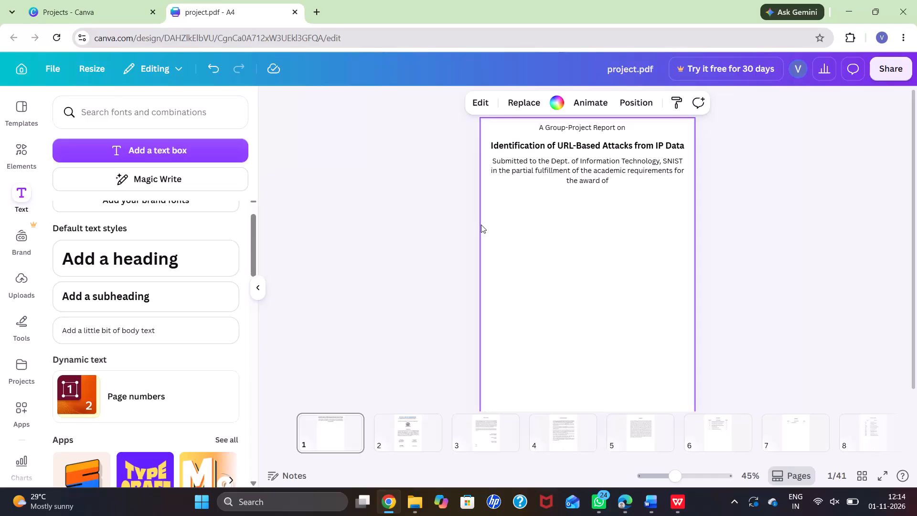
# Scale the submission statement down to font size 16.8 and widen it onto two lines, centred below the title heading.
pyautogui.click(530, 166)
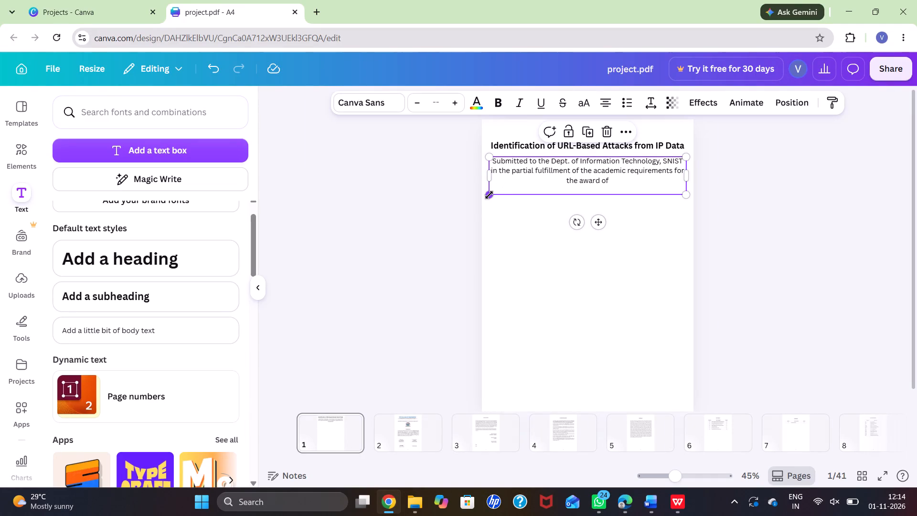
pyautogui.moveTo(488, 195); pyautogui.dragTo(515, 189)
pyautogui.moveTo(569, 170); pyautogui.dragTo(558, 172)
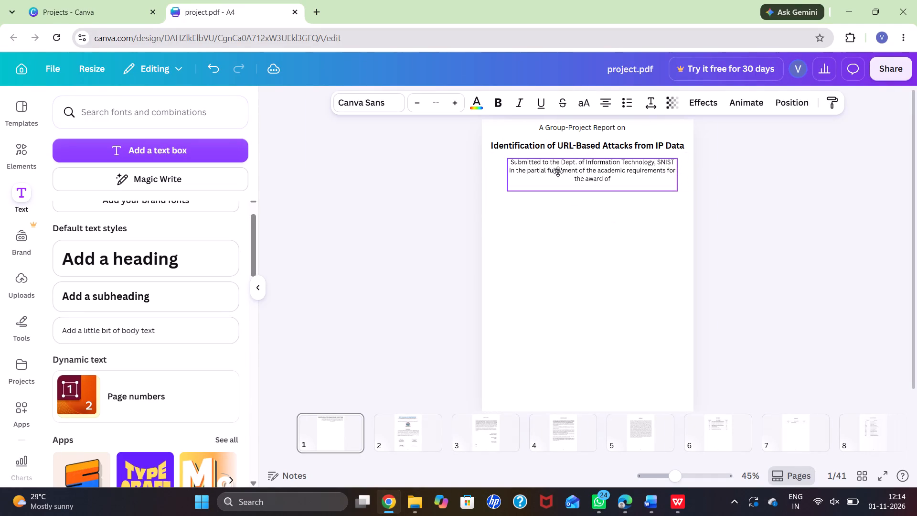
pyautogui.moveTo(558, 172); pyautogui.dragTo(558, 170)
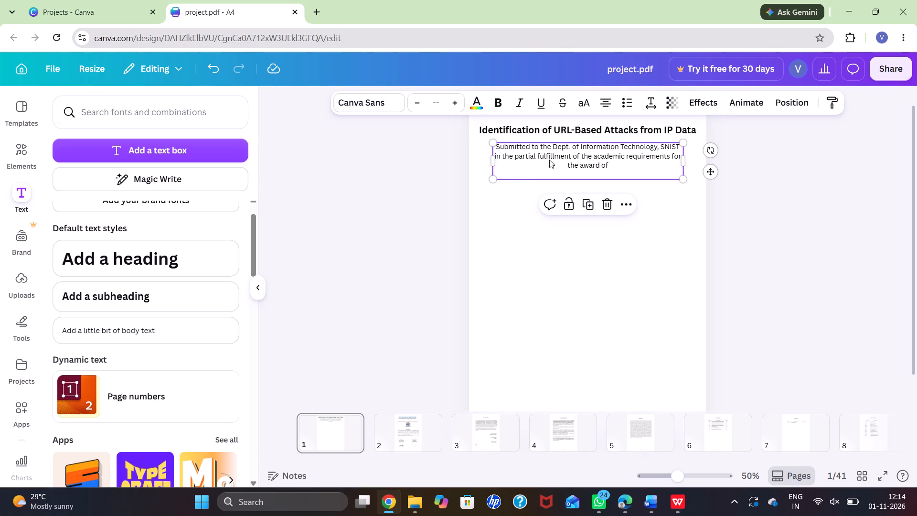
pyautogui.click(564, 161)
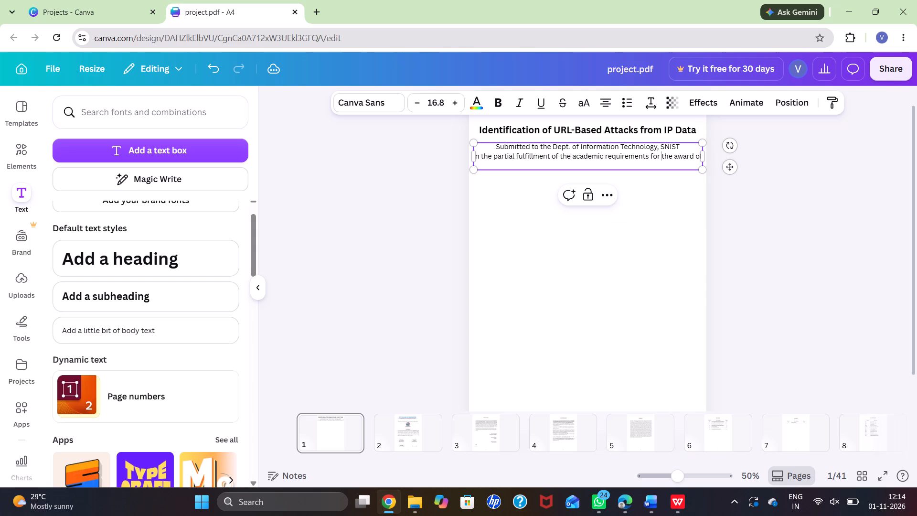
pyautogui.click(558, 241)
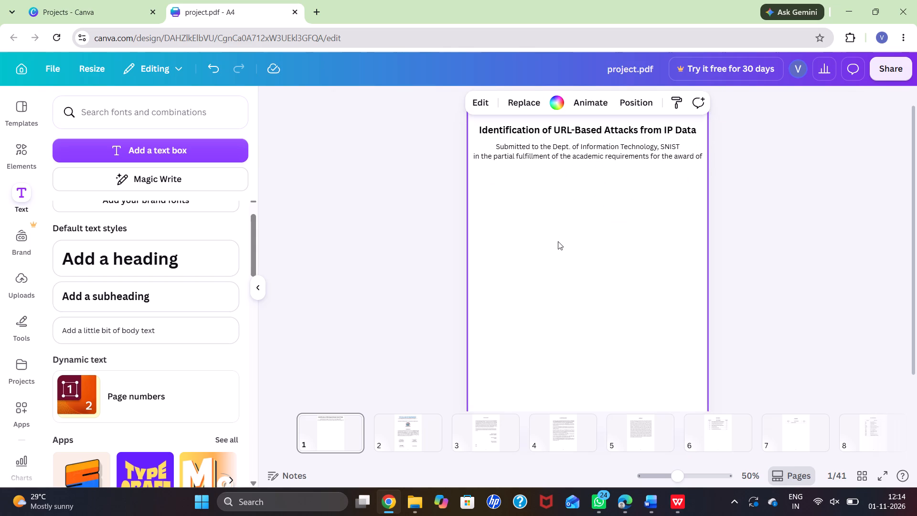
# Add a new subheading text box to page 1.
pyautogui.scroll(1, 557, 223)
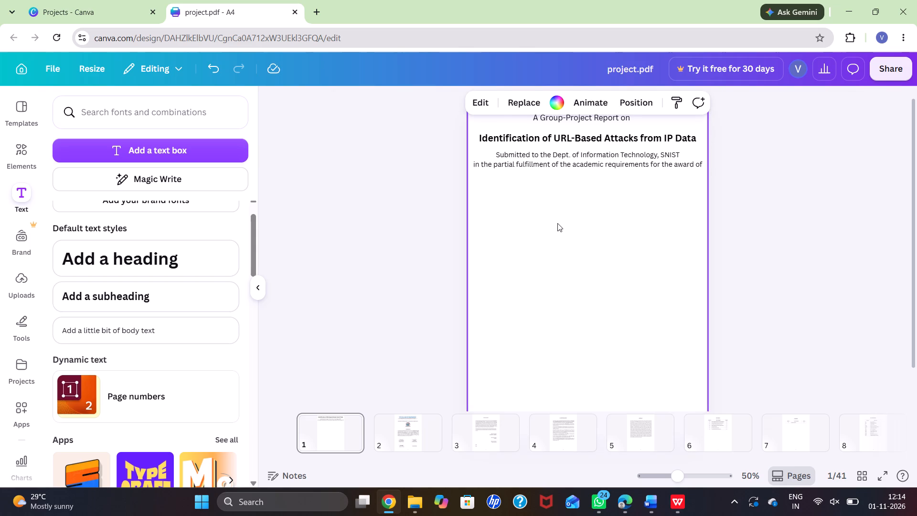
pyautogui.scroll(2, 557, 223)
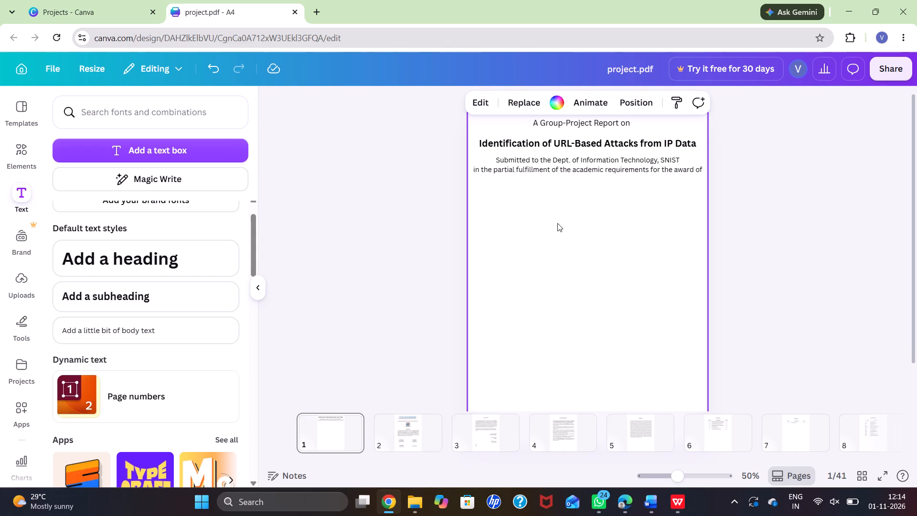
pyautogui.scroll(1, 557, 223)
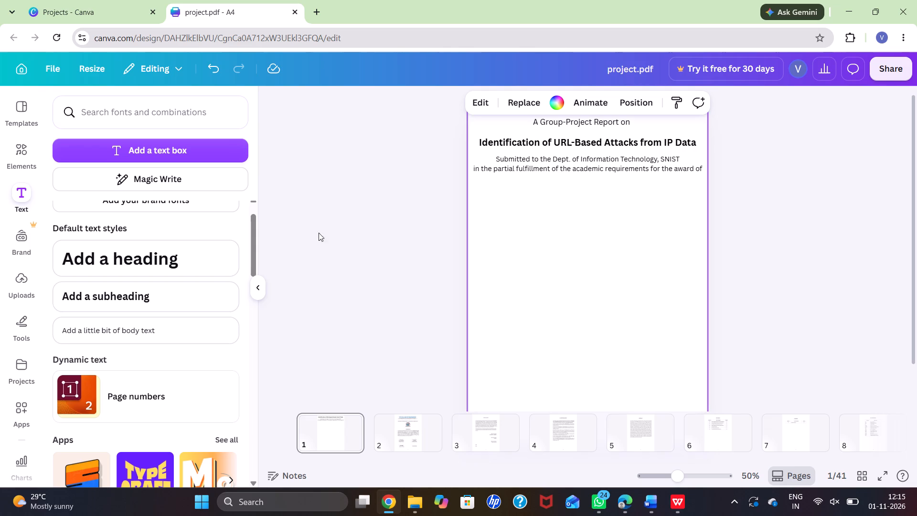
pyautogui.scroll(1, 183, 262)
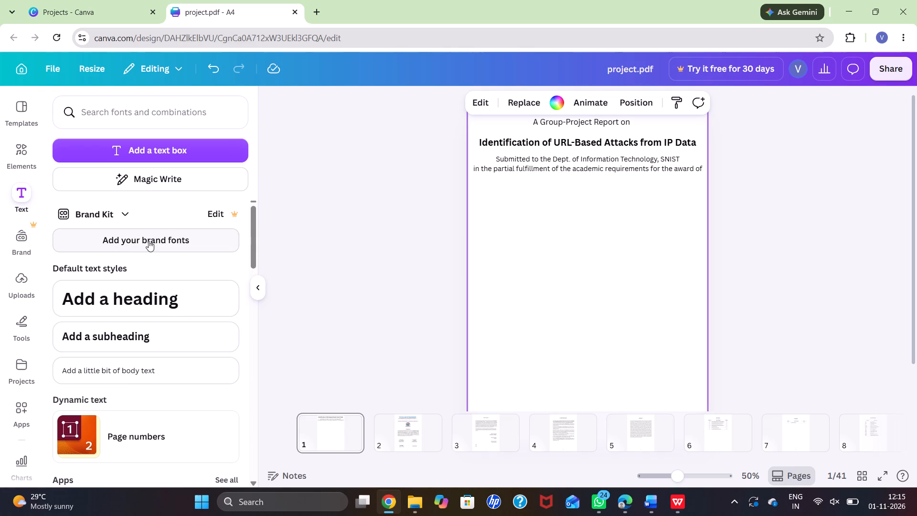
pyautogui.click(133, 334)
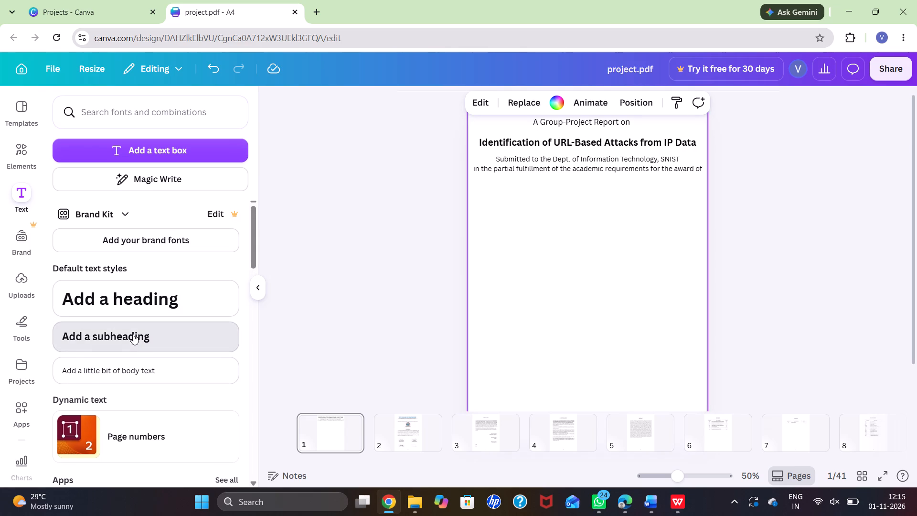
# Switch to prj2.docx in WPS Office and copy the line "B.Tech (Information Technology)".
pyautogui.click(654, 503)
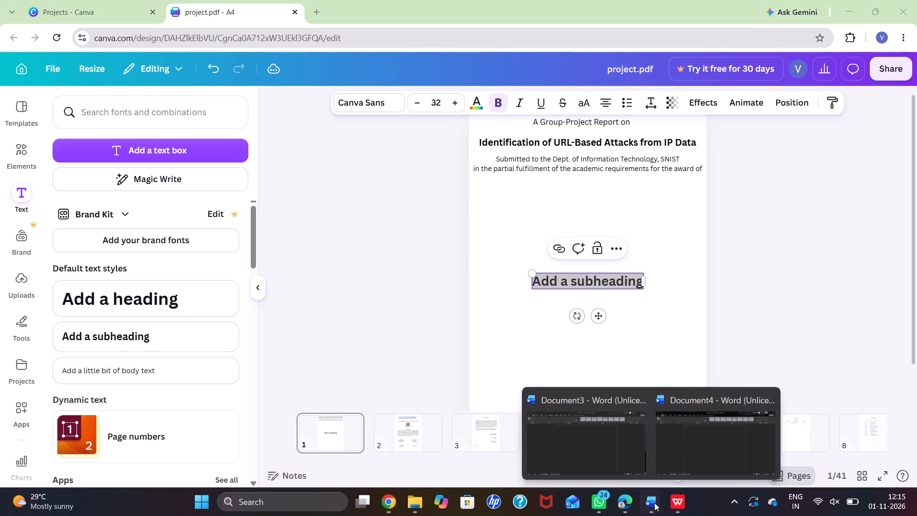
pyautogui.click(675, 504)
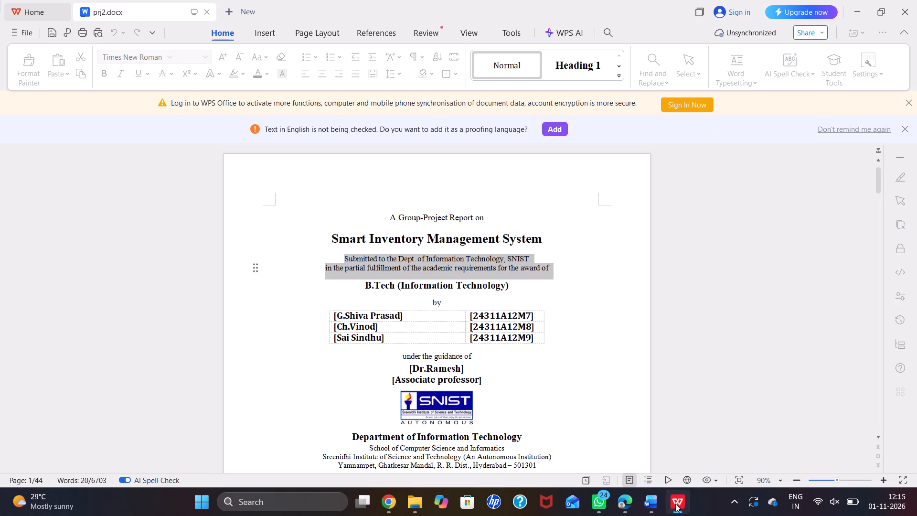
pyautogui.moveTo(364, 287); pyautogui.dragTo(407, 286)
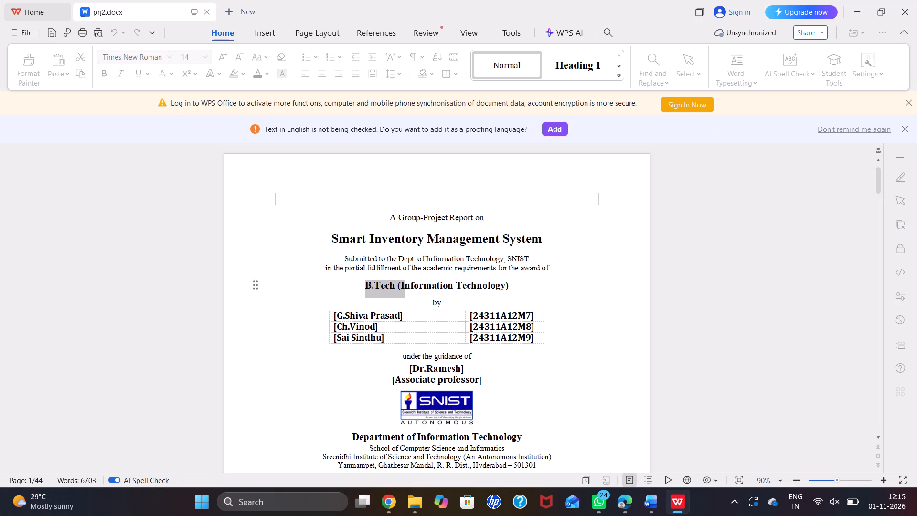
pyautogui.moveTo(407, 286); pyautogui.dragTo(526, 280)
pyautogui.hotkey('ctrl', 'c')
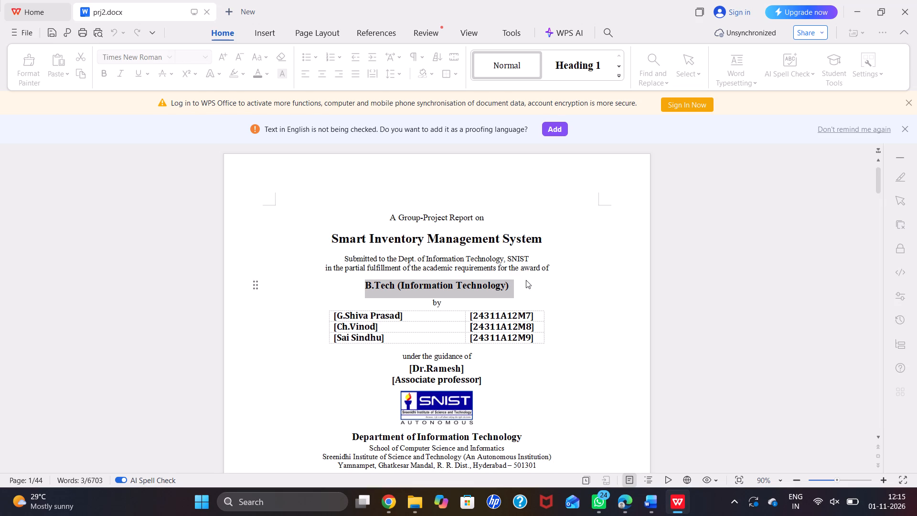
# Back in the Canva design, replace the subheading placeholder with the copied degree line and move it just below the submission statement.
pyautogui.click(382, 503)
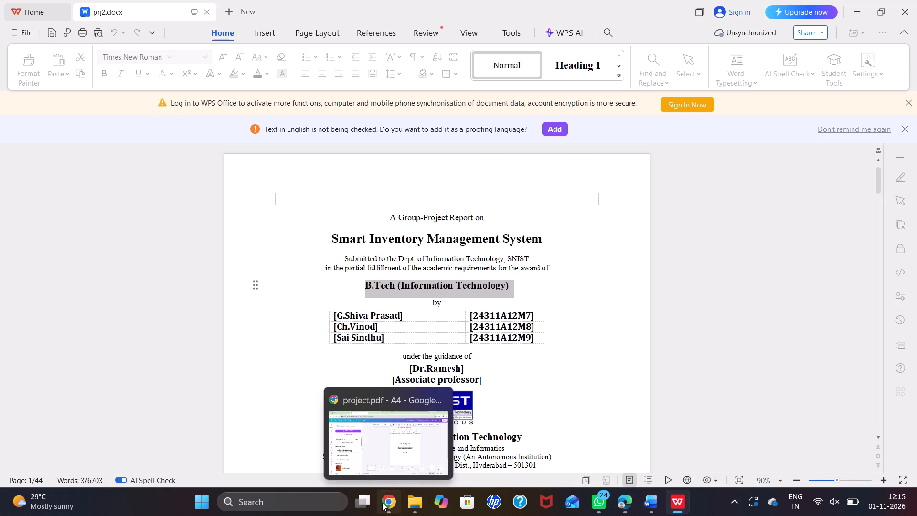
pyautogui.press('BackSpace')
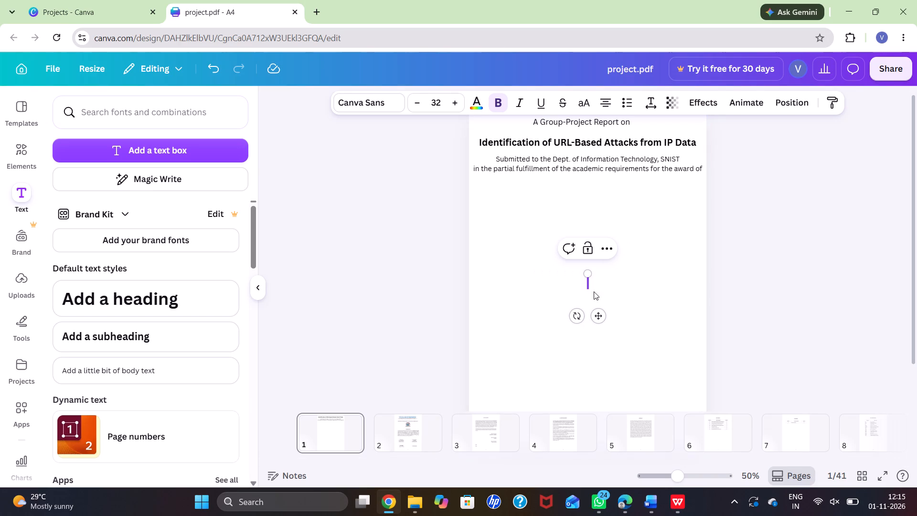
pyautogui.hotkey('ctrl', 'v')
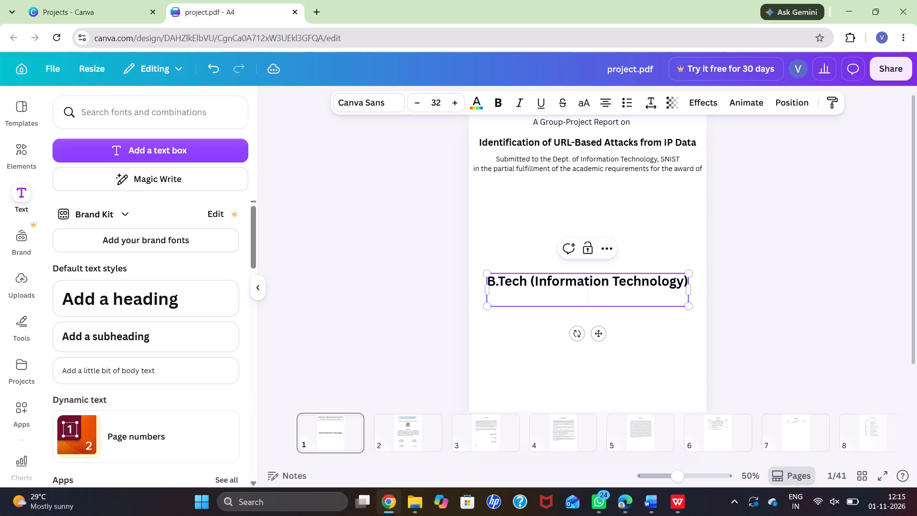
pyautogui.click(532, 343)
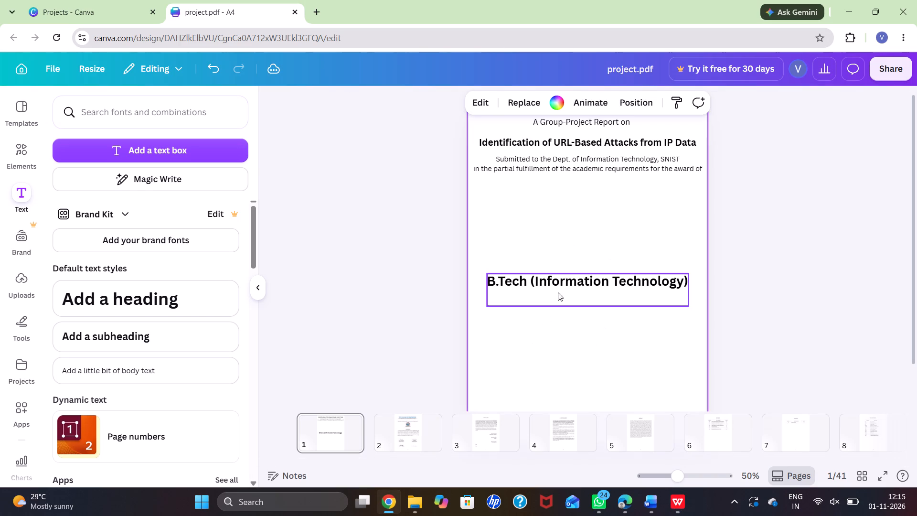
pyautogui.moveTo(565, 284); pyautogui.dragTo(567, 192)
# Change the font of the whole "B.Tech (Information Technology)" line to Arimo.
pyautogui.click(561, 191)
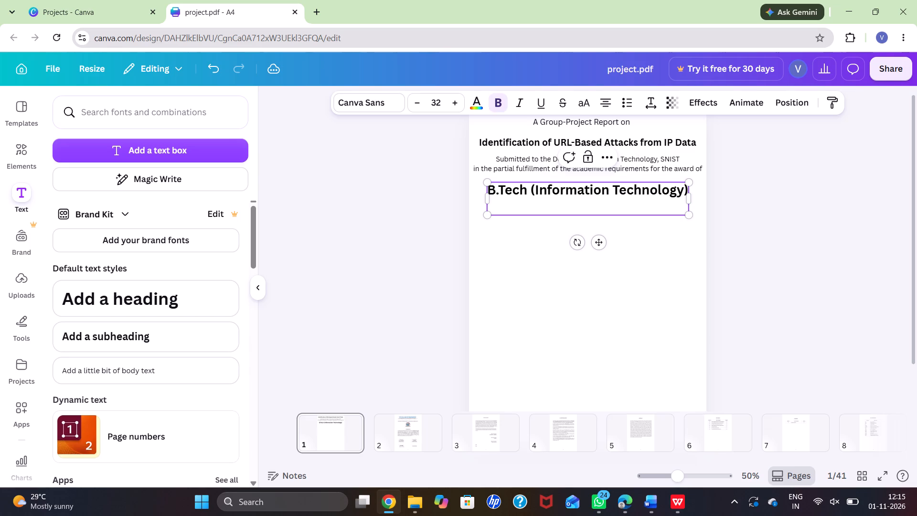
pyautogui.hotkey('ctrl', 'a')
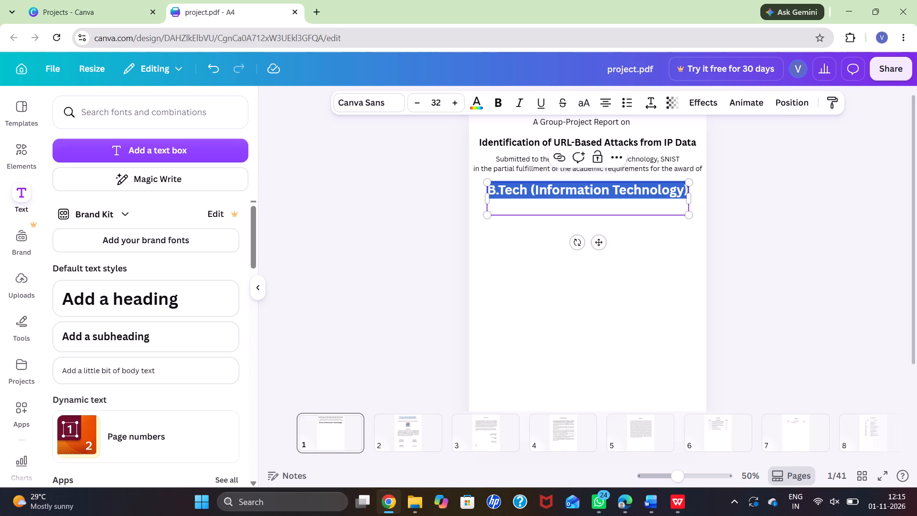
pyautogui.click(382, 104)
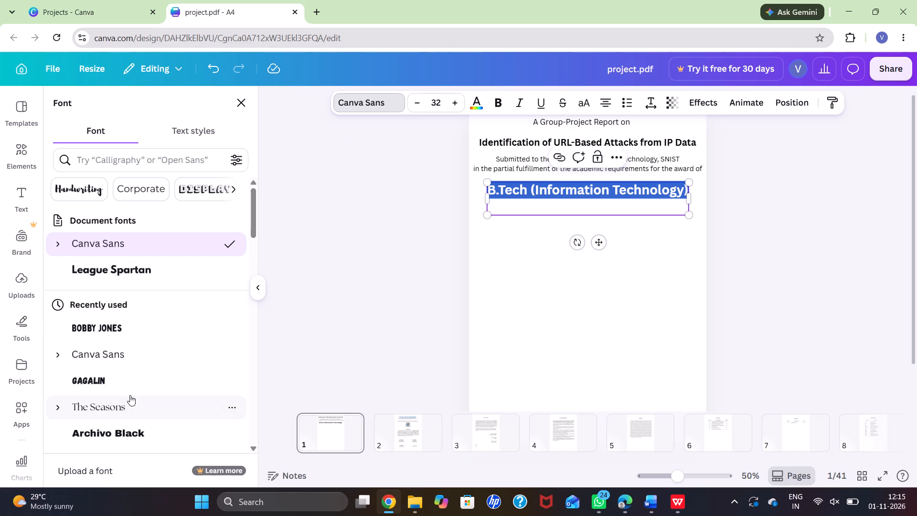
pyautogui.scroll(-5, 130, 395)
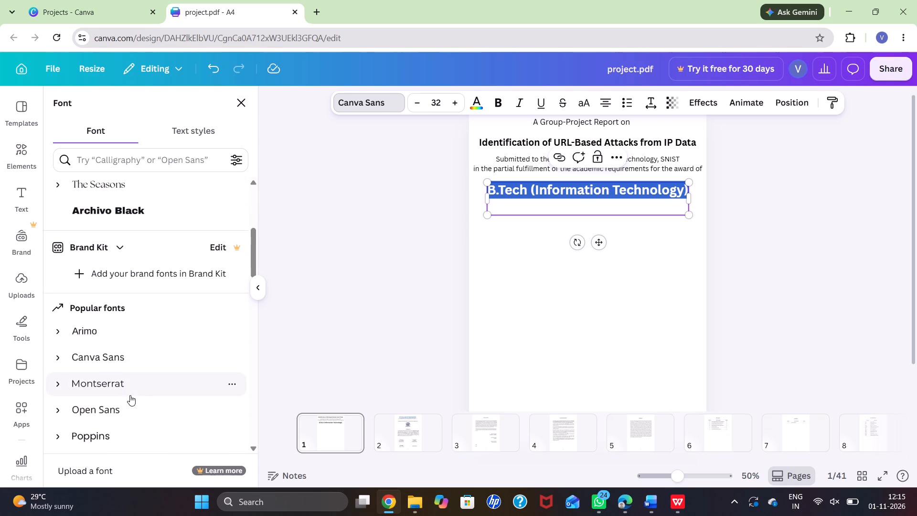
pyautogui.click(120, 337)
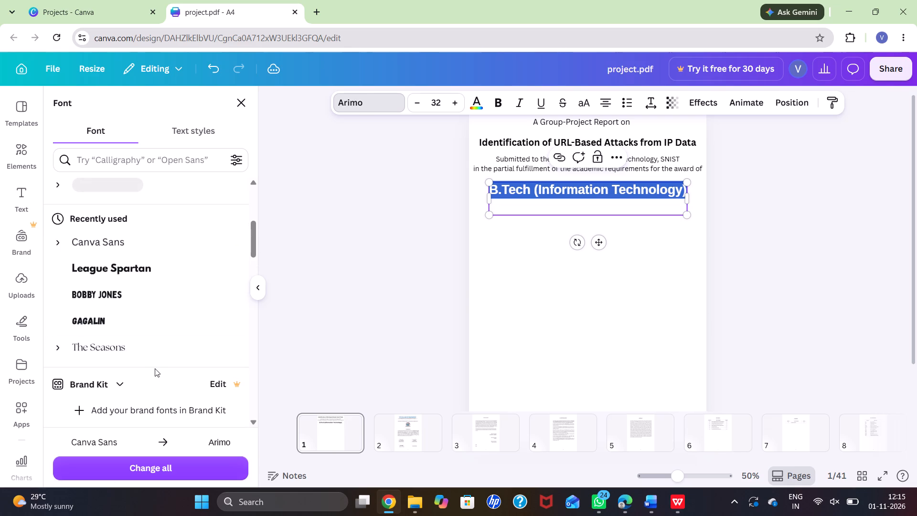
pyautogui.click(327, 335)
# Reduce the font size of the "B.Tech (Information Technology)" line to 22.
pyautogui.tripleClick(414, 106)
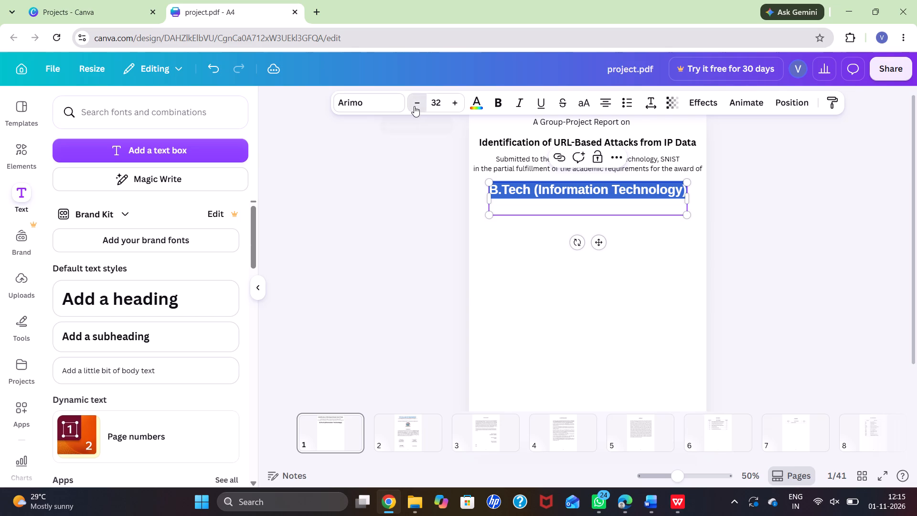
pyautogui.tripleClick(414, 106)
pyautogui.click(538, 290)
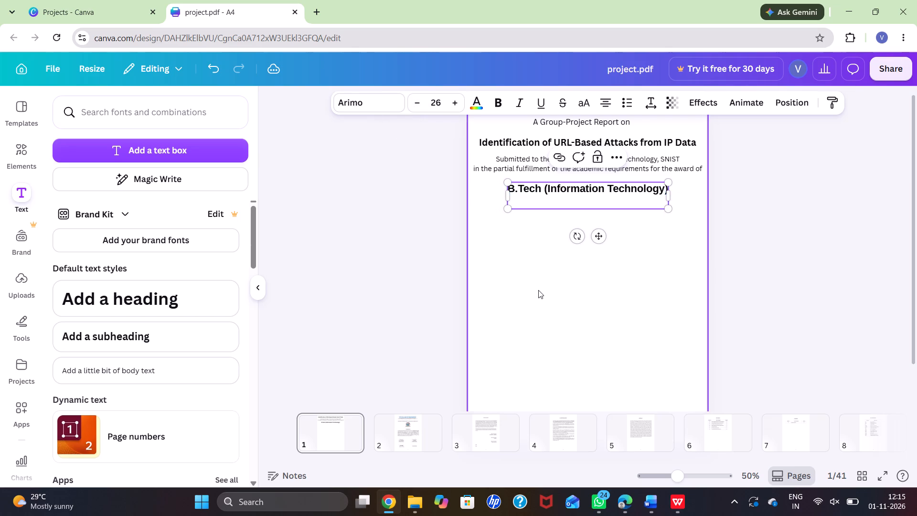
pyautogui.click(571, 193)
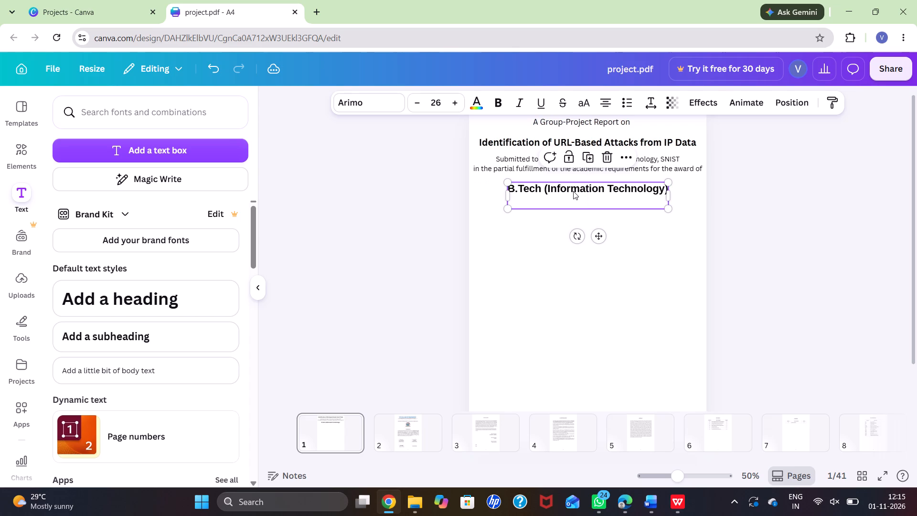
pyautogui.click(522, 187)
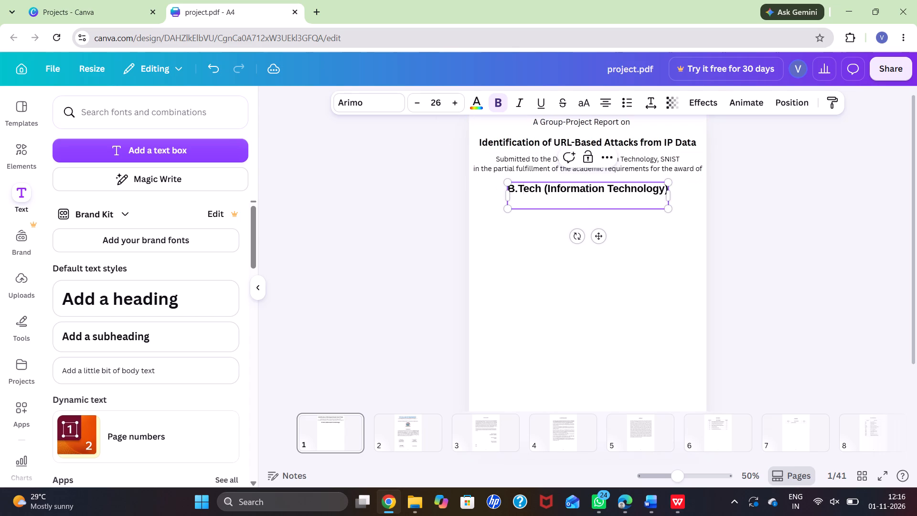
pyautogui.hotkey('ctrl', 'a')
pyautogui.doubleClick(419, 101)
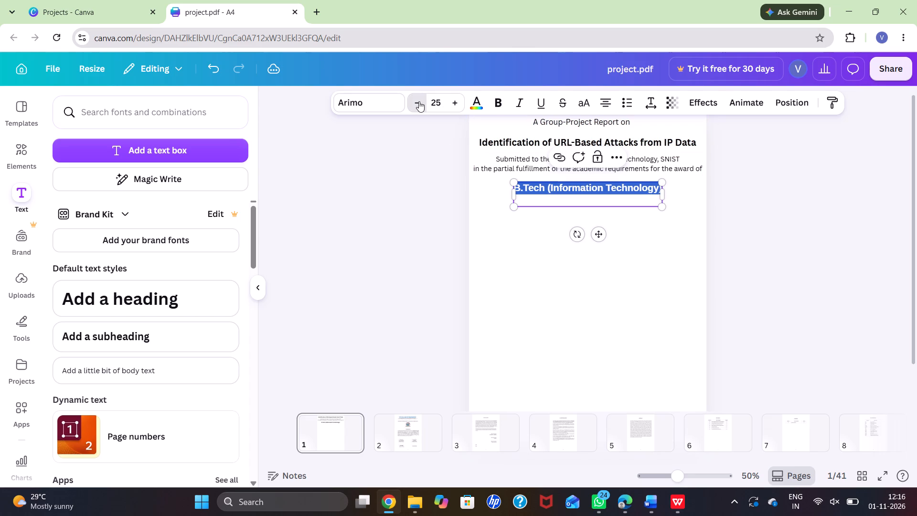
pyautogui.click(419, 101)
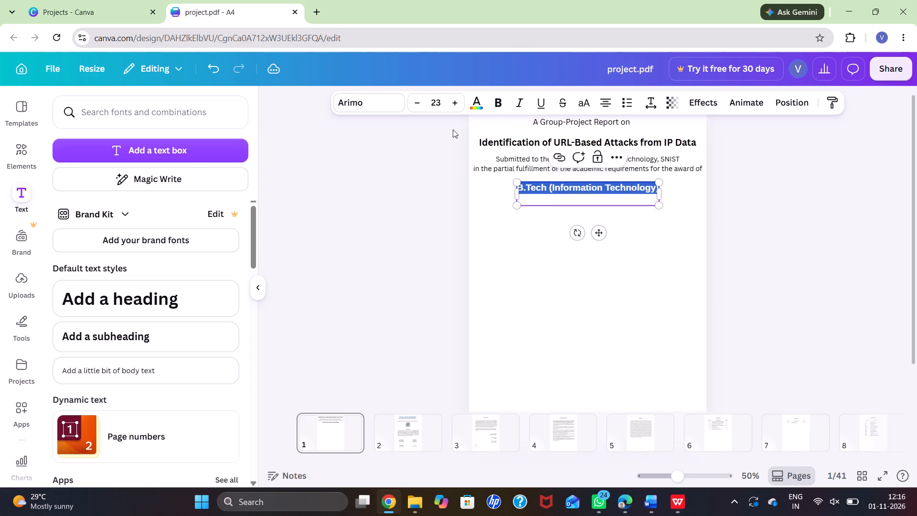
pyautogui.tripleClick(421, 106)
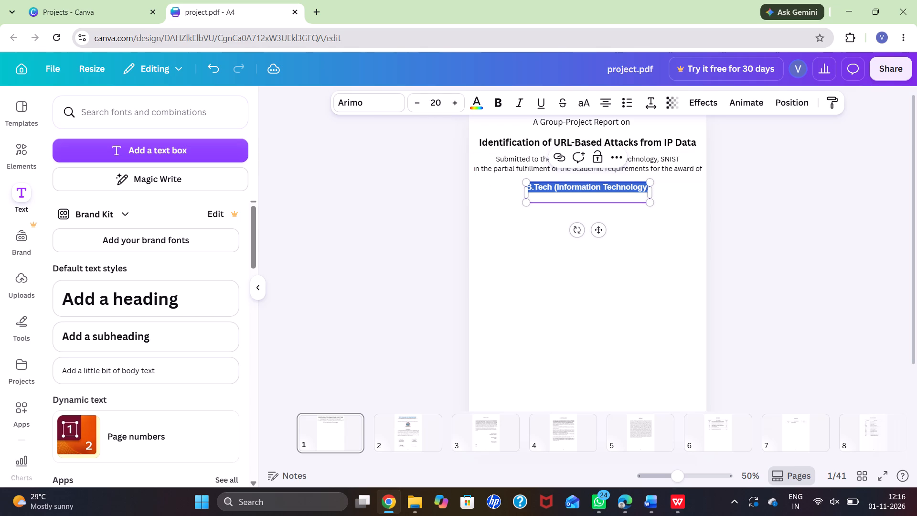
pyautogui.doubleClick(456, 107)
pyautogui.click(536, 258)
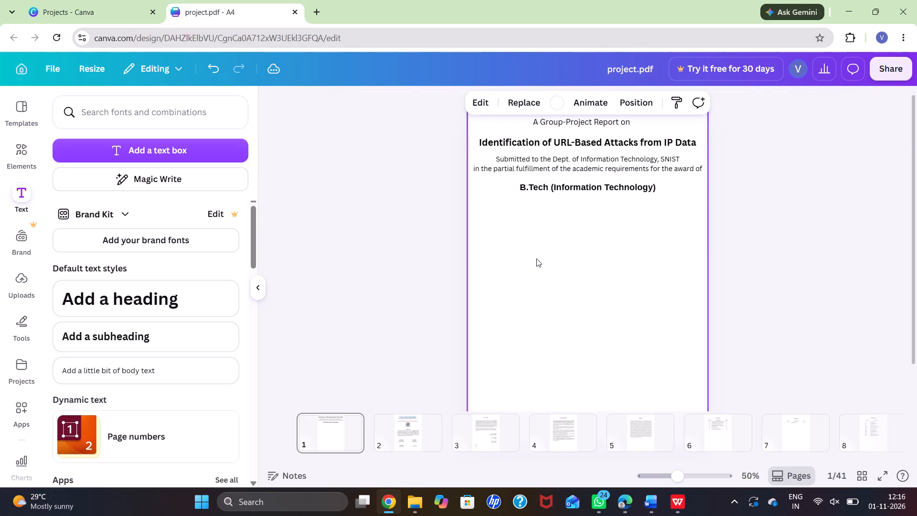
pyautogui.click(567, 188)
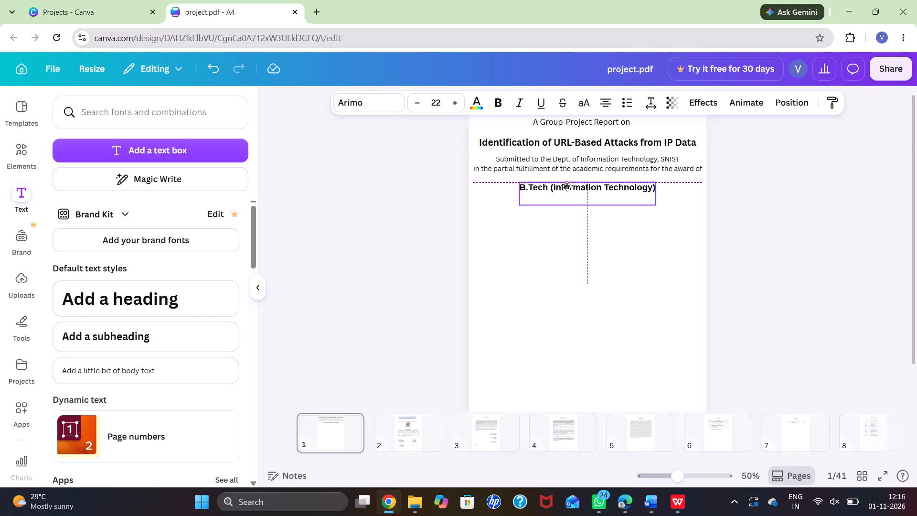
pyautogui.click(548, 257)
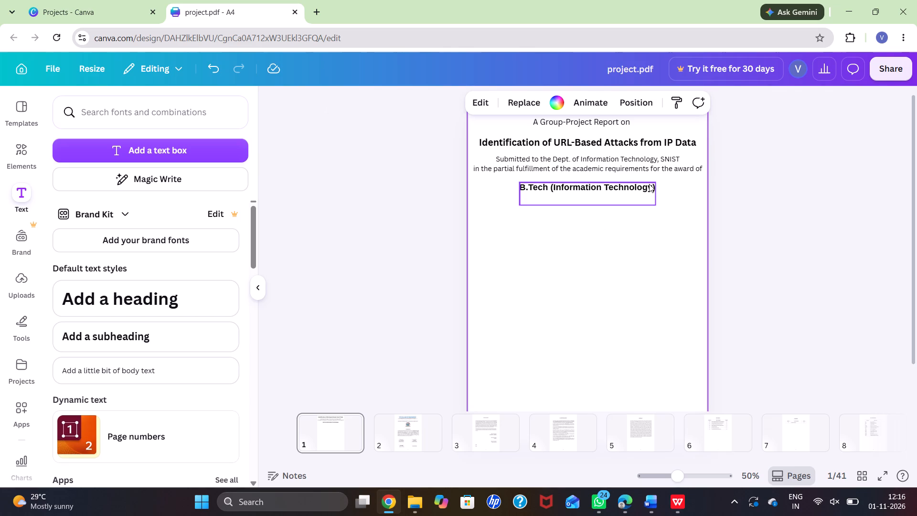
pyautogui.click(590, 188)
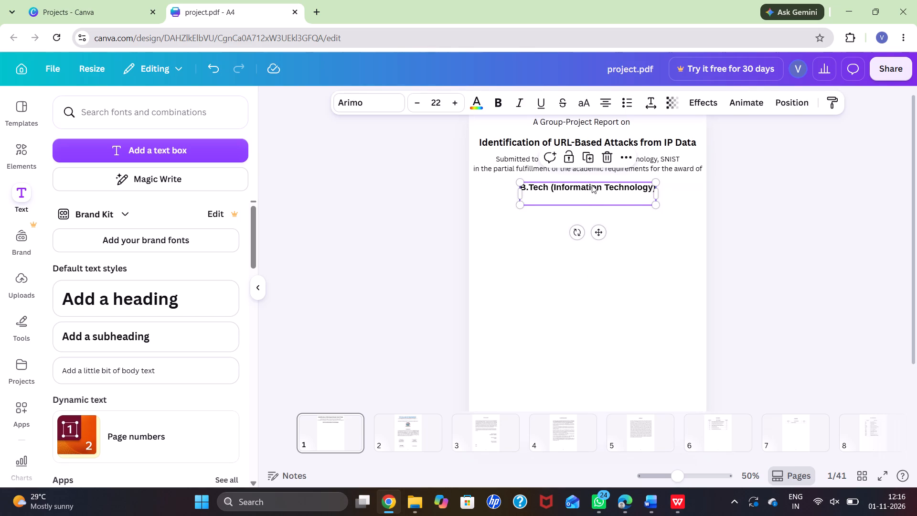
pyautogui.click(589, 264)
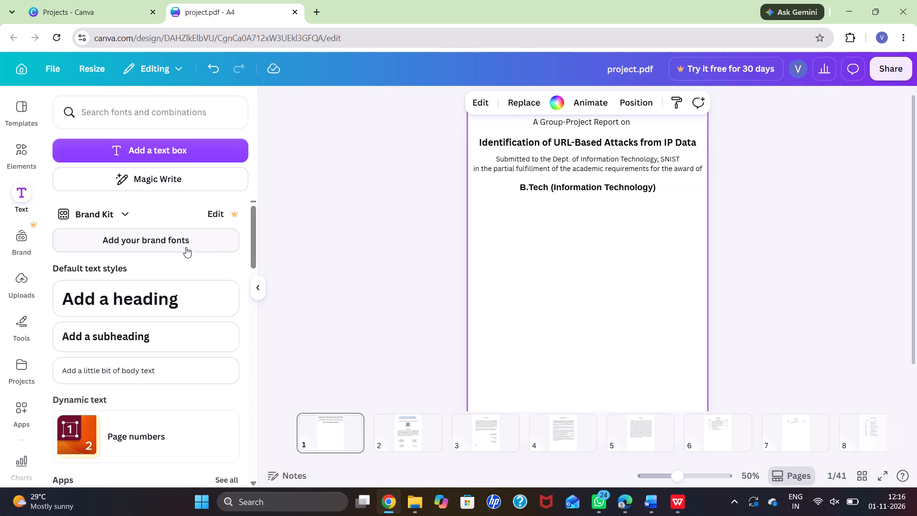
# Add a body text box reading "by" to the title page and set its font size to 20.
pyautogui.click(154, 370)
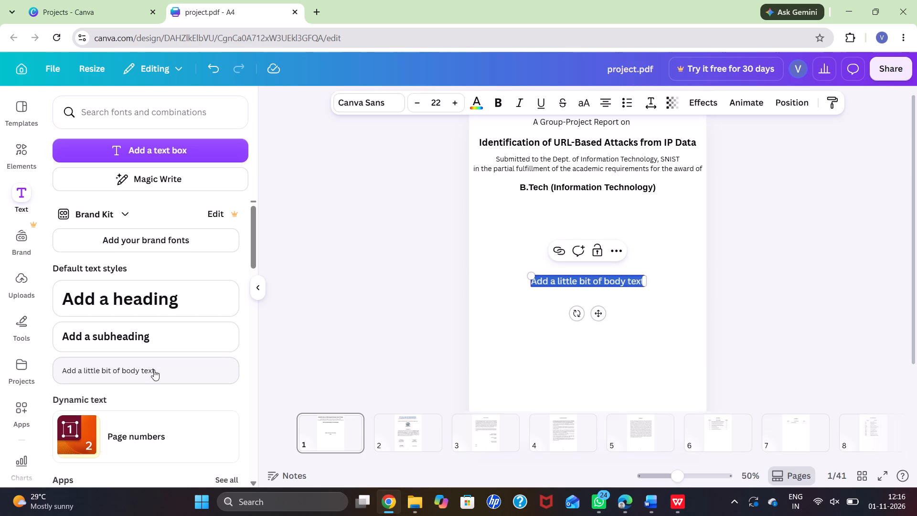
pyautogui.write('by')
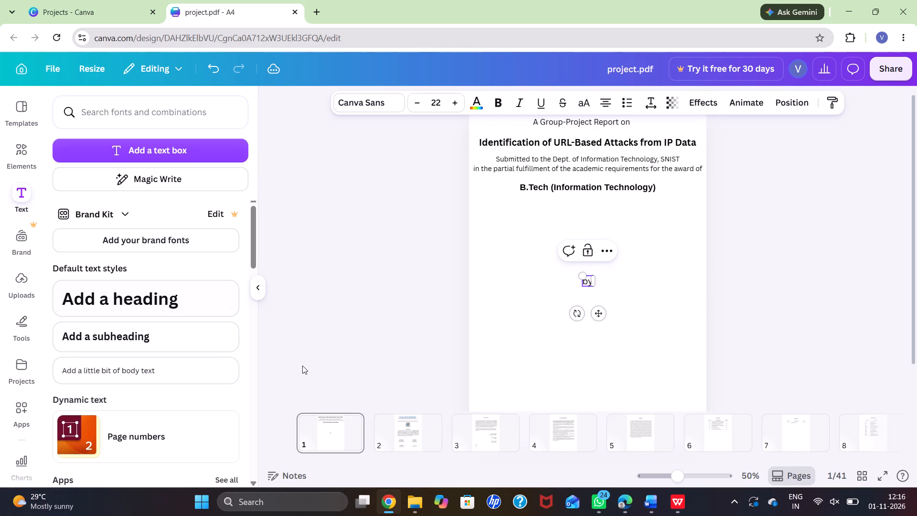
pyautogui.click(587, 282)
pyautogui.hotkey('ctrl', 'a')
pyautogui.click(418, 100)
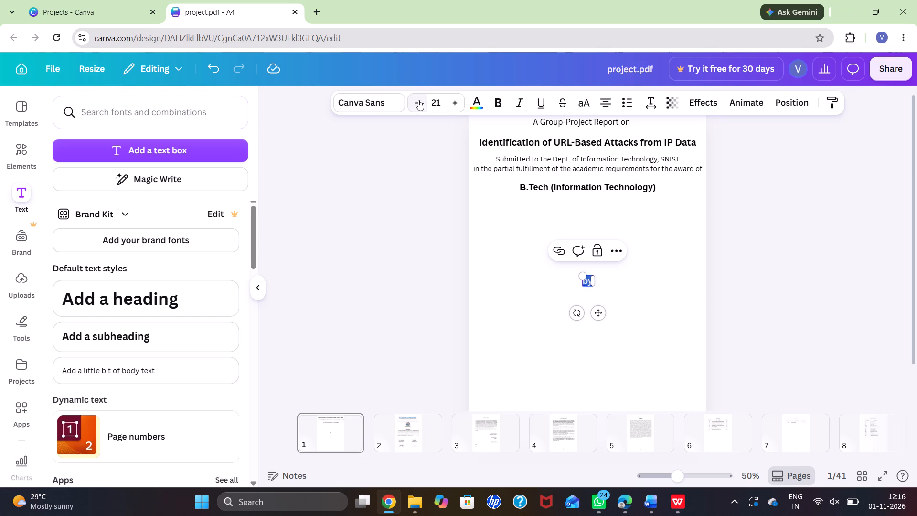
pyautogui.click(418, 100)
pyautogui.click(520, 273)
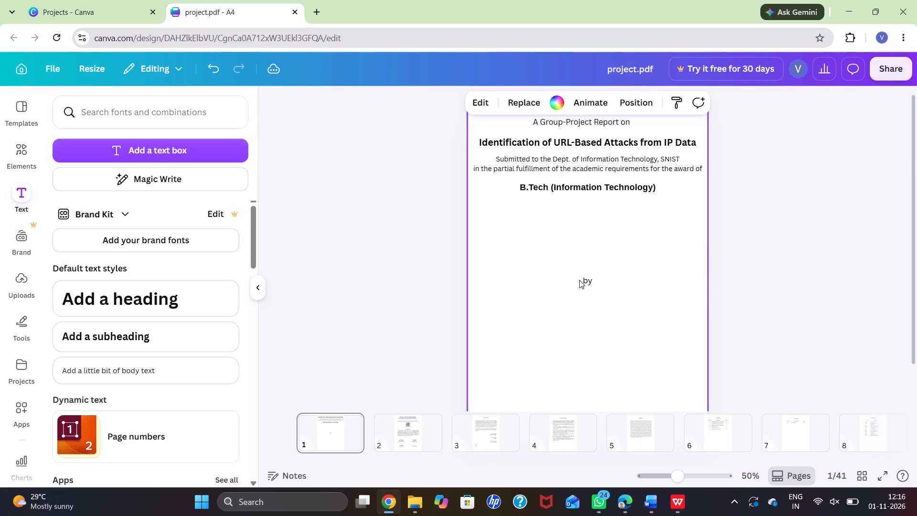
# Move the "by" text just below the "B.Tech (Information Technology)" line.
pyautogui.moveTo(592, 279); pyautogui.dragTo(576, 202)
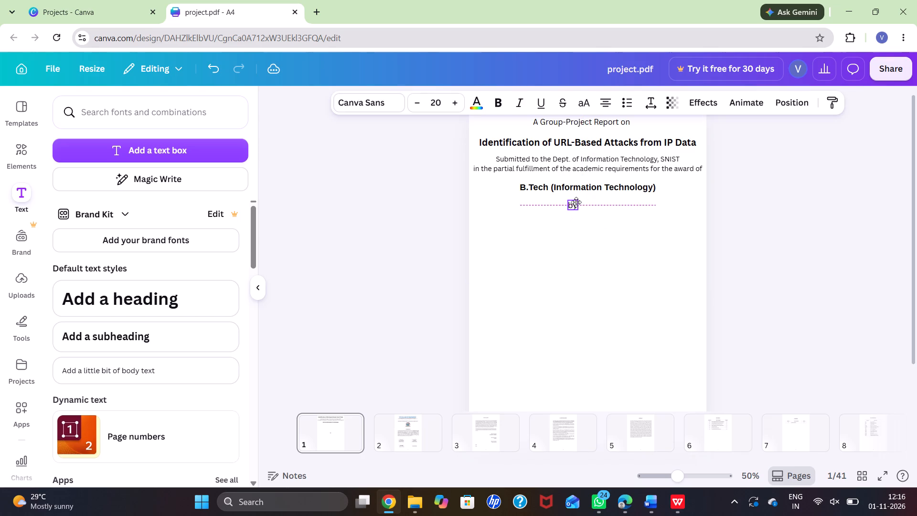
pyautogui.moveTo(576, 202); pyautogui.dragTo(576, 199)
pyautogui.click(650, 344)
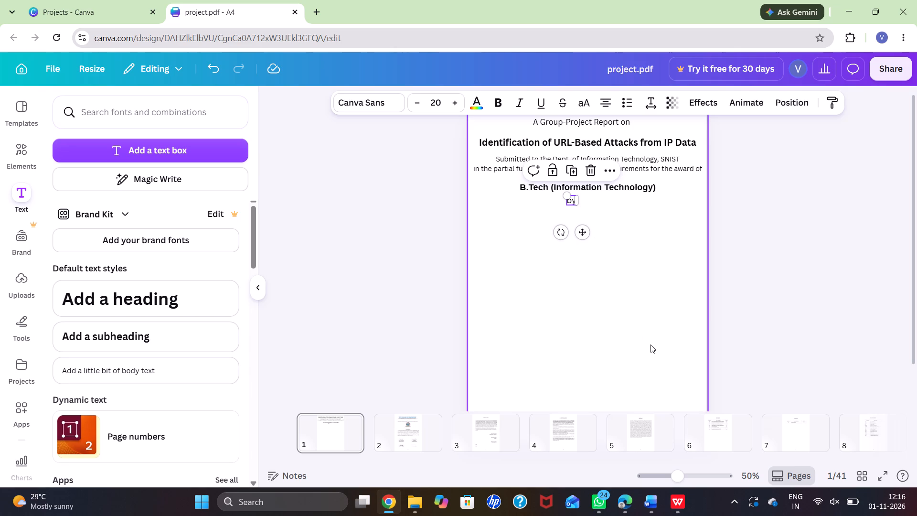
# Add another body text box with the first student's name followed by a wide gap of spaces.
pyautogui.scroll(-1, 650, 344)
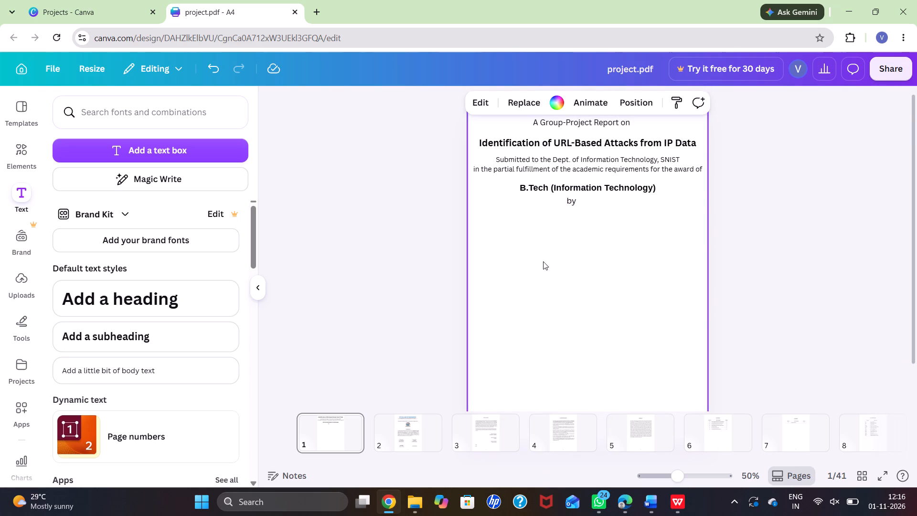
pyautogui.click(145, 376)
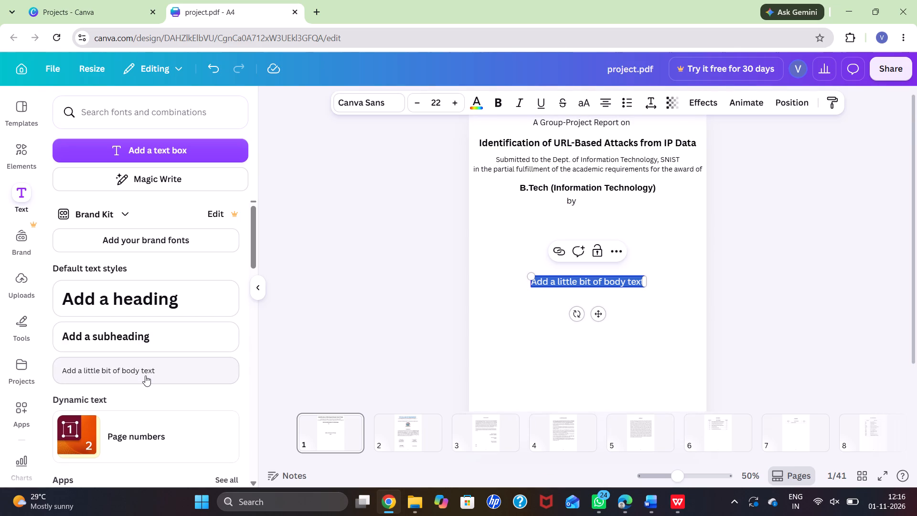
pyautogui.press('BackSpace')
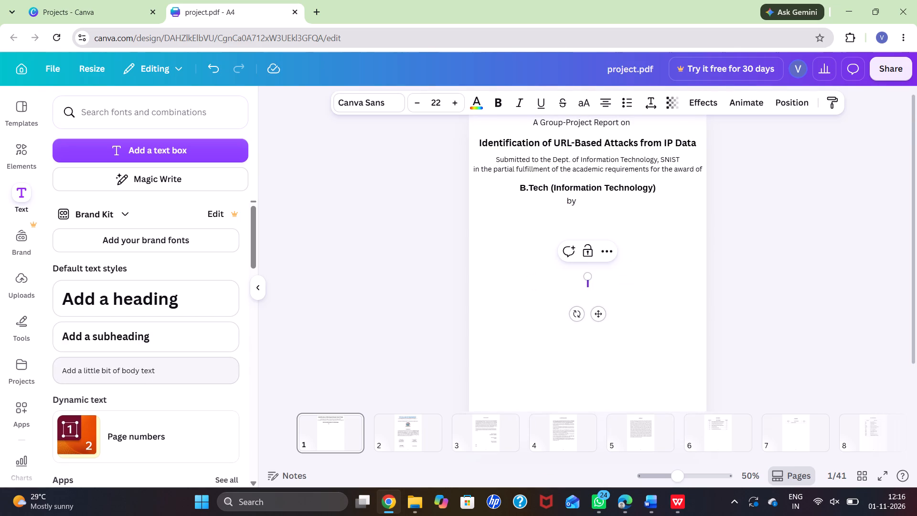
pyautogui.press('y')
pyautogui.press('BackSpace')
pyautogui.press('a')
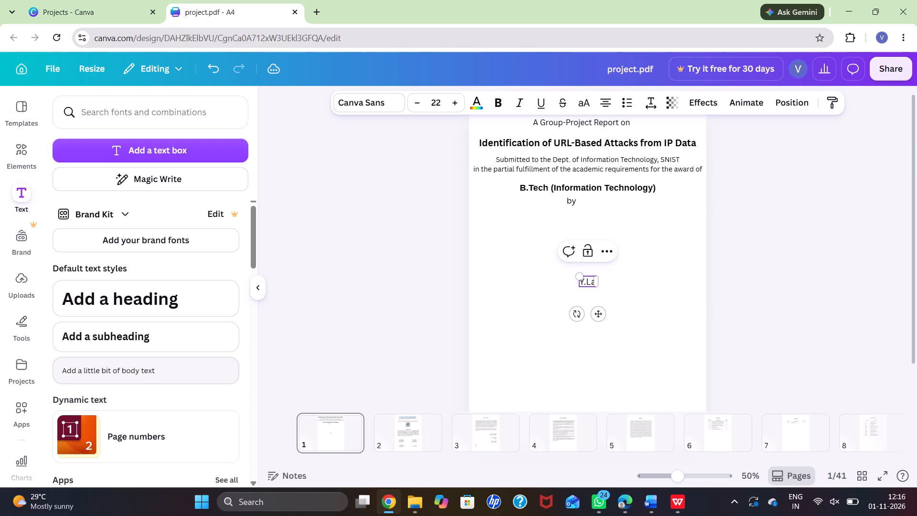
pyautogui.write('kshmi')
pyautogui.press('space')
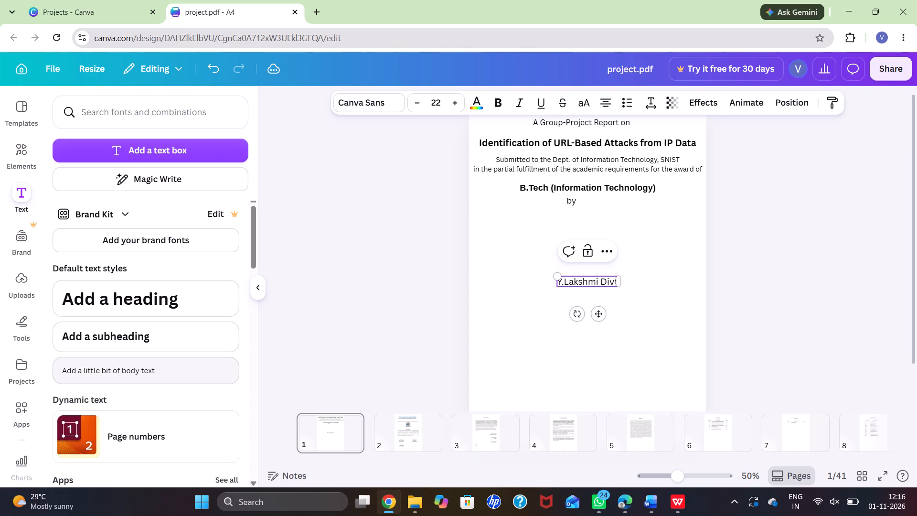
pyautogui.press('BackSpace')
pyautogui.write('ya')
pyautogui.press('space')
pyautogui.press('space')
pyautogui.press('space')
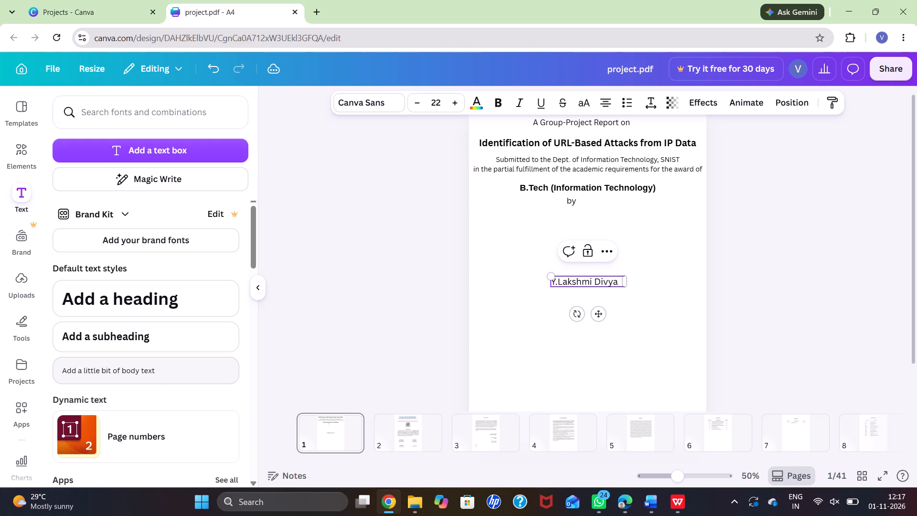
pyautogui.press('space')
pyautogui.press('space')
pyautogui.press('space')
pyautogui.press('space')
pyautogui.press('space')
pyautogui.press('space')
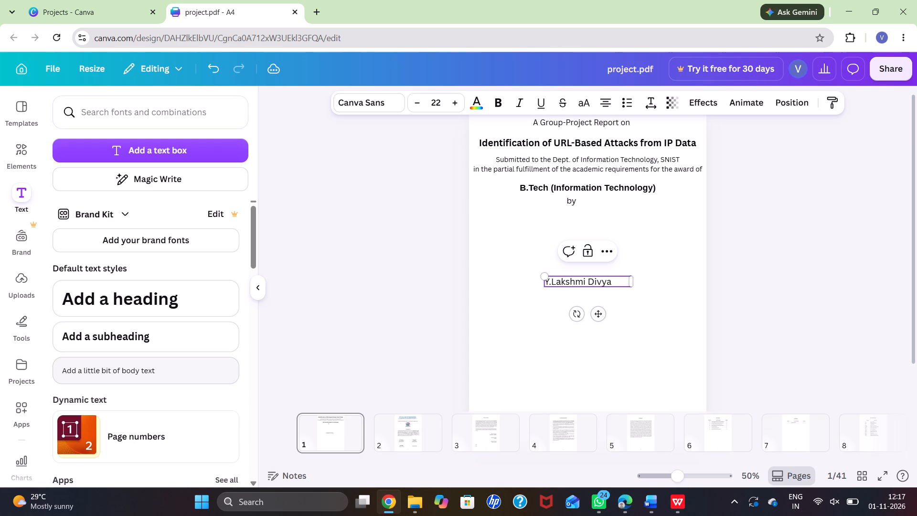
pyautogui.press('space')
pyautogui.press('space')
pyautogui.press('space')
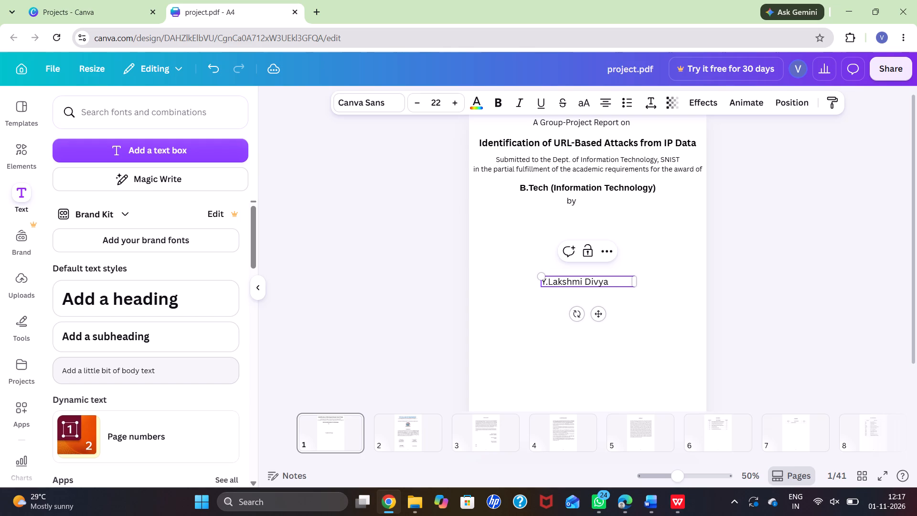
# Enter the first student's roll number in capitals after the gap on the same line.
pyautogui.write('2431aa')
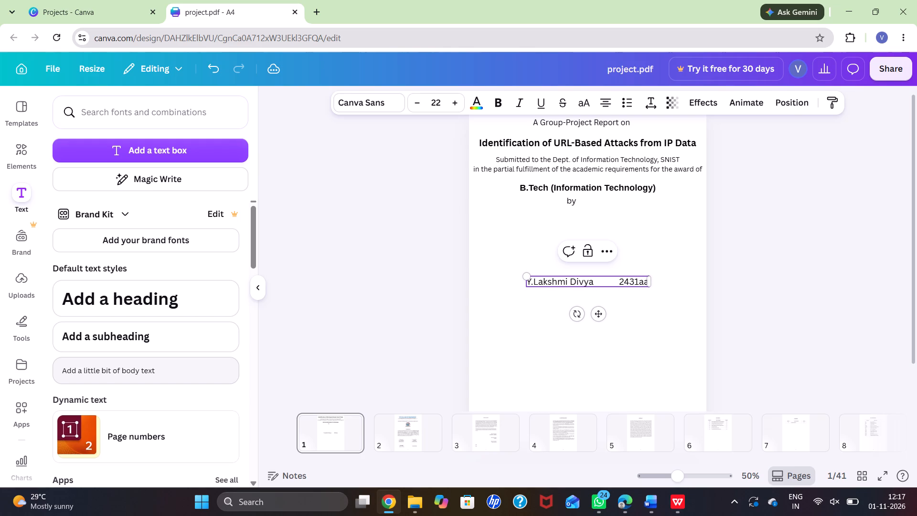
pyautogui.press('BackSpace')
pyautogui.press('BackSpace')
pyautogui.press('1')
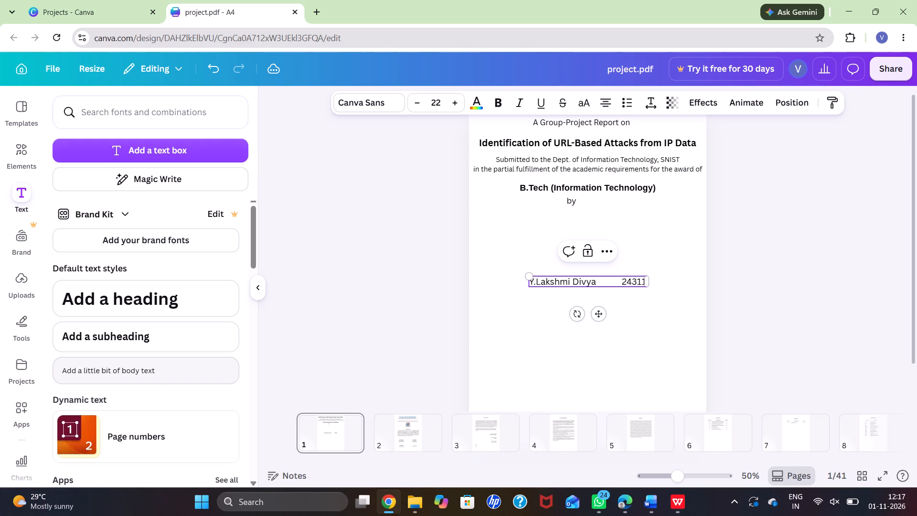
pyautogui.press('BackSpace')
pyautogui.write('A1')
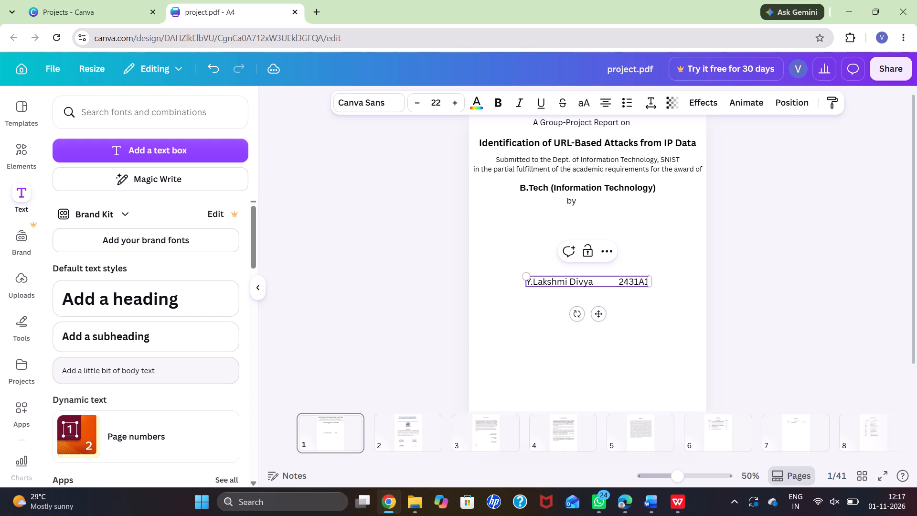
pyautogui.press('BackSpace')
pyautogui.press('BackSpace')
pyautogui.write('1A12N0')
# Start a second line in the text box with the second student's name followed by a wide gap of spaces.
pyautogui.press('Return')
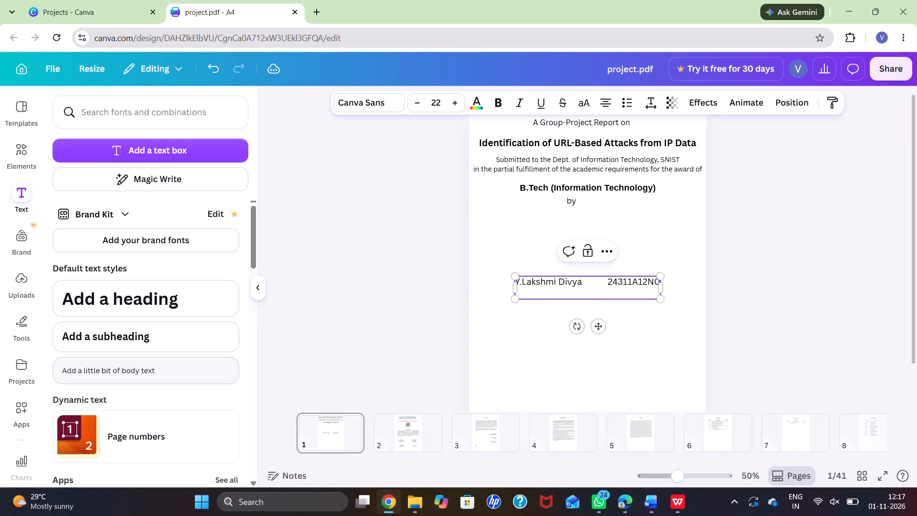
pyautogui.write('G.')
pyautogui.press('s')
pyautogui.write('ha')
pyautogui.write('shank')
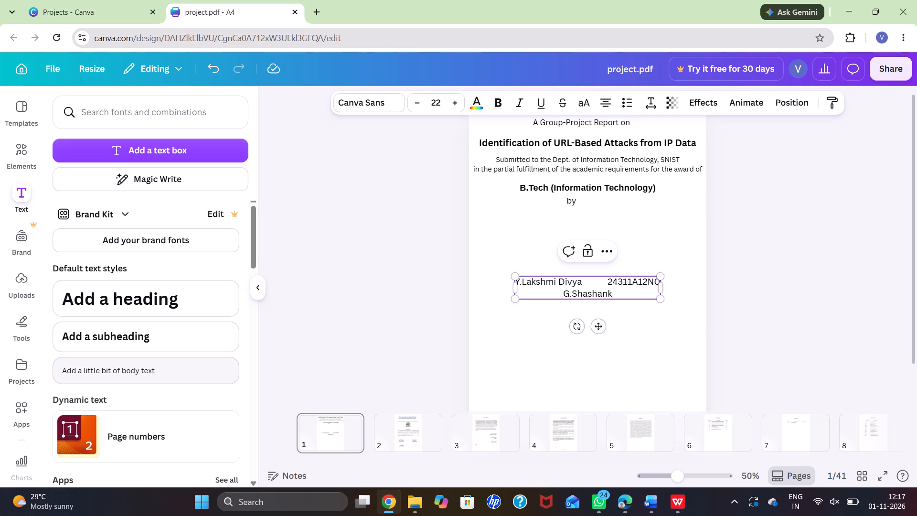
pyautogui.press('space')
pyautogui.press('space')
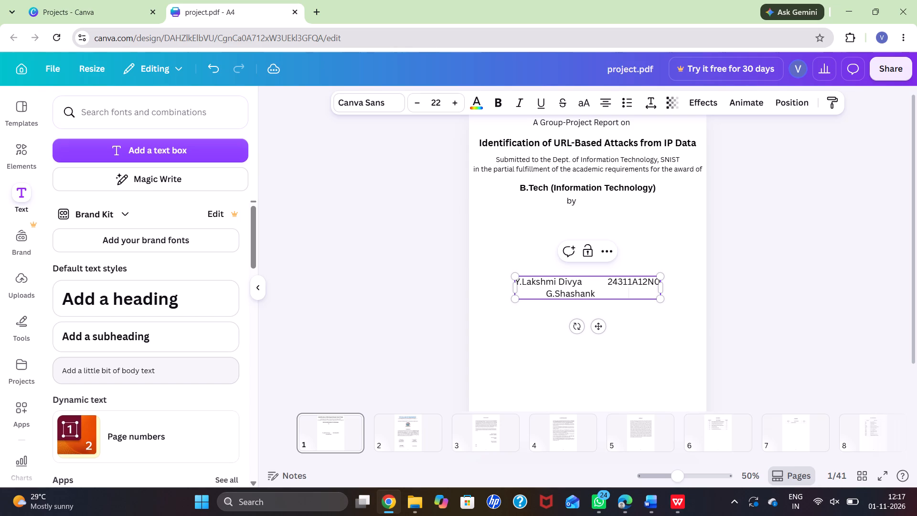
# Enter the second student's roll number after the gap, with its letters in capitals.
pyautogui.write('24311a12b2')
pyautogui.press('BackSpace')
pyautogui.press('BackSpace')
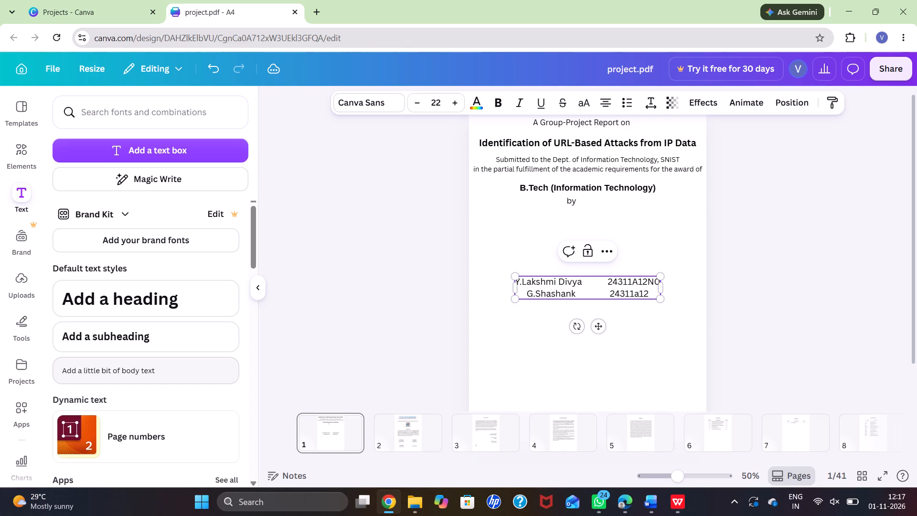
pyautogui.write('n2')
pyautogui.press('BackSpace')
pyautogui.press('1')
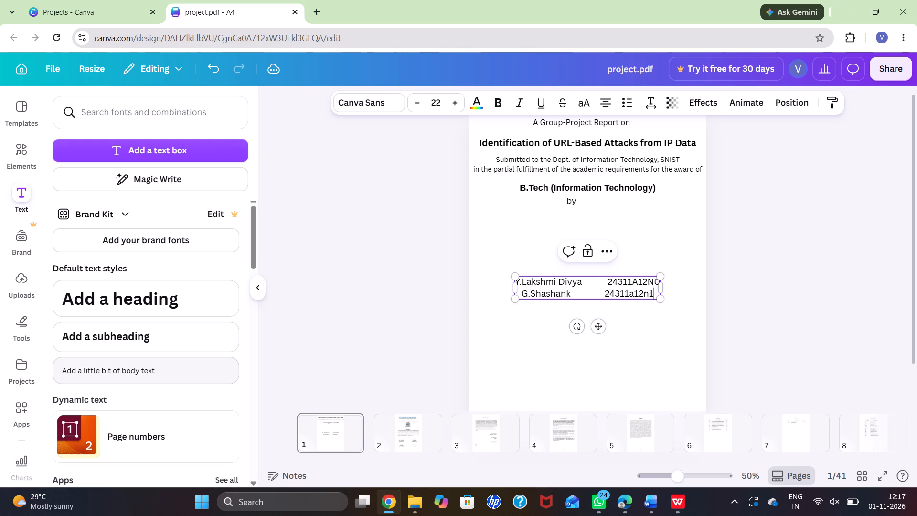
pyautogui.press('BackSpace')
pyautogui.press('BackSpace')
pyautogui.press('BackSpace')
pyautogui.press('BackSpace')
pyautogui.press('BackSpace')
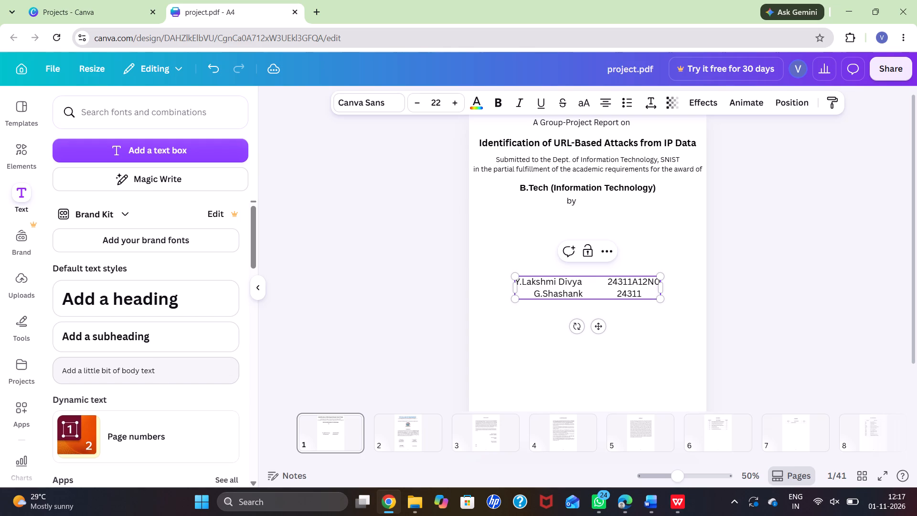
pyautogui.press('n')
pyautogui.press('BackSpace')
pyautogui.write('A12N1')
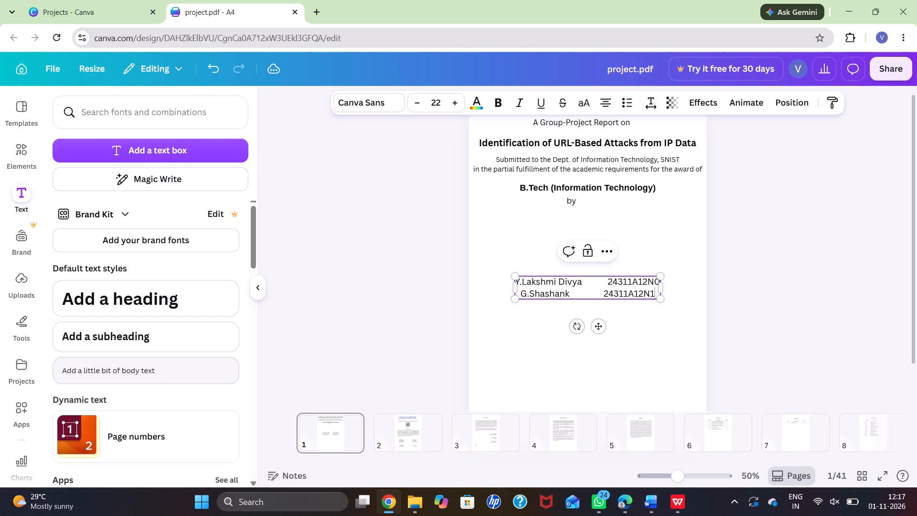
# Add three spaces before the second student's roll number so it lines up with the one above.
pyautogui.click(601, 295)
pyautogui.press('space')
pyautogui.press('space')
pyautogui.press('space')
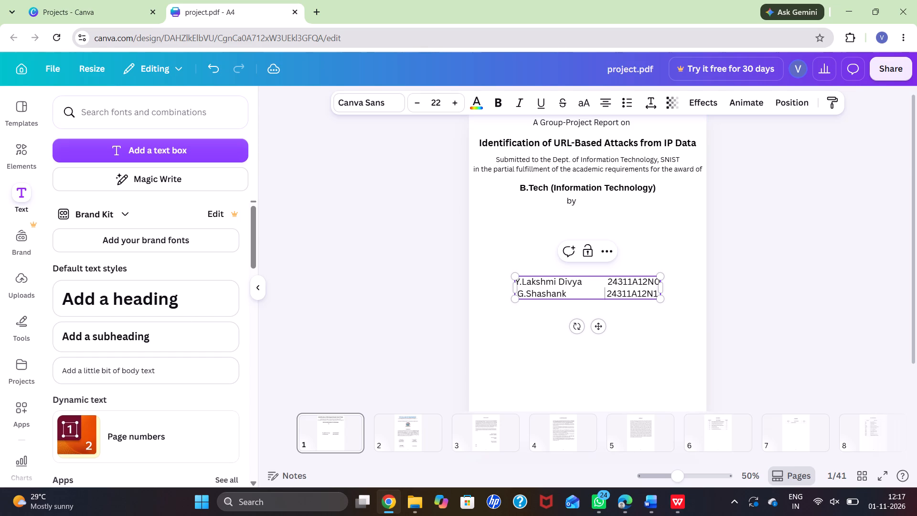
pyautogui.click(665, 334)
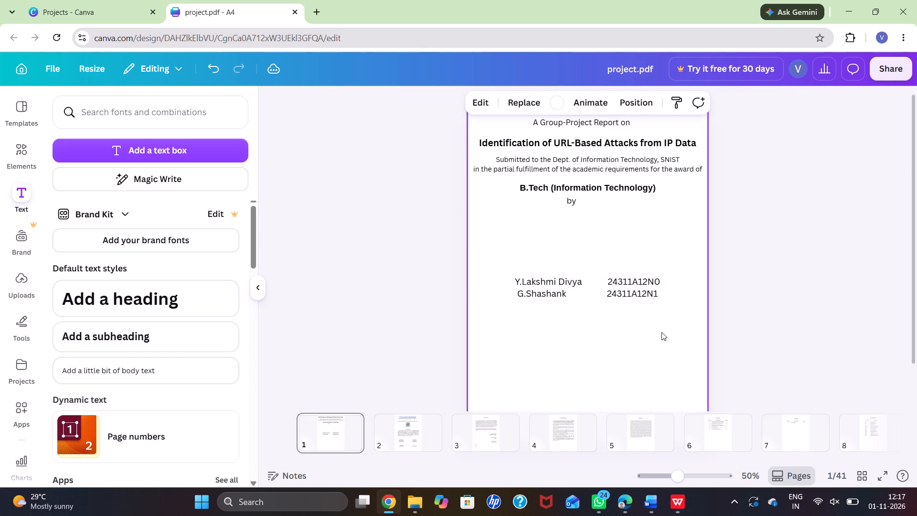
# Add a third line to the student text box with the third student's name followed by a gap of spaces.
pyautogui.click(661, 290)
pyautogui.click(658, 295)
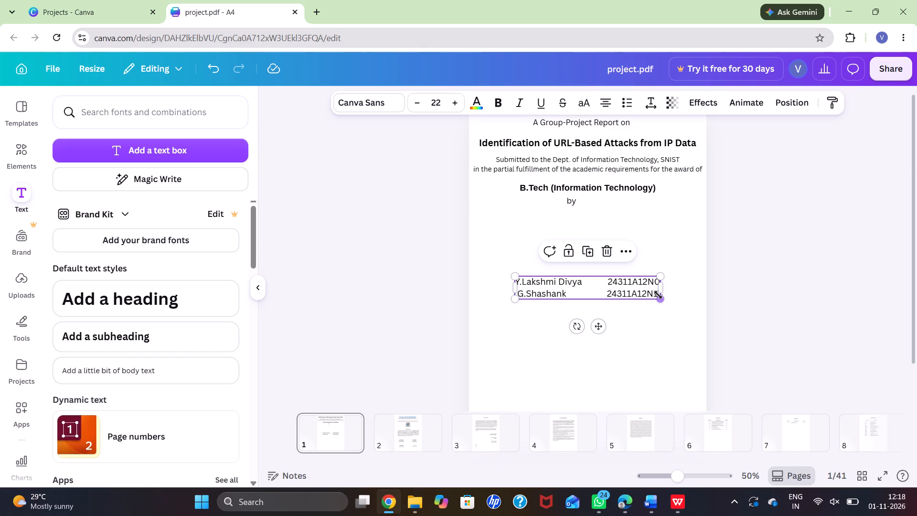
pyautogui.click(650, 294)
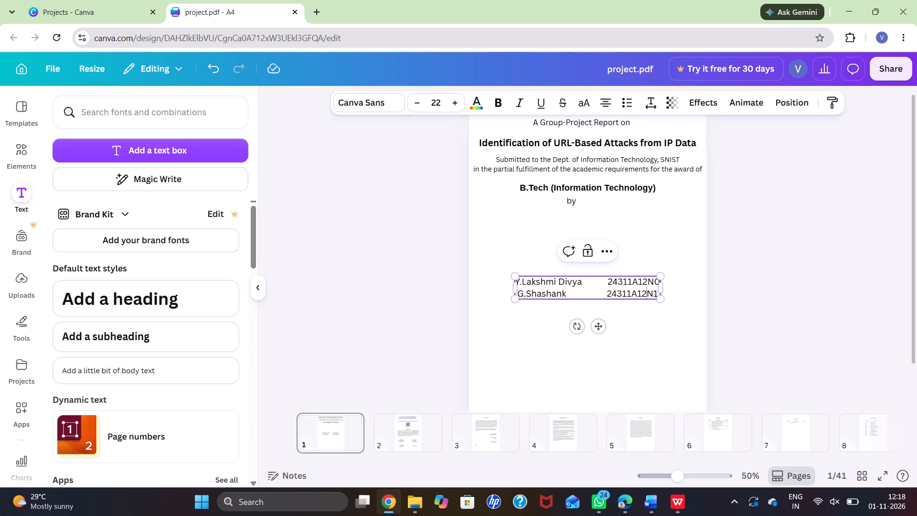
pyautogui.click(657, 292)
pyautogui.press('Return')
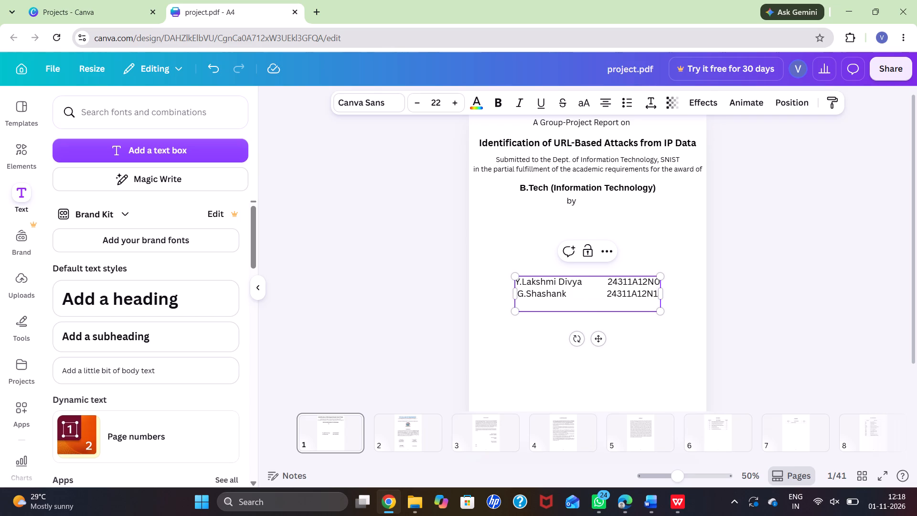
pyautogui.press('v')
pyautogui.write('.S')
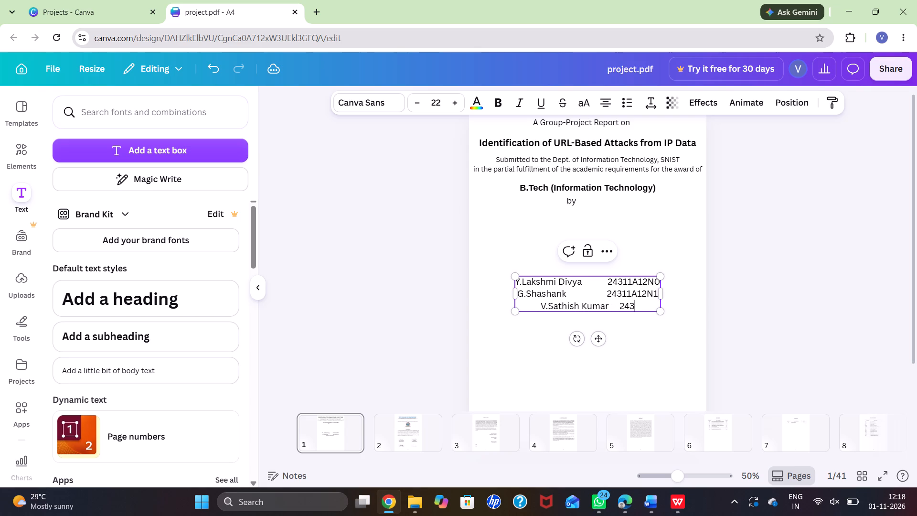
# Enter the third student's roll number after the gap, with its letters in capitals.
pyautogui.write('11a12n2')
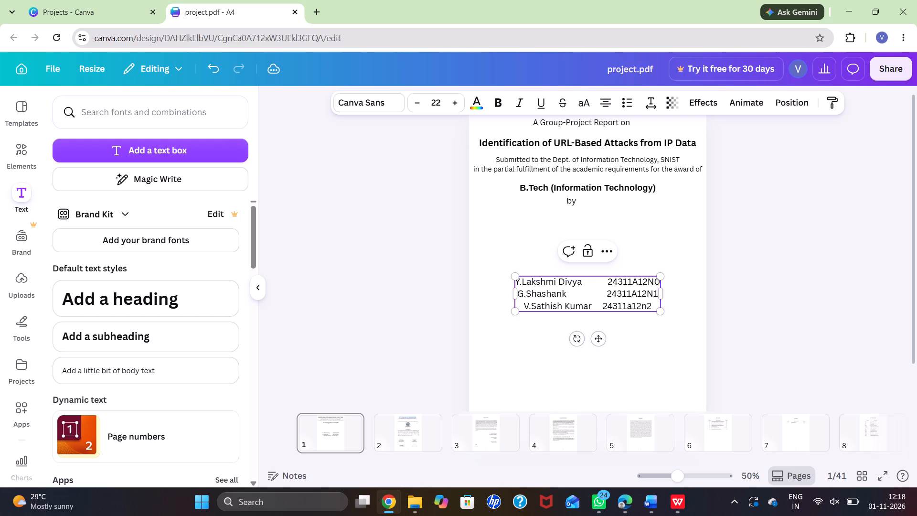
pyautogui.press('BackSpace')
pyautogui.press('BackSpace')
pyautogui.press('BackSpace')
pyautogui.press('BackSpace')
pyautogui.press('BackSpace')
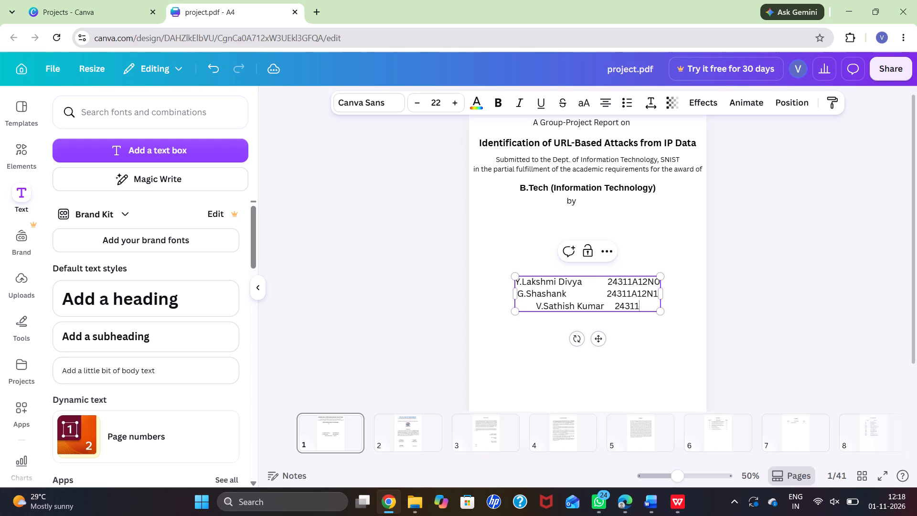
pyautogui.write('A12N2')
# Add seven spaces before the third student's roll number to align it with the roll numbers above.
pyautogui.click(603, 309)
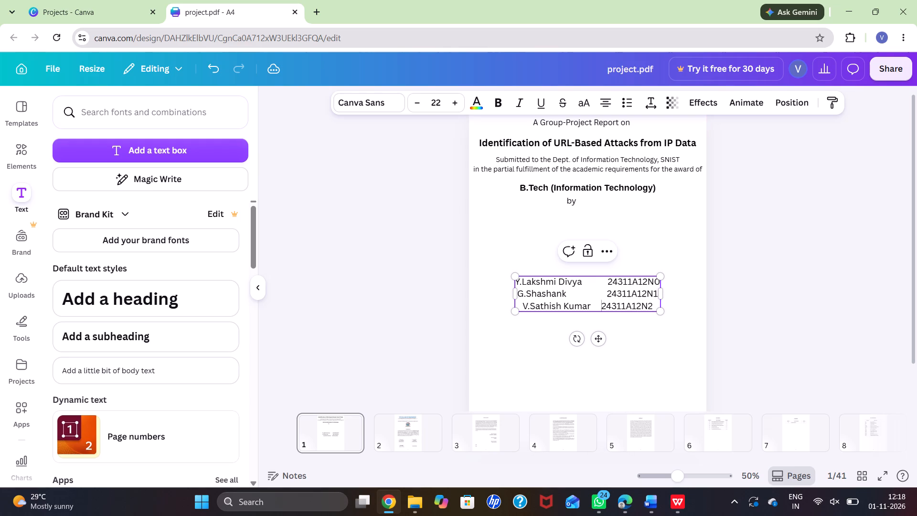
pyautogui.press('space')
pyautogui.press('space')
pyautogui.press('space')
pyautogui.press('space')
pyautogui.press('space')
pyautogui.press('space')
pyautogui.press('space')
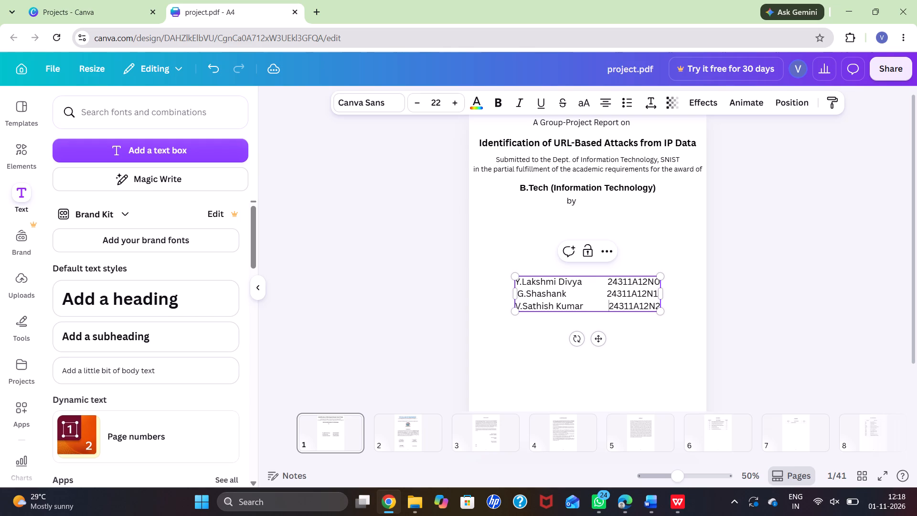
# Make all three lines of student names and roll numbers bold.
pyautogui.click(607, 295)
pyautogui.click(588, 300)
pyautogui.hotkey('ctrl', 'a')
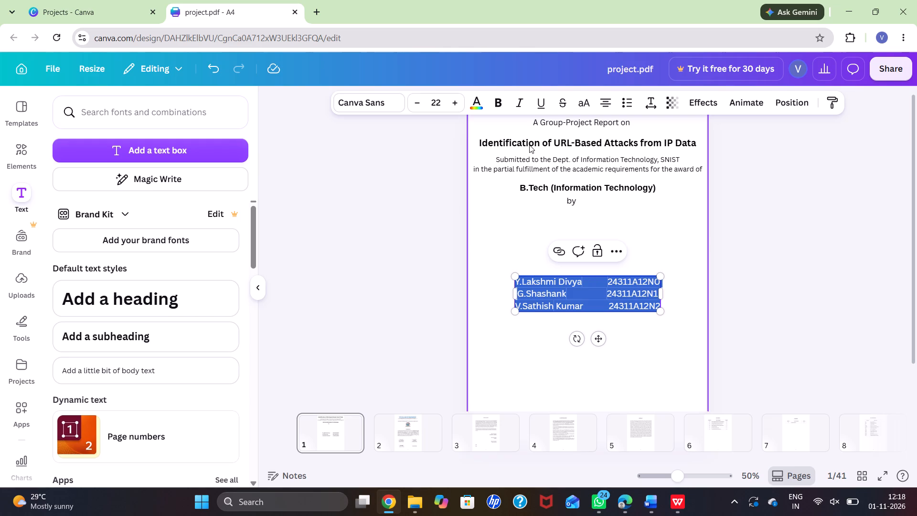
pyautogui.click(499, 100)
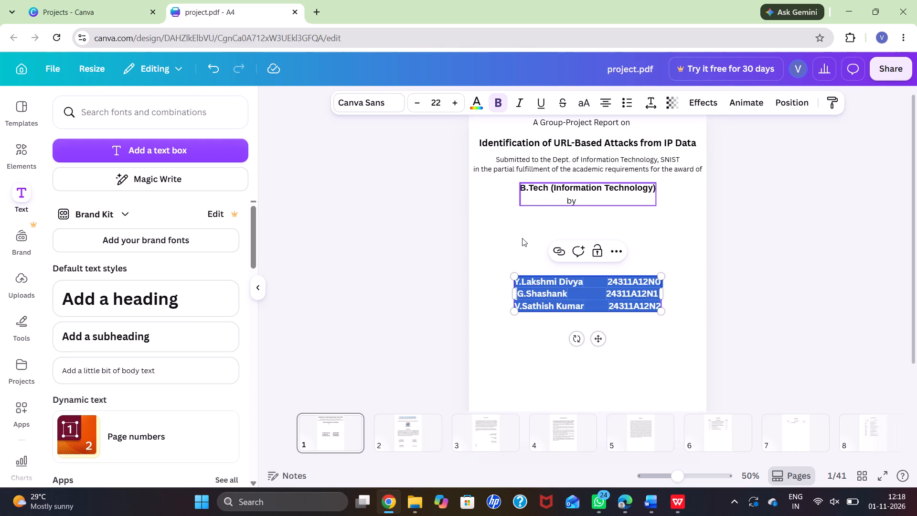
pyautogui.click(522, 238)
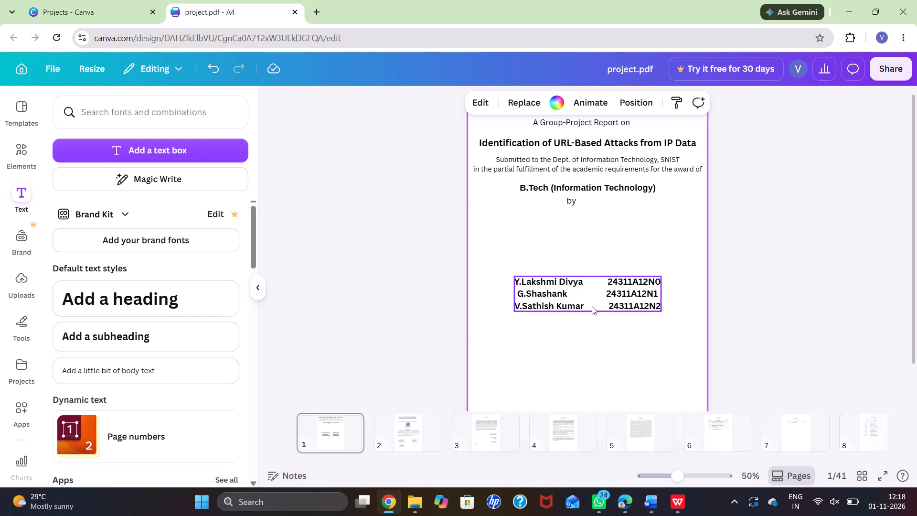
# Enlarge the student names text box slightly, to a font size of about 23.2.
pyautogui.click(640, 294)
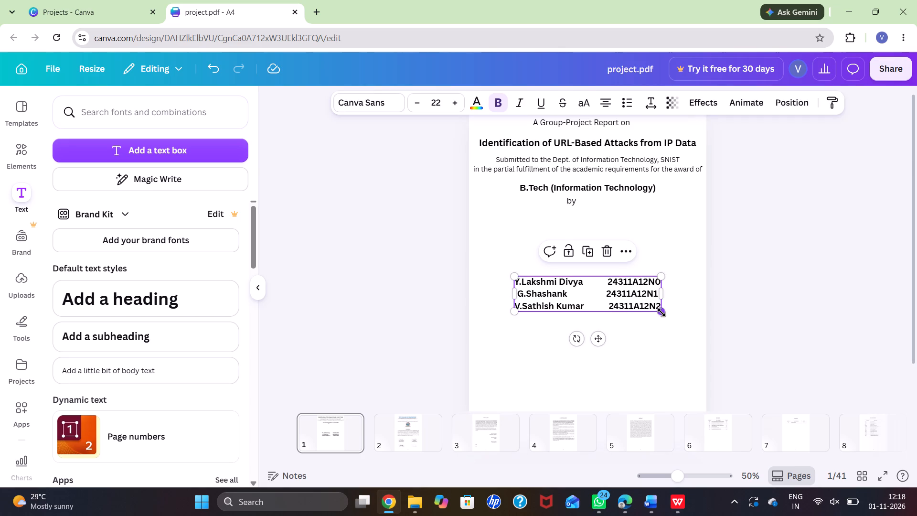
pyautogui.moveTo(661, 312); pyautogui.dragTo(669, 317)
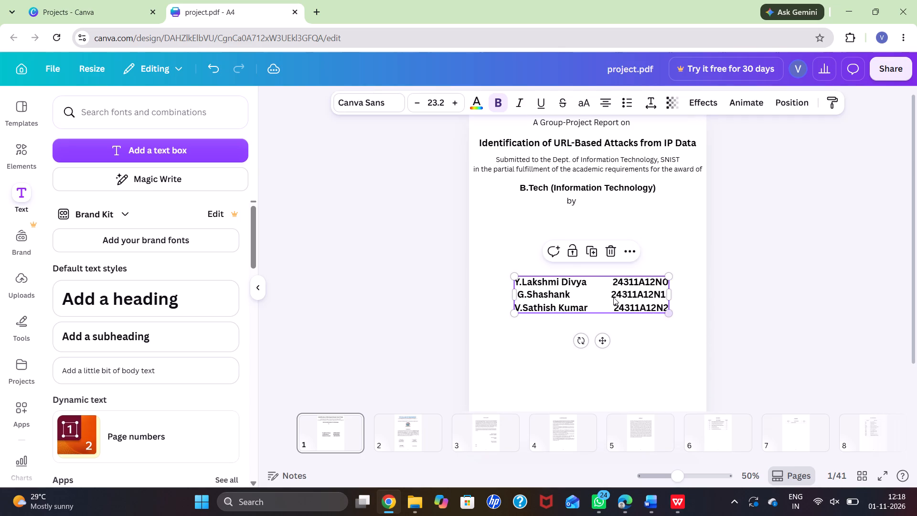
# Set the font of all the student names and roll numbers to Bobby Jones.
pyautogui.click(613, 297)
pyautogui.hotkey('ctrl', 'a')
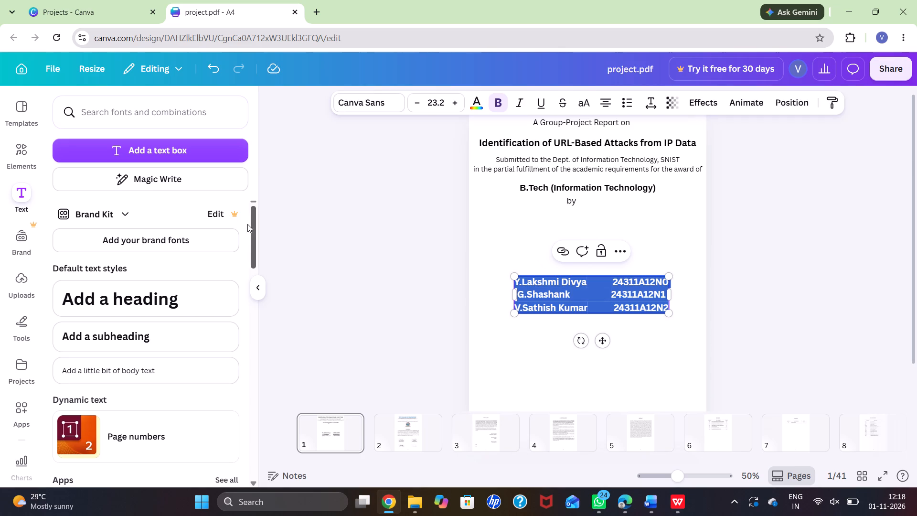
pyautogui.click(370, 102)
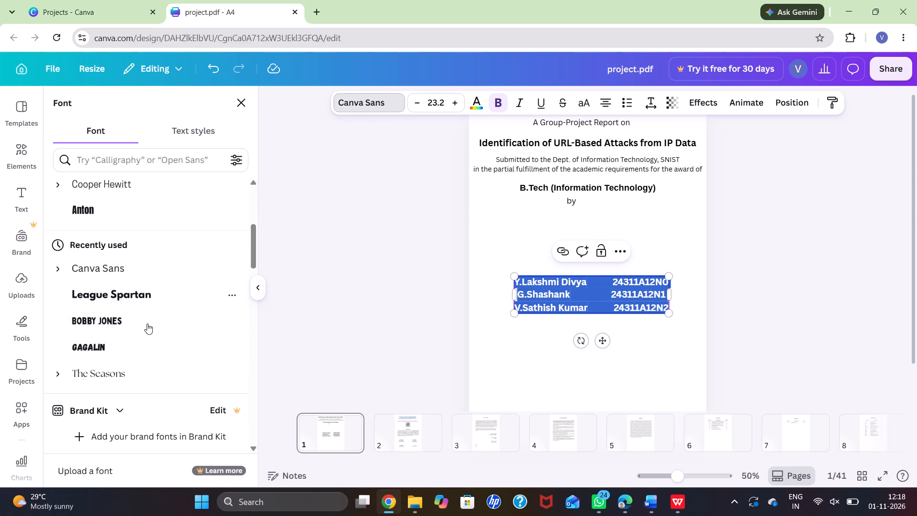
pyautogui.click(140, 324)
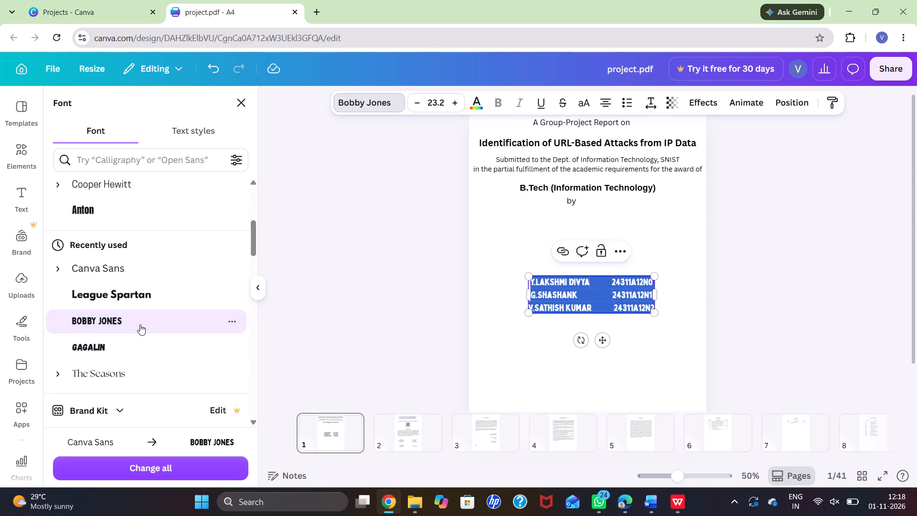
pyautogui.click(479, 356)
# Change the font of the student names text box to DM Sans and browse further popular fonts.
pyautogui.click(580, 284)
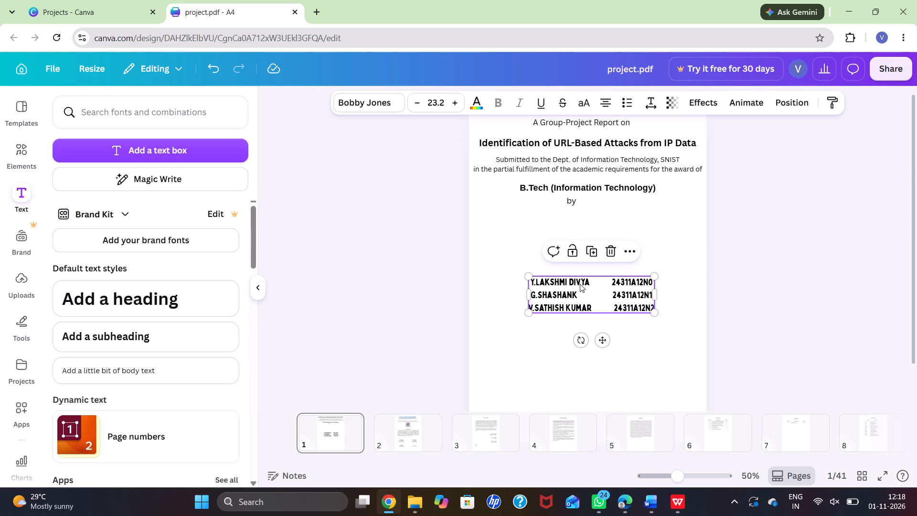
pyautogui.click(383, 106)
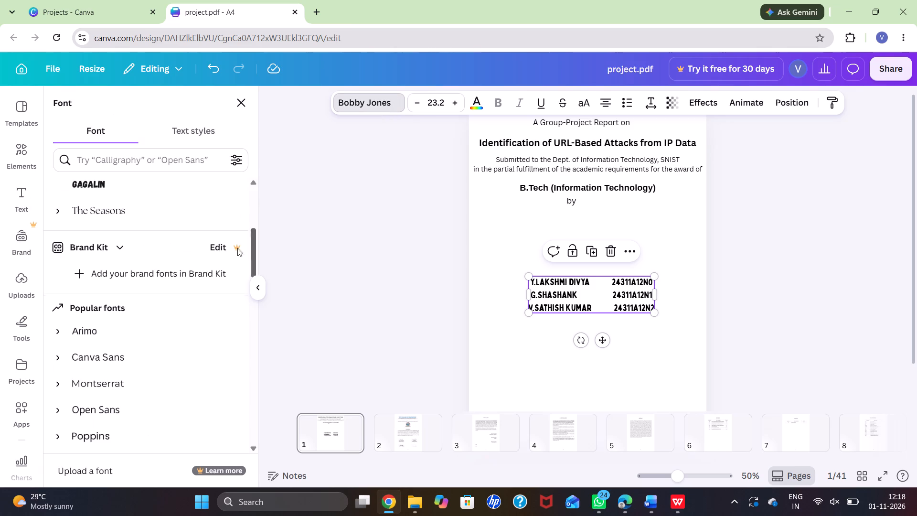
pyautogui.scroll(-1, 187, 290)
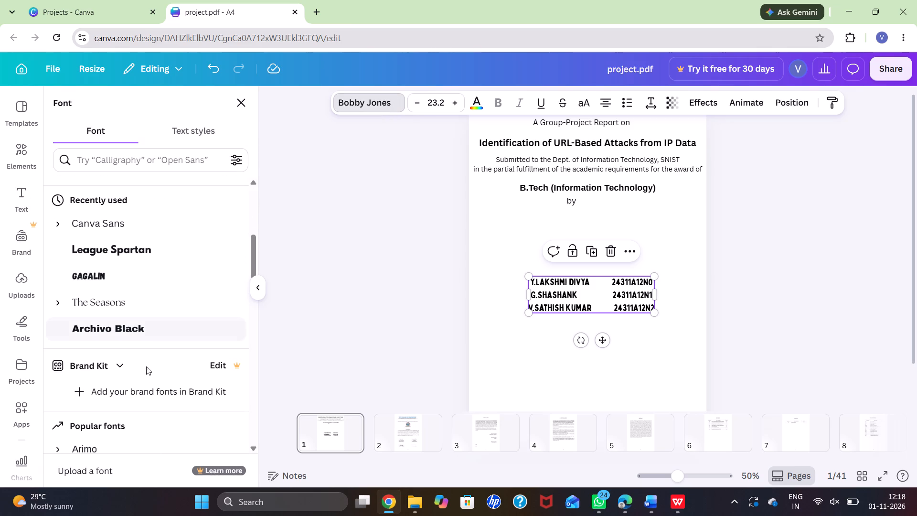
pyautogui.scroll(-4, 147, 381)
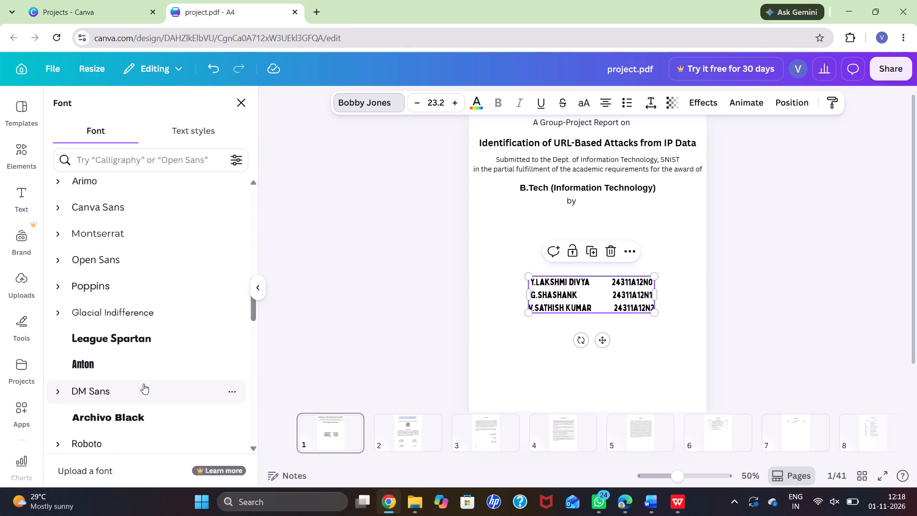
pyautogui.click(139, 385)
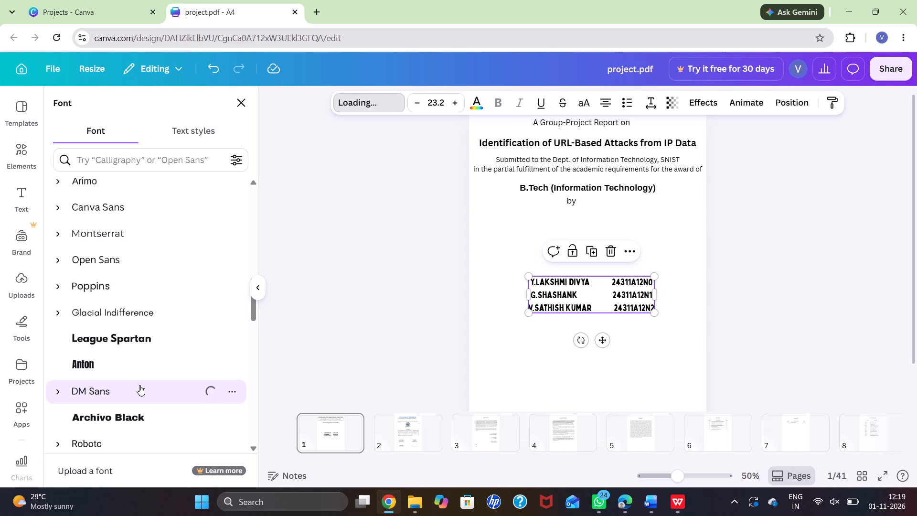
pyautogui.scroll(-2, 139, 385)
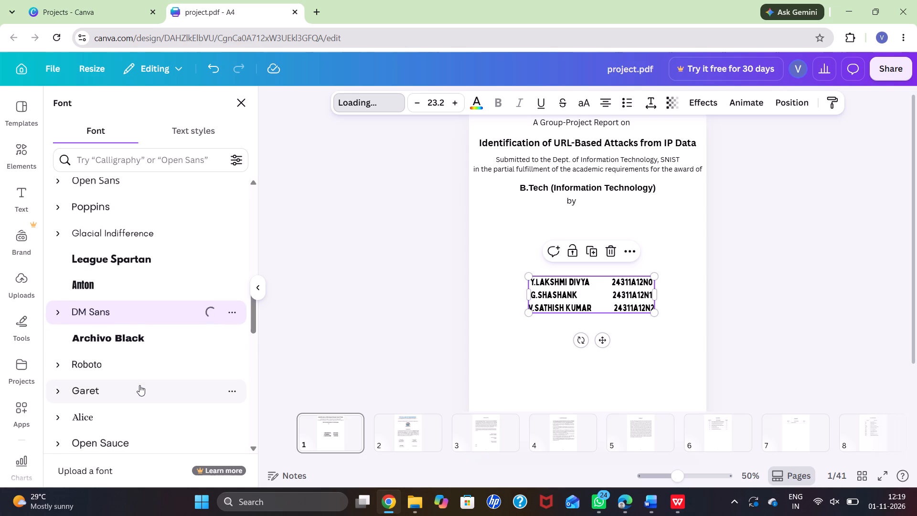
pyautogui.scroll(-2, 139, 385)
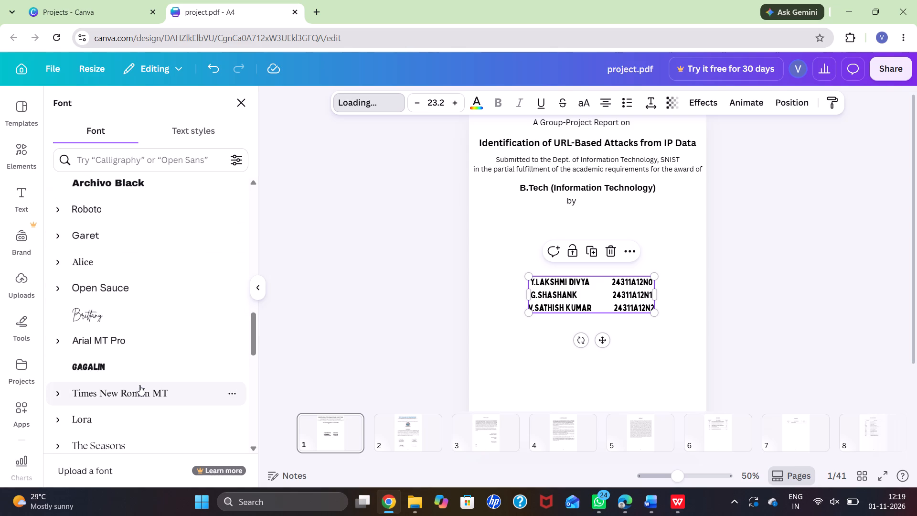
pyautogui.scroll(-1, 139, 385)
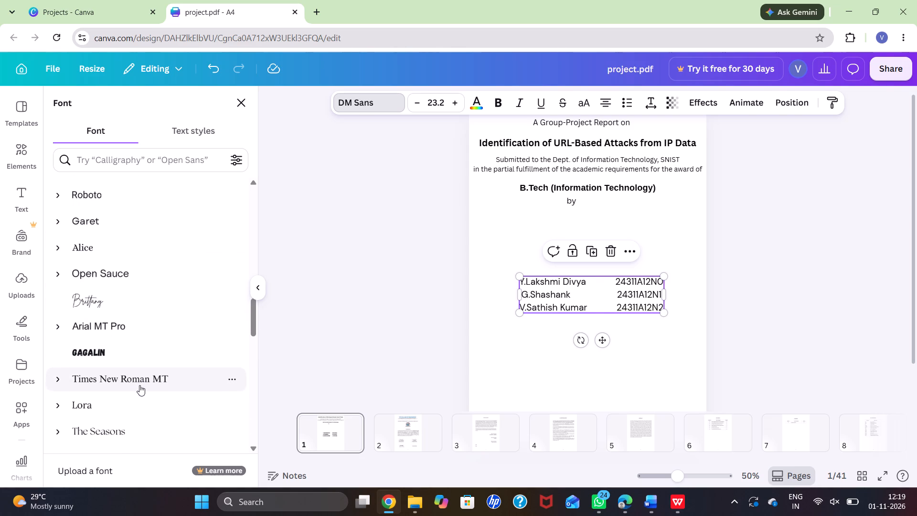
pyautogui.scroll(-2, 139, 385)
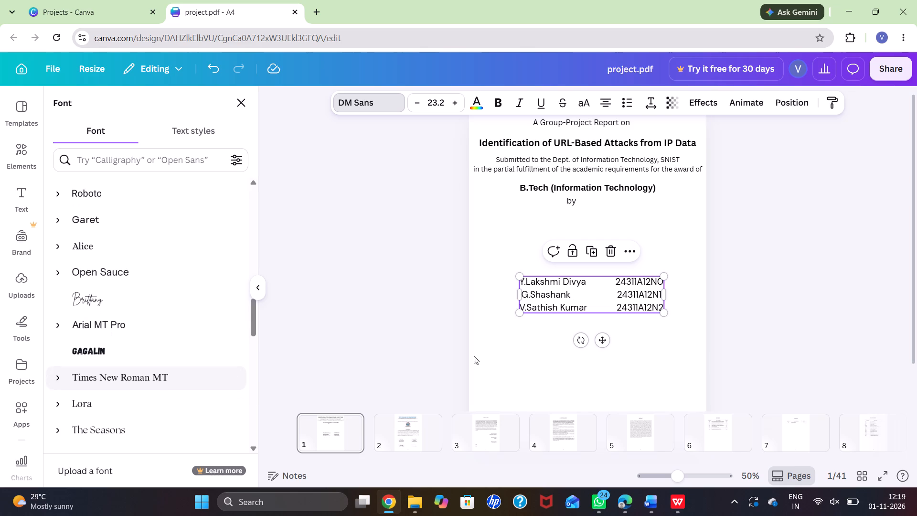
# Set the font of all the student names and roll numbers to Roboto.
pyautogui.click(548, 290)
pyautogui.hotkey('ctrl', 'a')
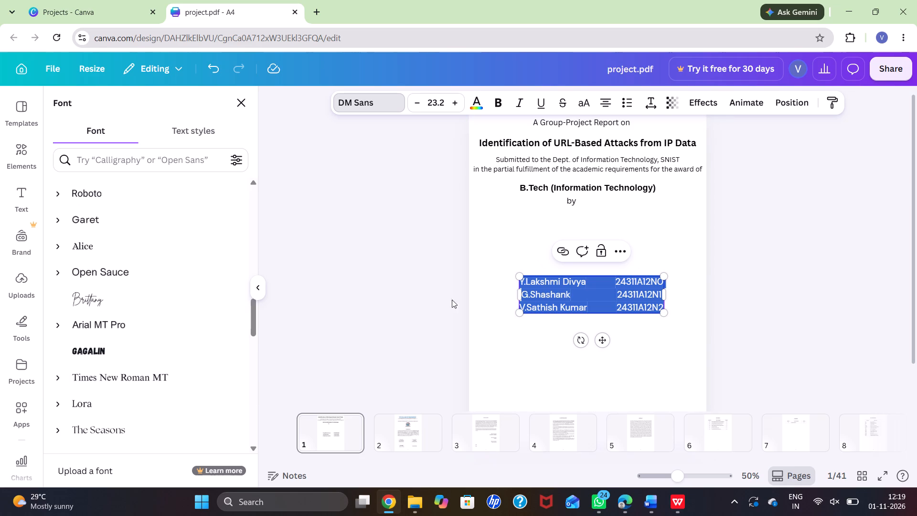
pyautogui.scroll(3, 90, 335)
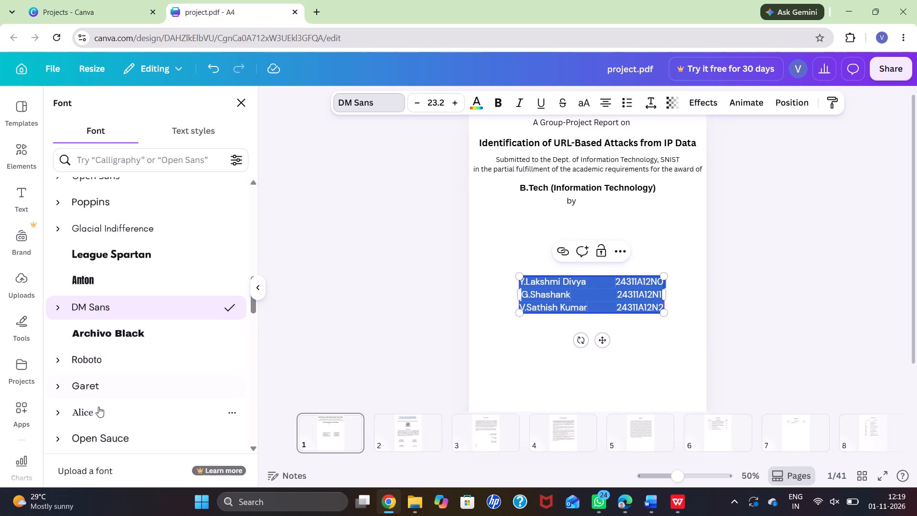
pyautogui.scroll(-1, 94, 424)
pyautogui.moveTo(107, 328); pyautogui.dragTo(99, 338)
pyautogui.click(99, 338)
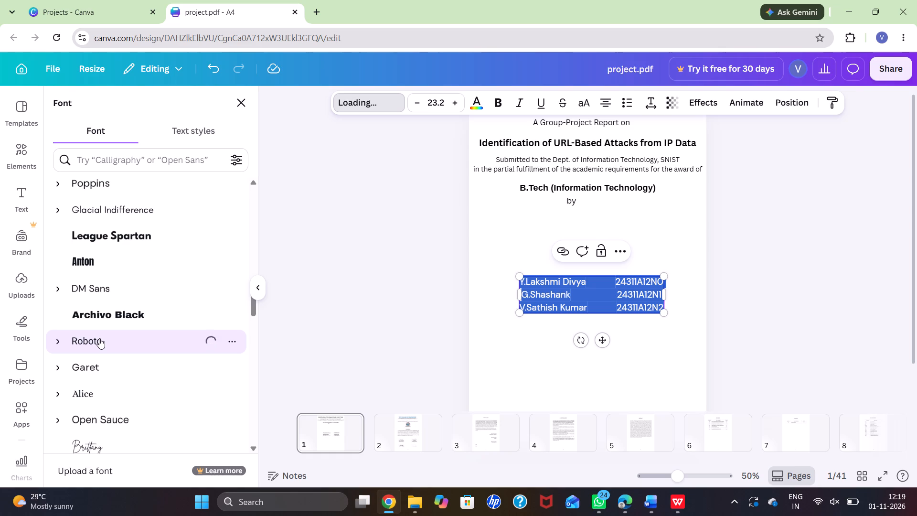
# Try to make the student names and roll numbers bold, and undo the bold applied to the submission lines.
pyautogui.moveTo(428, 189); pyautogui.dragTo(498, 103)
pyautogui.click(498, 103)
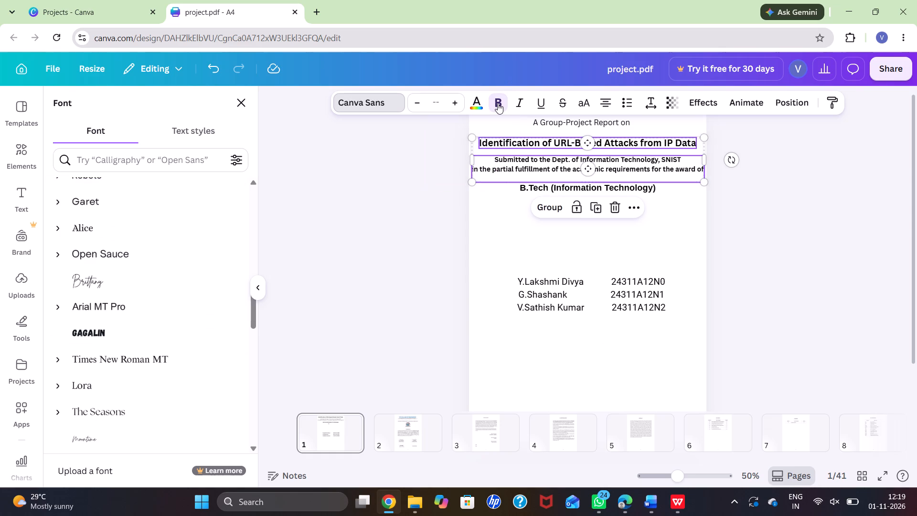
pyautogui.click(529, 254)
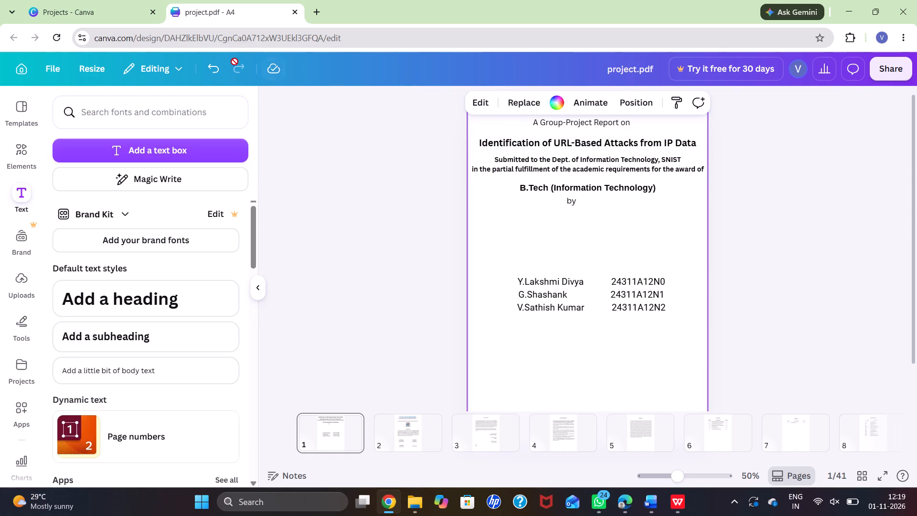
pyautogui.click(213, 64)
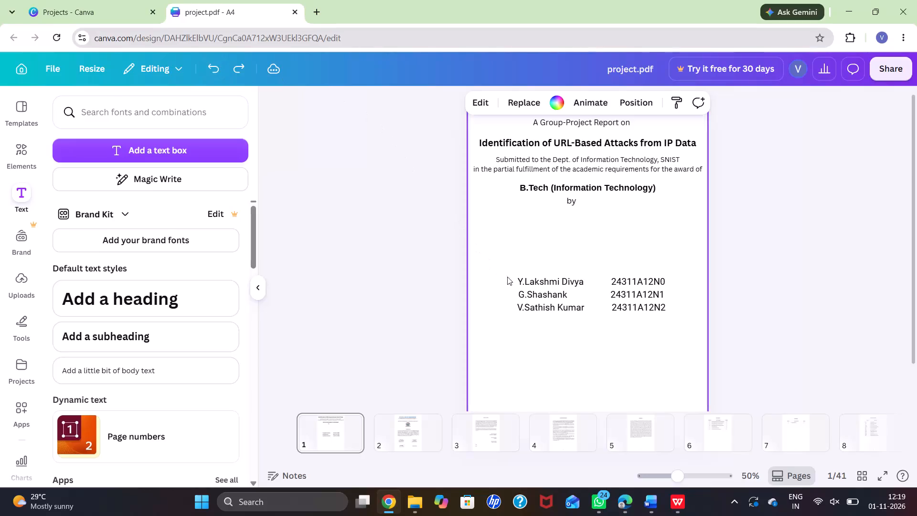
# Make all the student names and roll numbers on the title page bold.
pyautogui.click(525, 286)
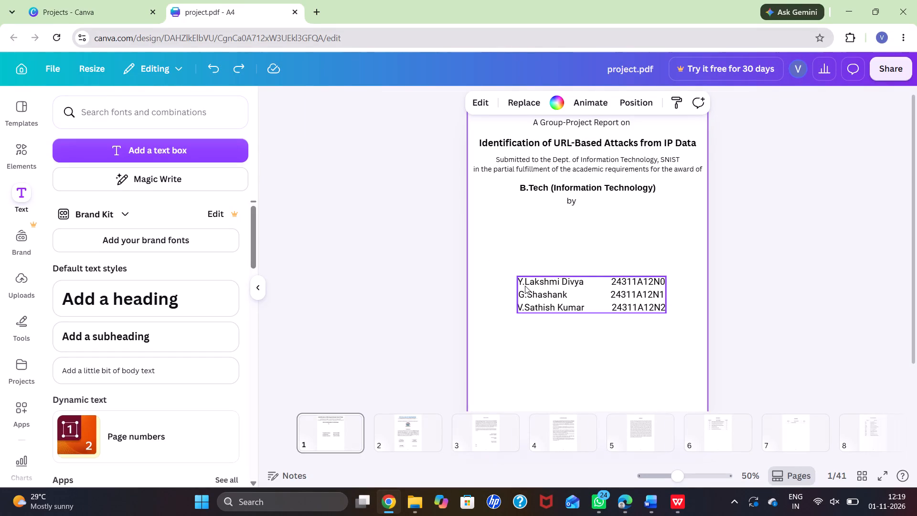
pyautogui.click(525, 286)
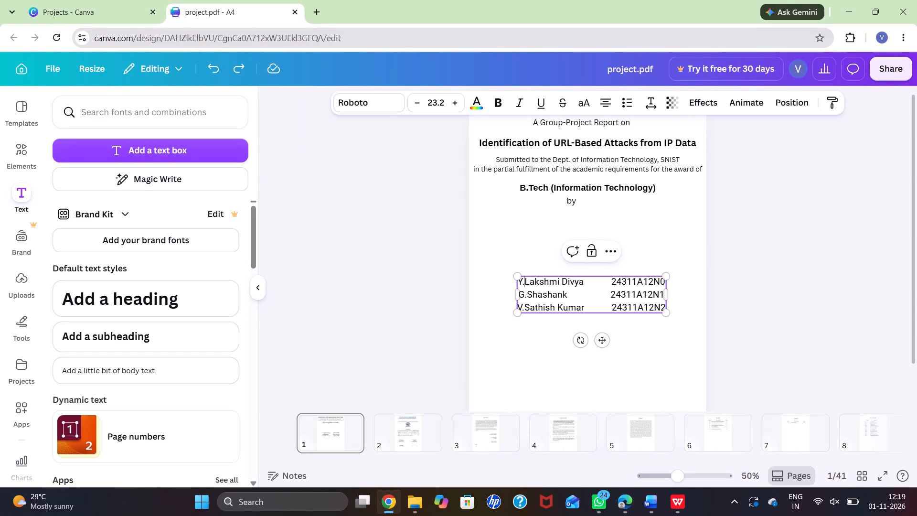
pyautogui.hotkey('ctrl', 'a')
pyautogui.click(372, 97)
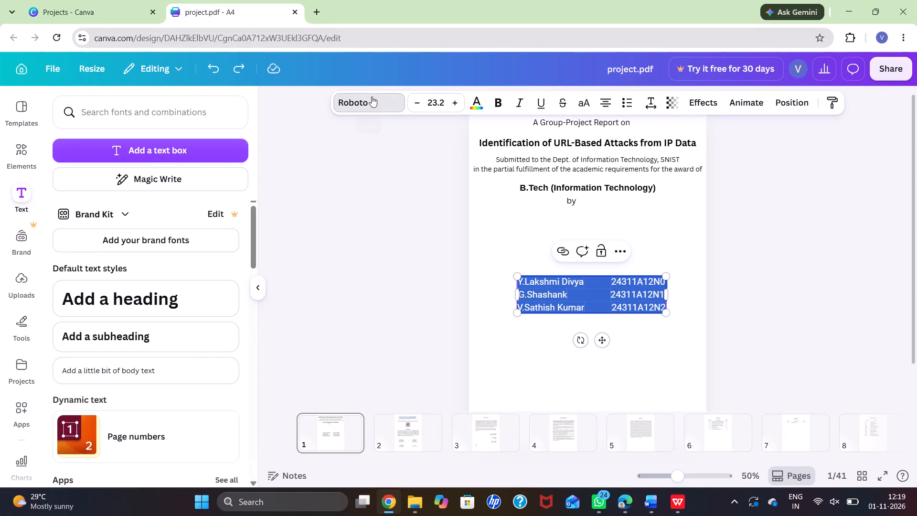
pyautogui.click(497, 108)
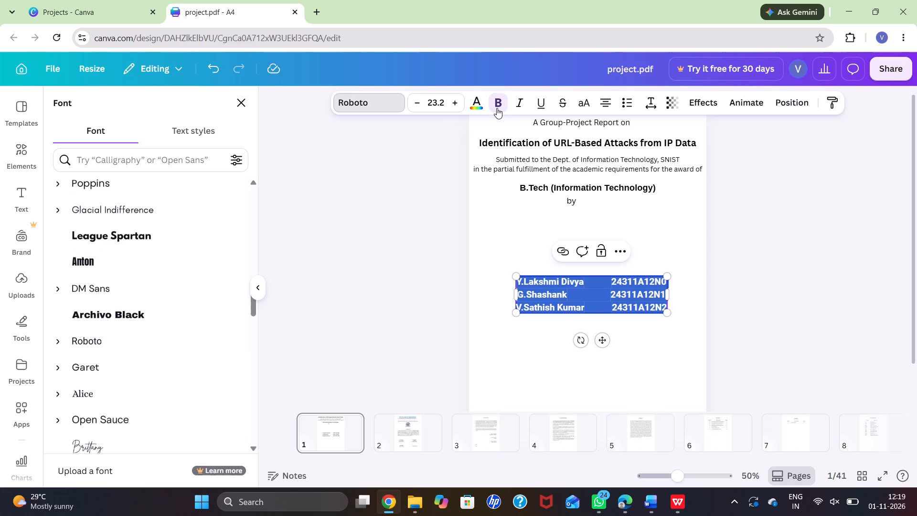
# Set the font of all the student names and roll numbers to Times New Roman MT.
pyautogui.click(371, 106)
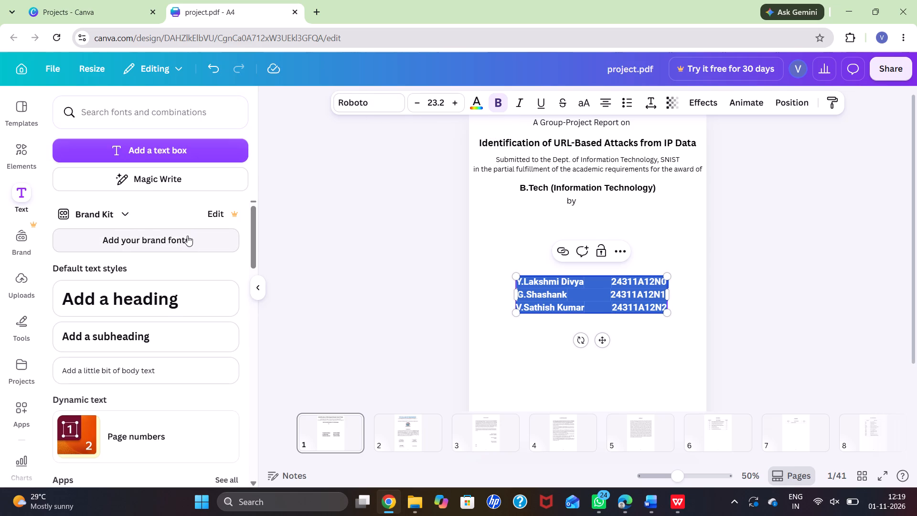
pyautogui.scroll(-2, 167, 333)
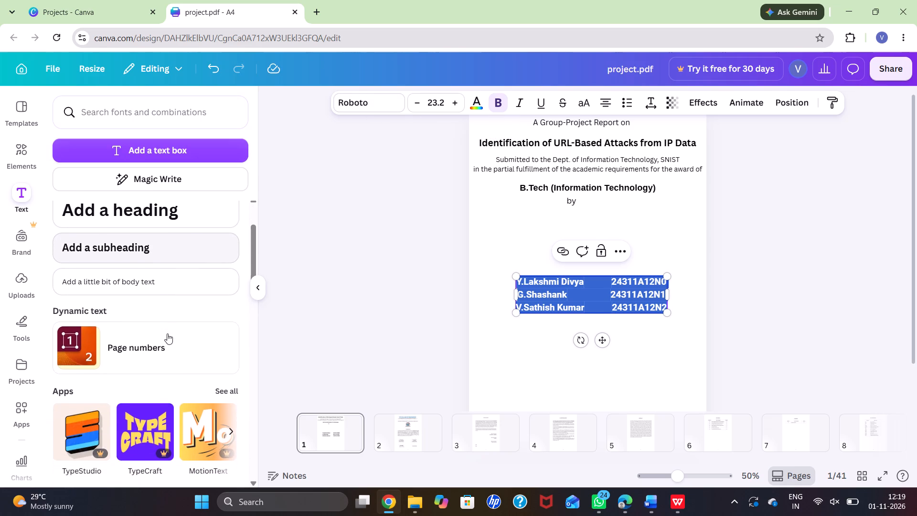
pyautogui.scroll(-5, 167, 333)
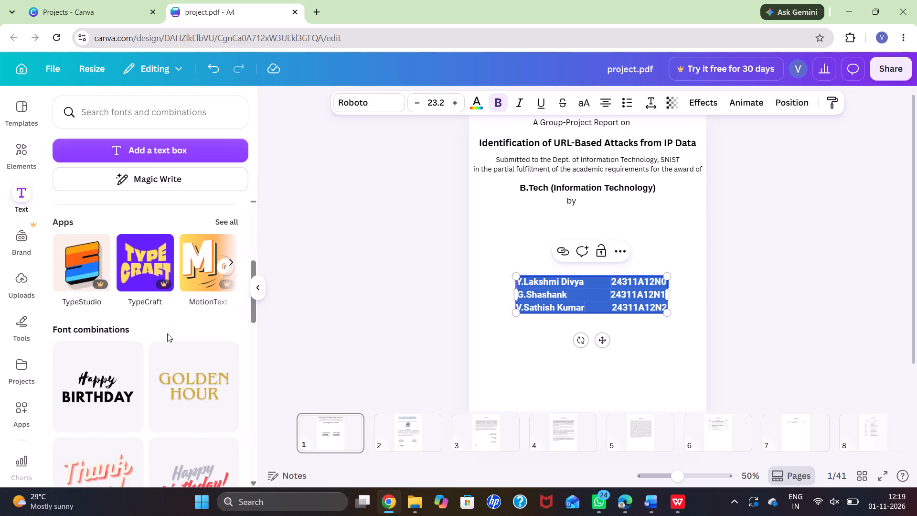
pyautogui.click(382, 94)
pyautogui.scroll(-2, 155, 367)
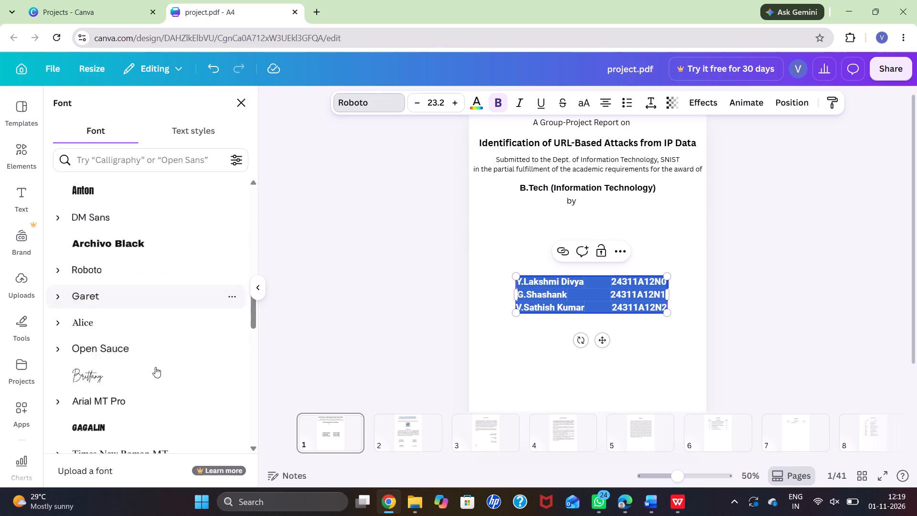
pyautogui.scroll(-2, 155, 367)
pyautogui.click(153, 301)
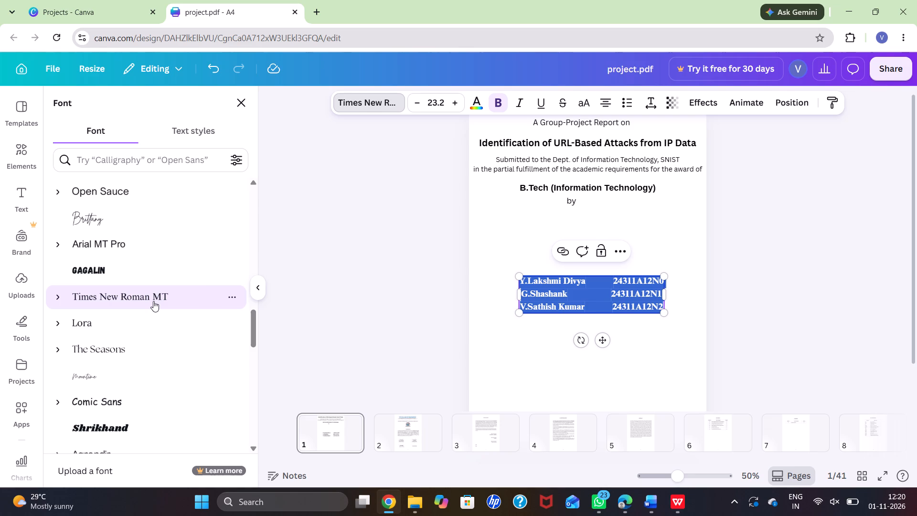
pyautogui.click(517, 361)
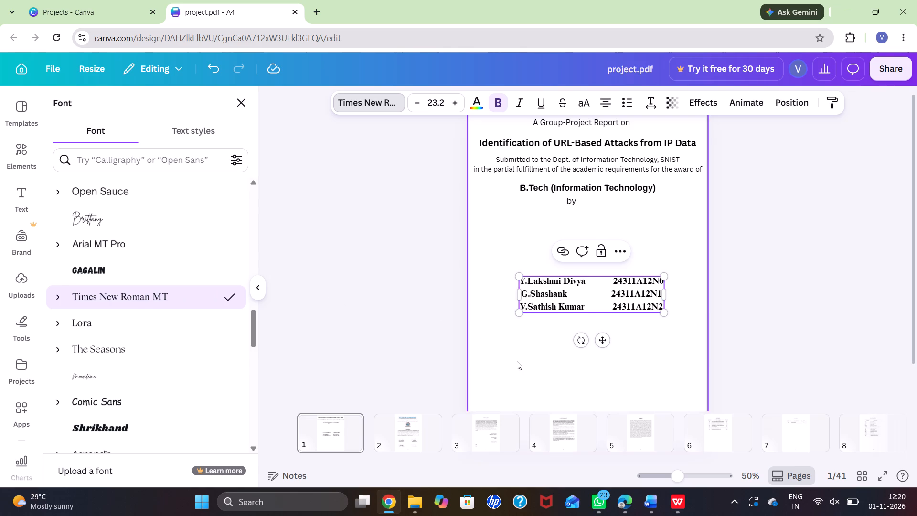
# Move the student names and roll numbers text box up to just below the word "by".
pyautogui.moveTo(582, 301); pyautogui.dragTo(582, 296)
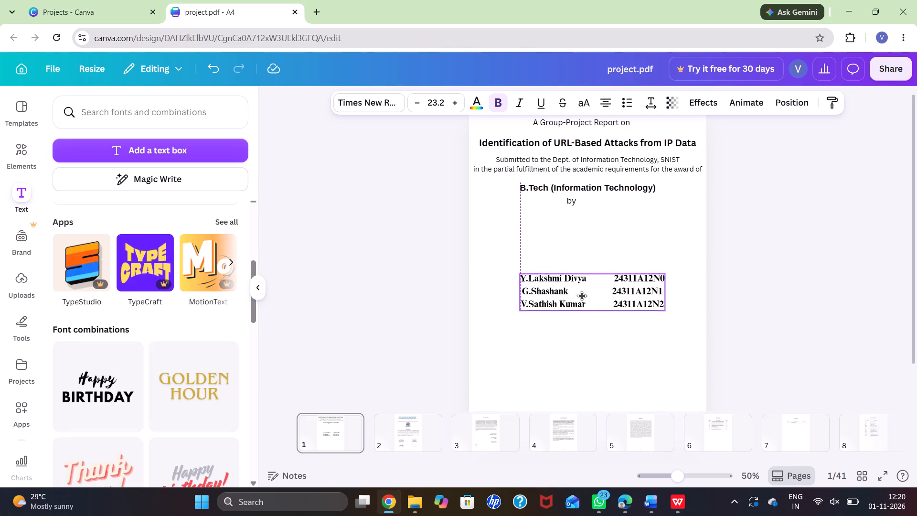
pyautogui.moveTo(582, 296); pyautogui.dragTo(572, 244)
pyautogui.click(528, 321)
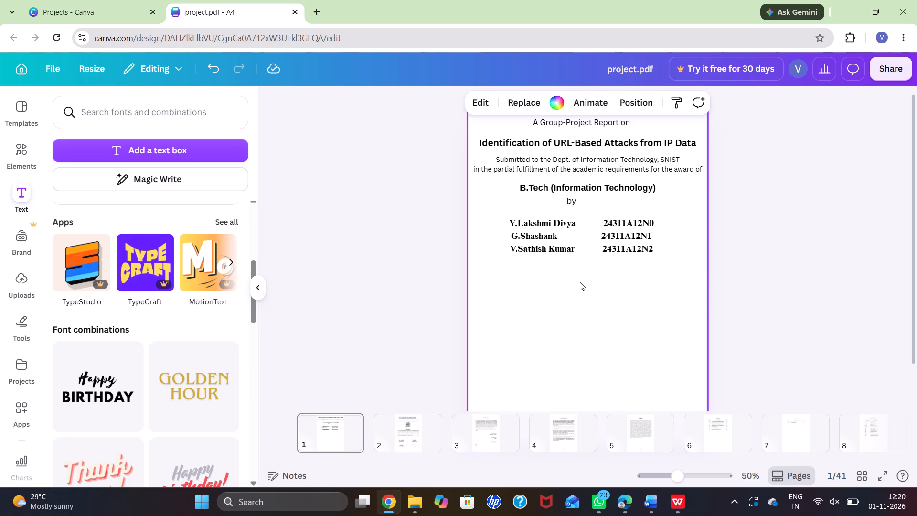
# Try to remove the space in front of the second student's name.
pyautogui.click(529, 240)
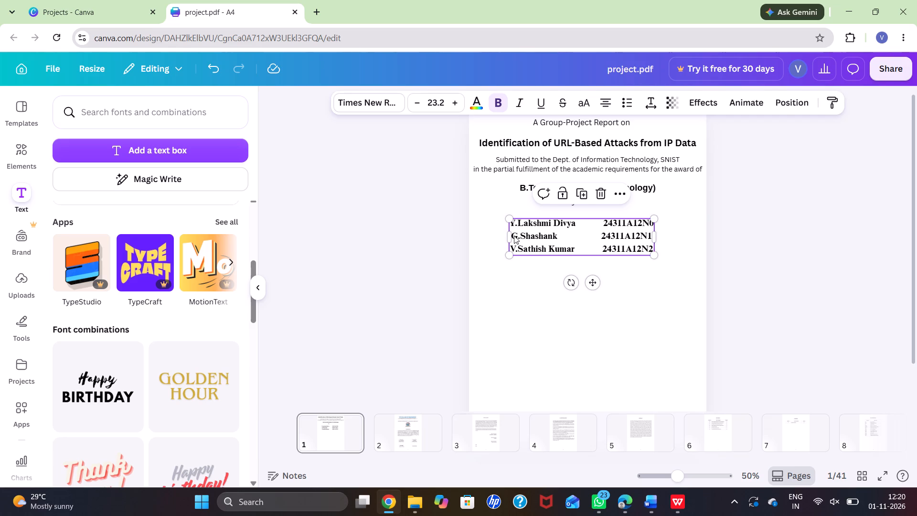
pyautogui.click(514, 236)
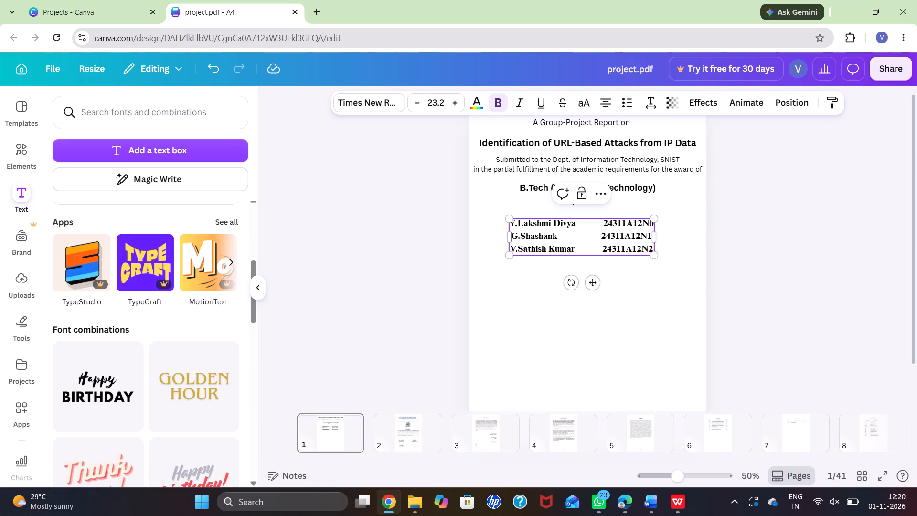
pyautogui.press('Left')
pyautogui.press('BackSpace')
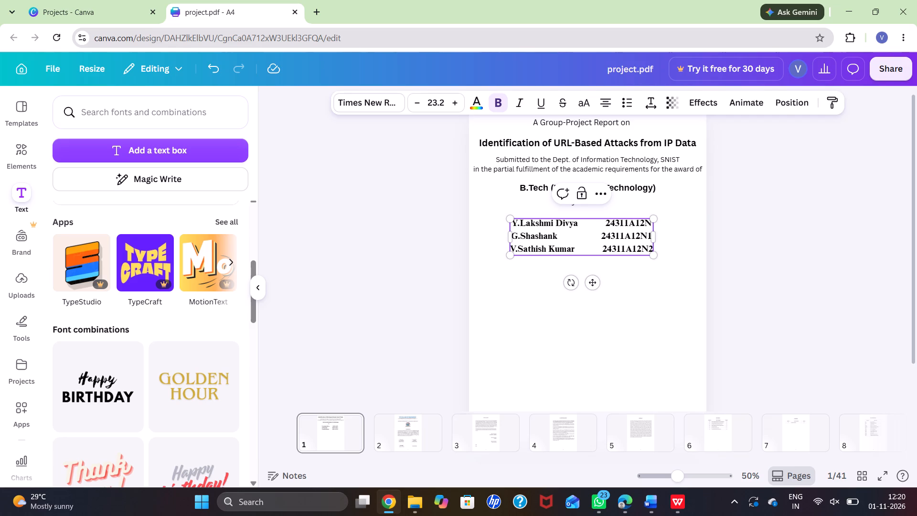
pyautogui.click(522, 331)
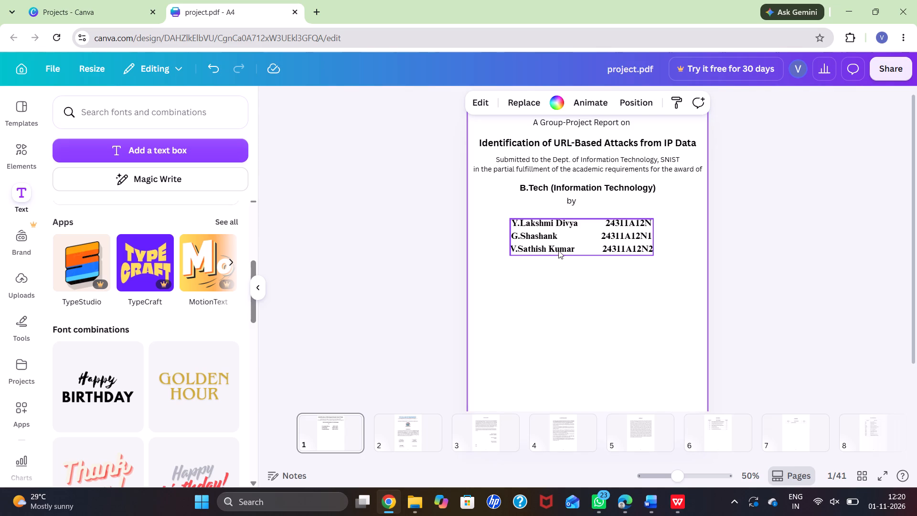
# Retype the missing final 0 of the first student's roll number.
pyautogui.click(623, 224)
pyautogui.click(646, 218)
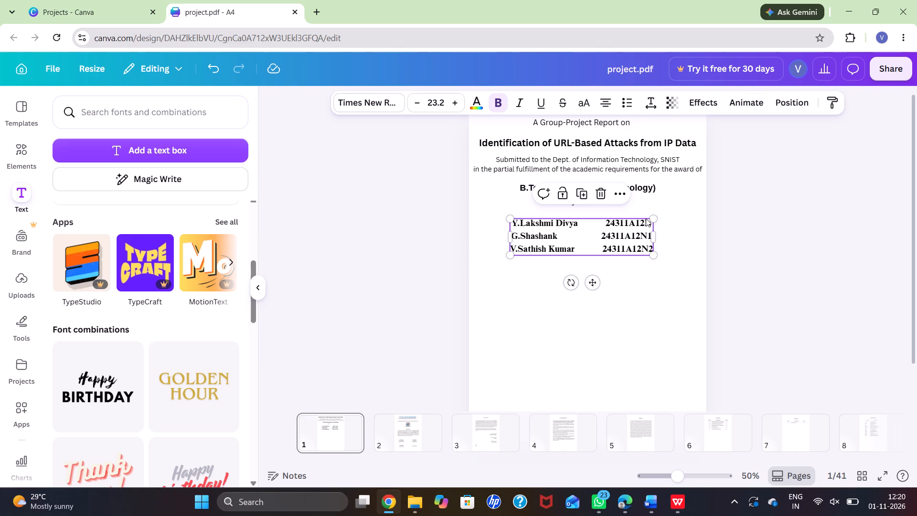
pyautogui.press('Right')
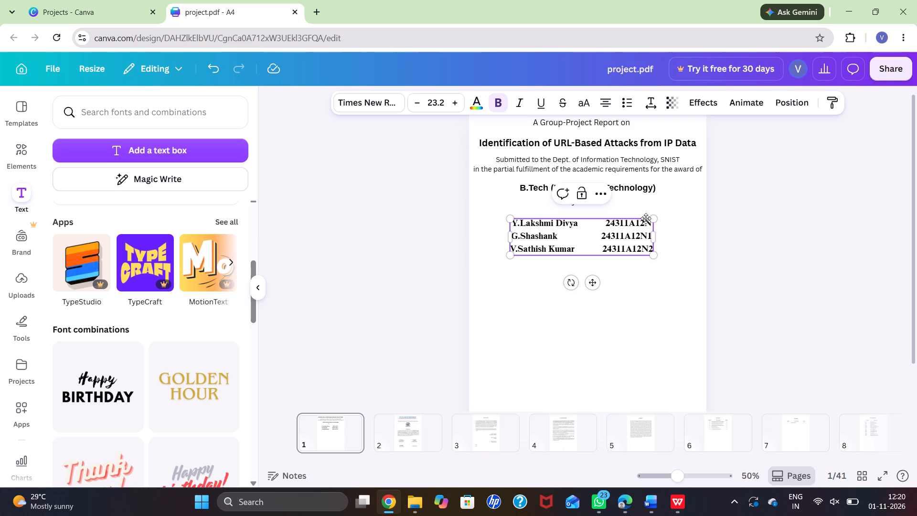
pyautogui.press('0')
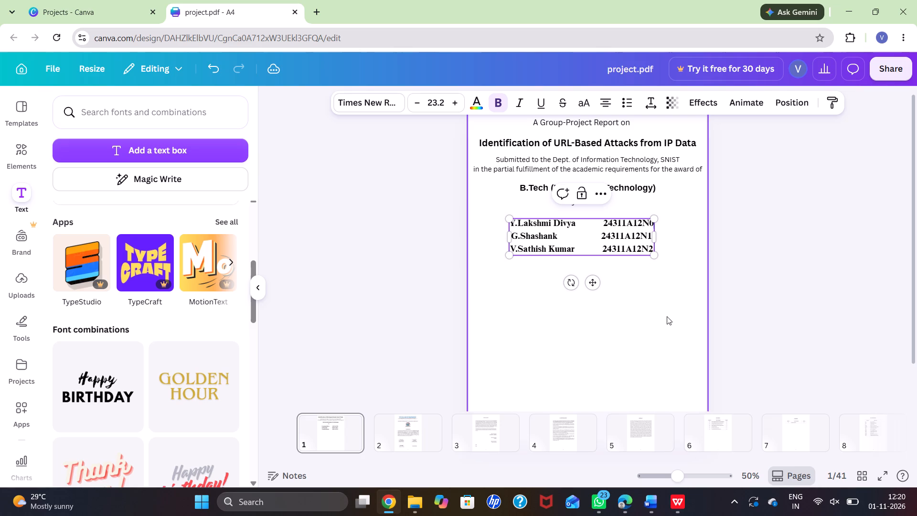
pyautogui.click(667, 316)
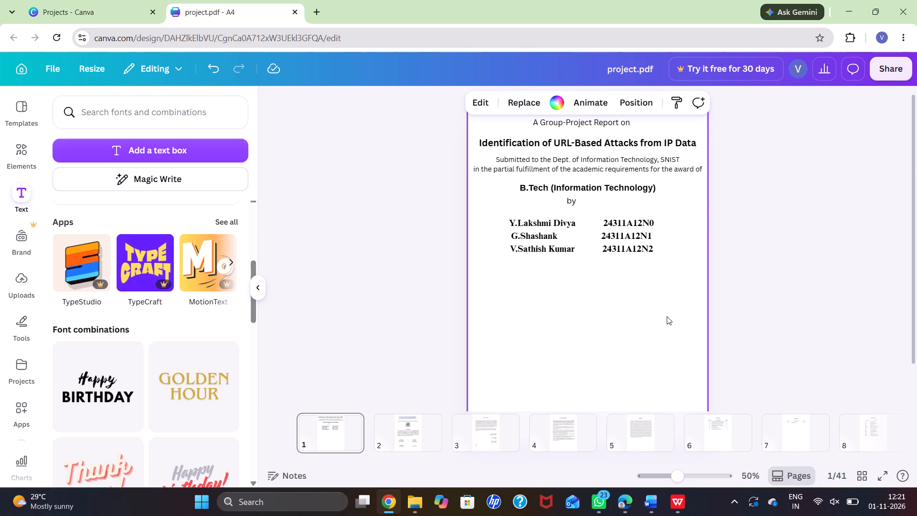
# Switch to WPS Office and copy the line "under the guidance of" from the title page of prj2.docx.
pyautogui.scroll(-1, 667, 316)
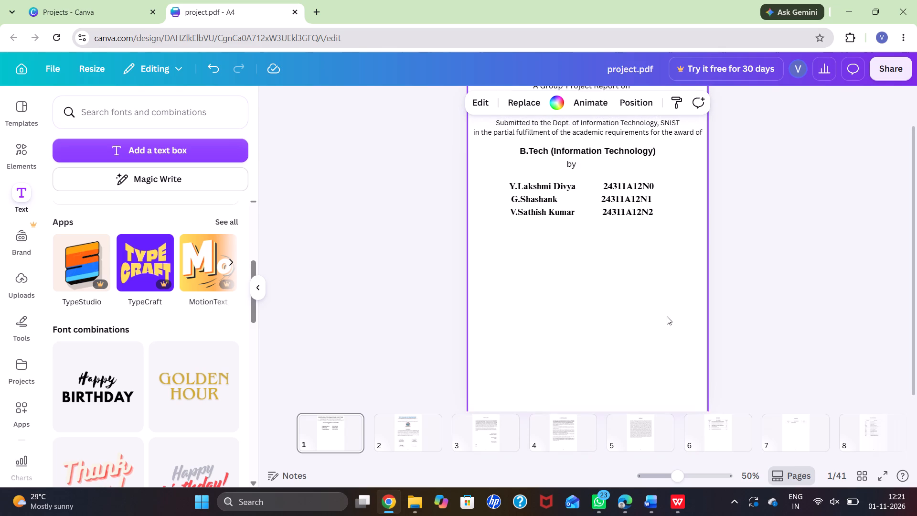
pyautogui.scroll(-1, 667, 316)
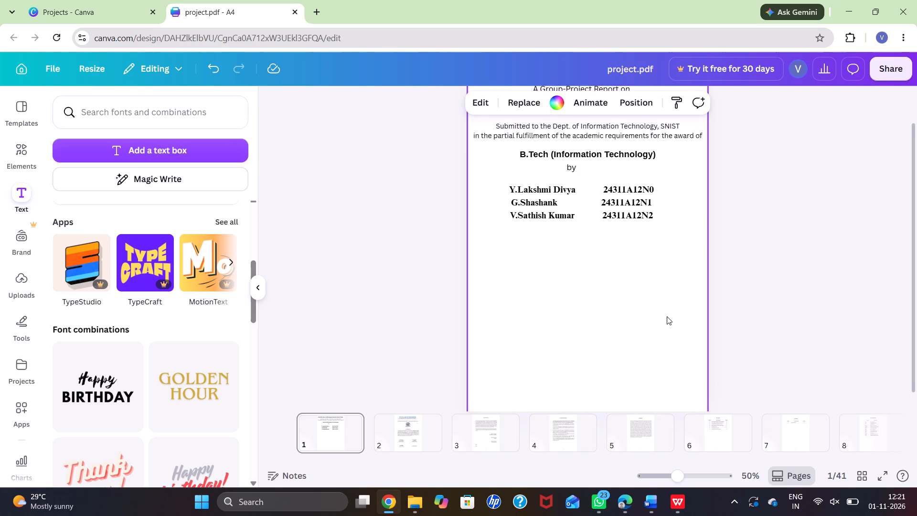
pyautogui.scroll(-1, 667, 316)
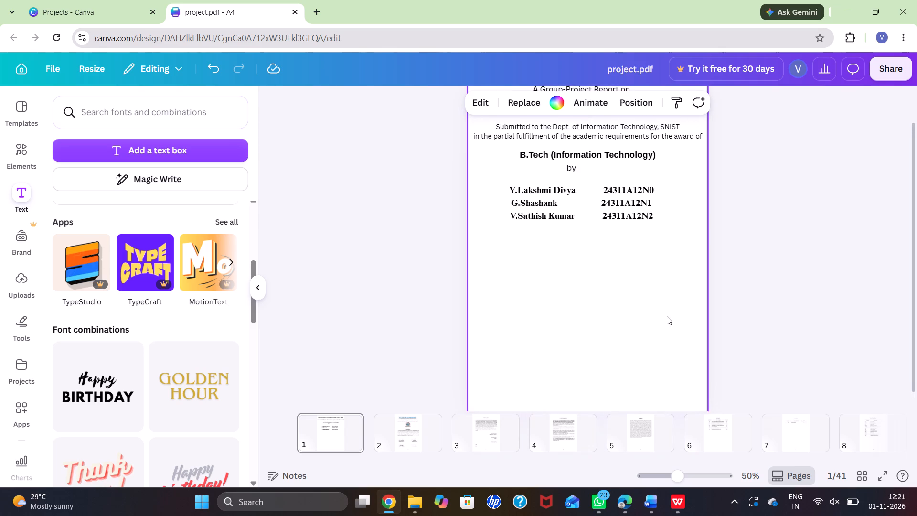
pyautogui.click(682, 503)
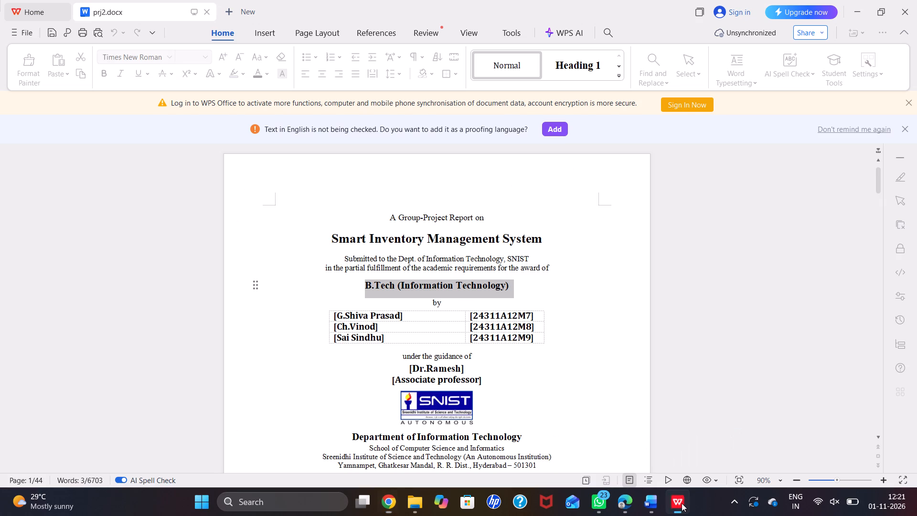
pyautogui.moveTo(397, 357); pyautogui.dragTo(476, 353)
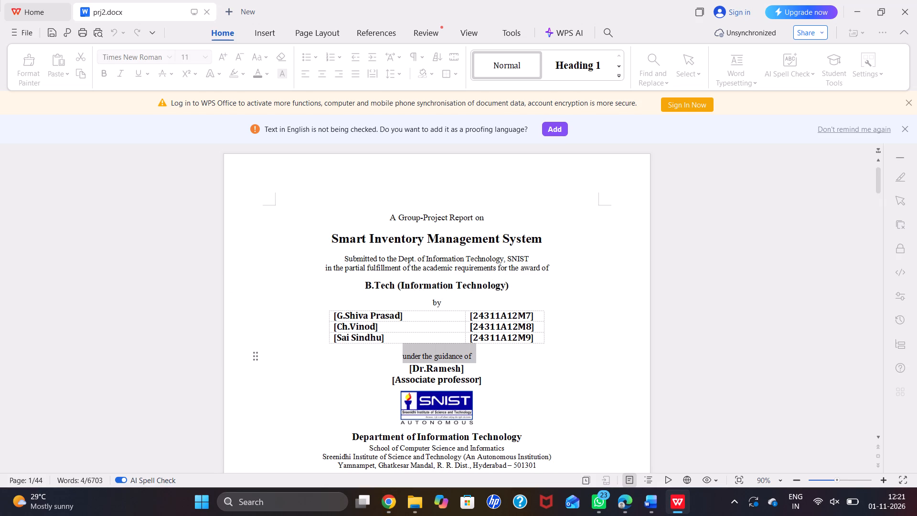
pyautogui.moveTo(476, 353); pyautogui.dragTo(487, 353)
pyautogui.hotkey('ctrl', 'c')
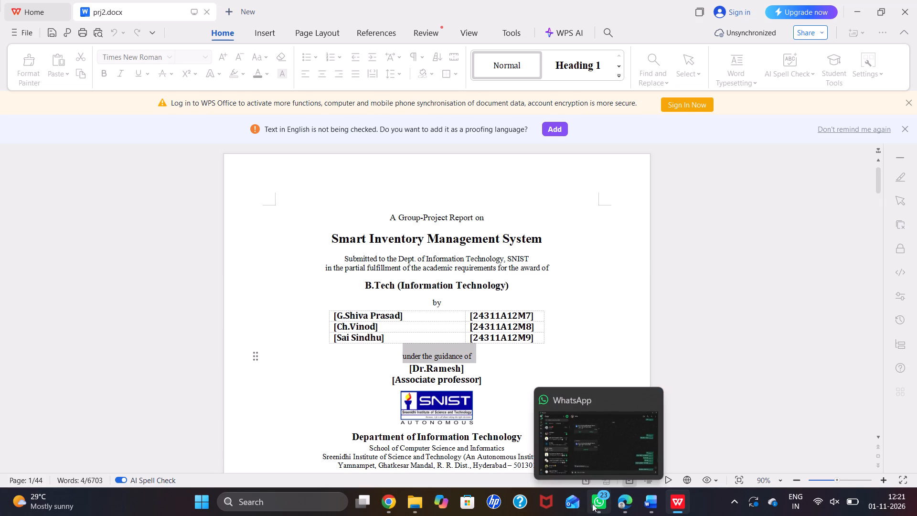
# Back in Canva, add a body text box containing the copied line "under the guidance of" to the title page.
pyautogui.click(393, 505)
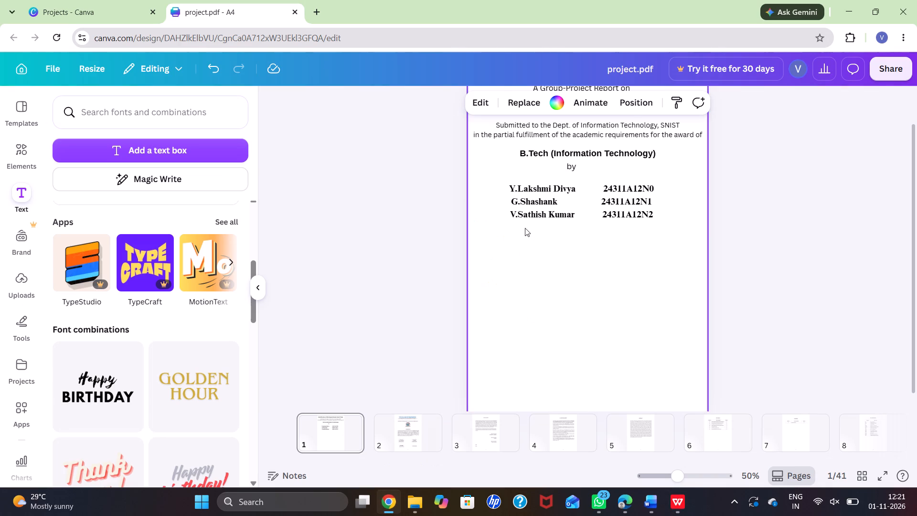
pyautogui.click(567, 230)
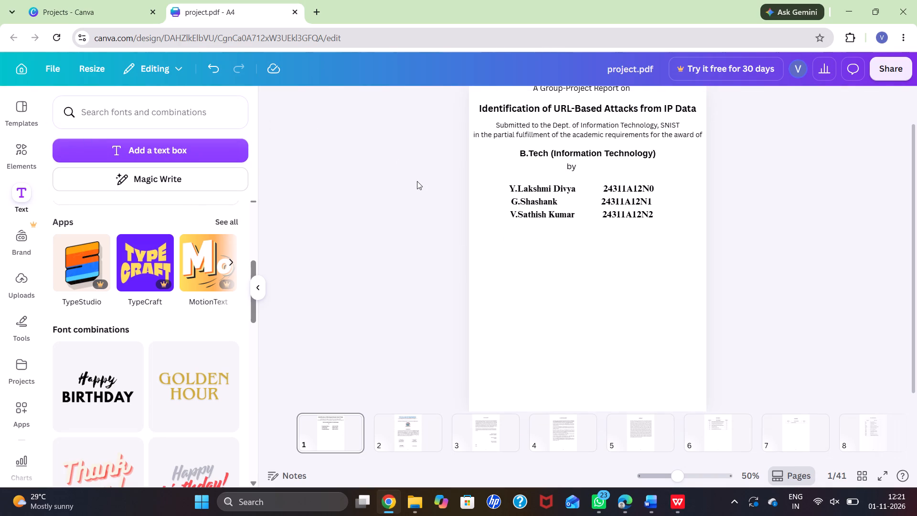
pyautogui.click(23, 191)
pyautogui.click(24, 195)
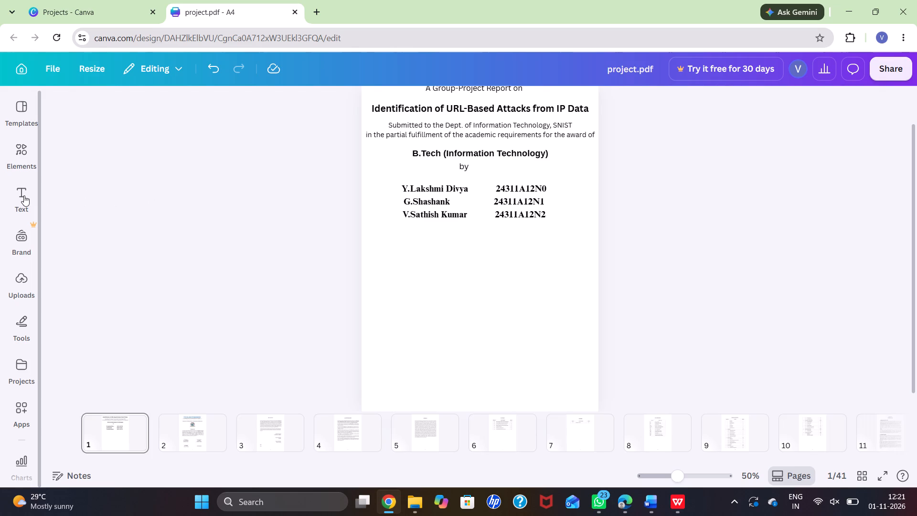
pyautogui.scroll(2, 153, 164)
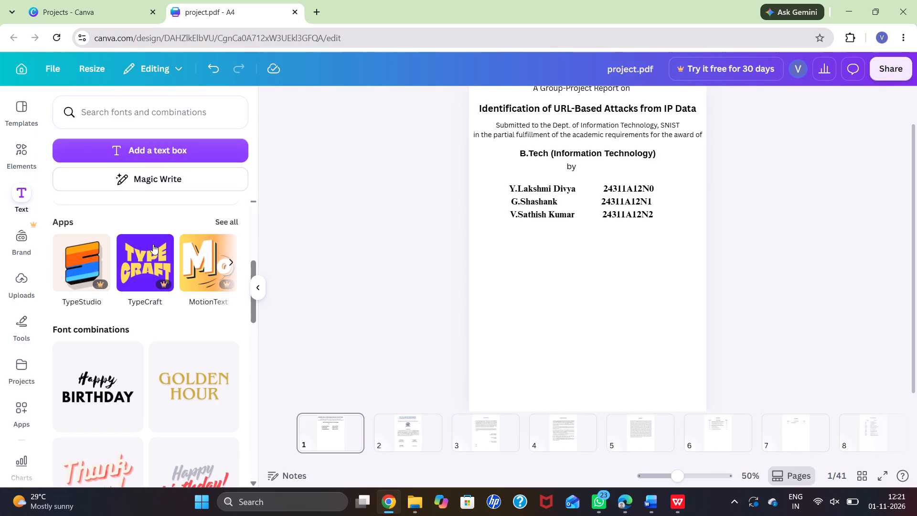
pyautogui.scroll(4, 153, 244)
pyautogui.click(132, 360)
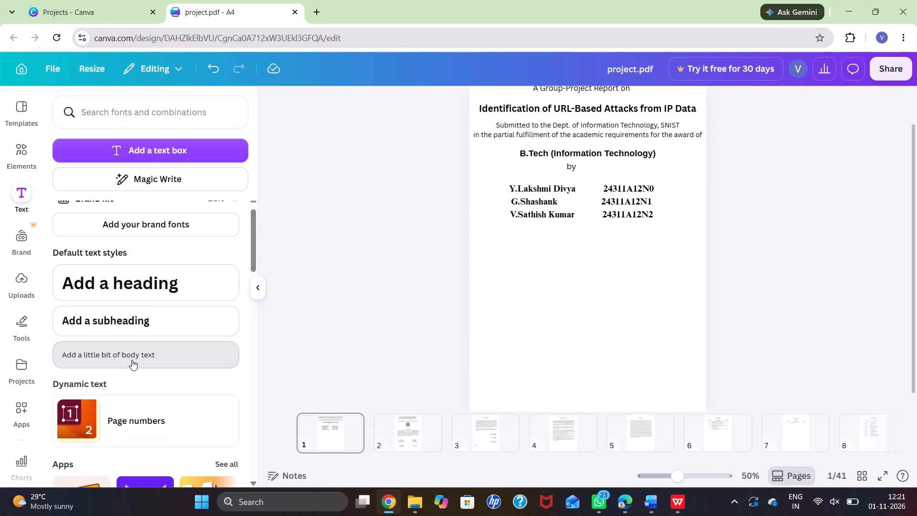
pyautogui.hotkey('ctrl', 'v')
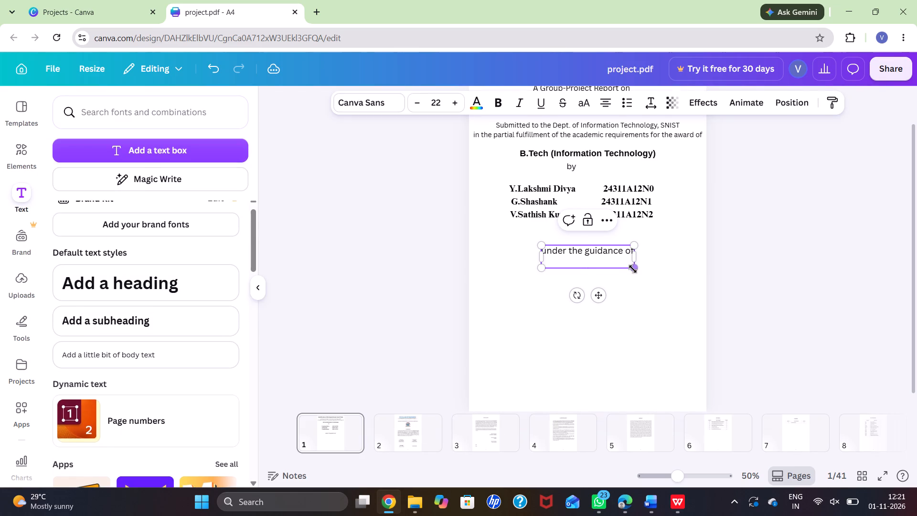
# Shrink the "under the guidance of" text to about size 16.9 and place it just below the student names.
pyautogui.moveTo(633, 269); pyautogui.dragTo(613, 257)
pyautogui.click(573, 322)
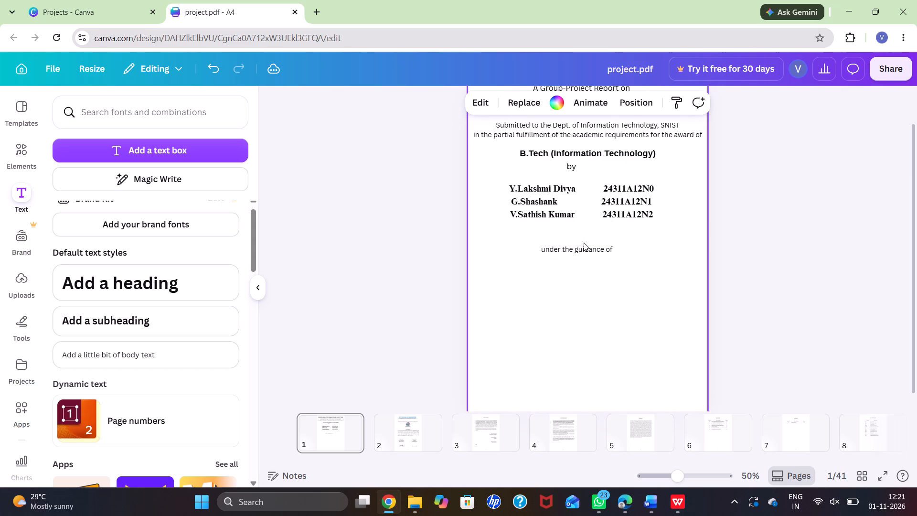
pyautogui.moveTo(582, 248); pyautogui.dragTo(579, 233)
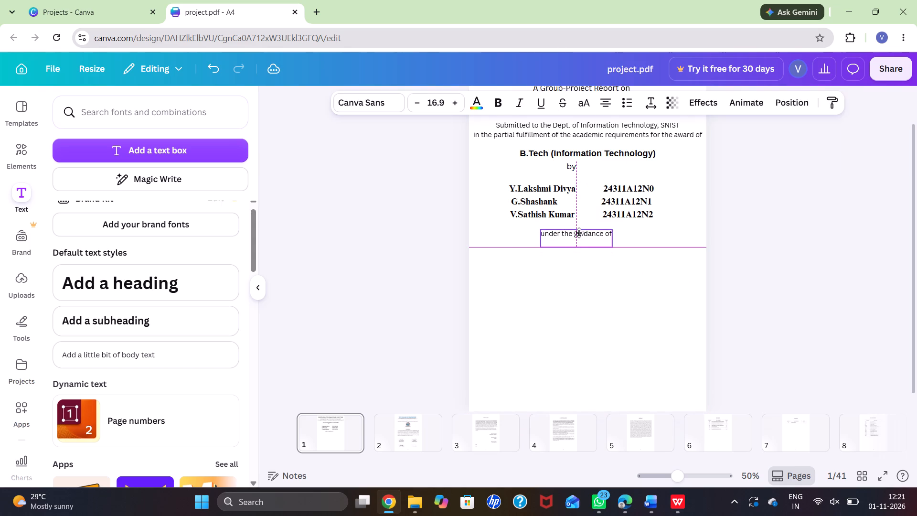
pyautogui.moveTo(579, 233); pyautogui.dragTo(579, 235)
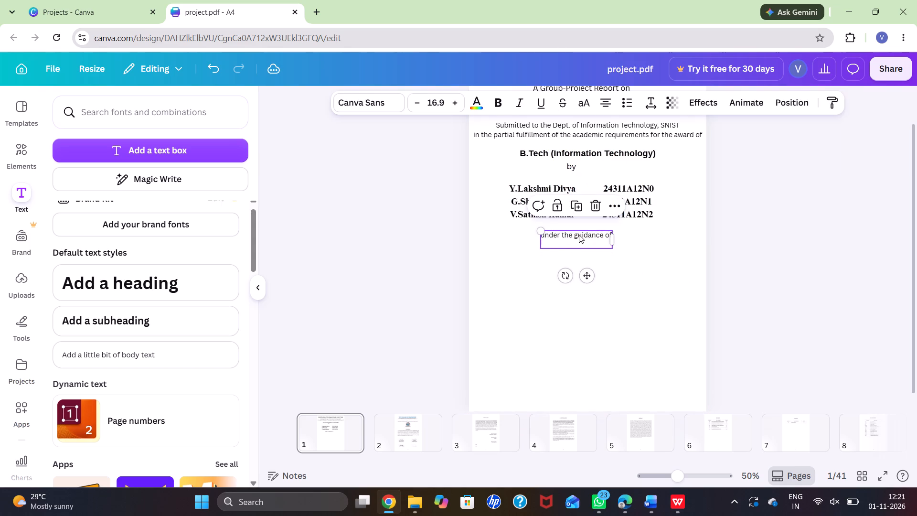
# Add a subheading text box to the title page containing the guide's name, prefixed with "Dr.".
pyautogui.click(592, 298)
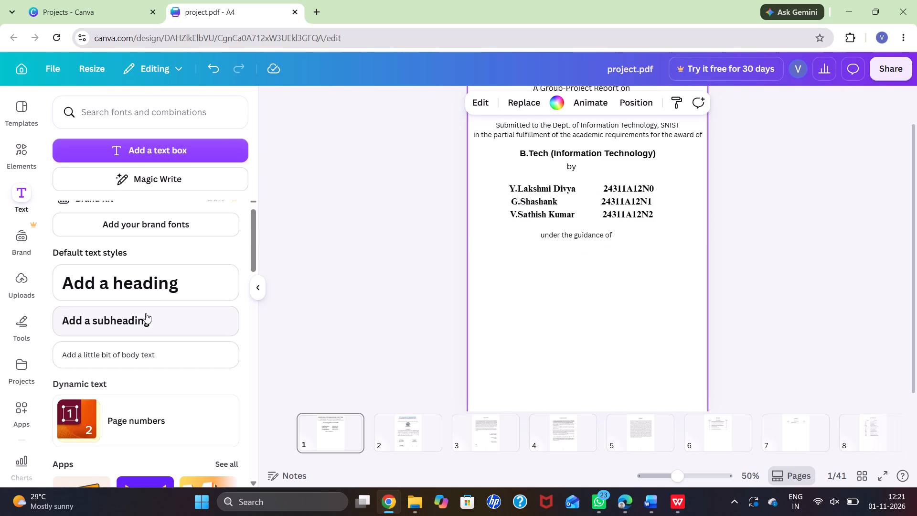
pyautogui.click(144, 316)
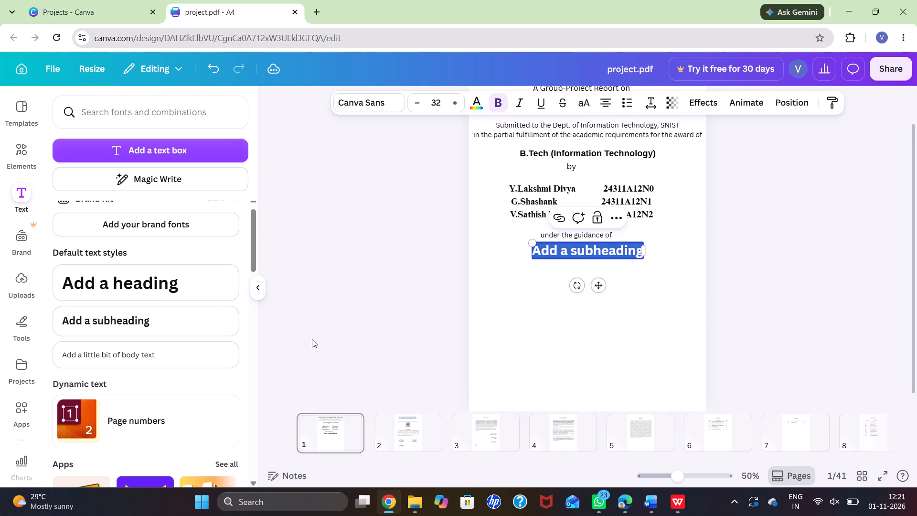
pyautogui.press('BackSpace')
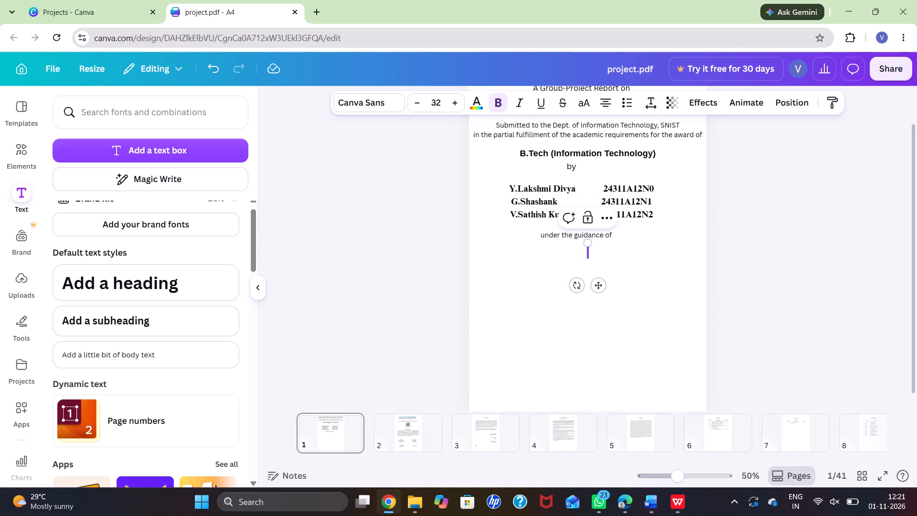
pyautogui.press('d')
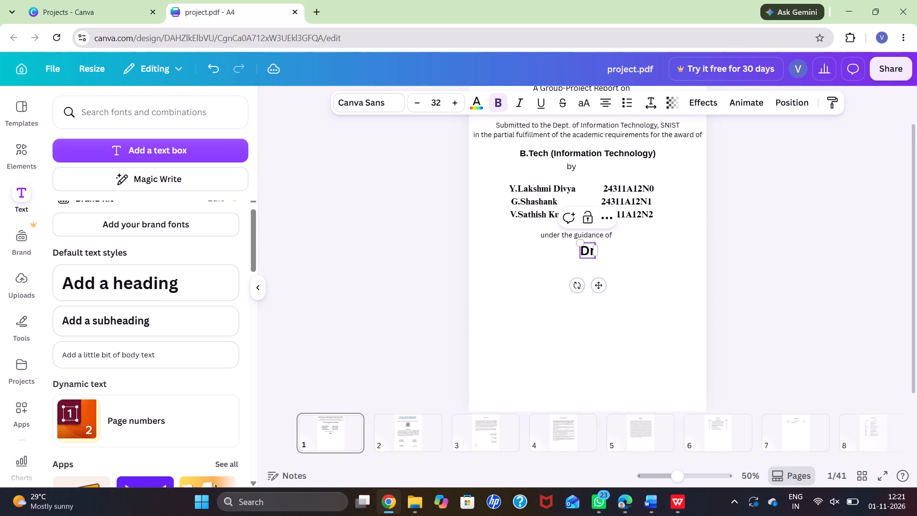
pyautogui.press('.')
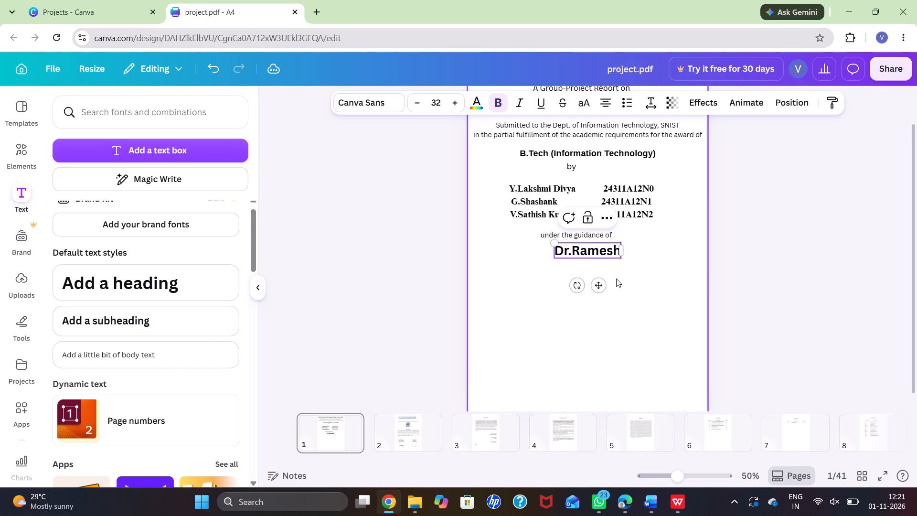
# Set the guide's name to font size 29 and the font Times New Roman MT.
pyautogui.click(593, 251)
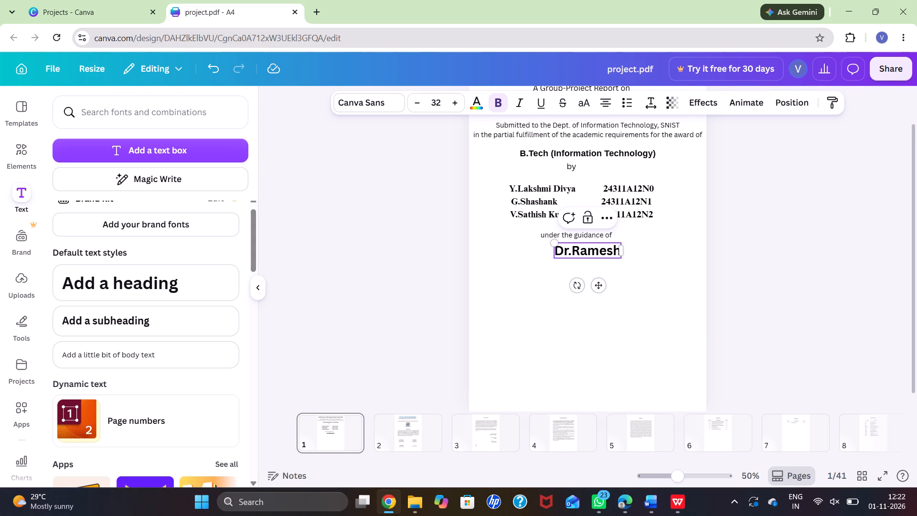
pyautogui.hotkey('ctrl', 'a')
pyautogui.tripleClick(422, 101)
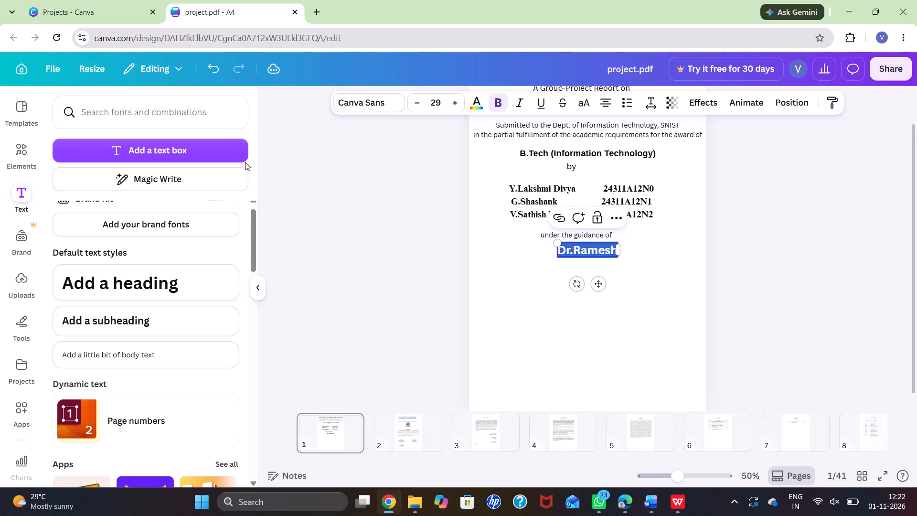
pyautogui.click(383, 103)
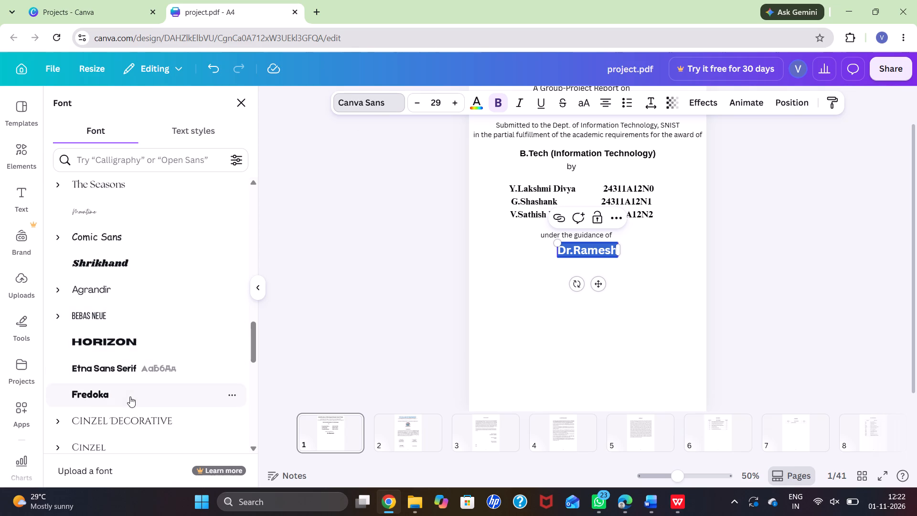
pyautogui.scroll(2, 130, 419)
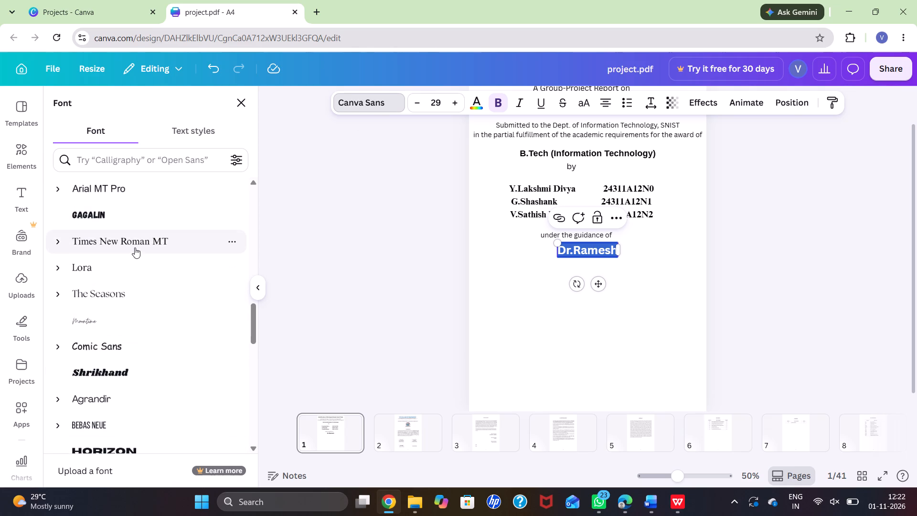
pyautogui.click(134, 246)
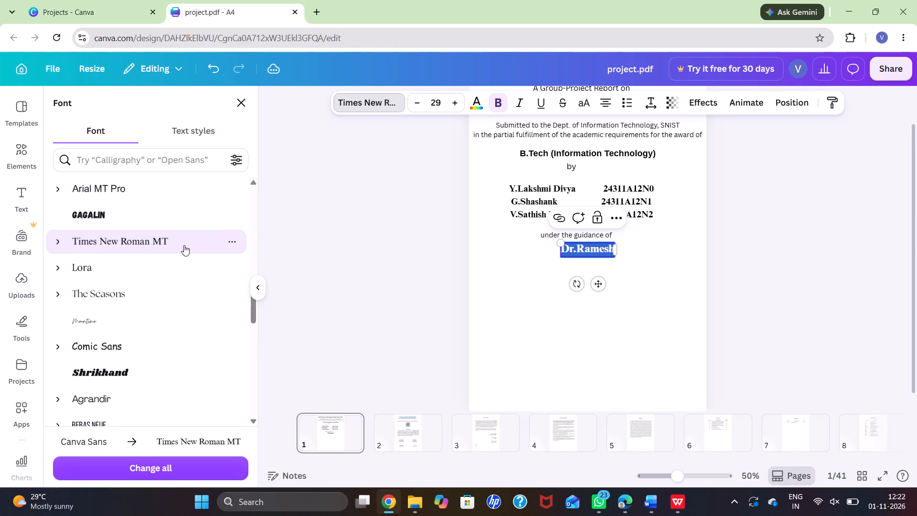
pyautogui.click(547, 315)
# Centre the guide's name beneath "under the guidance of" and adjust the vertical spacing between the two lines.
pyautogui.moveTo(590, 250); pyautogui.dragTo(580, 255)
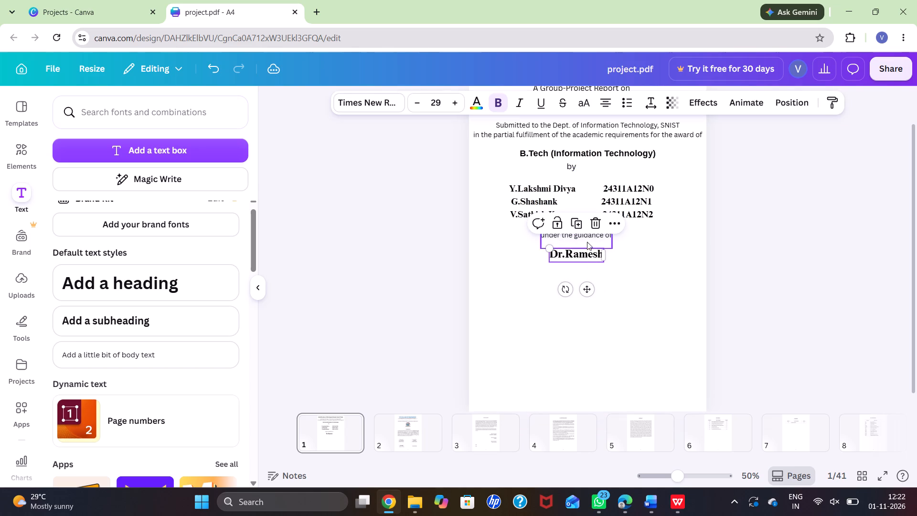
pyautogui.click(588, 237)
pyautogui.click(588, 237)
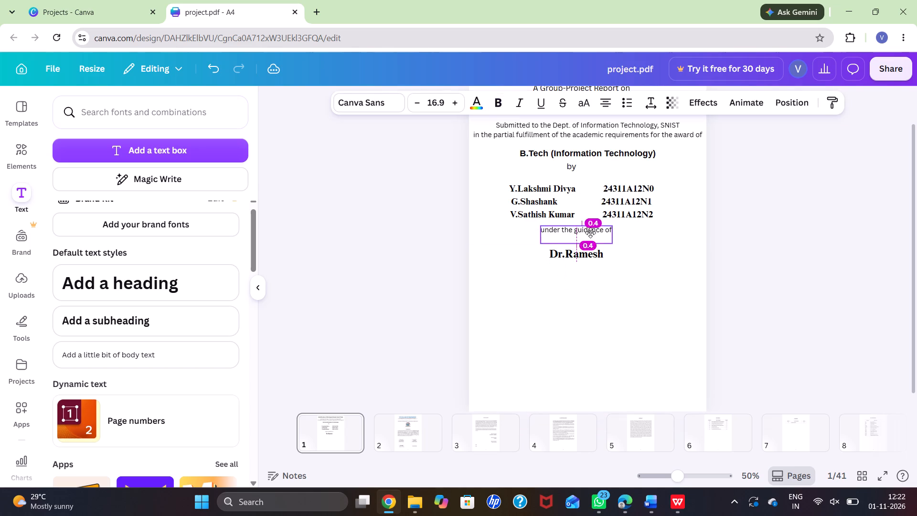
pyautogui.moveTo(586, 254); pyautogui.dragTo(585, 248)
pyautogui.click(623, 282)
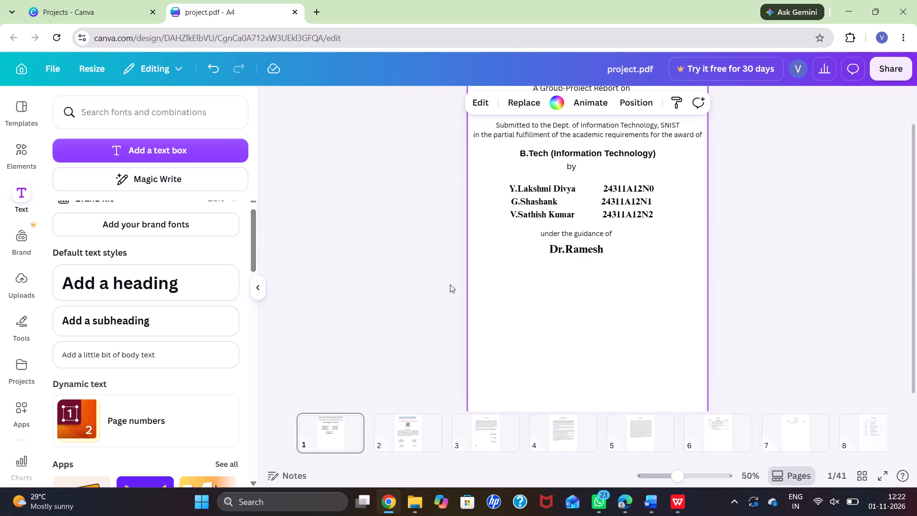
# Add another subheading text box to the title page for the guide's designation.
pyautogui.scroll(2, 555, 314)
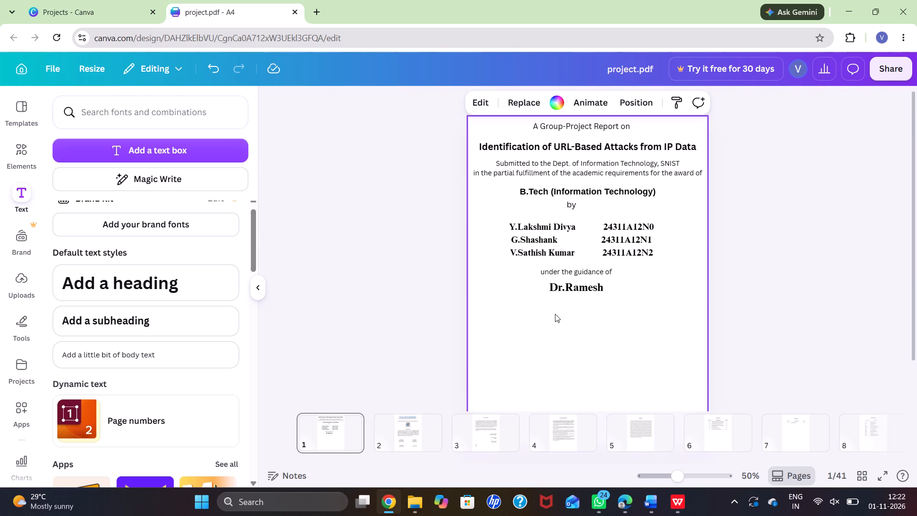
pyautogui.scroll(2, 555, 314)
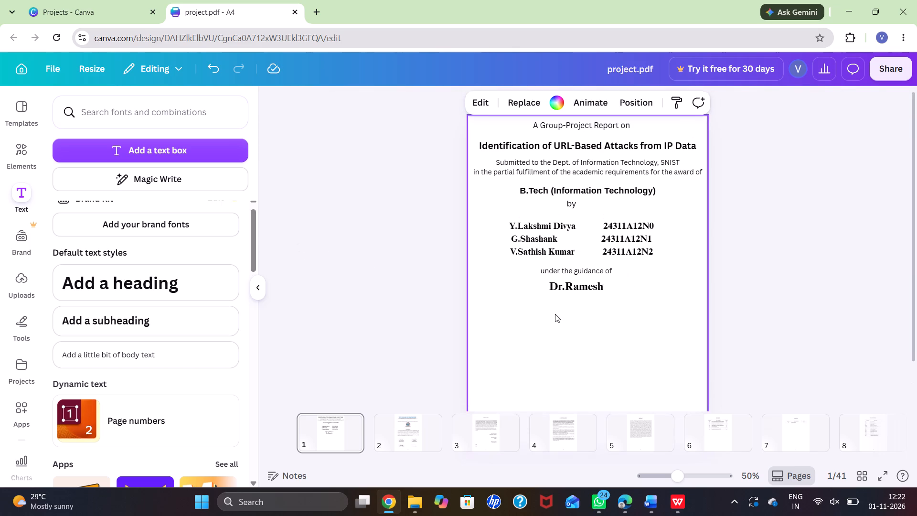
pyautogui.scroll(1, 555, 314)
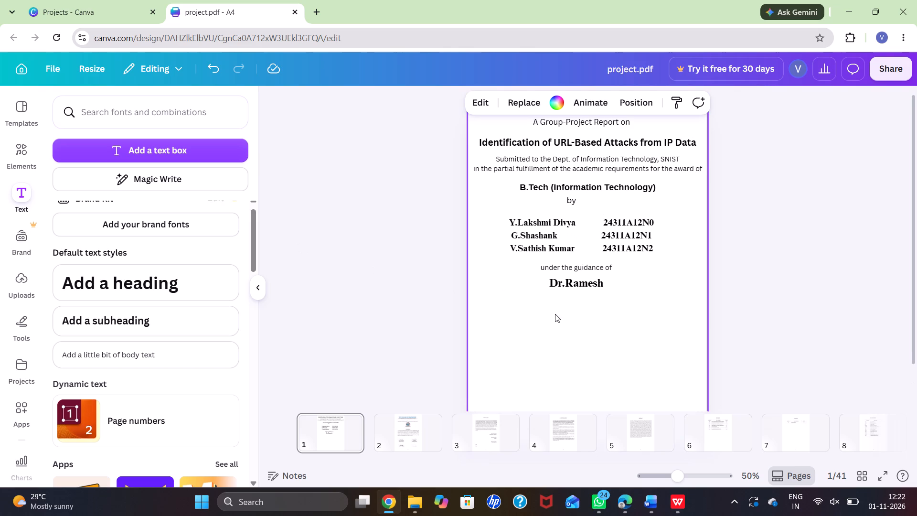
pyautogui.scroll(1, 555, 314)
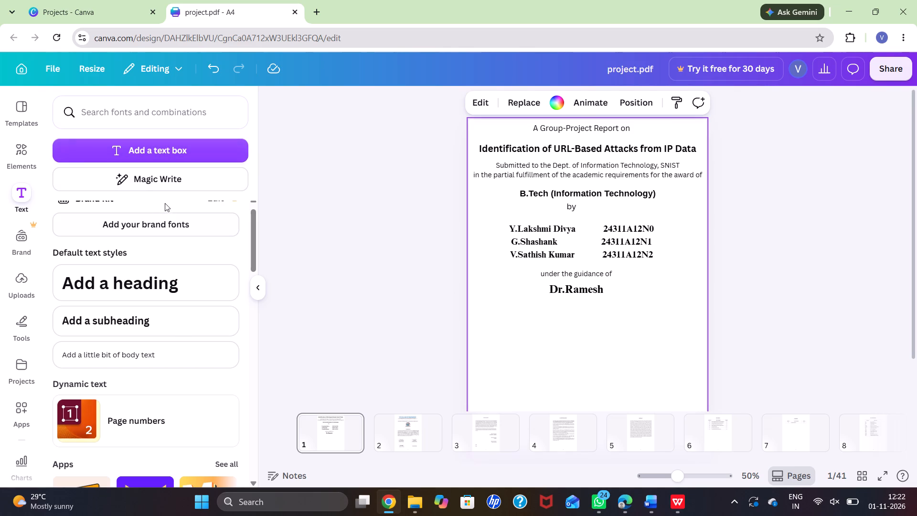
pyautogui.click(182, 322)
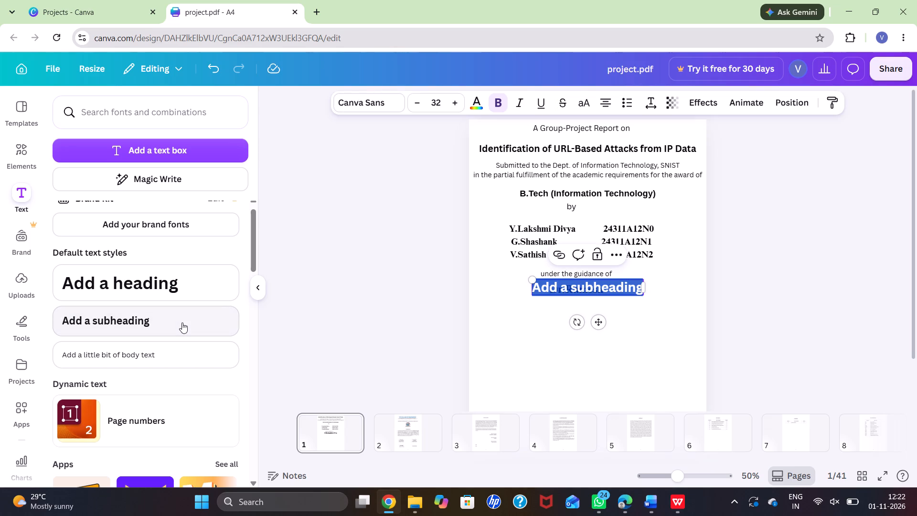
# Switch to WPS Office and copy the text "Associate professor" from the title page of prj2.docx.
pyautogui.click(679, 504)
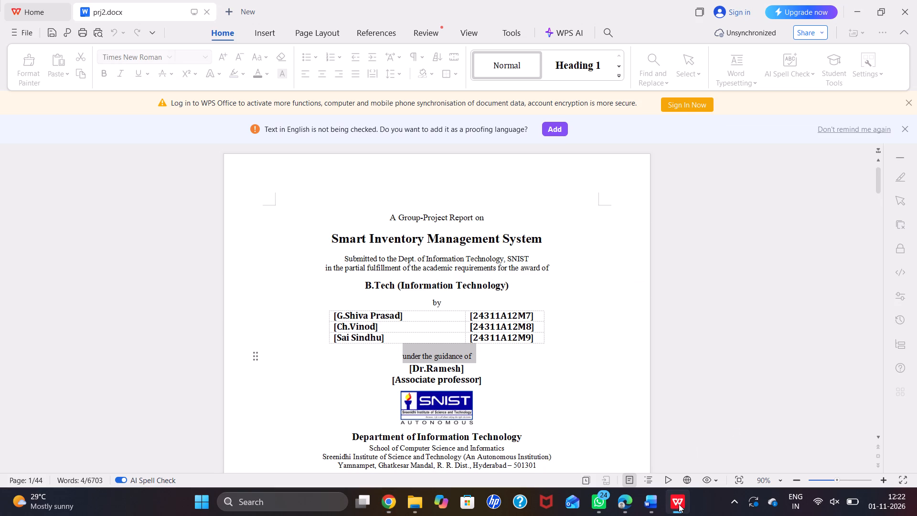
pyautogui.moveTo(395, 381); pyautogui.dragTo(477, 376)
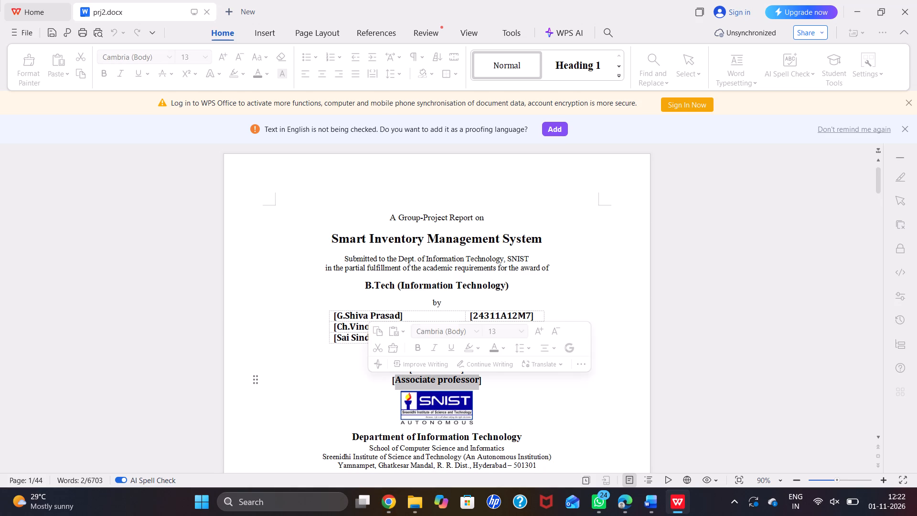
pyautogui.hotkey('ctrl', 'c')
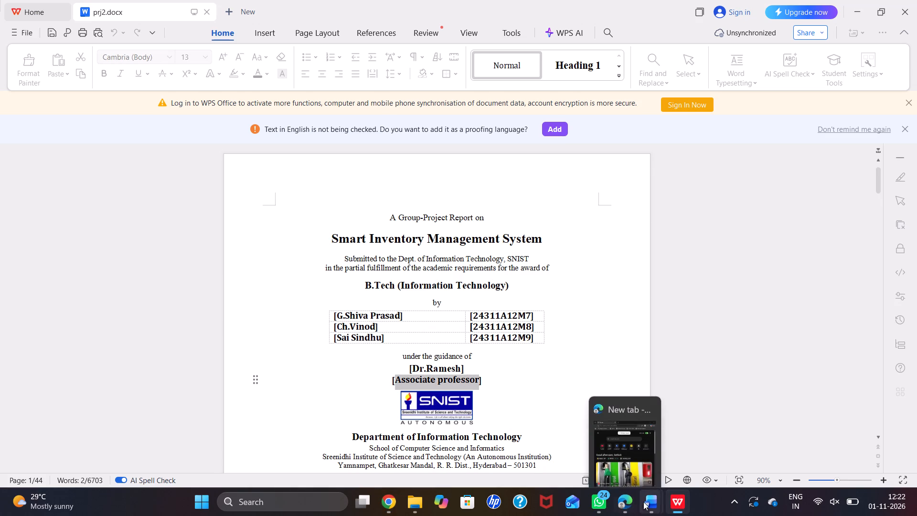
# Back in Canva, replace the new subheading's placeholder text with the copied "Associate professor".
pyautogui.click(391, 505)
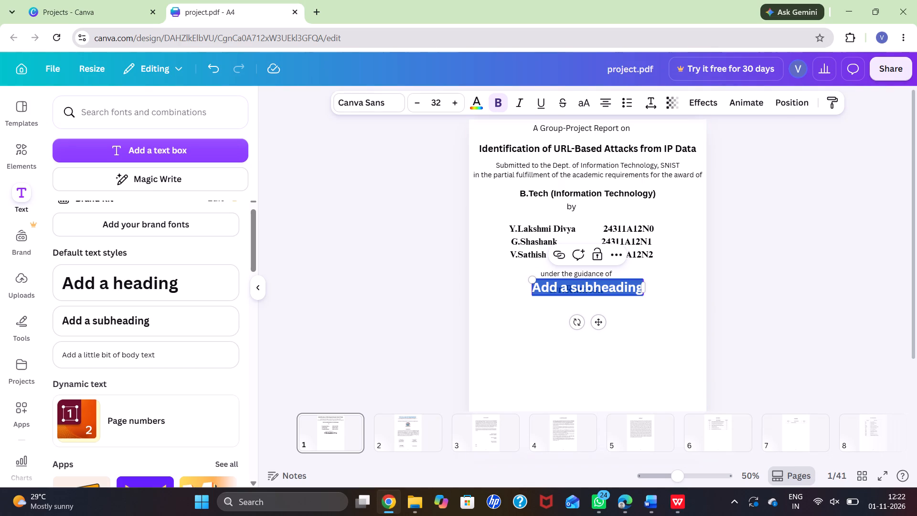
pyautogui.click(604, 289)
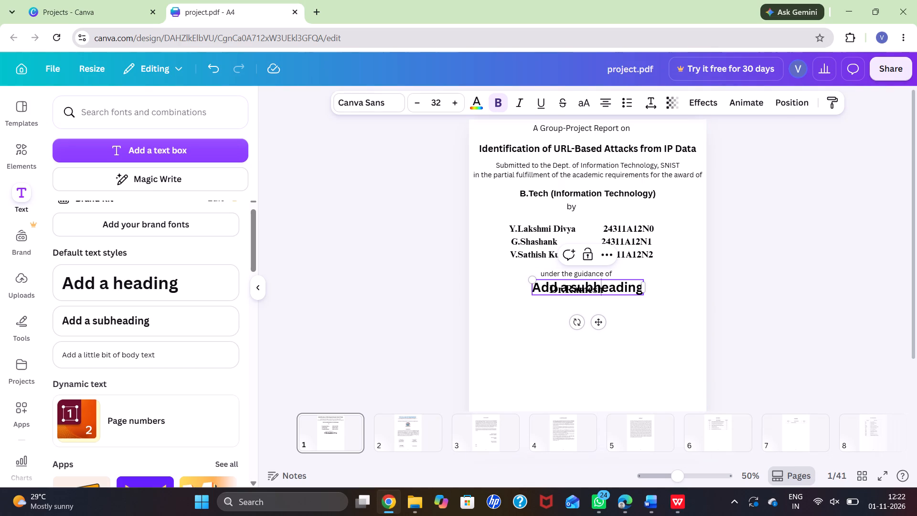
pyautogui.press('BackSpace')
pyautogui.press('BackSpace')
pyautogui.press('BackSpace')
pyautogui.press('BackSpace')
pyautogui.press('BackSpace')
pyautogui.press('BackSpace')
pyautogui.press('BackSpace')
pyautogui.press('BackSpace')
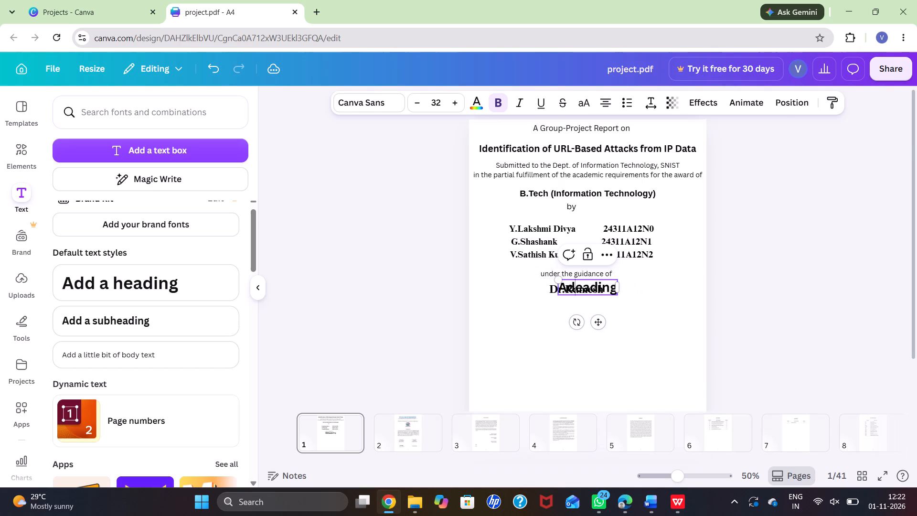
pyautogui.press('BackSpace')
pyautogui.press('BackSpace')
pyautogui.press('Right')
pyautogui.press('Right')
pyautogui.press('Right')
pyautogui.press('Right')
pyautogui.press('Right')
pyautogui.press('Right')
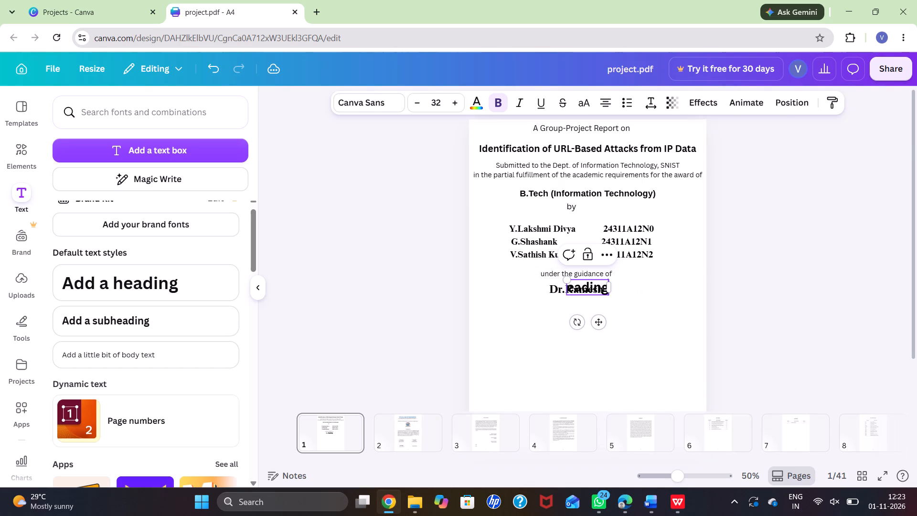
pyautogui.press('BackSpace')
pyautogui.press('BackSpace')
pyautogui.press('BackSpace')
pyautogui.press('BackSpace')
pyautogui.press('BackSpace')
pyautogui.press('BackSpace')
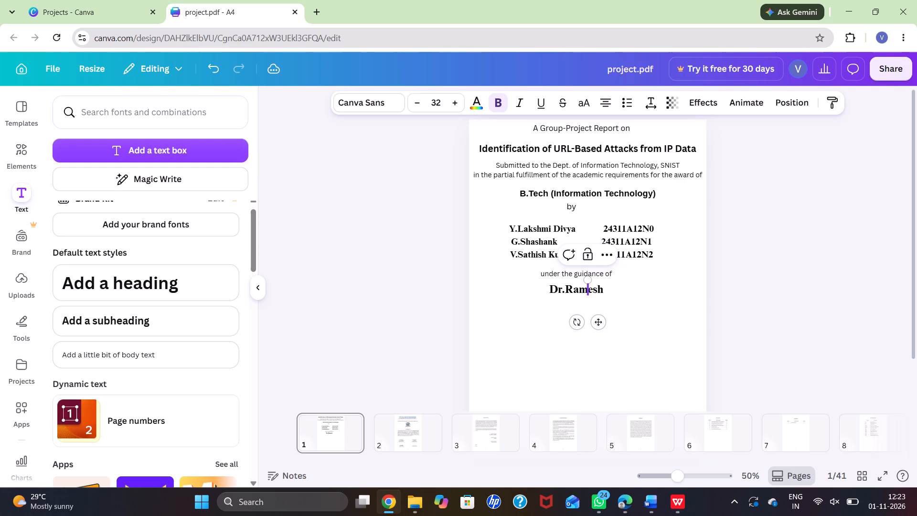
pyautogui.hotkey('ctrl', 'v')
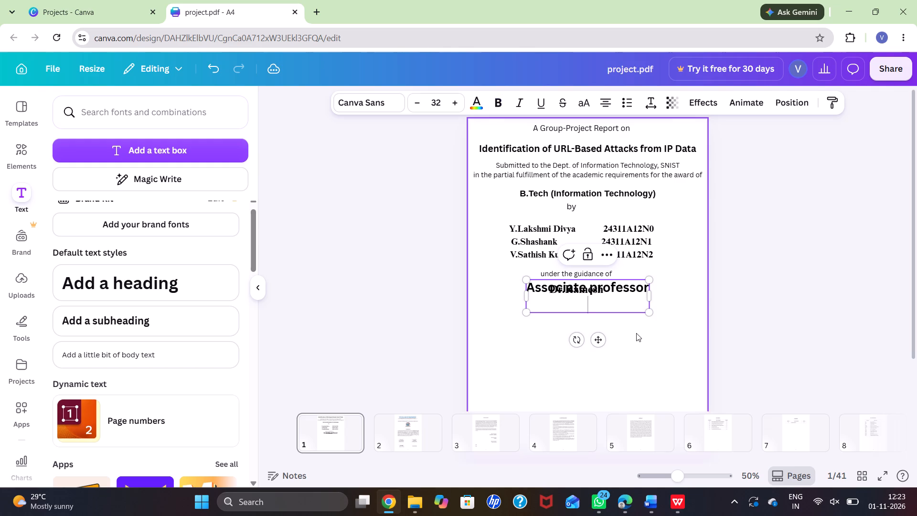
# Move the "Associate professor" text box to just below the guide's name.
pyautogui.moveTo(636, 333); pyautogui.dragTo(634, 345)
pyautogui.click(634, 345)
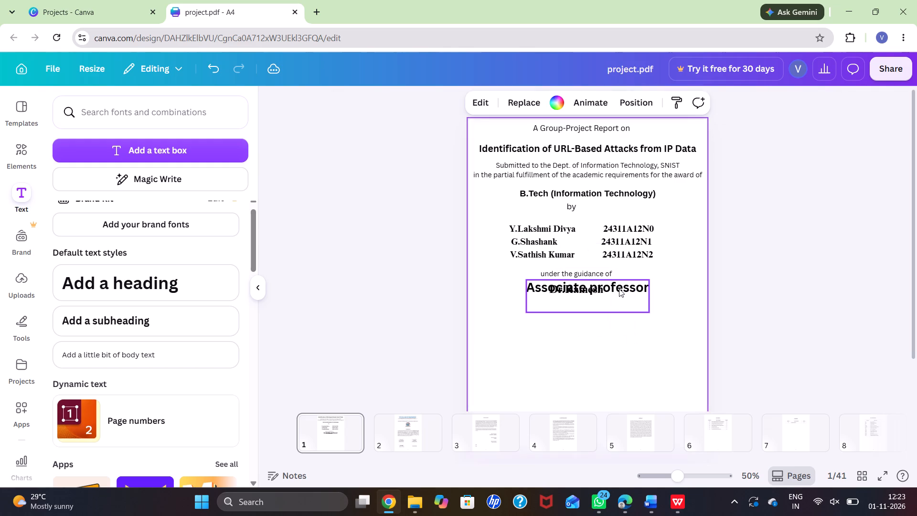
pyautogui.moveTo(619, 289); pyautogui.dragTo(614, 303)
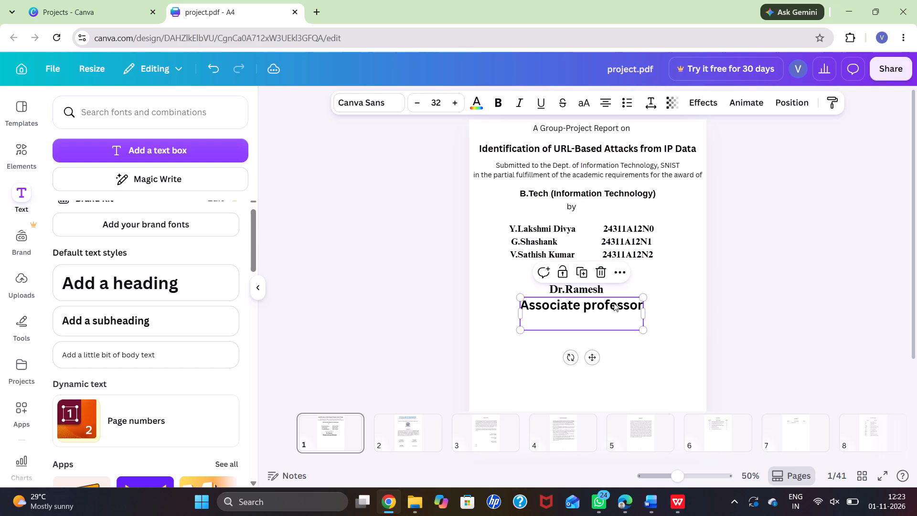
# Select all the "Associate professor" text and reduce its font size to 23.
pyautogui.click(594, 310)
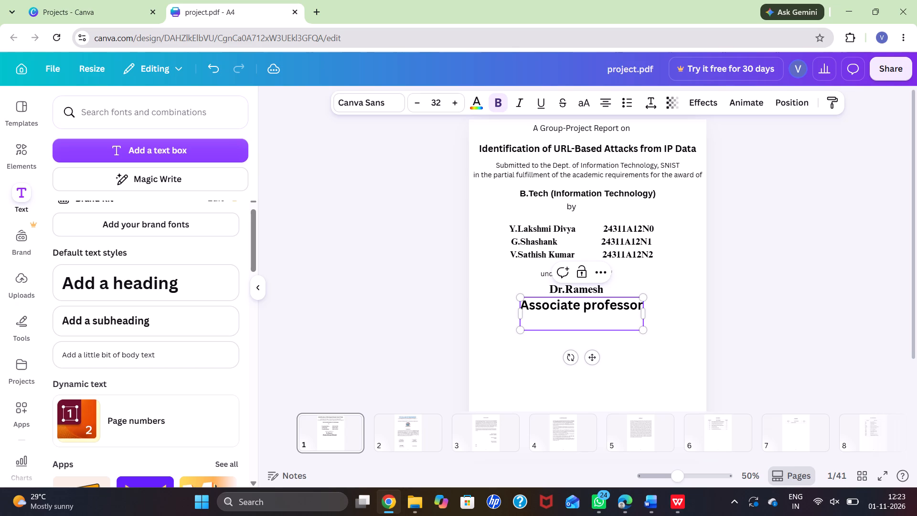
pyautogui.hotkey('ctrl', 'a')
pyautogui.click(373, 105)
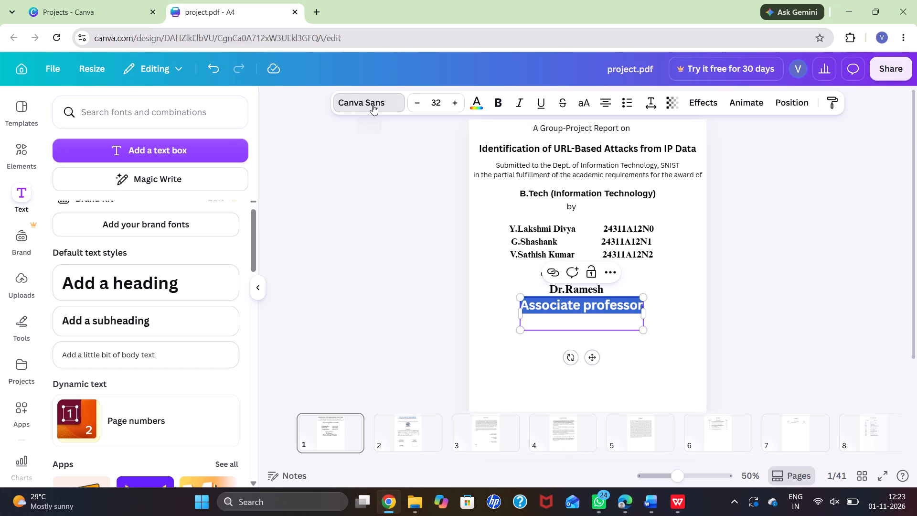
pyautogui.scroll(-3, 216, 290)
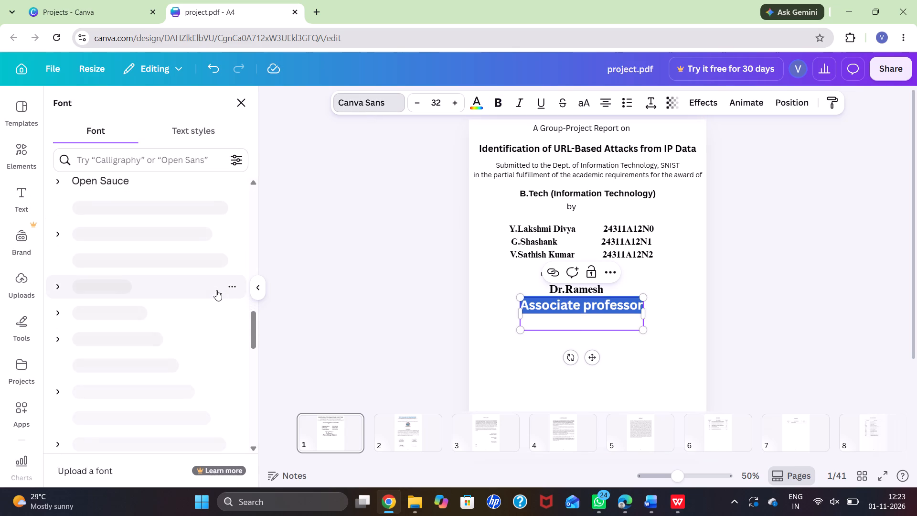
pyautogui.hscroll(1, 216, 290)
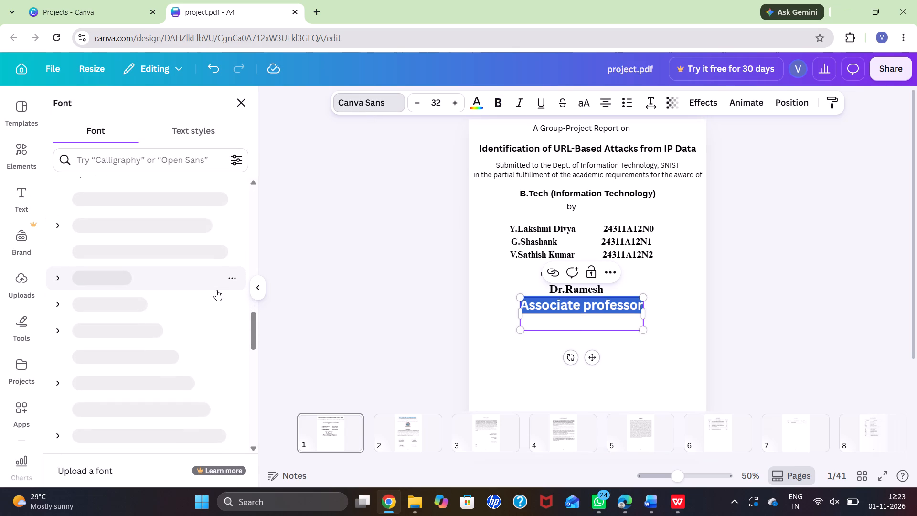
pyautogui.hscroll(2, 216, 290)
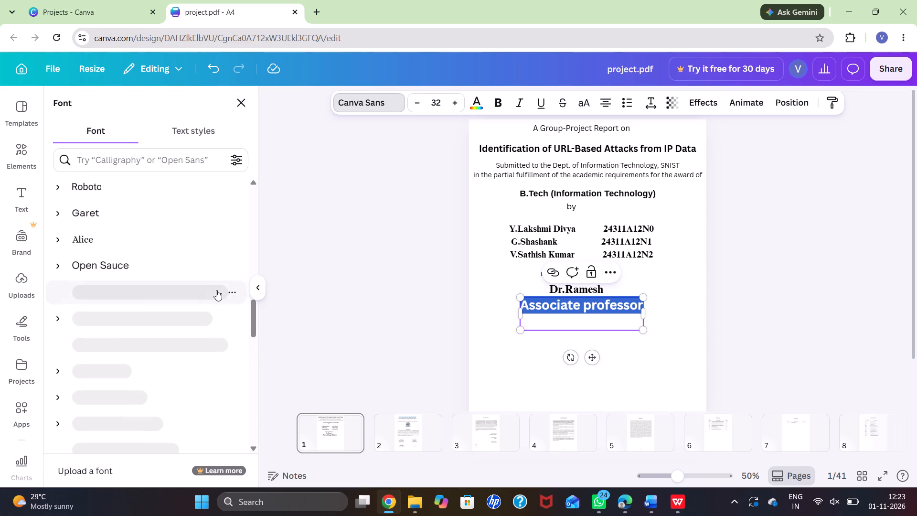
pyautogui.tripleClick(416, 100)
pyautogui.tripleClick(416, 100)
pyautogui.tripleClick(416, 100)
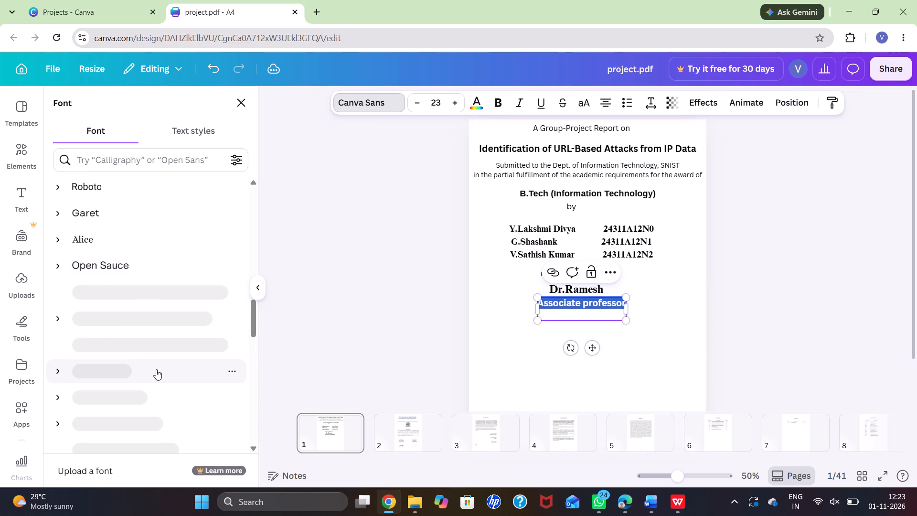
# Set the font of the "Associate professor" text to Times New Roman MT.
pyautogui.scroll(-1, 156, 369)
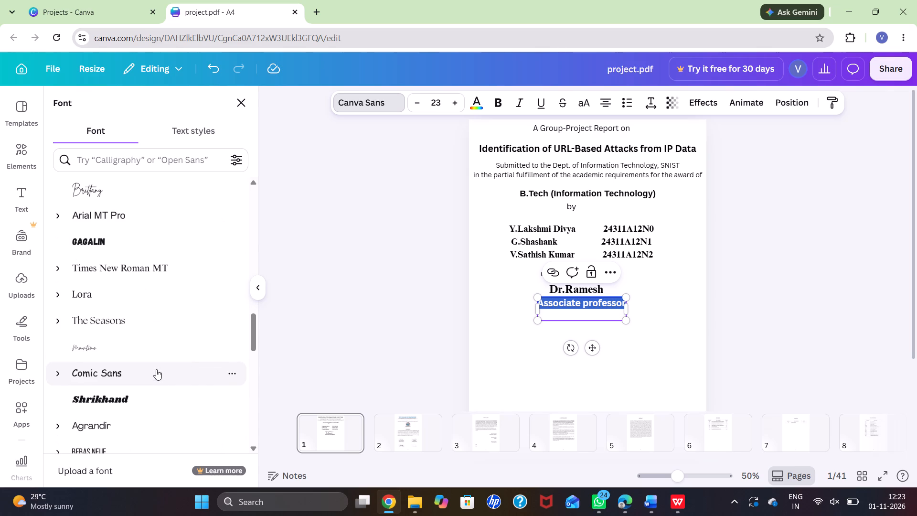
pyautogui.scroll(-4, 125, 392)
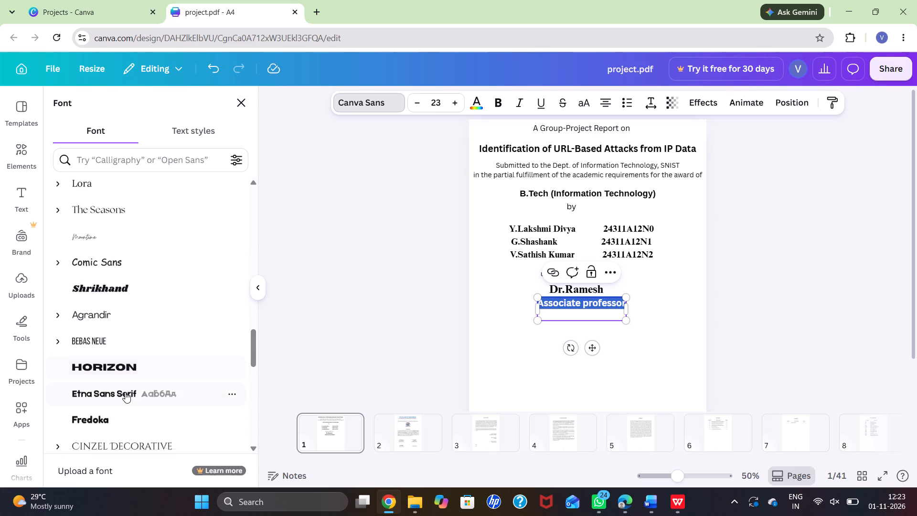
pyautogui.scroll(-3, 125, 392)
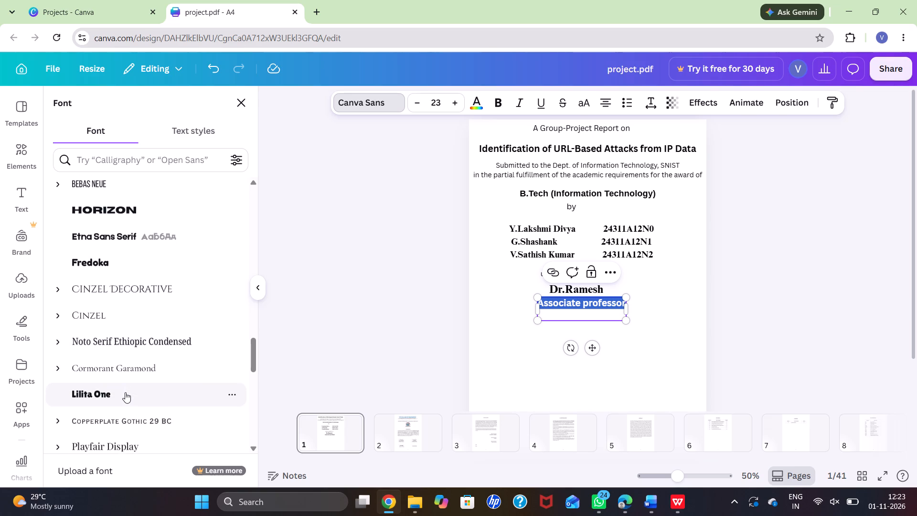
pyautogui.scroll(-2, 125, 392)
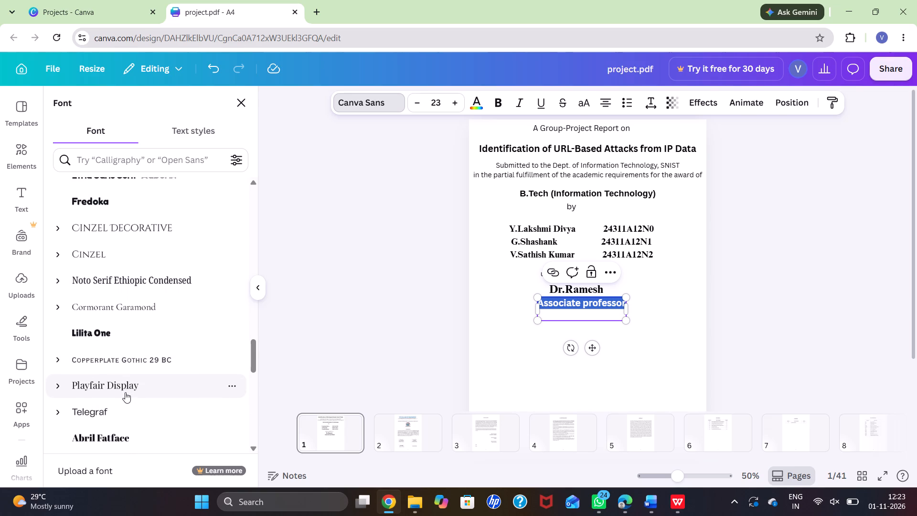
pyautogui.click(125, 392)
pyautogui.scroll(5, 125, 392)
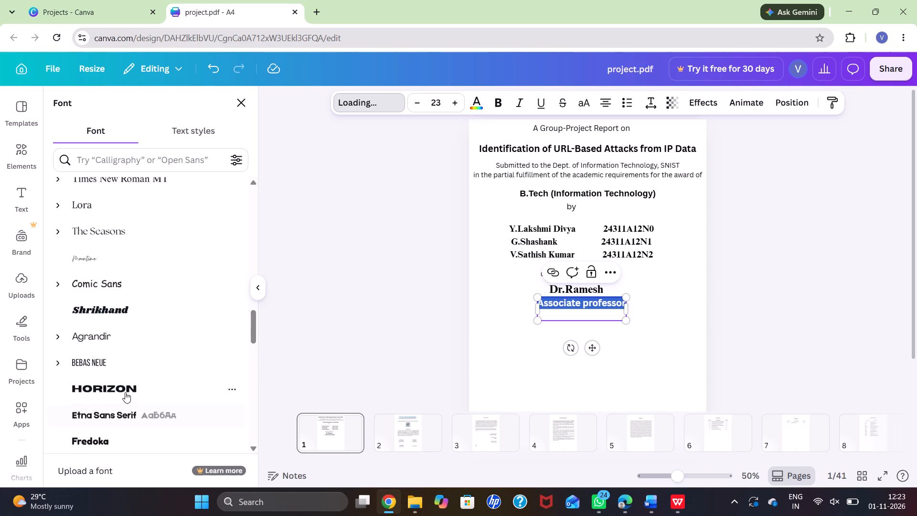
pyautogui.scroll(2, 125, 392)
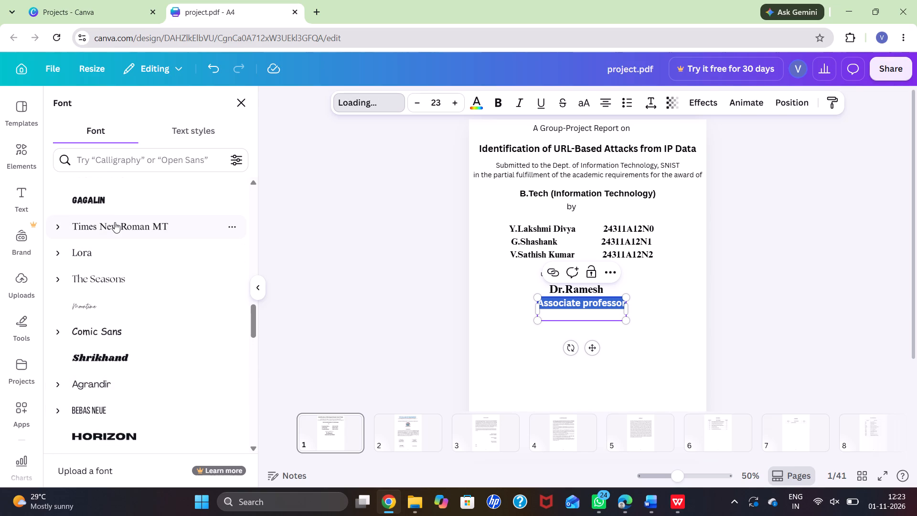
pyautogui.click(115, 222)
pyautogui.click(508, 351)
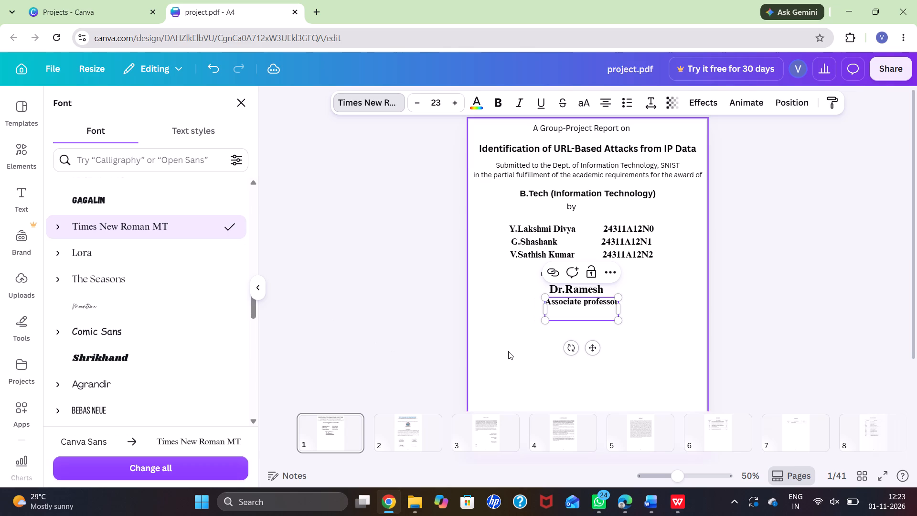
# Shift the "Associate professor" text box slightly left and adjust the guide's name so it sits just above it.
pyautogui.click(577, 301)
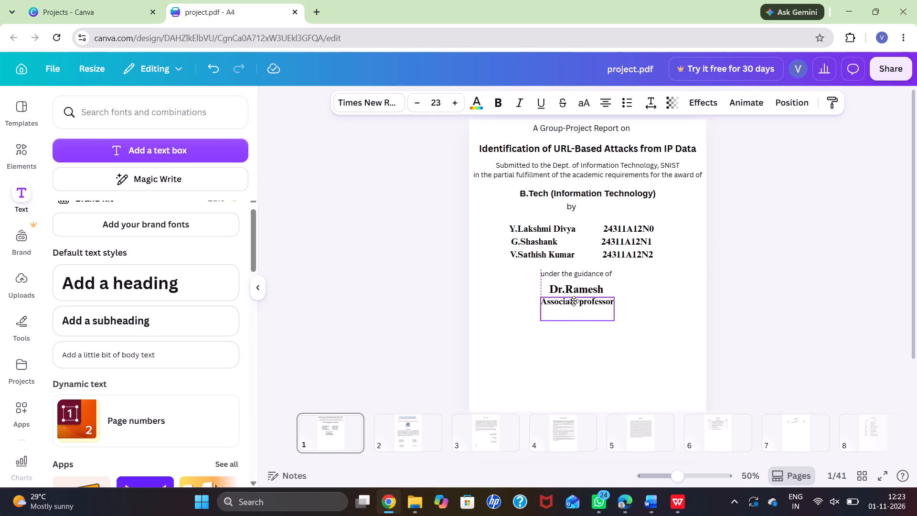
pyautogui.click(580, 290)
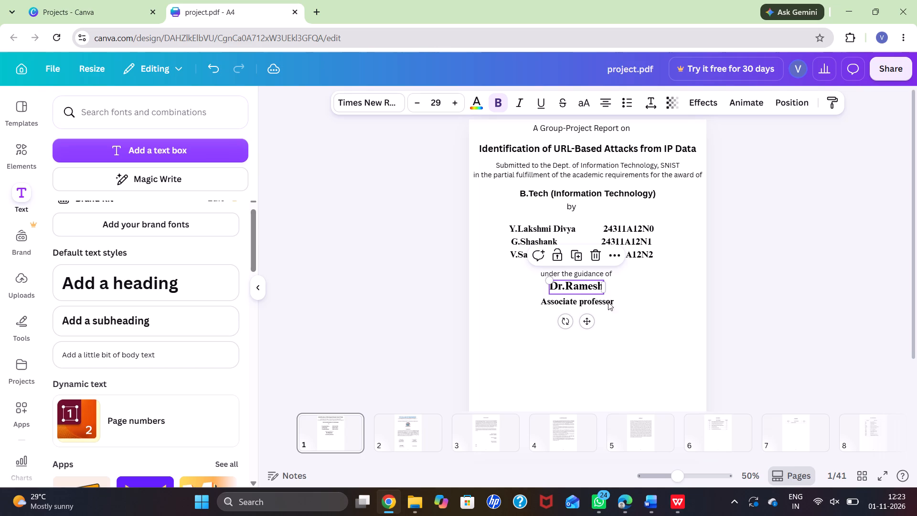
pyautogui.click(674, 357)
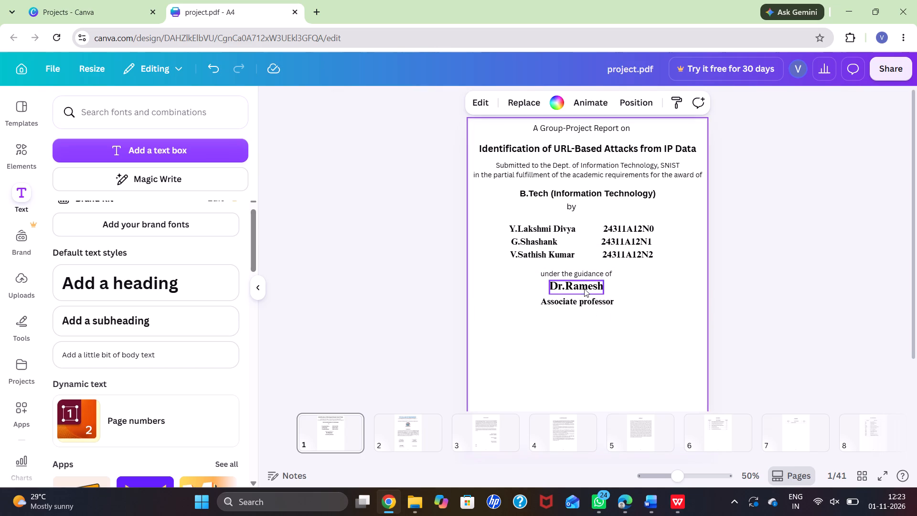
pyautogui.click(583, 286)
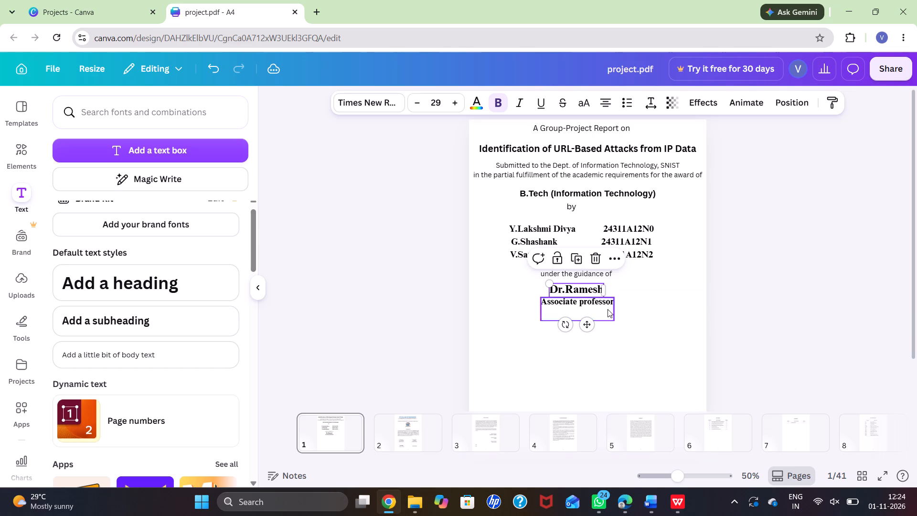
pyautogui.click(629, 331)
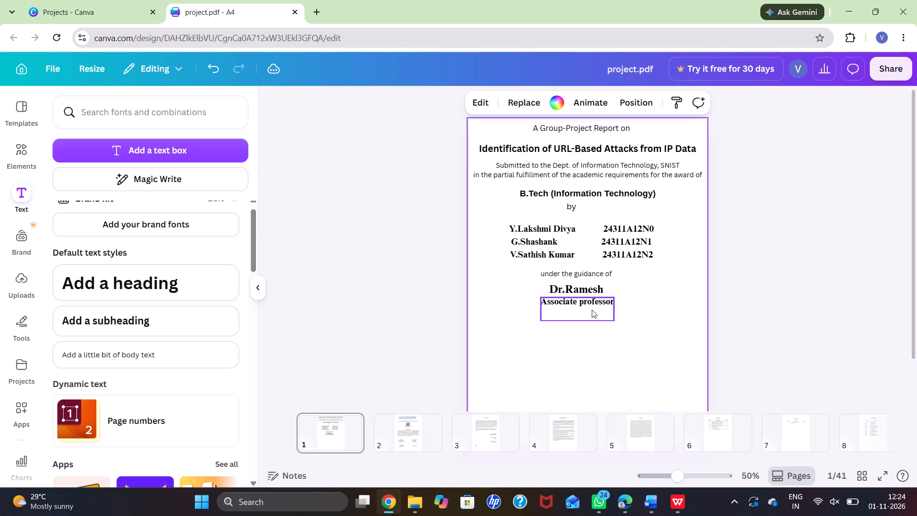
# Slightly enlarge the "under the guidance of" text above the guide's name.
pyautogui.click(592, 274)
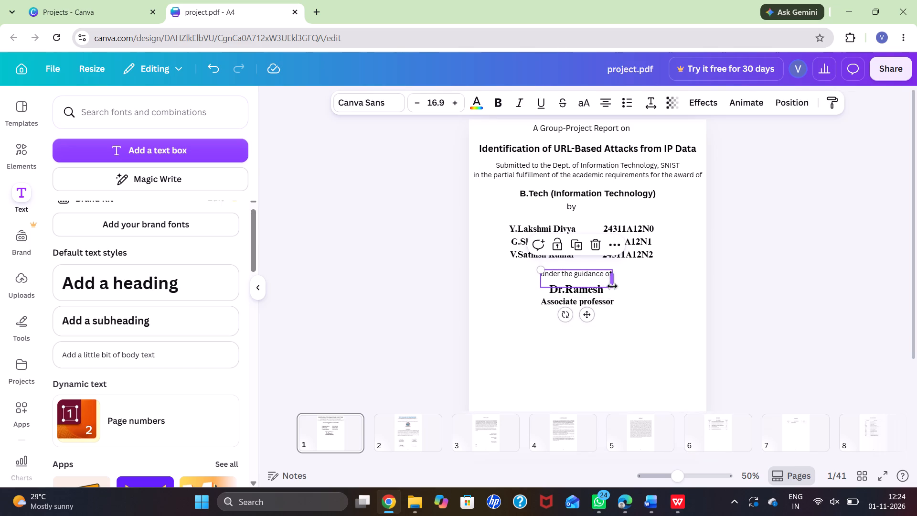
pyautogui.moveTo(614, 287); pyautogui.dragTo(623, 287)
pyautogui.click(643, 335)
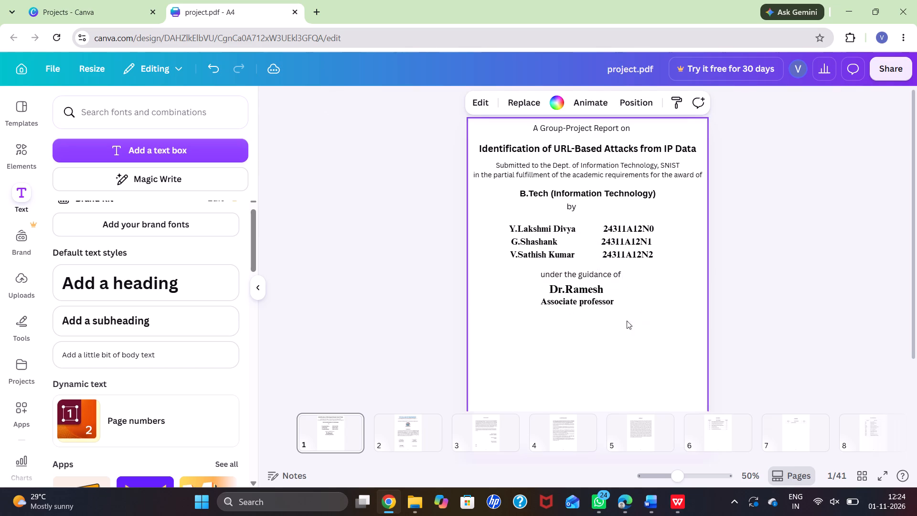
# Nudge the guide's name and the "Associate professor" text box to centre them under the "under the guidance of" line.
pyautogui.click(589, 292)
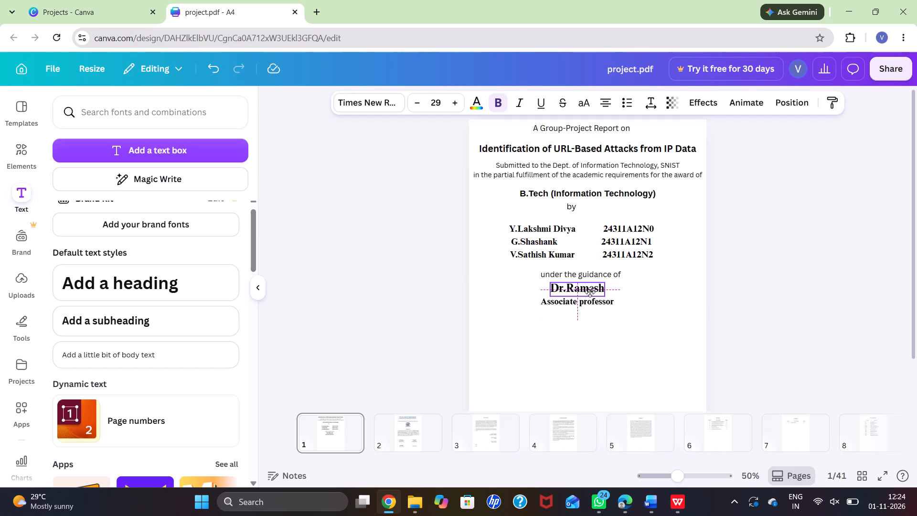
pyautogui.click(588, 301)
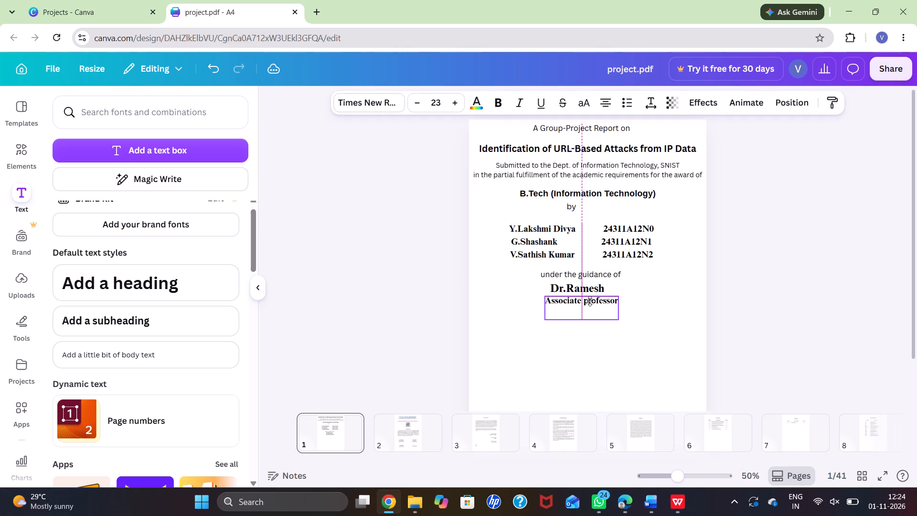
pyautogui.click(661, 339)
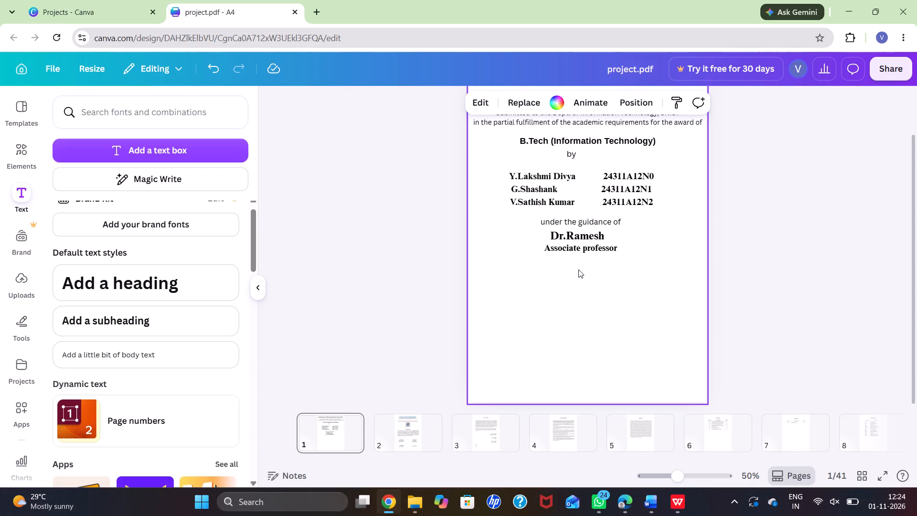
pyautogui.click(578, 269)
pyautogui.click(158, 317)
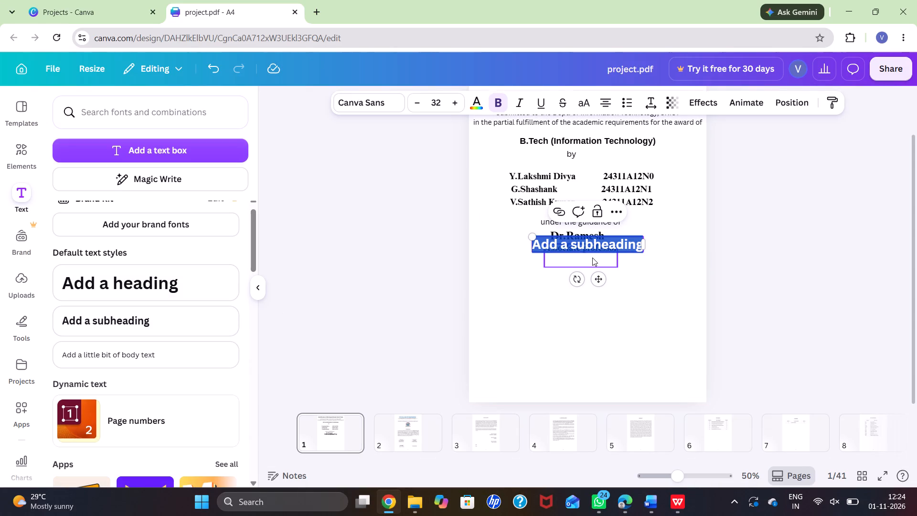
pyautogui.hotkey('ctrl', 'v')
pyautogui.hotkey('ctrl', 'v')
# Move the subheading text box down to the empty space below the "Associate professor" line on the title page.
pyautogui.click(597, 240)
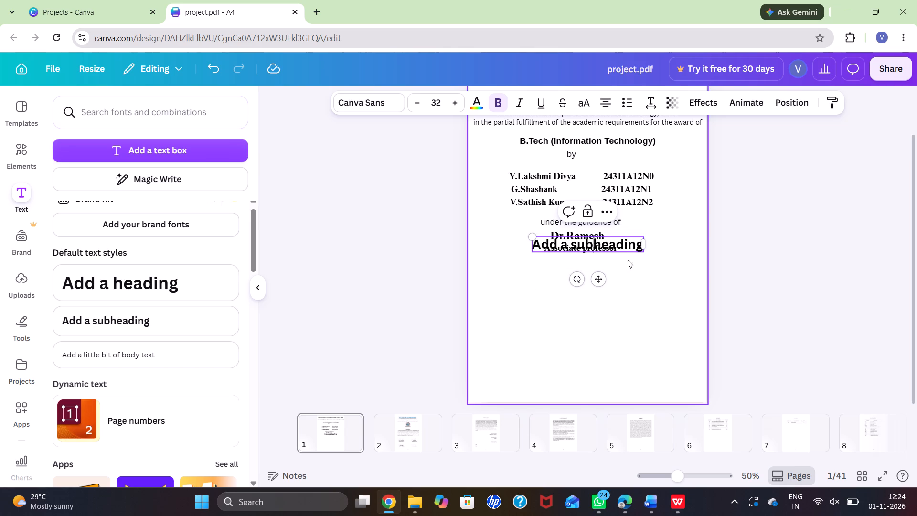
pyautogui.moveTo(641, 246); pyautogui.dragTo(642, 263)
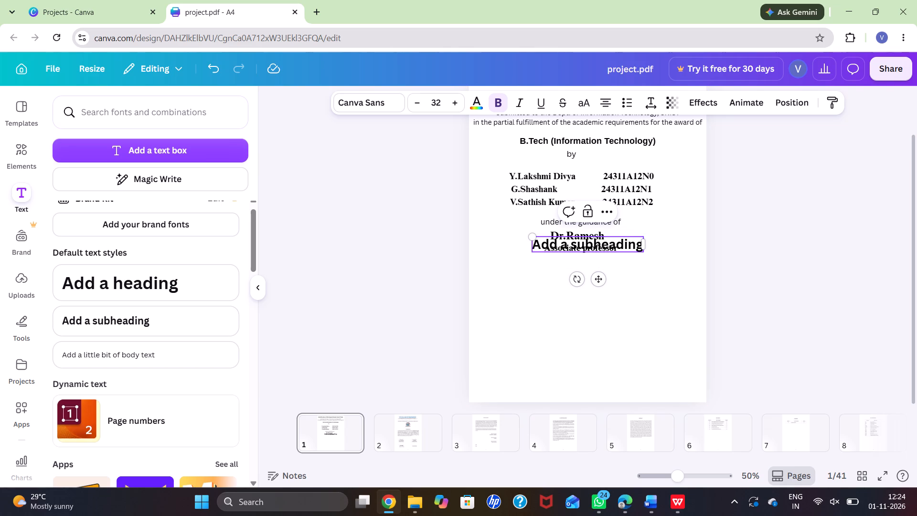
pyautogui.click(599, 246)
pyautogui.click(597, 207)
pyautogui.click(608, 215)
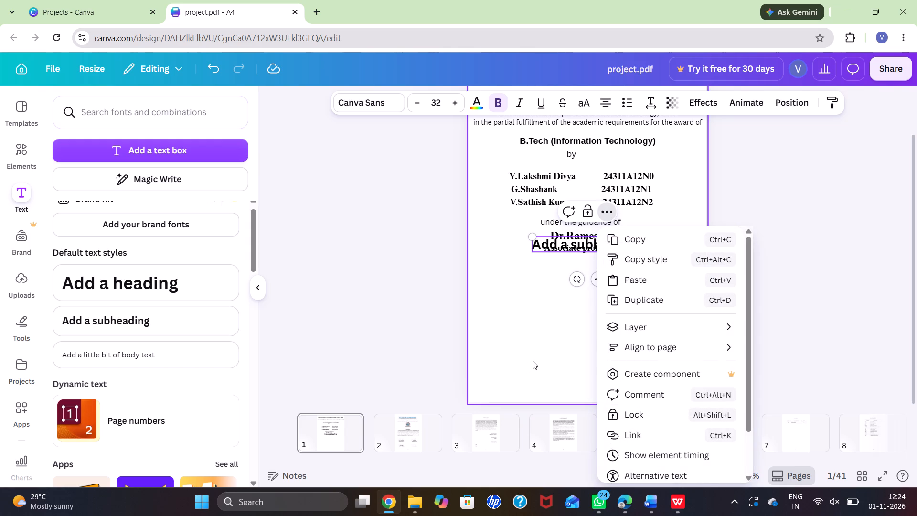
pyautogui.click(534, 357)
pyautogui.click(534, 357)
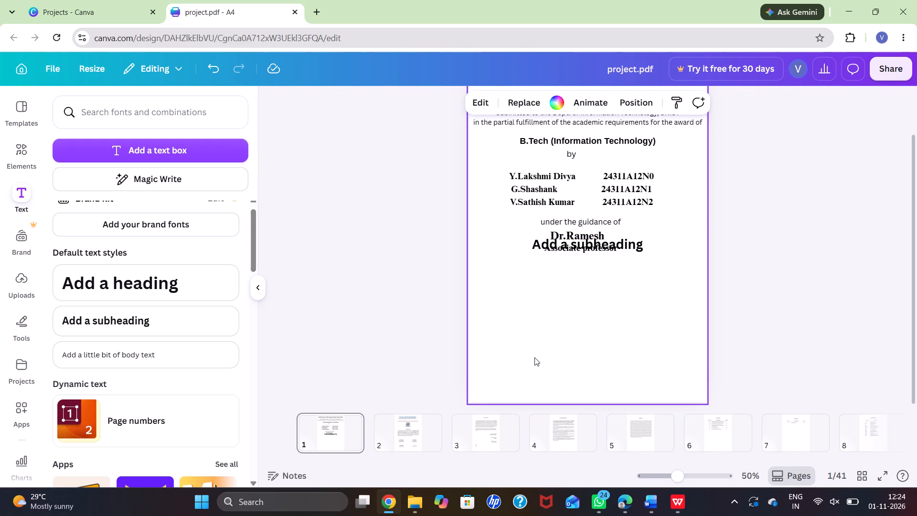
pyautogui.moveTo(583, 247); pyautogui.dragTo(581, 277)
pyautogui.click(581, 277)
# Clear the subheading box's placeholder text and try to paste the copied SNIST logo in its place.
pyautogui.hotkey('ctrl', 'a')
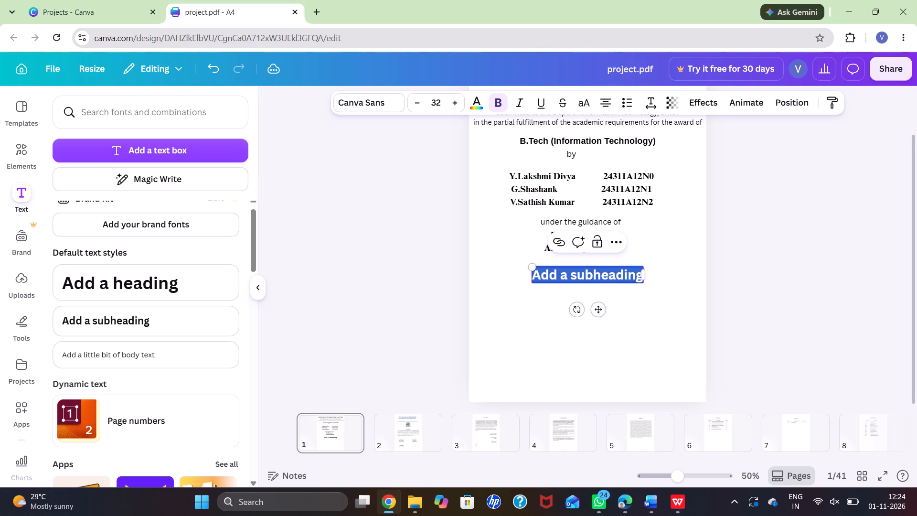
pyautogui.press('BackSpace')
pyautogui.hotkey('ctrl', 'v')
pyautogui.hotkey('ctrl', 'v')
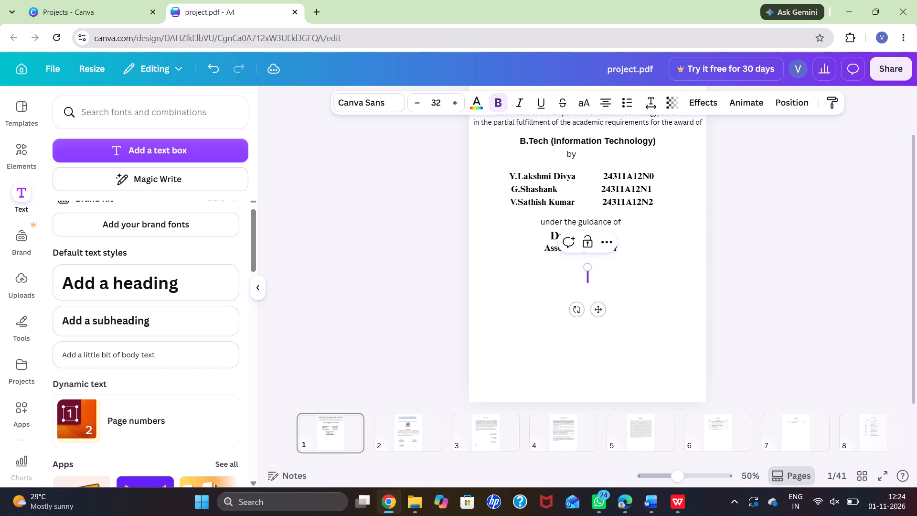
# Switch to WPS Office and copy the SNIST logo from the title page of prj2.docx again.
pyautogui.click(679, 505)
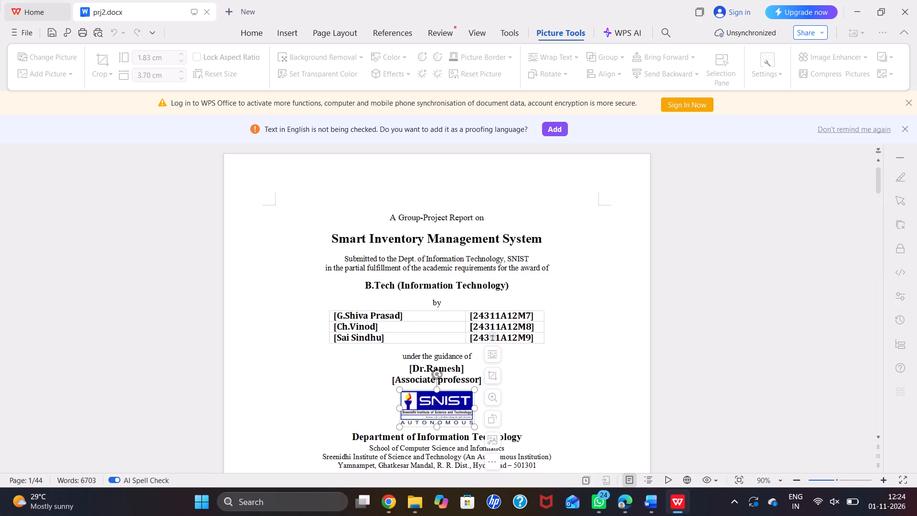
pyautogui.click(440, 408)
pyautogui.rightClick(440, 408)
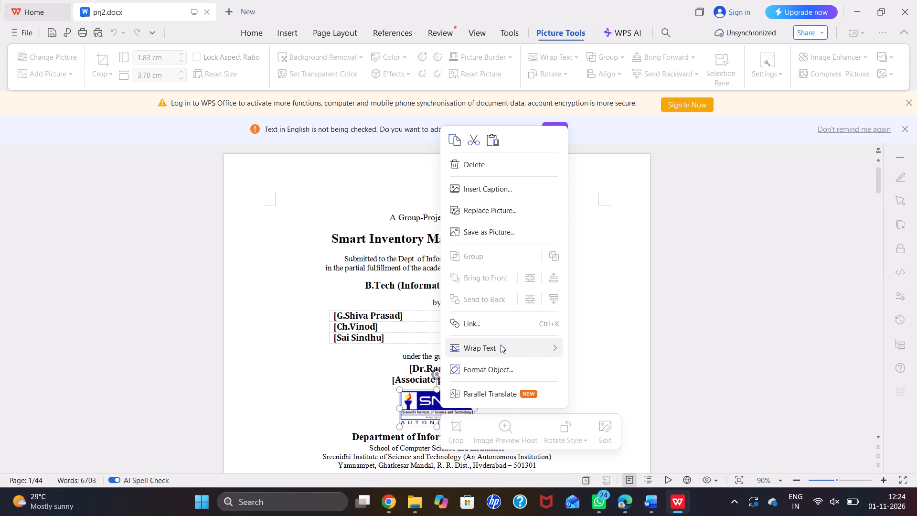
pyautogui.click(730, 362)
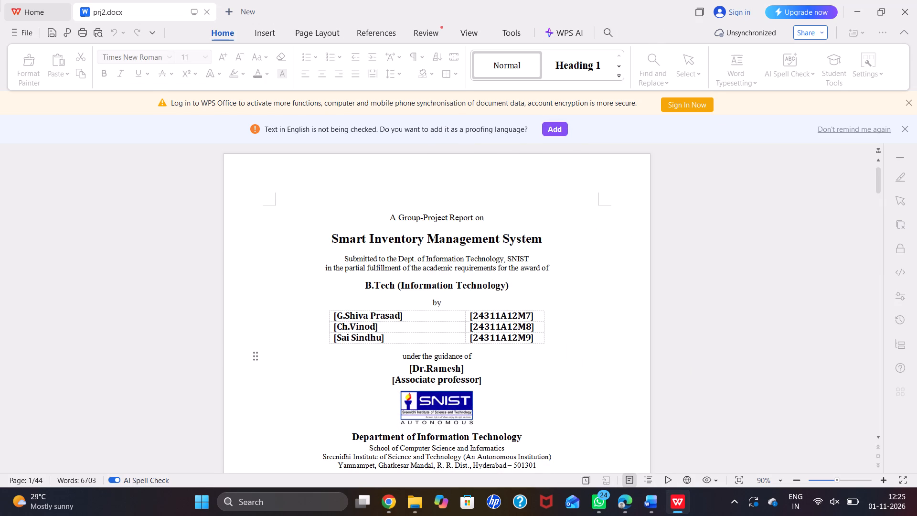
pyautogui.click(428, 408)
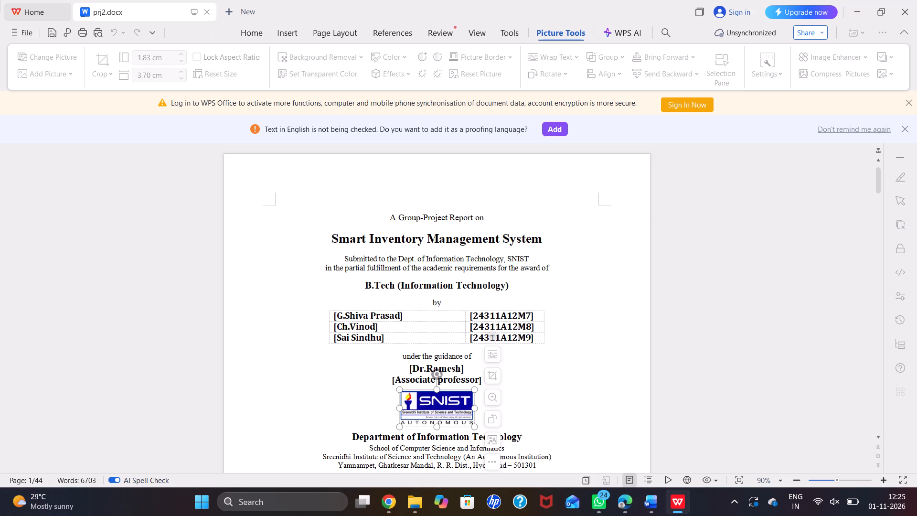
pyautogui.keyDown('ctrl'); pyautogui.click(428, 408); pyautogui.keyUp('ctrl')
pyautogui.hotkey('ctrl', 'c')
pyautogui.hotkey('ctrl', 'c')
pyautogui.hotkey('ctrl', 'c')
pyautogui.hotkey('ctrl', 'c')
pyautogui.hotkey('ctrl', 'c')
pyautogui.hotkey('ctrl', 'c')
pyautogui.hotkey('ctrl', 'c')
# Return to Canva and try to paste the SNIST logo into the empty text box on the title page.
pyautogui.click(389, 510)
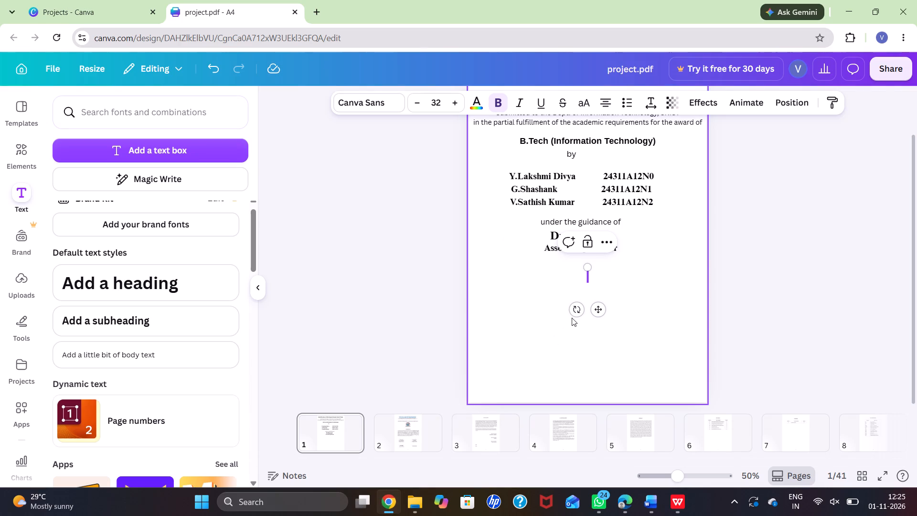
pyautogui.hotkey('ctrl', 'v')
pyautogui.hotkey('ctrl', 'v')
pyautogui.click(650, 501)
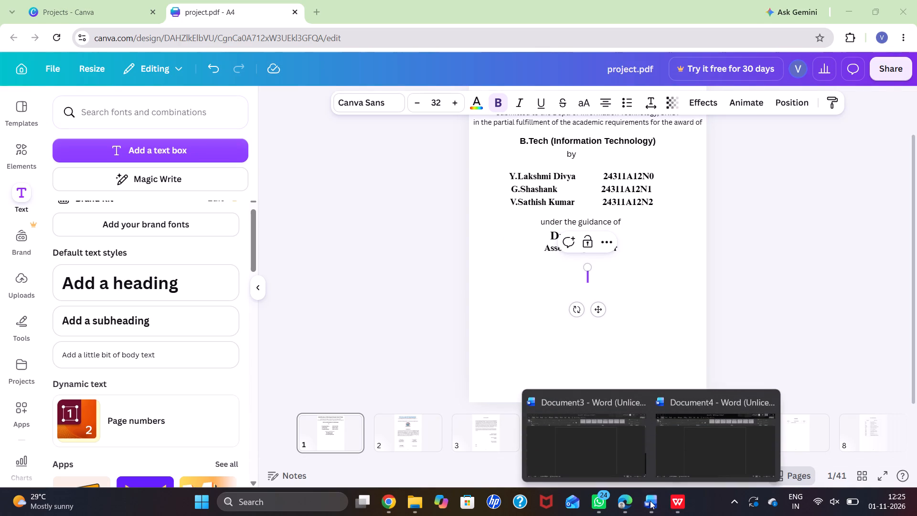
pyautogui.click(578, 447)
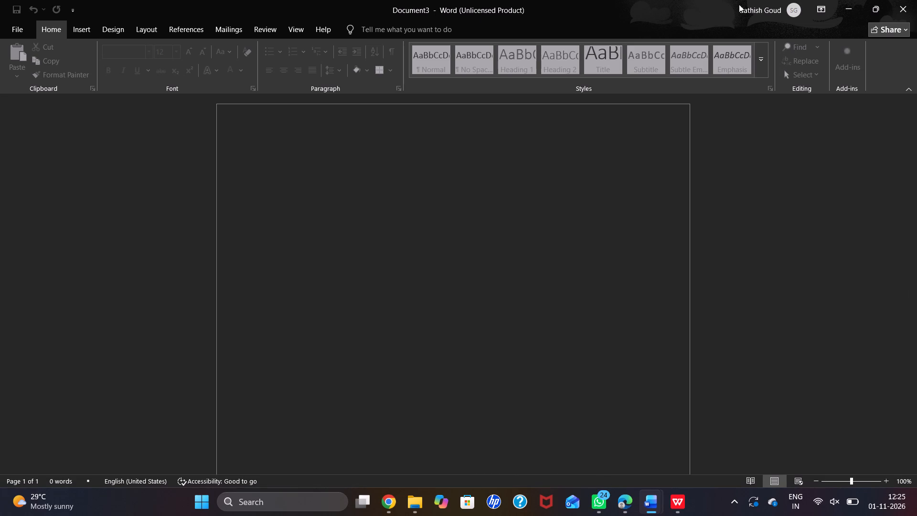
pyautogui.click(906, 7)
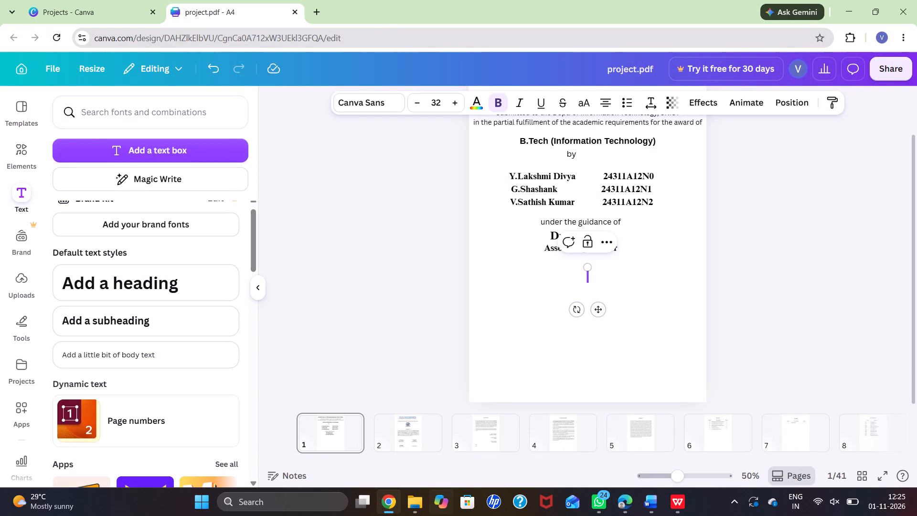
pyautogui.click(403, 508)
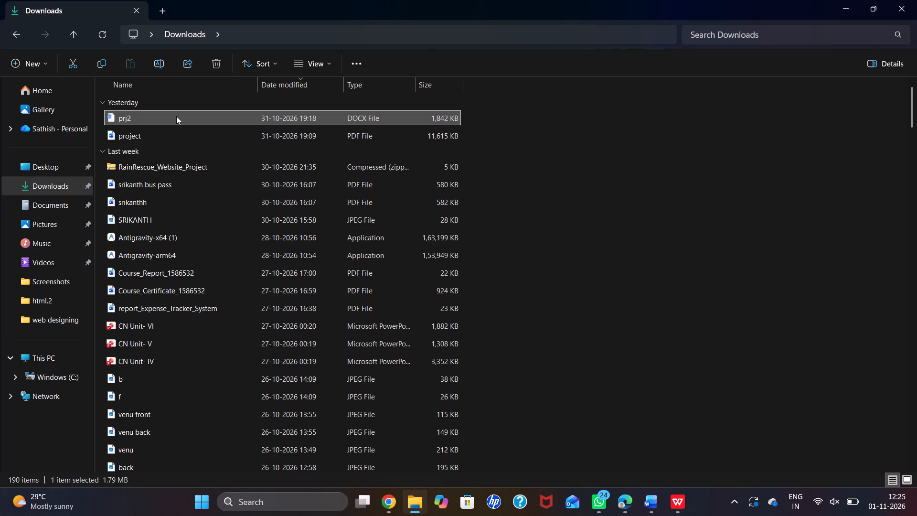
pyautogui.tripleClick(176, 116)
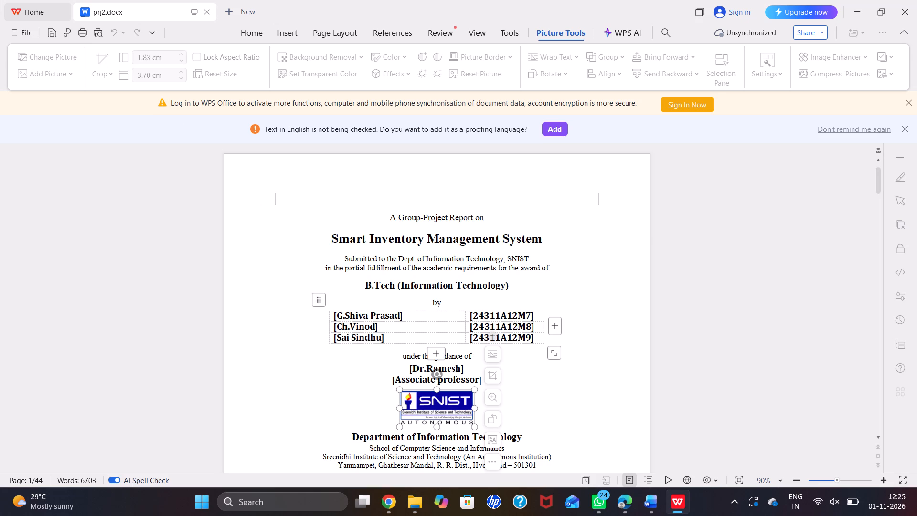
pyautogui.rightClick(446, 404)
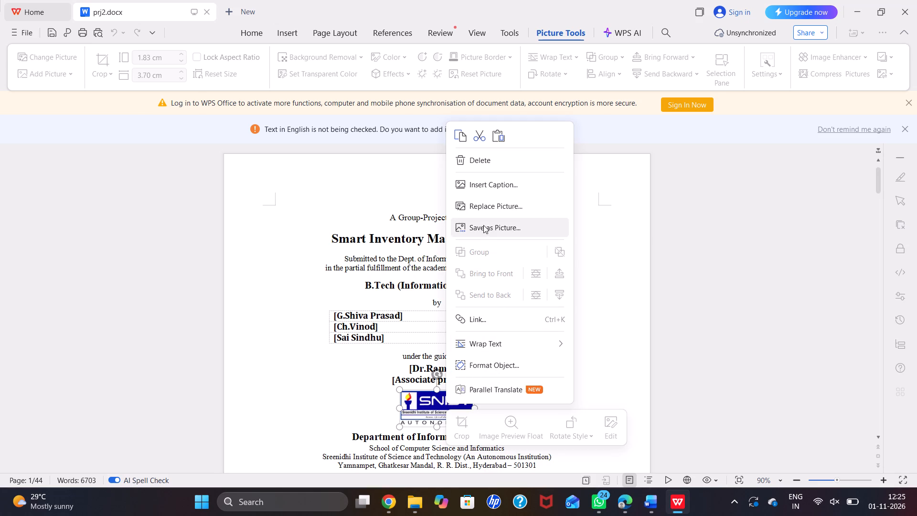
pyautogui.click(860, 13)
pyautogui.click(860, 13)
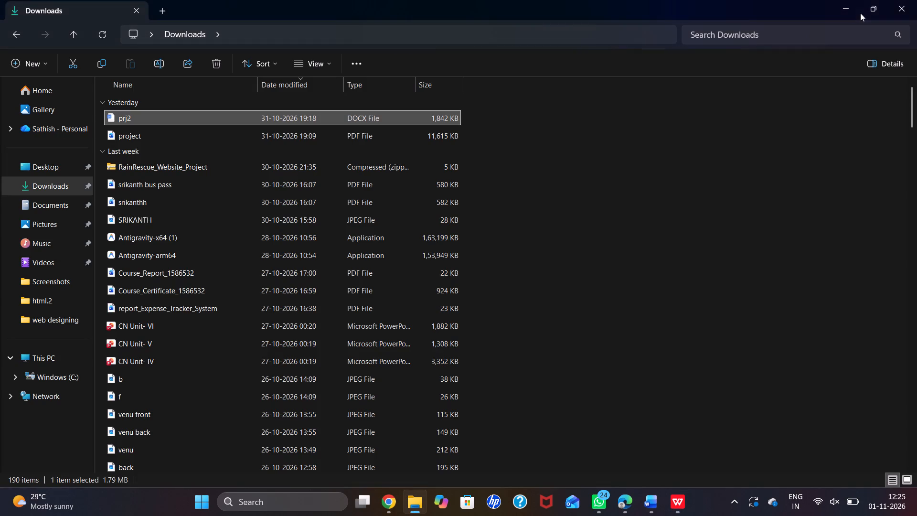
# Open prj2.docx from the Downloads folder with Visual Studio Code.
pyautogui.rightClick(334, 127)
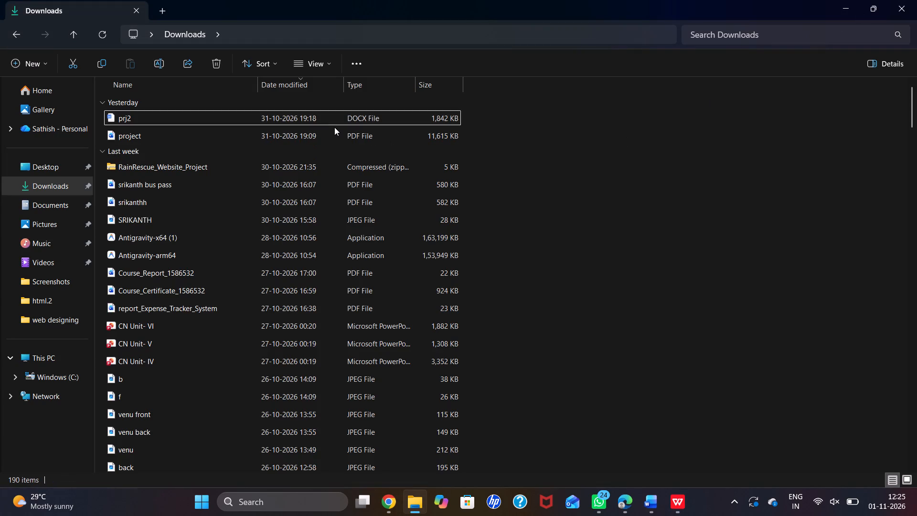
pyautogui.rightClick(318, 135)
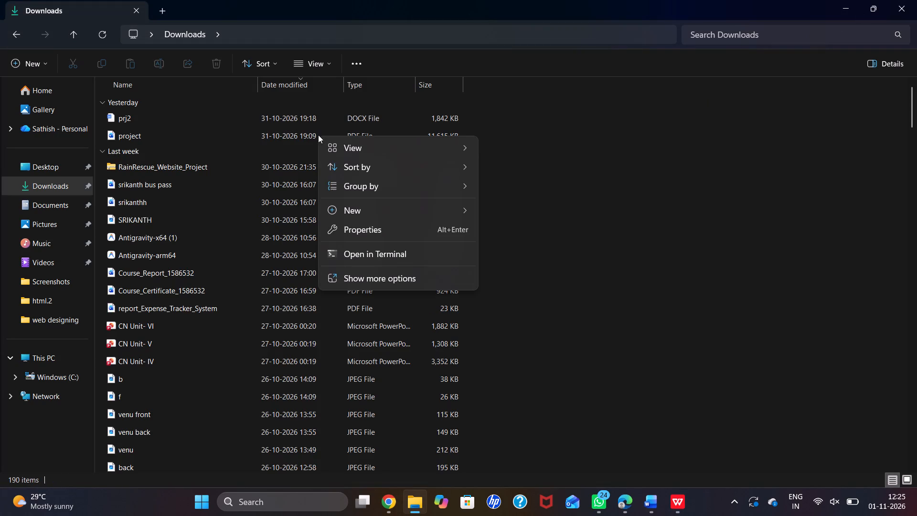
pyautogui.click(360, 151)
pyautogui.rightClick(131, 118)
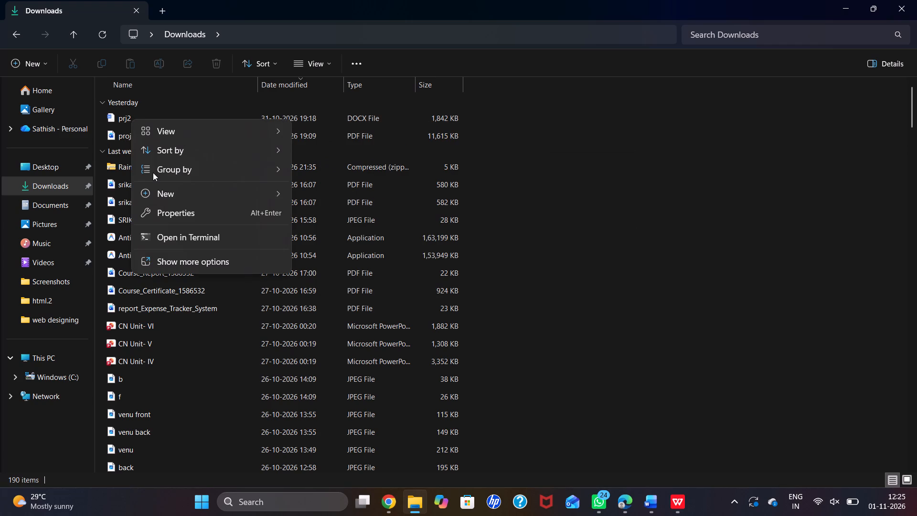
pyautogui.rightClick(119, 122)
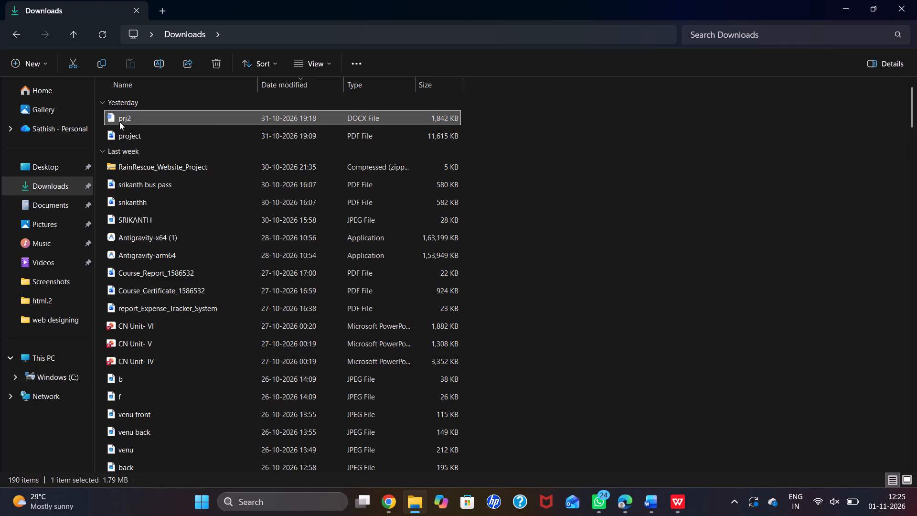
pyautogui.click(153, 170)
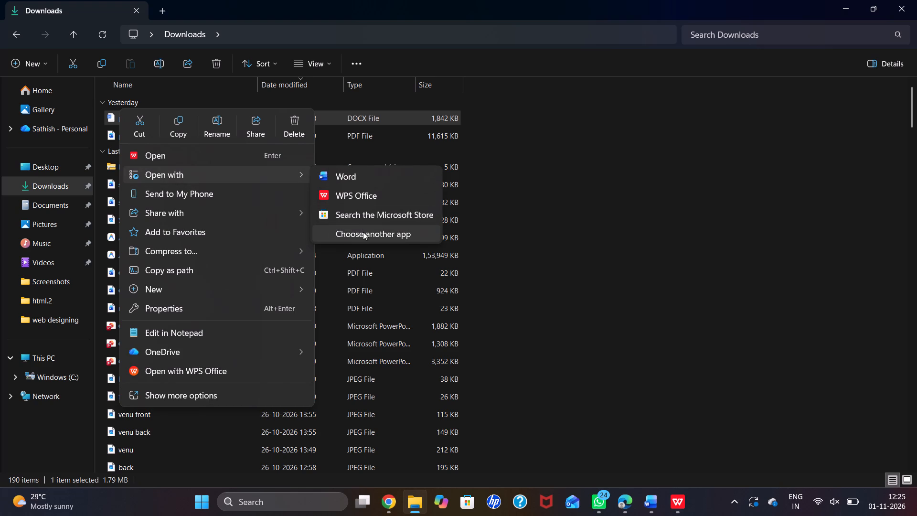
pyautogui.click(363, 232)
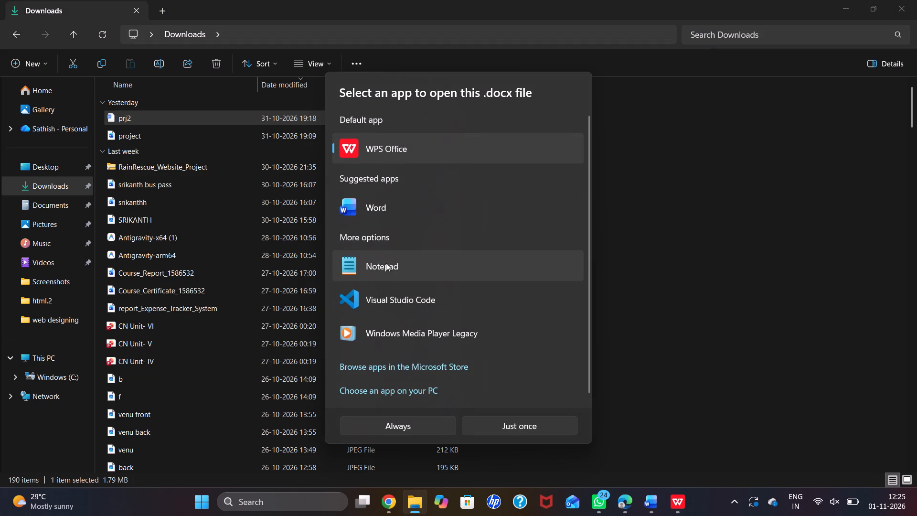
pyautogui.scroll(-1, 391, 285)
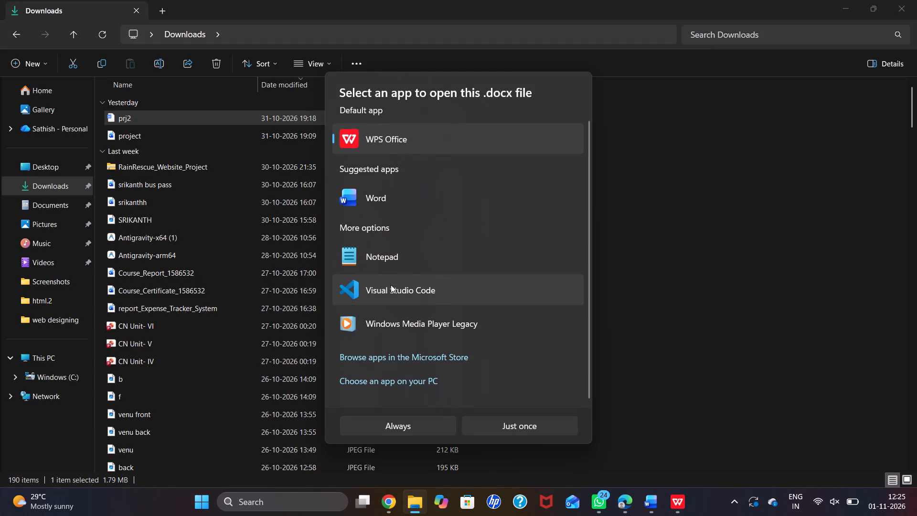
pyautogui.scroll(-1, 391, 285)
pyautogui.click(391, 285)
pyautogui.doubleClick(391, 285)
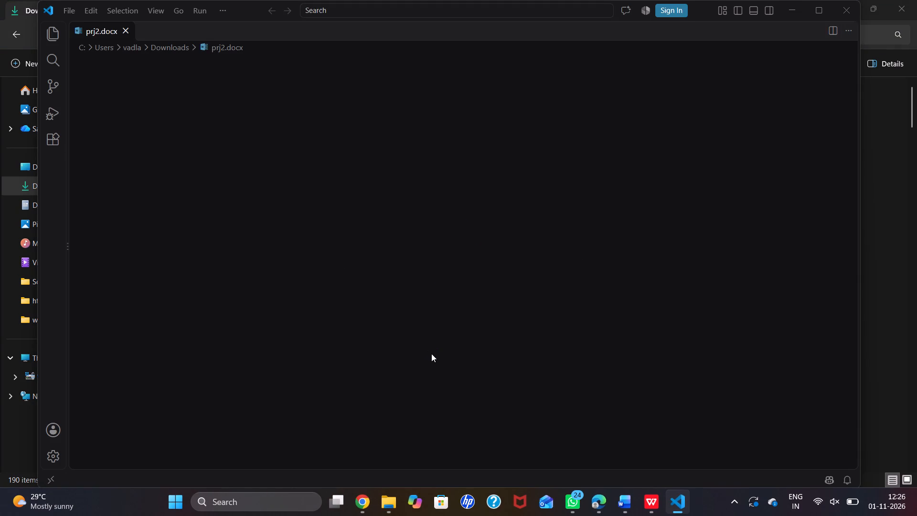
# Force prj2.docx to open in Visual Studio Code using the built-in Text Editor.
pyautogui.click(460, 301)
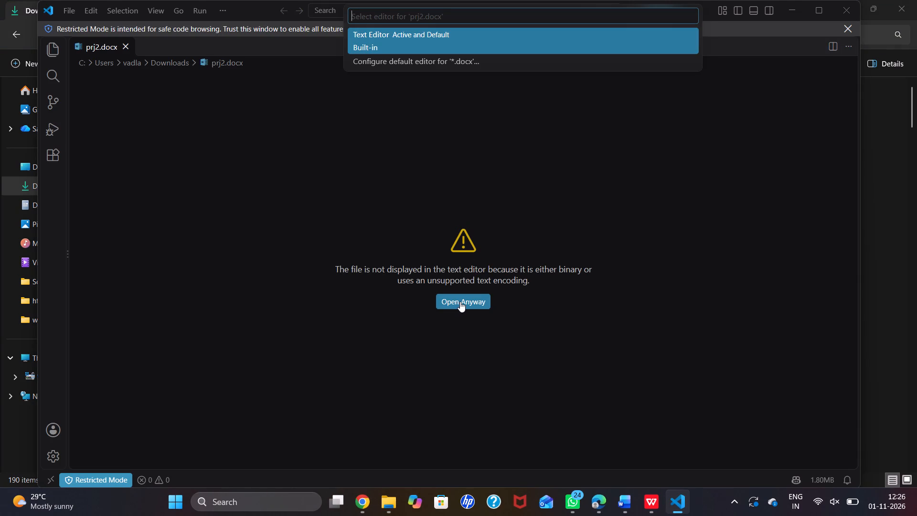
pyautogui.tripleClick(460, 301)
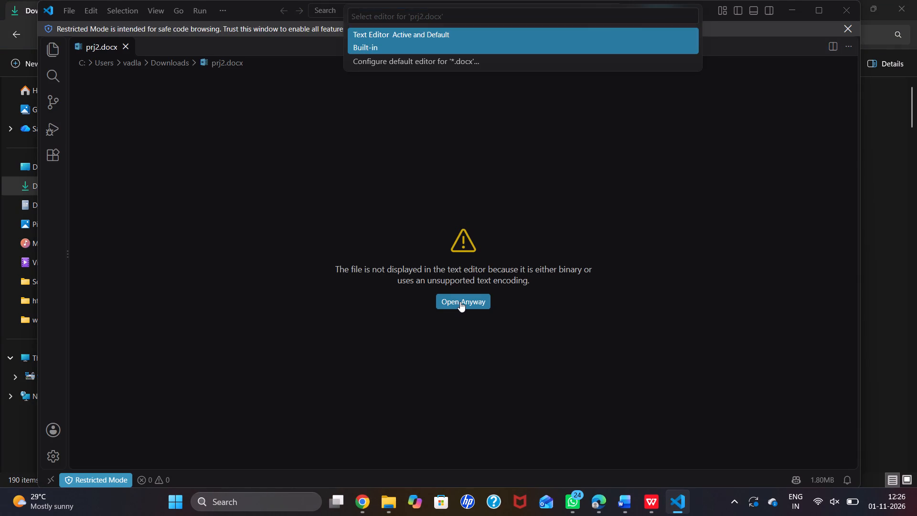
pyautogui.click(390, 32)
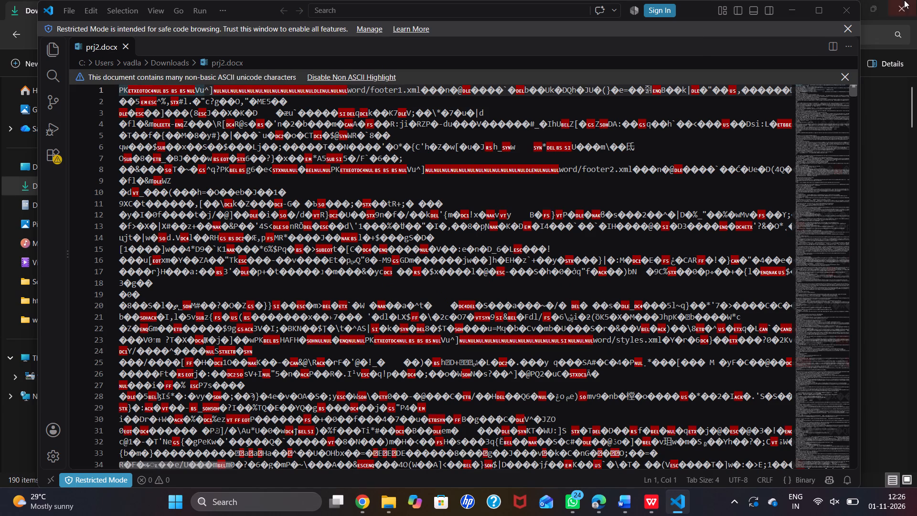
# Close the File Explorer window showing the Downloads folder.
pyautogui.click(916, 0)
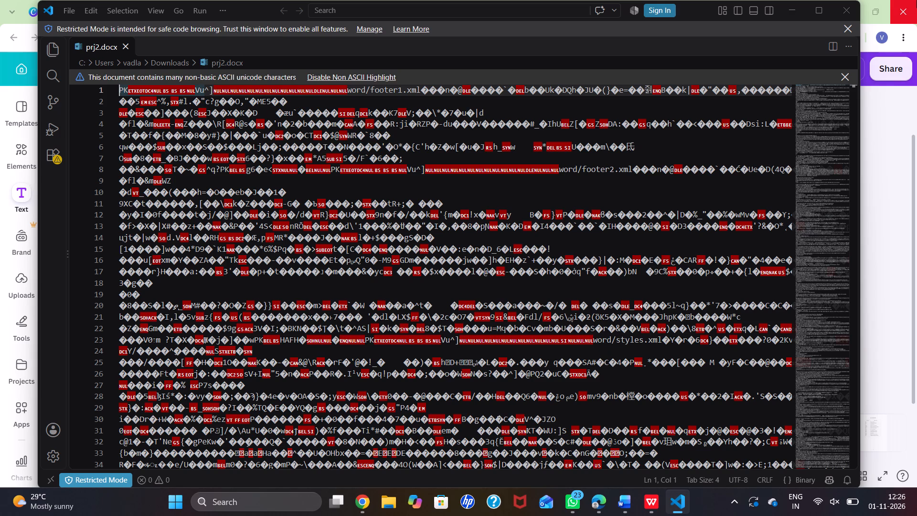
# Close the Visual Studio Code window showing prj2.docx.
pyautogui.click(855, 8)
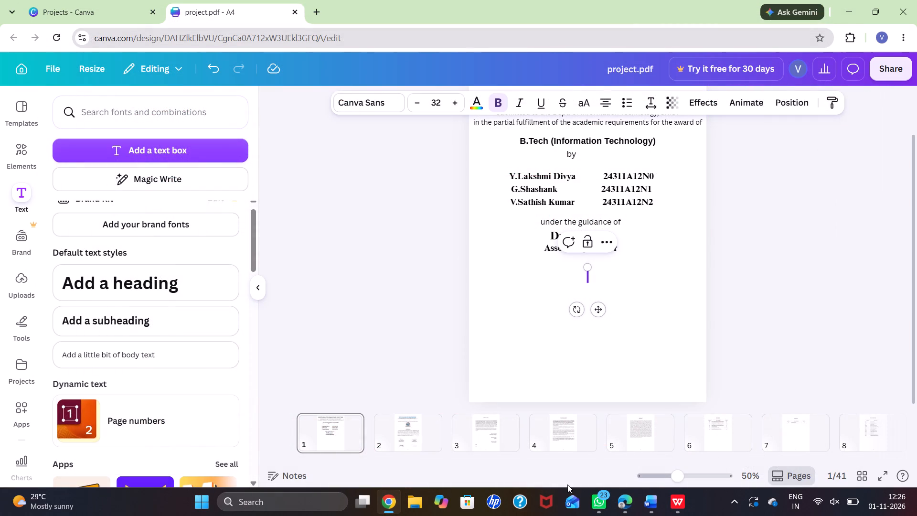
# Open prj2.docx from the recent files in Word as a read-only copy.
pyautogui.click(408, 502)
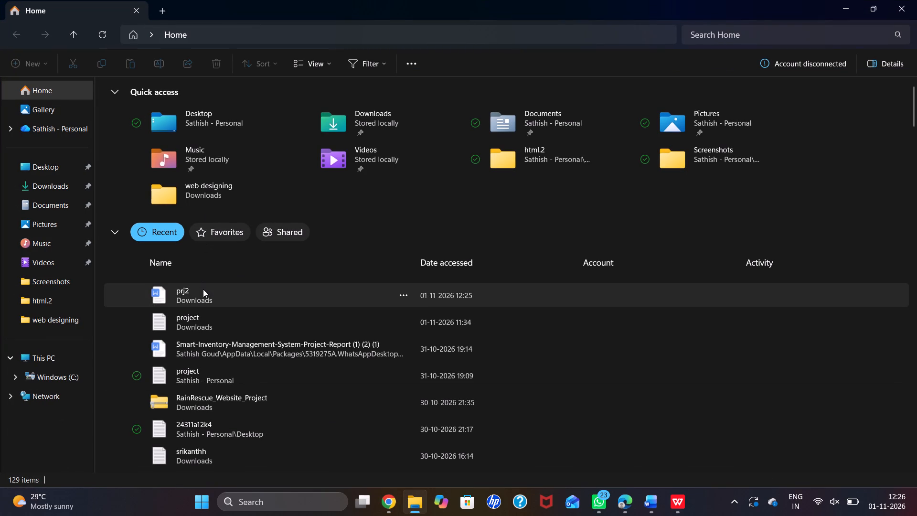
pyautogui.rightClick(203, 289)
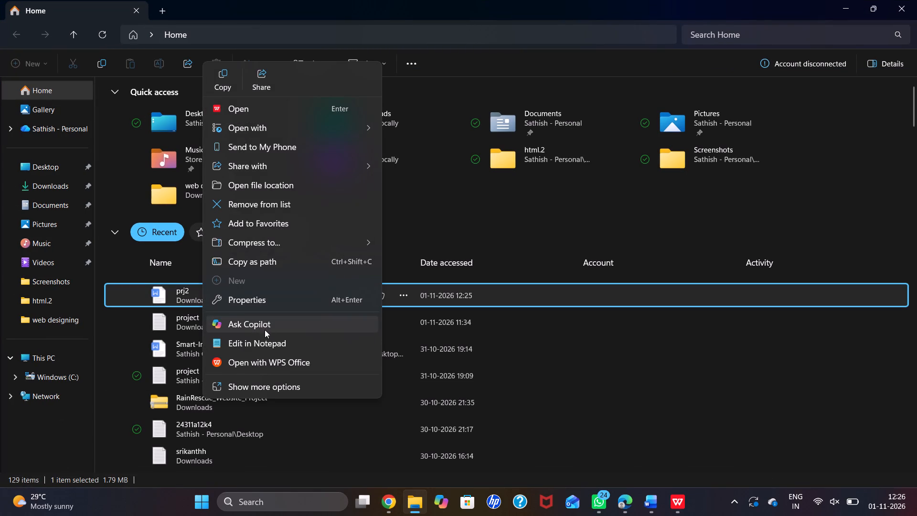
pyautogui.click(250, 118)
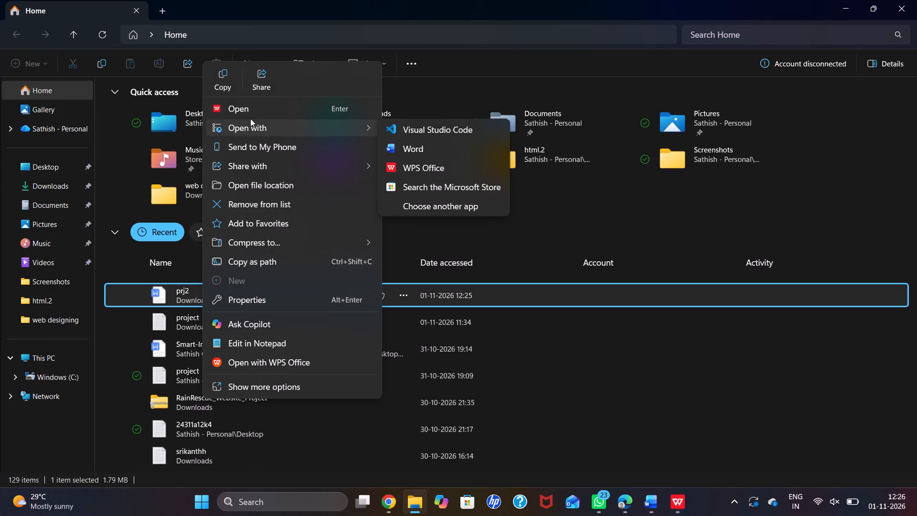
pyautogui.click(426, 149)
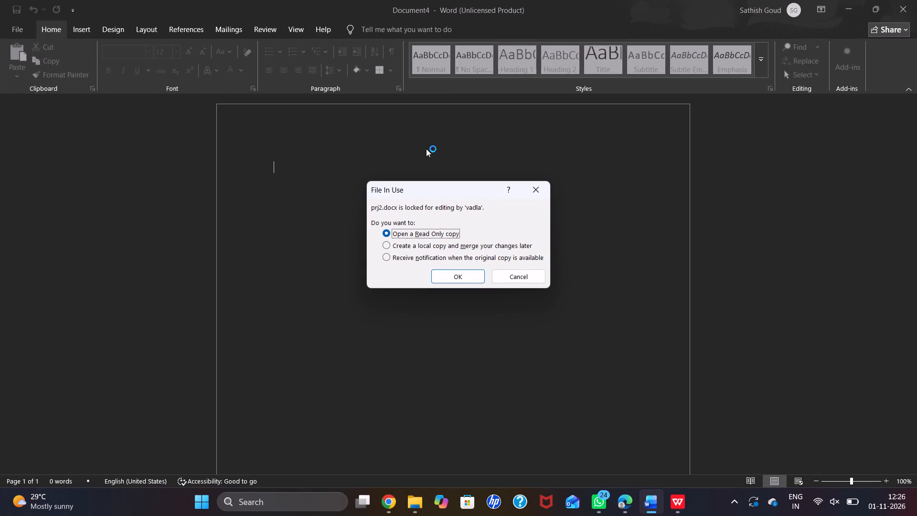
pyautogui.click(451, 275)
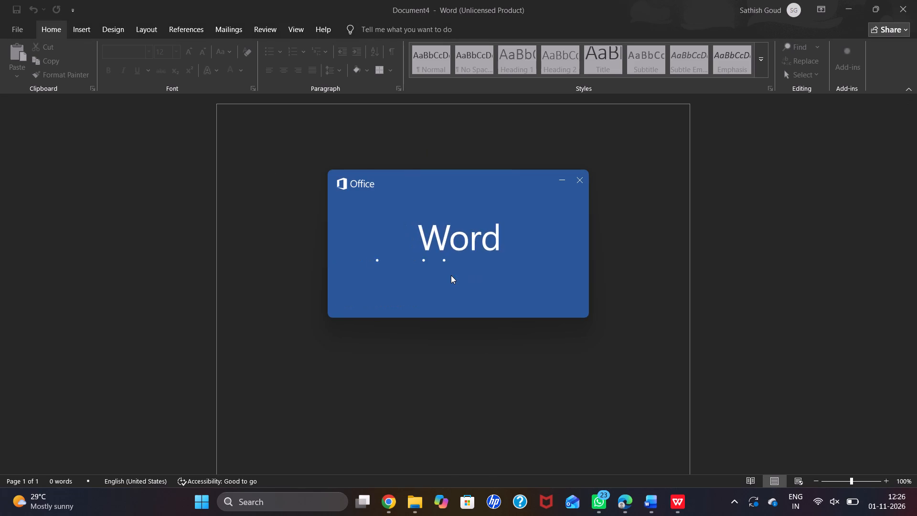
# Copy the SNIST logo from the title page of prj2.docx.
pyautogui.click(448, 357)
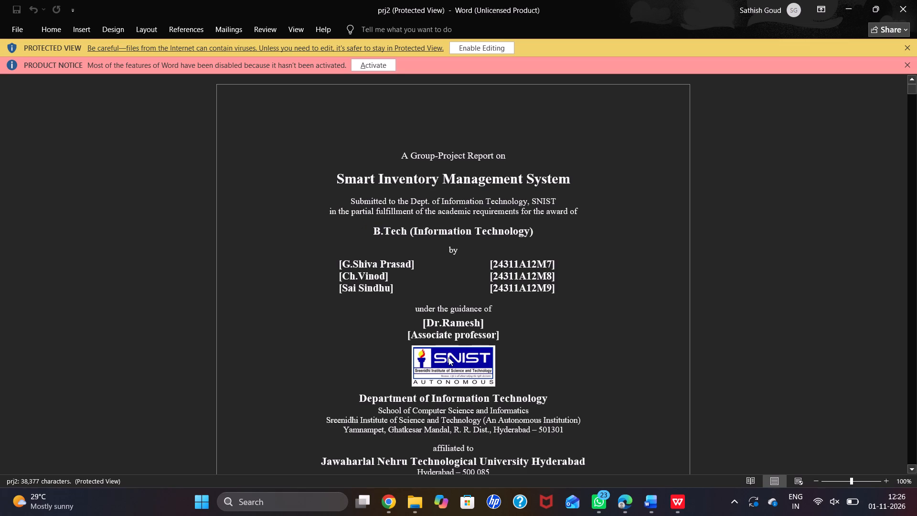
pyautogui.rightClick(448, 357)
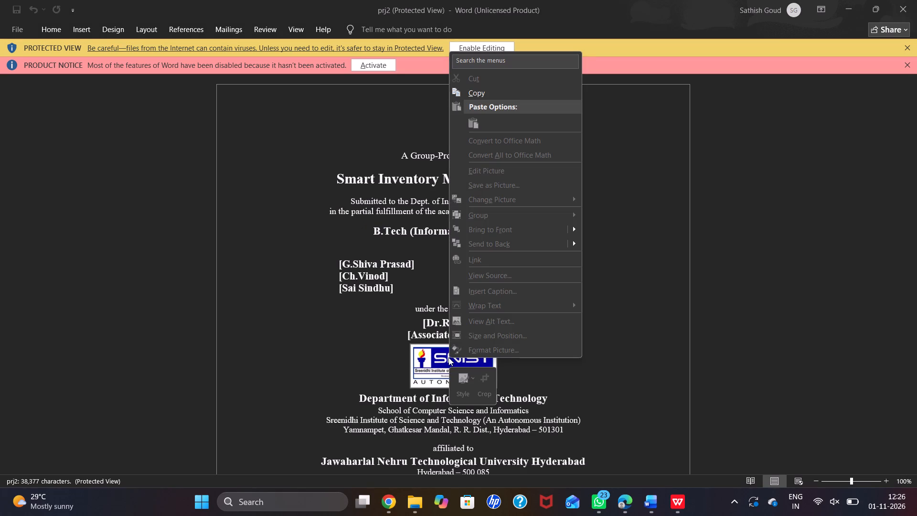
pyautogui.click(466, 88)
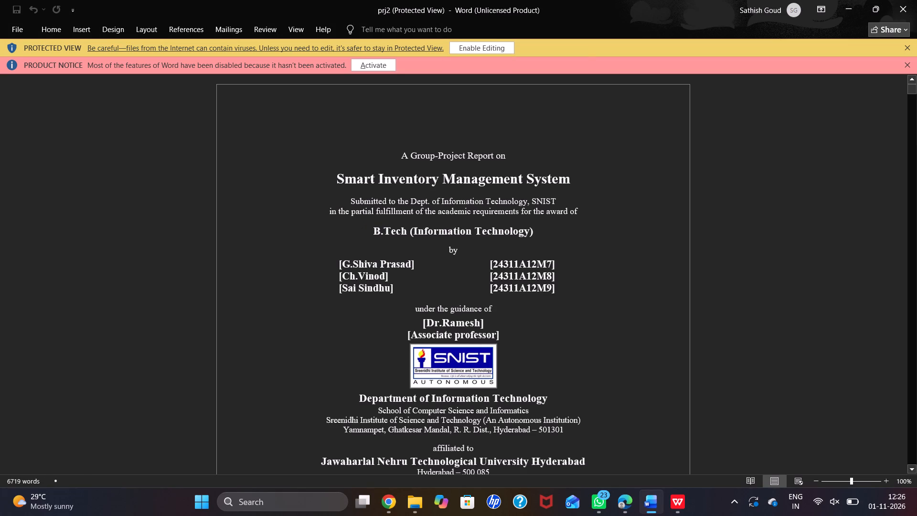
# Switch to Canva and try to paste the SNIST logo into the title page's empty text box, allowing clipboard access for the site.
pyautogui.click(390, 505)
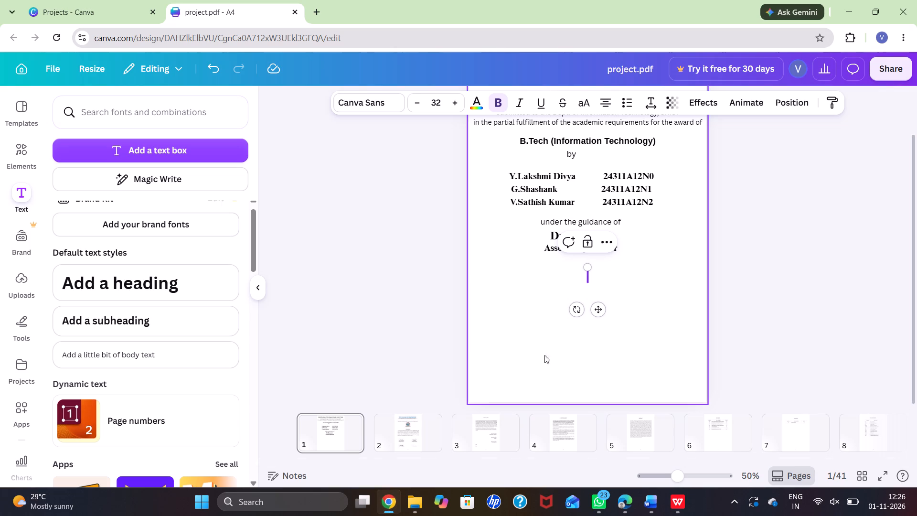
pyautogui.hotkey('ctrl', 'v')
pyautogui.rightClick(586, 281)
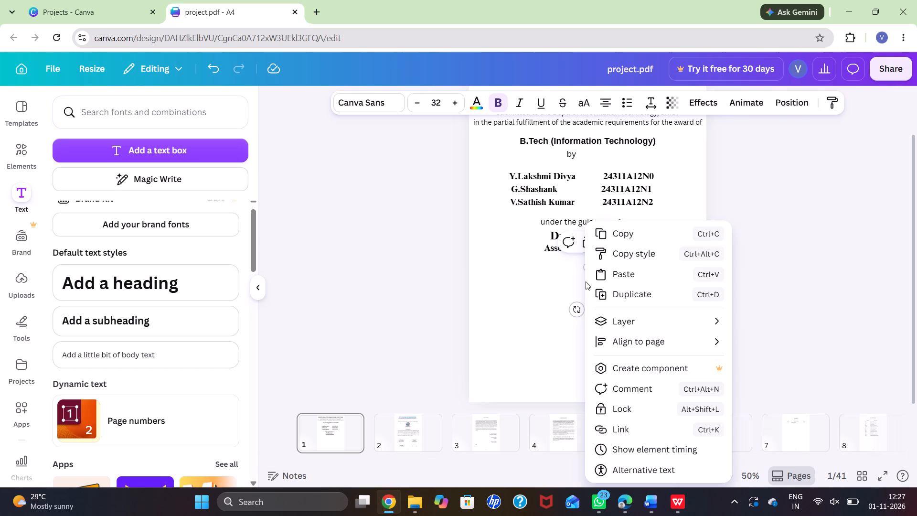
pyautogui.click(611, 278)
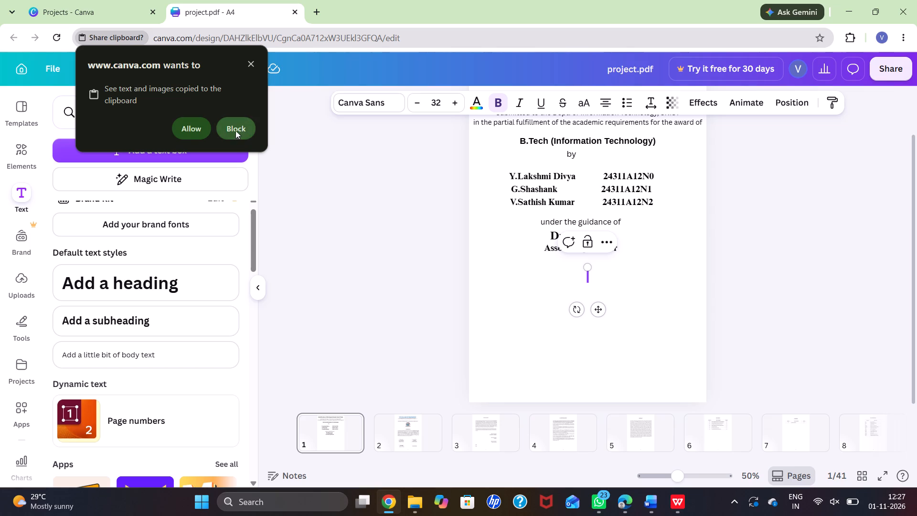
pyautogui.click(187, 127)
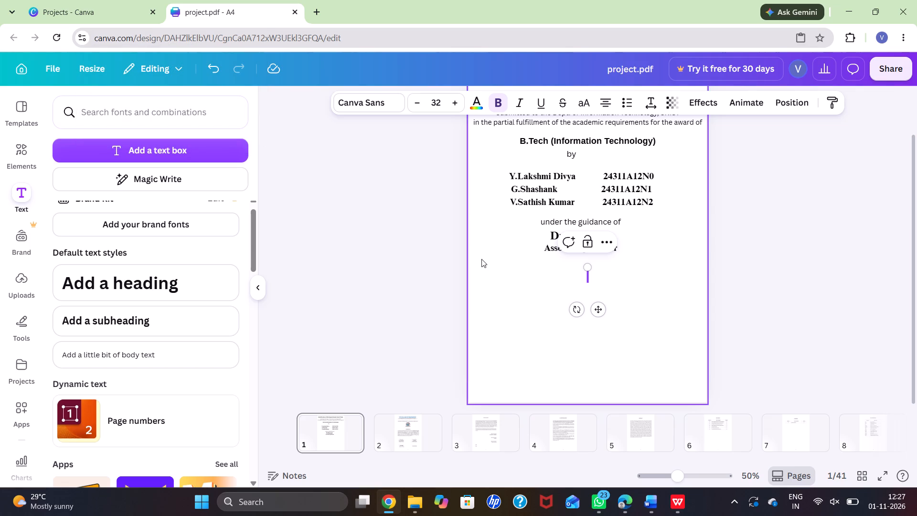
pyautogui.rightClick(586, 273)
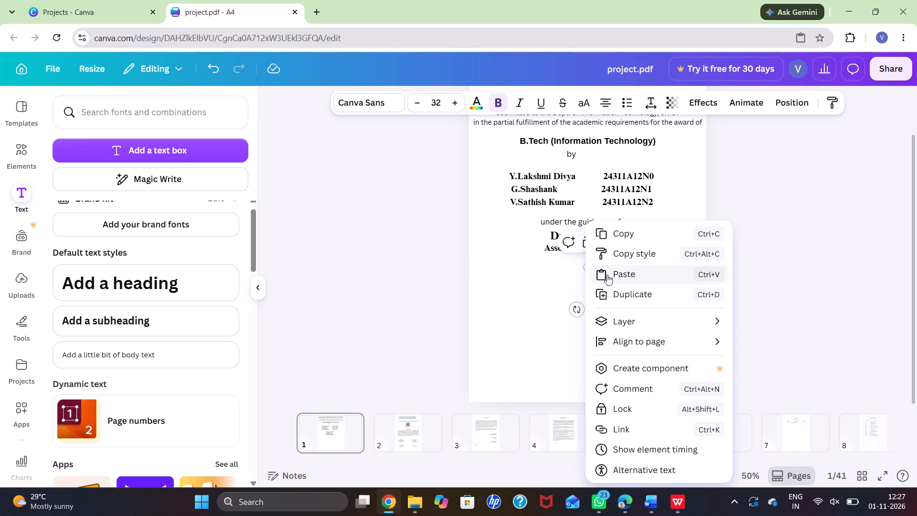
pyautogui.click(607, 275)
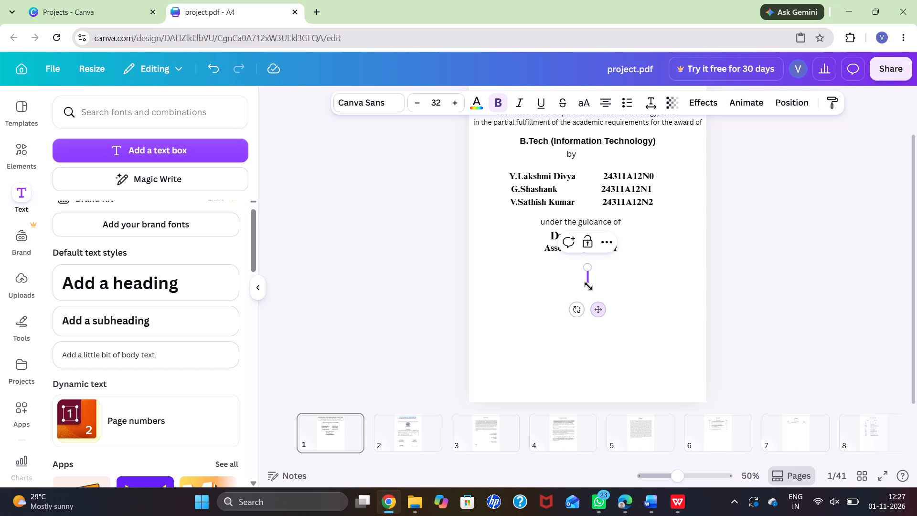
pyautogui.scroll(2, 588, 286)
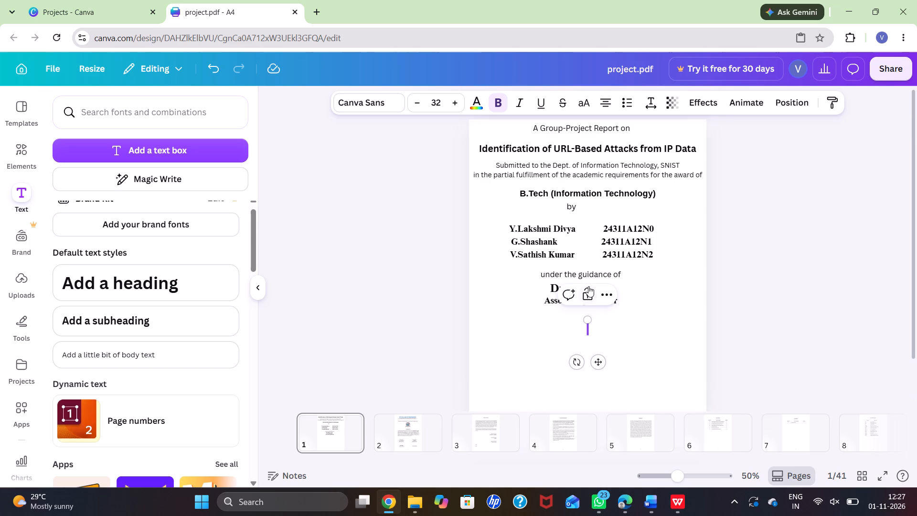
# Upload prj2.docx from the Downloads folder to the Canva uploads.
pyautogui.click(20, 284)
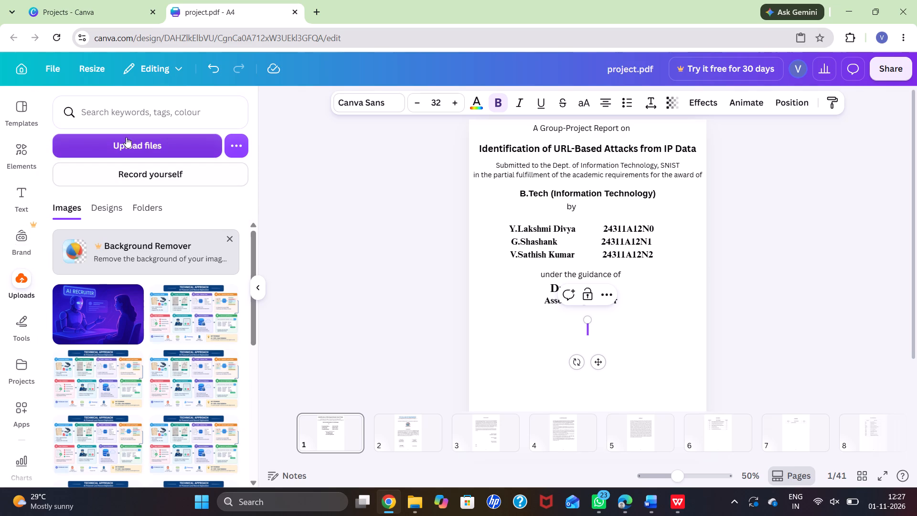
pyautogui.click(126, 137)
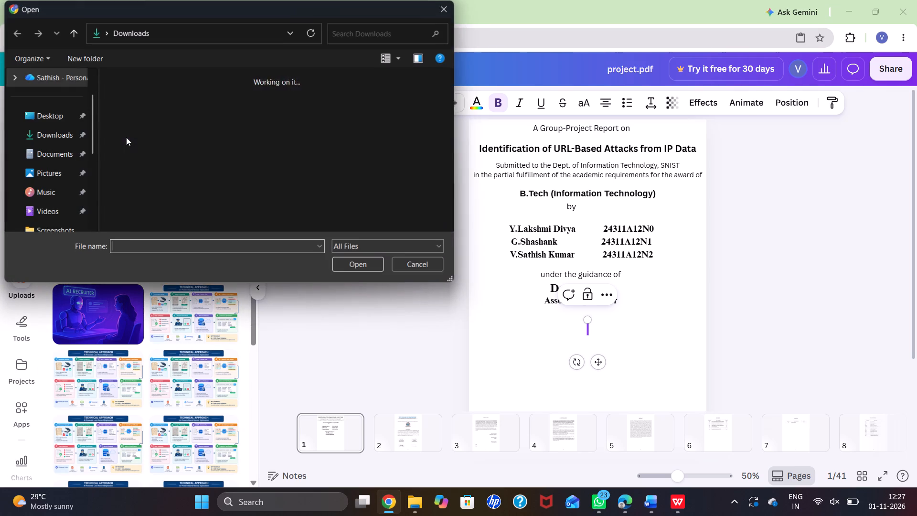
pyautogui.click(154, 96)
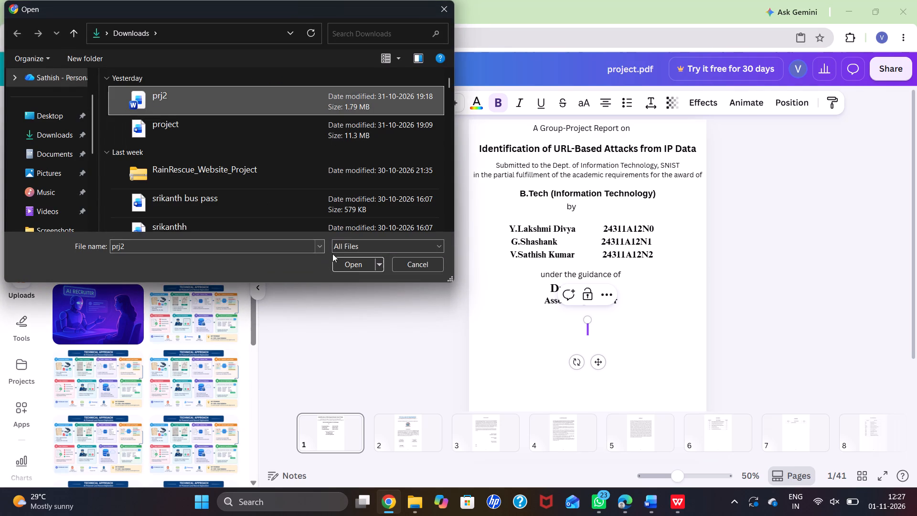
pyautogui.click(350, 264)
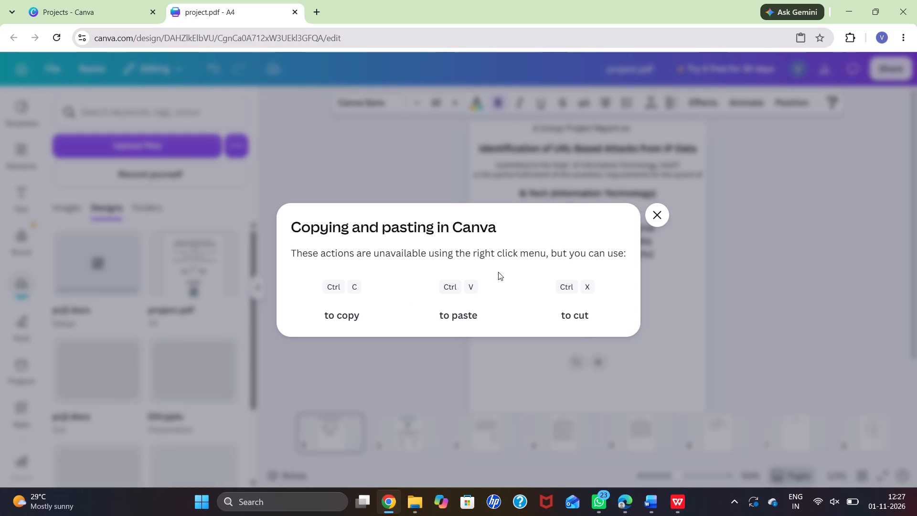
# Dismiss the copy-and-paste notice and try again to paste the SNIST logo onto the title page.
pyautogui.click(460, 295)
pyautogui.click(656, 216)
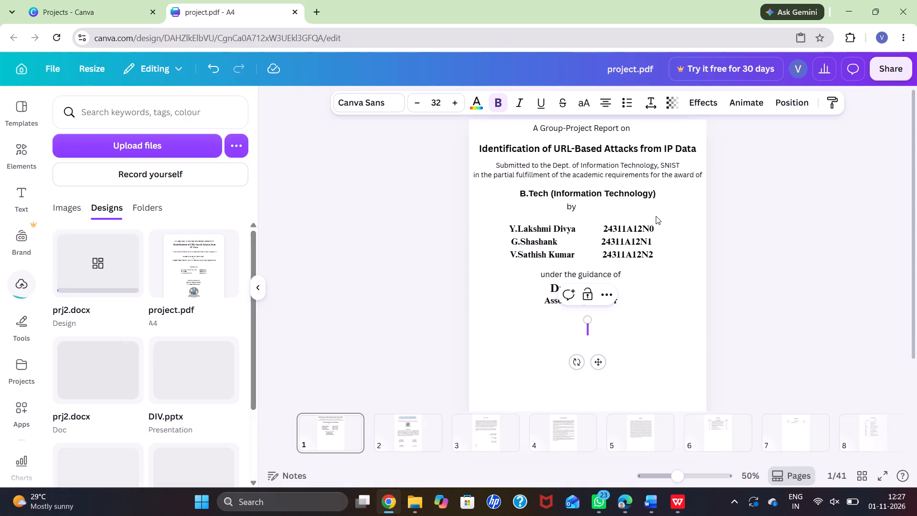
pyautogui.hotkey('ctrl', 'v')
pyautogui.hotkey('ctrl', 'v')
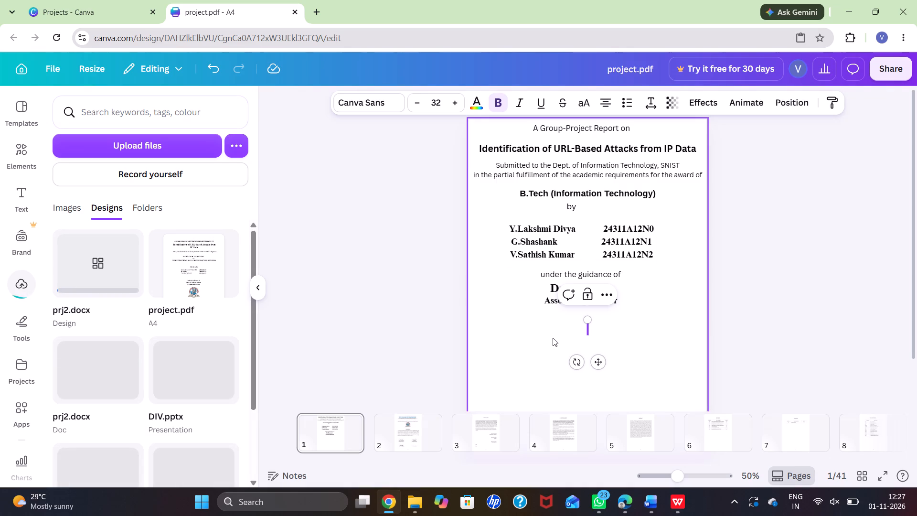
# Insert the existing prj2.docx Doc from the uploaded designs into the report after the title page.
pyautogui.click(106, 275)
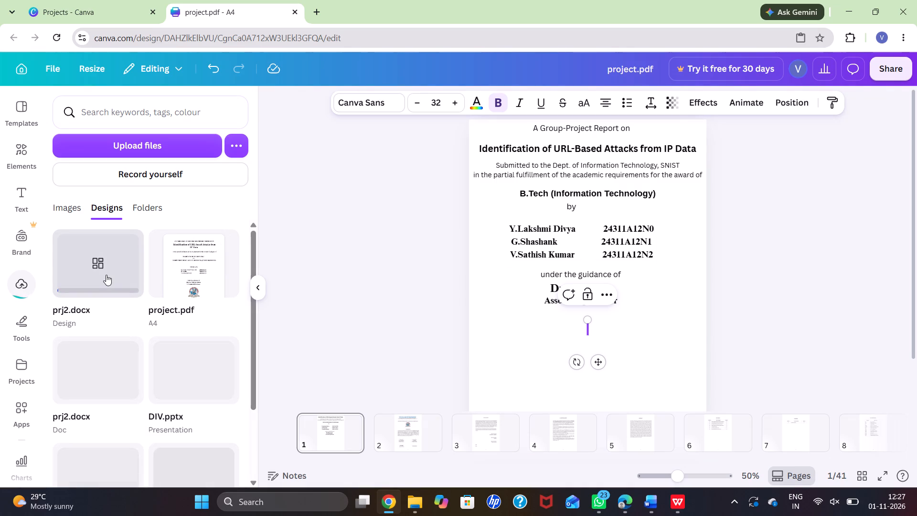
pyautogui.scroll(-1, 106, 275)
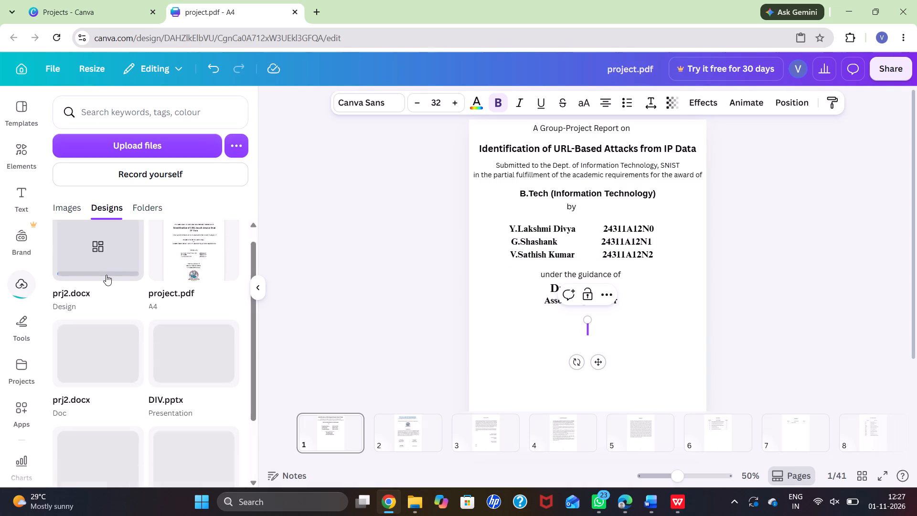
pyautogui.scroll(-2, 106, 275)
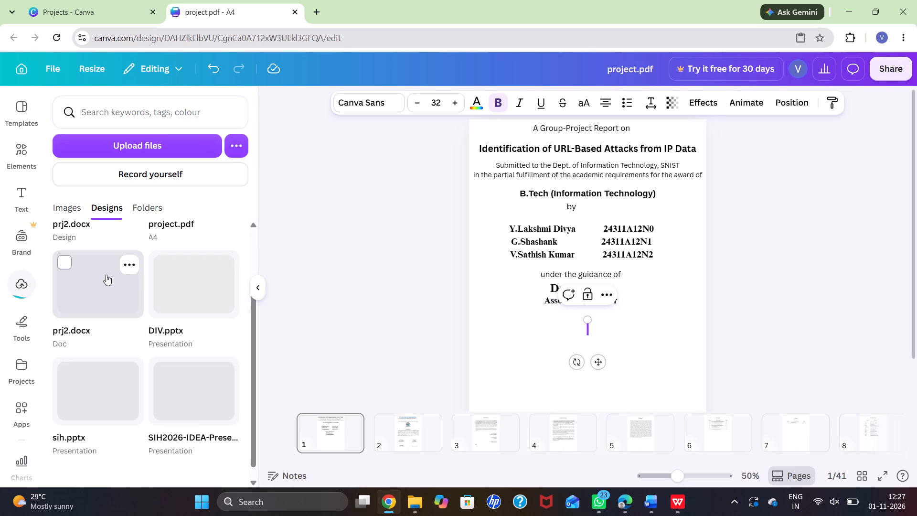
pyautogui.click(135, 263)
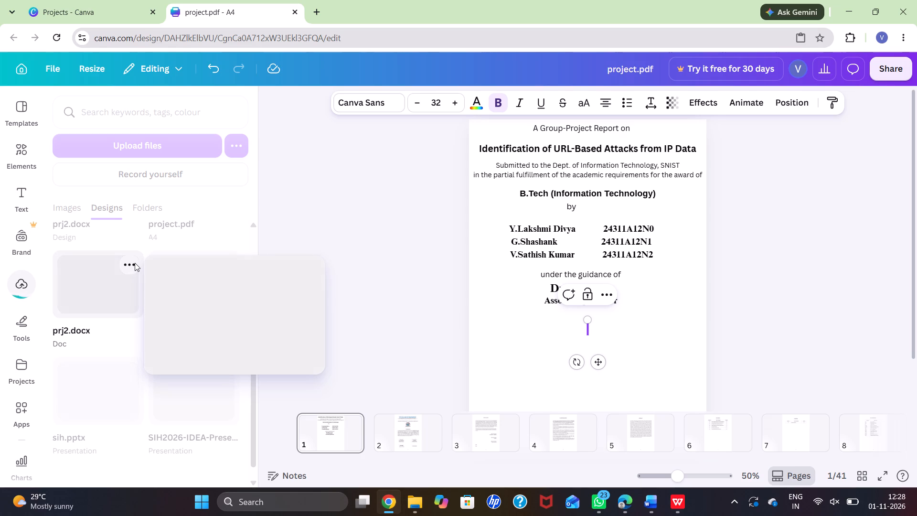
pyautogui.scroll(-2, 135, 263)
pyautogui.click(553, 331)
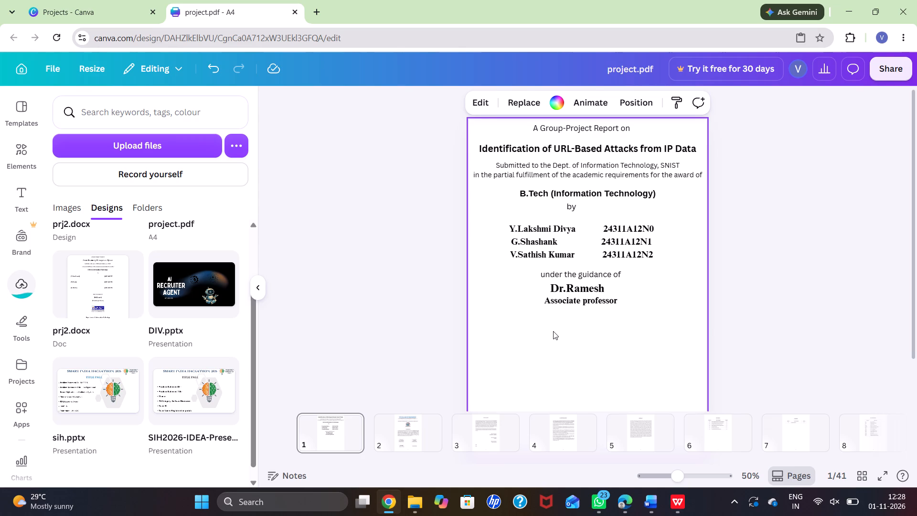
pyautogui.scroll(3, 180, 308)
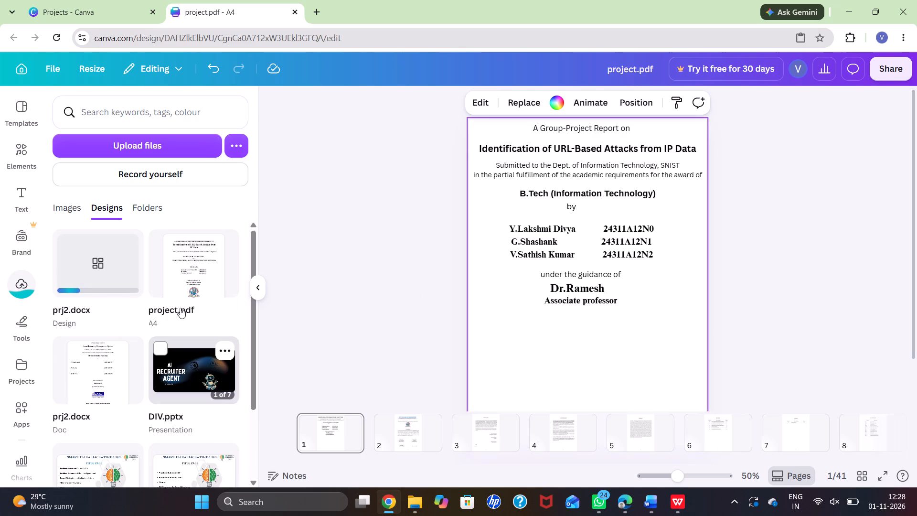
pyautogui.scroll(2, 180, 308)
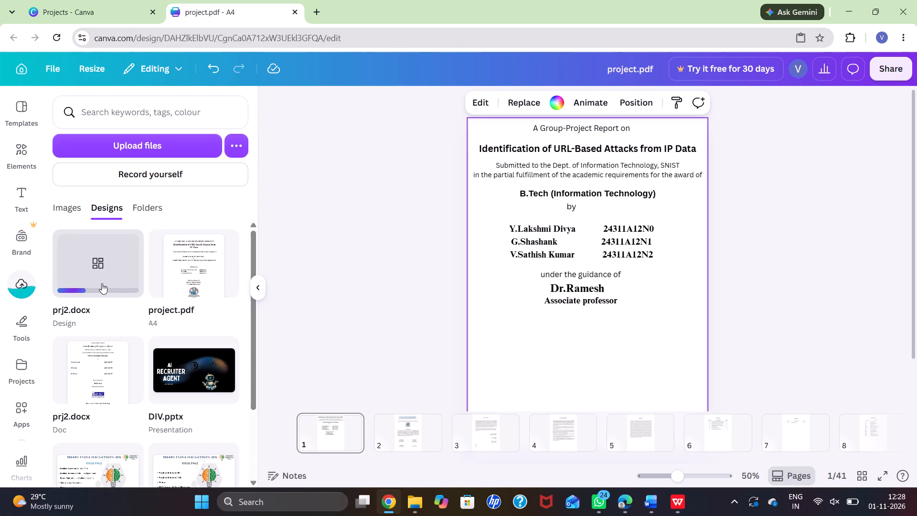
pyautogui.click(93, 369)
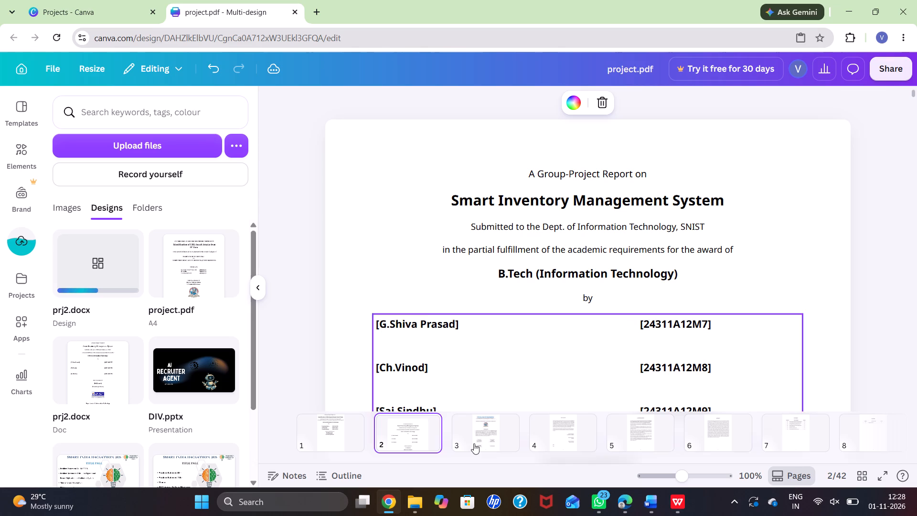
# Look through the inserted prj2.docx document from its title page to its last page.
pyautogui.scroll(-11, 493, 335)
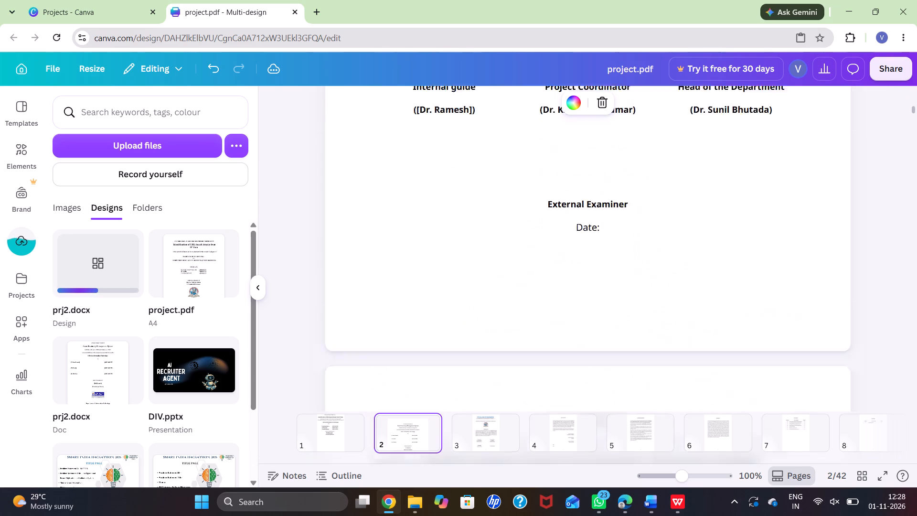
pyautogui.scroll(-14, 493, 335)
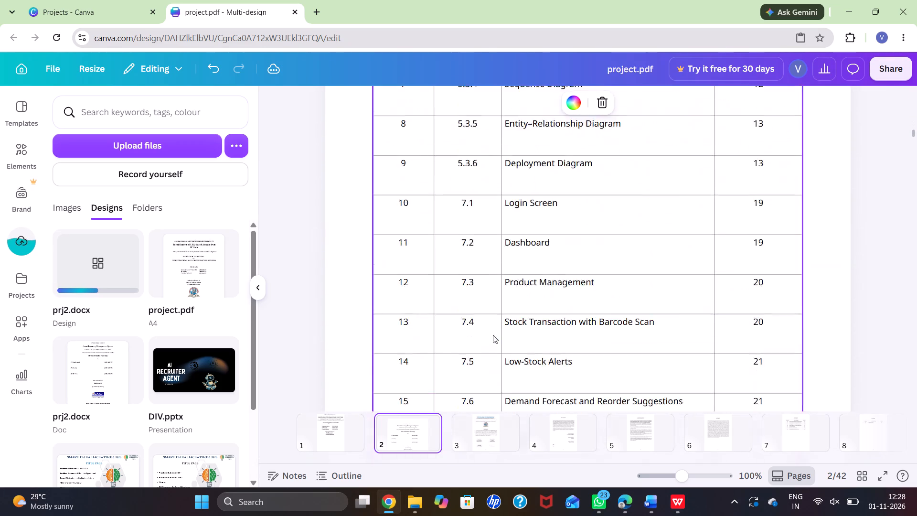
pyautogui.scroll(-16, 493, 335)
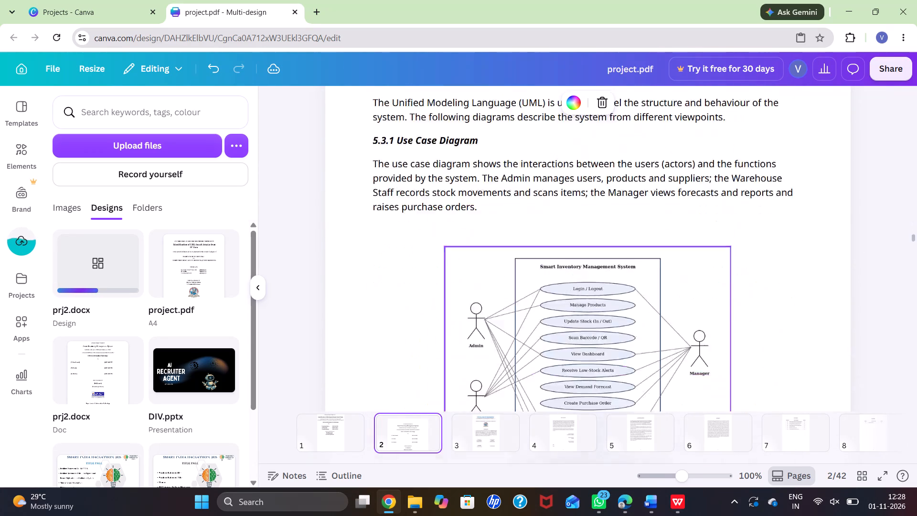
pyautogui.scroll(-15, 493, 335)
pyautogui.scroll(-13, 493, 335)
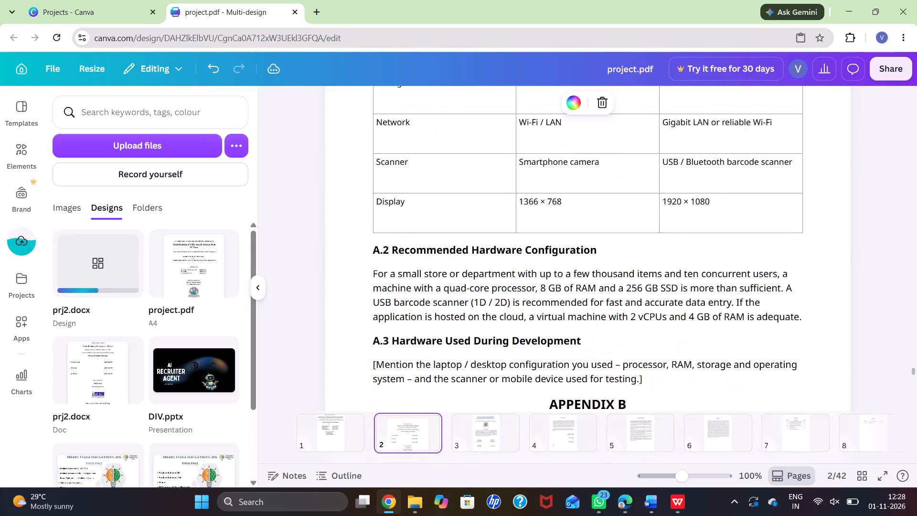
pyautogui.scroll(-13, 493, 335)
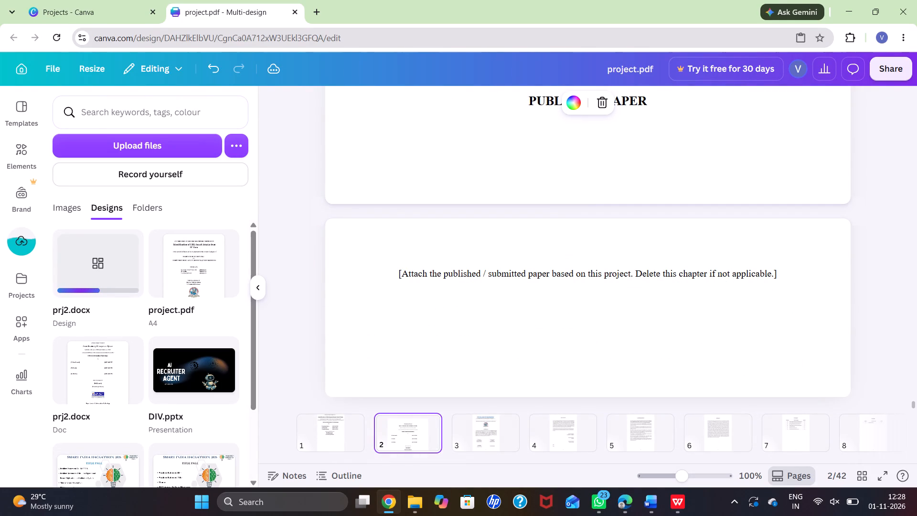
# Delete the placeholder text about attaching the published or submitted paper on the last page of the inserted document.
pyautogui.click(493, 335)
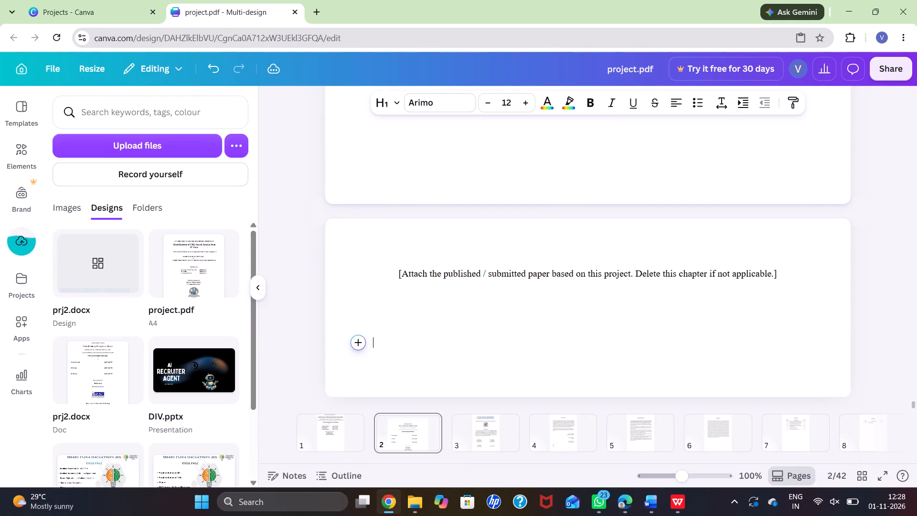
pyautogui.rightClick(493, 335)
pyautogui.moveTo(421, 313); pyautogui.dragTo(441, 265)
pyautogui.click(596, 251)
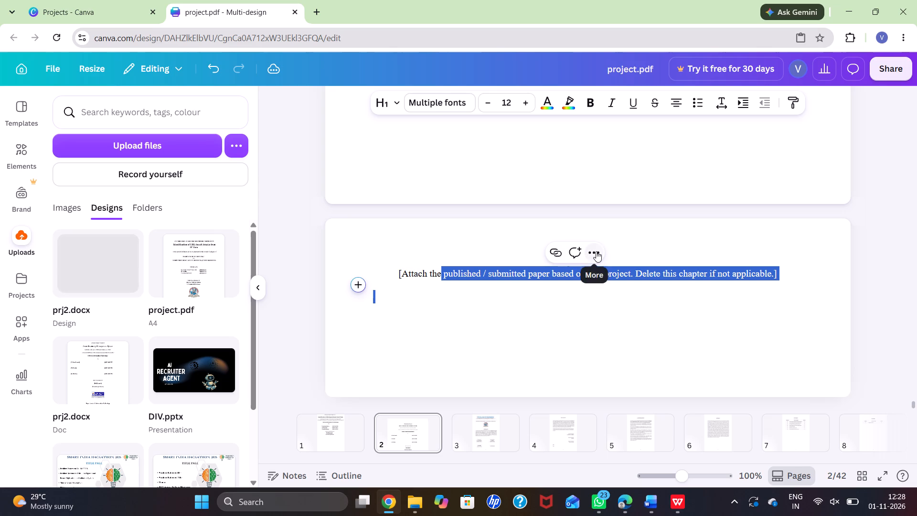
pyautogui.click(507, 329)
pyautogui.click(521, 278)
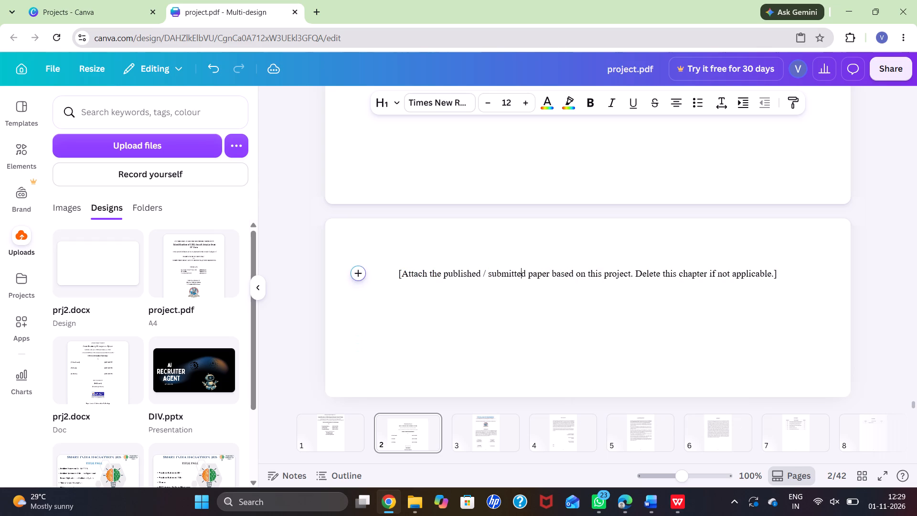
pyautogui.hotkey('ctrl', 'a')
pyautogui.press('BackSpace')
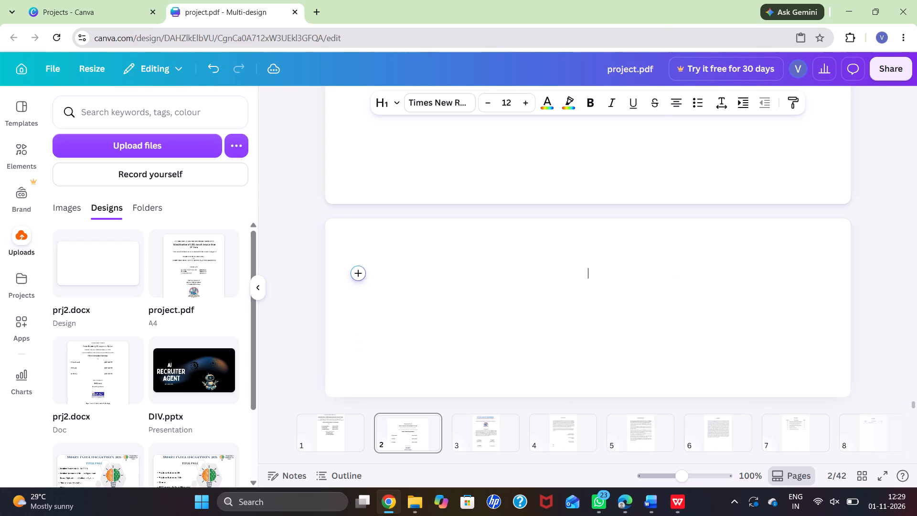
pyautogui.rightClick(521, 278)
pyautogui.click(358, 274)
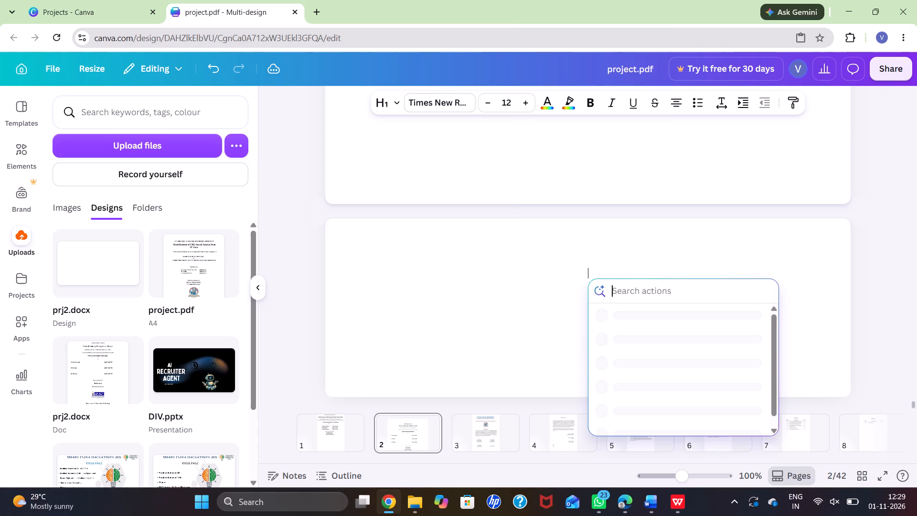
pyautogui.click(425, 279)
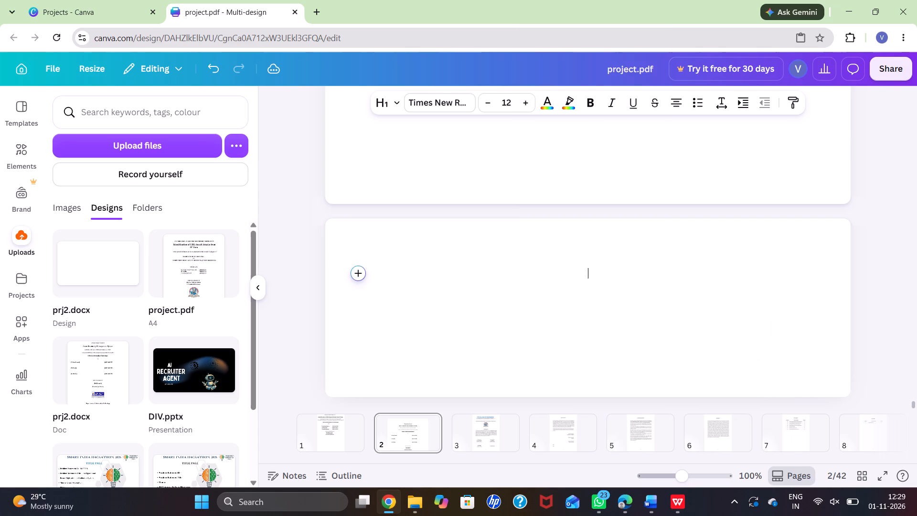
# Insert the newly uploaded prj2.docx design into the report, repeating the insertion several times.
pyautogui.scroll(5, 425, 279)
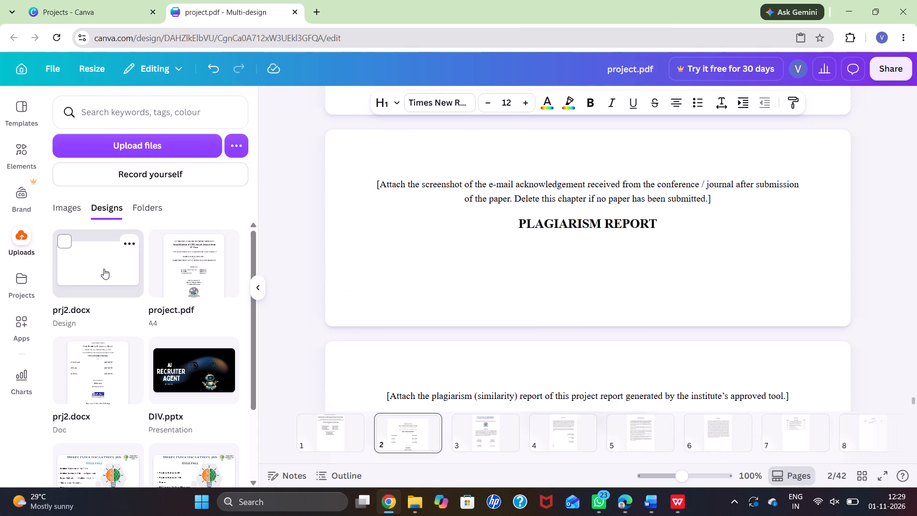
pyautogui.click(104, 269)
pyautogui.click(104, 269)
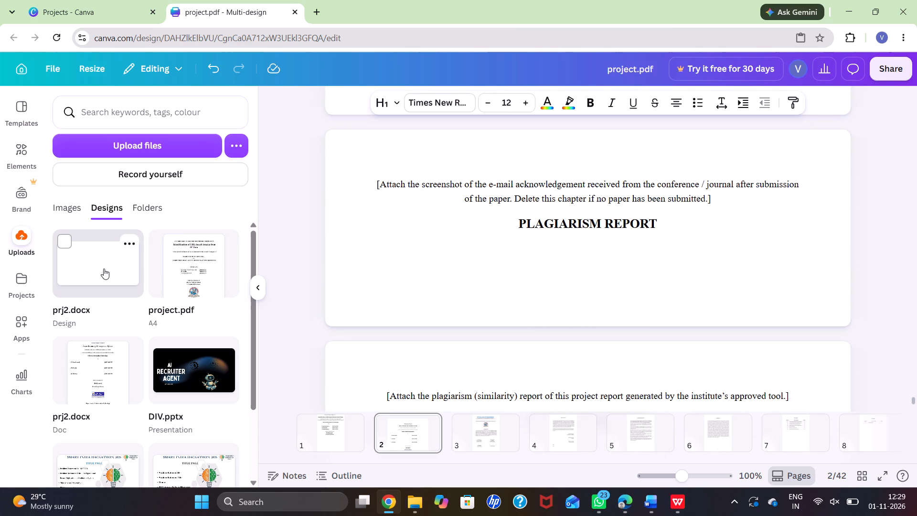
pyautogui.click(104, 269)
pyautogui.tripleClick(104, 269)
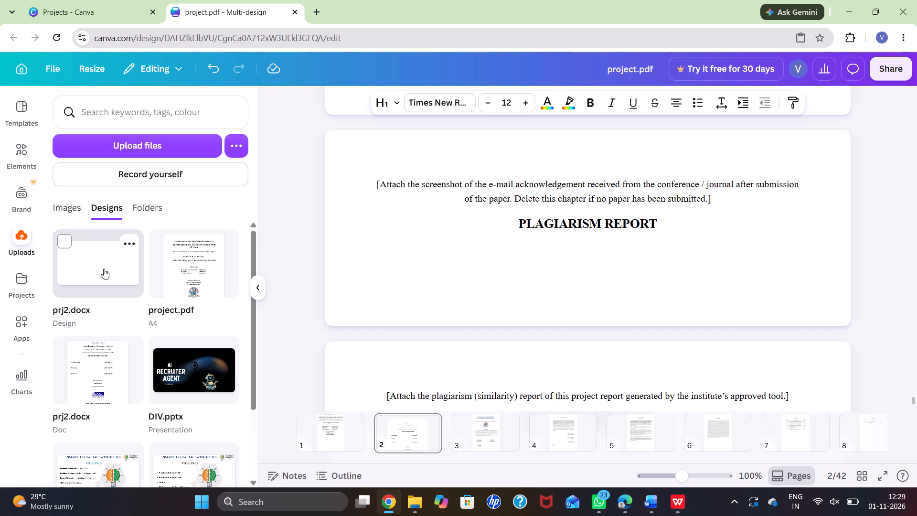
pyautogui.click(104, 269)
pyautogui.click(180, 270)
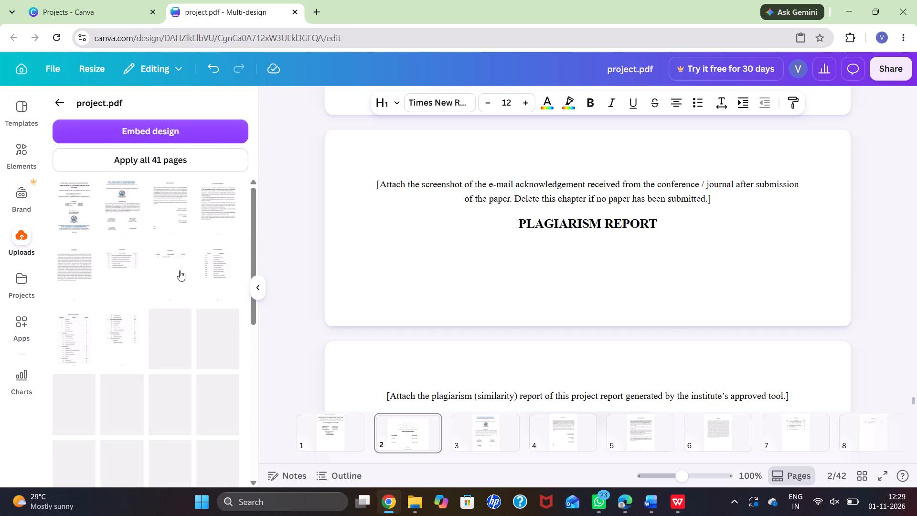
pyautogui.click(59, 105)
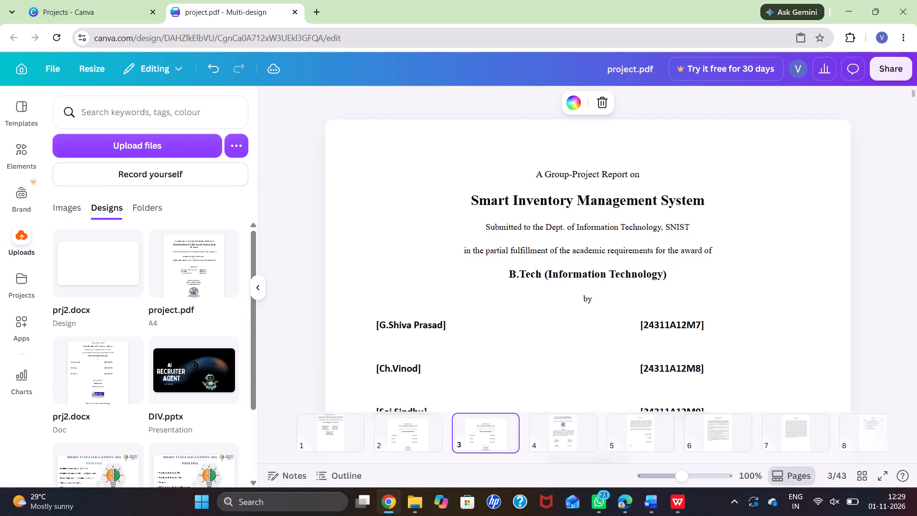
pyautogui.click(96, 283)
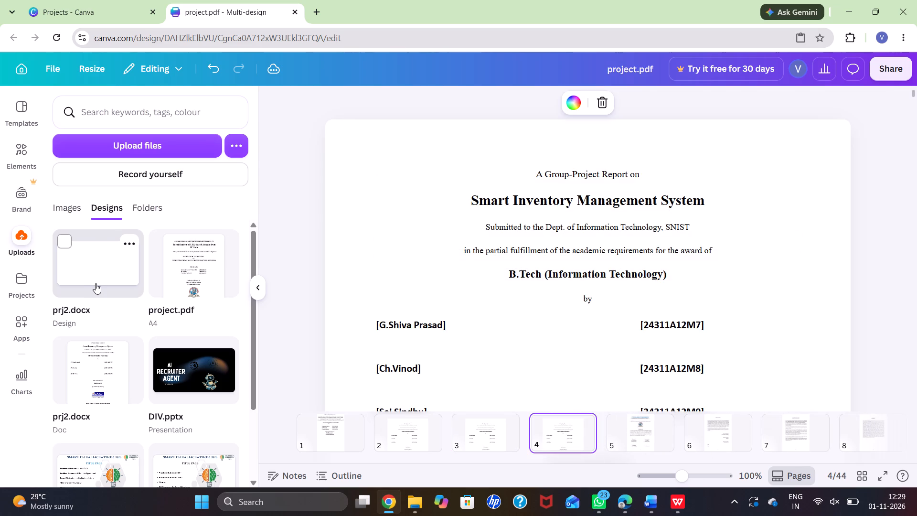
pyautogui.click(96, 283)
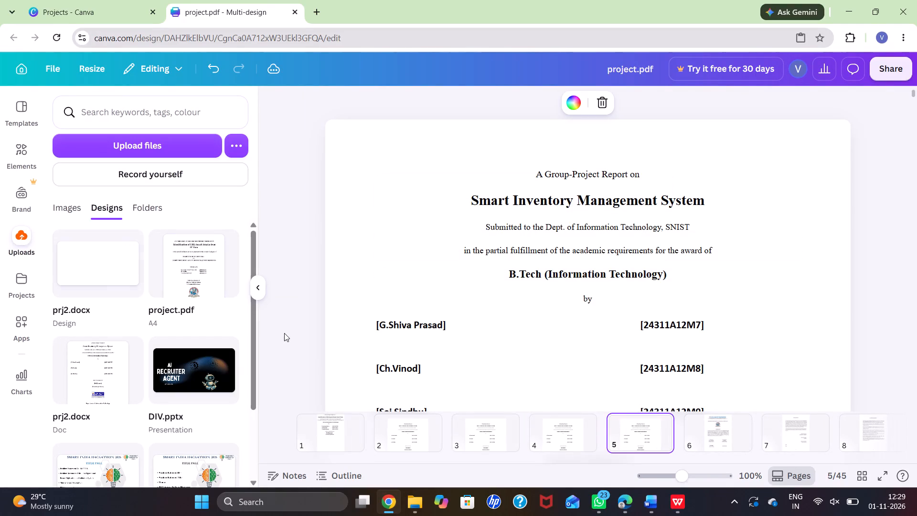
# Look through the newly inserted prj2.docx pages, checking the title page, certificate and list of figures.
pyautogui.scroll(-12, 427, 315)
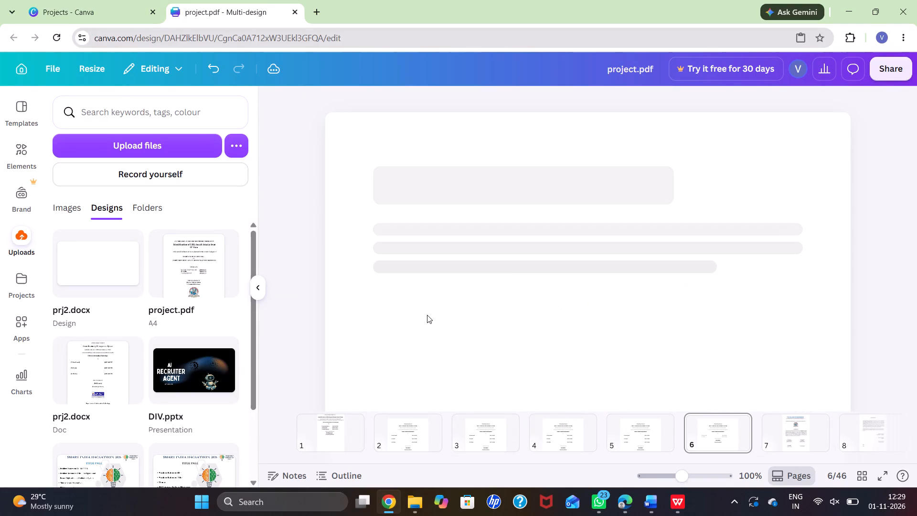
pyautogui.scroll(-3, 427, 315)
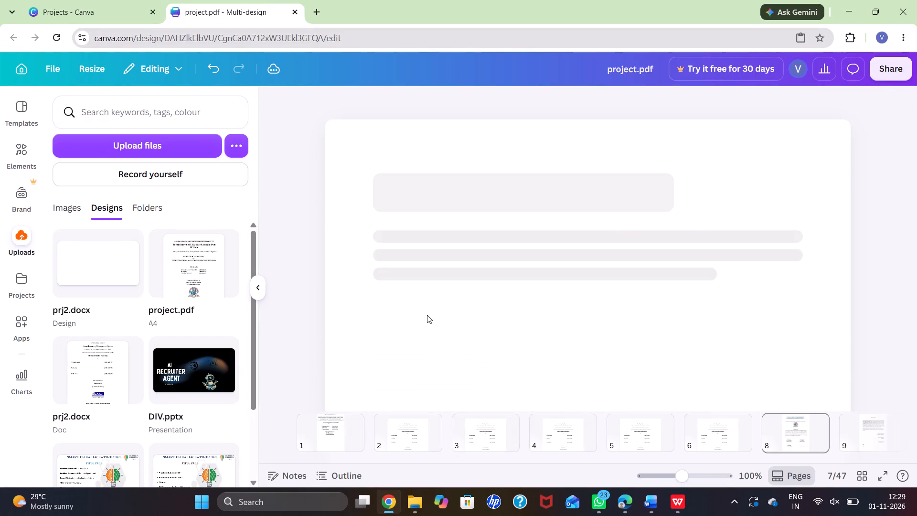
pyautogui.scroll(-1, 427, 315)
pyautogui.scroll(5, 427, 315)
pyautogui.scroll(-7, 427, 315)
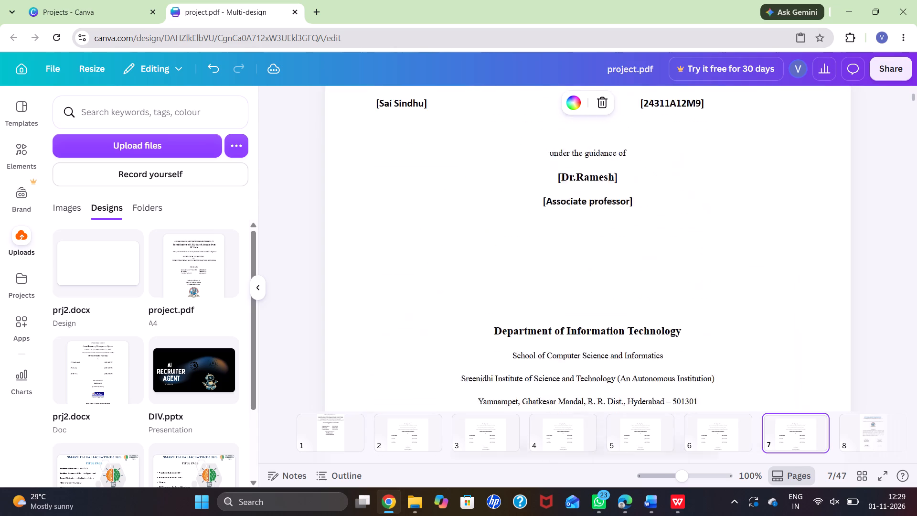
pyautogui.scroll(-16, 427, 315)
pyautogui.scroll(-18, 427, 315)
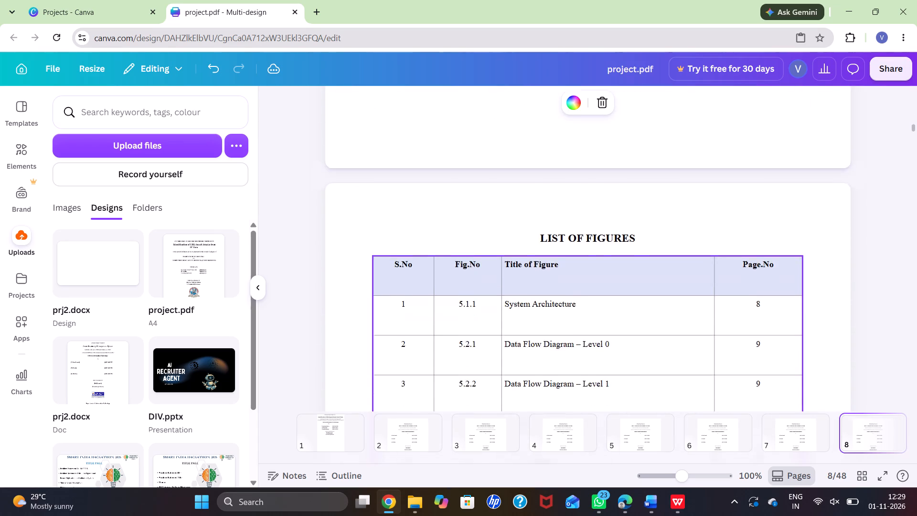
pyautogui.scroll(-7, 427, 315)
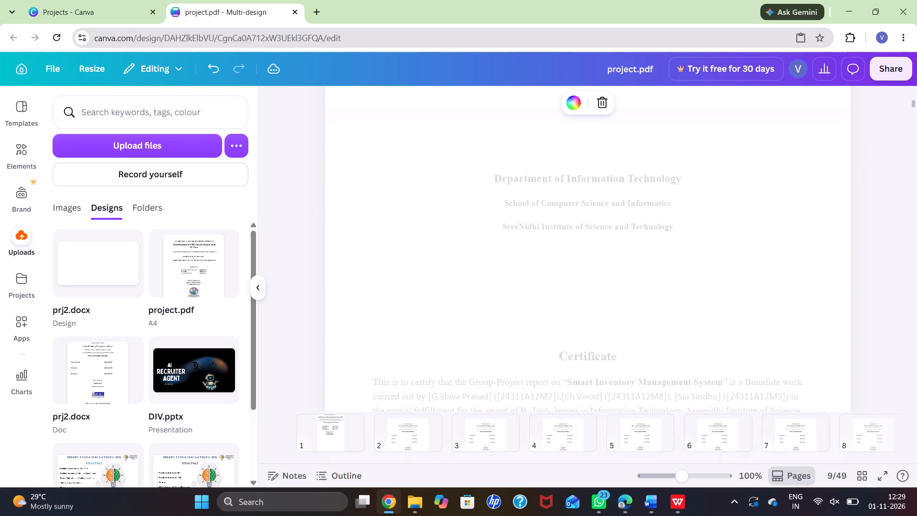
pyautogui.hscroll(-1, 515, 440)
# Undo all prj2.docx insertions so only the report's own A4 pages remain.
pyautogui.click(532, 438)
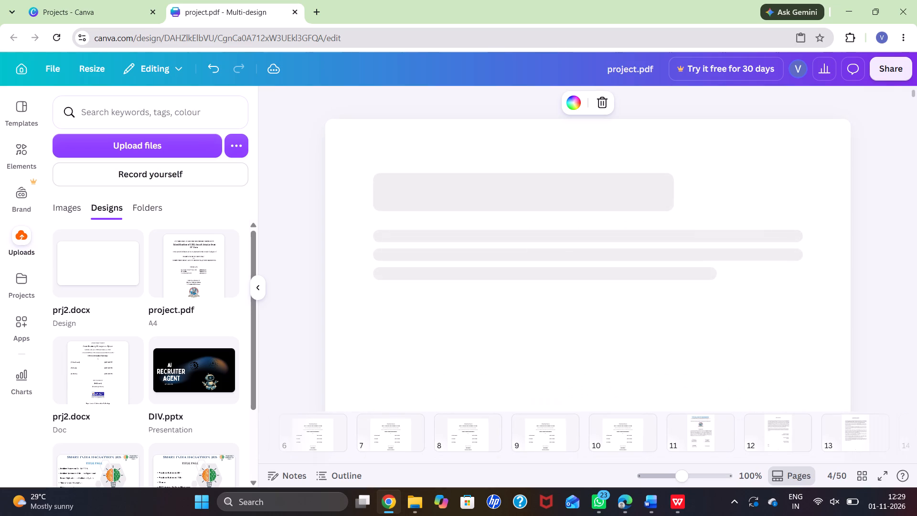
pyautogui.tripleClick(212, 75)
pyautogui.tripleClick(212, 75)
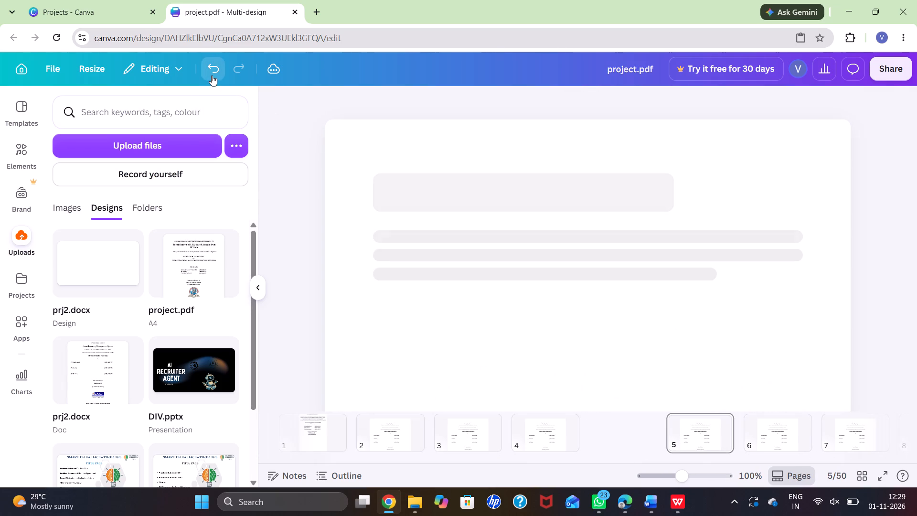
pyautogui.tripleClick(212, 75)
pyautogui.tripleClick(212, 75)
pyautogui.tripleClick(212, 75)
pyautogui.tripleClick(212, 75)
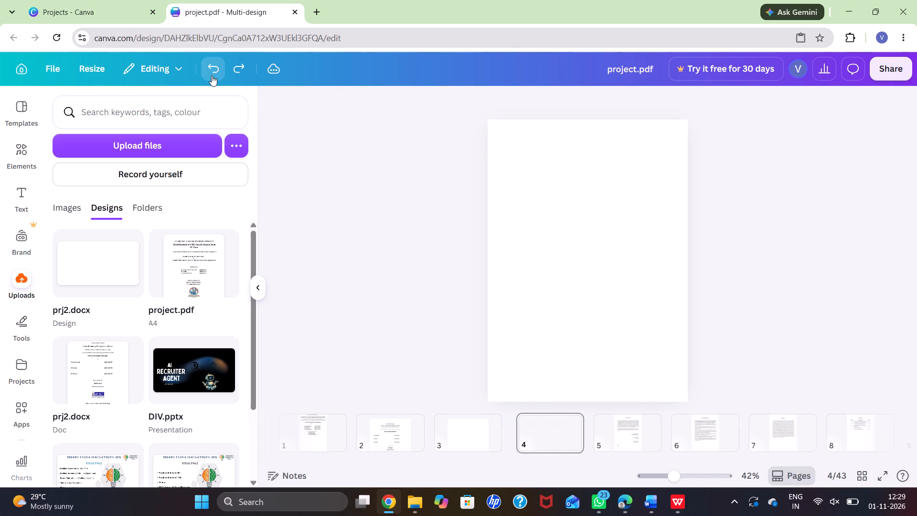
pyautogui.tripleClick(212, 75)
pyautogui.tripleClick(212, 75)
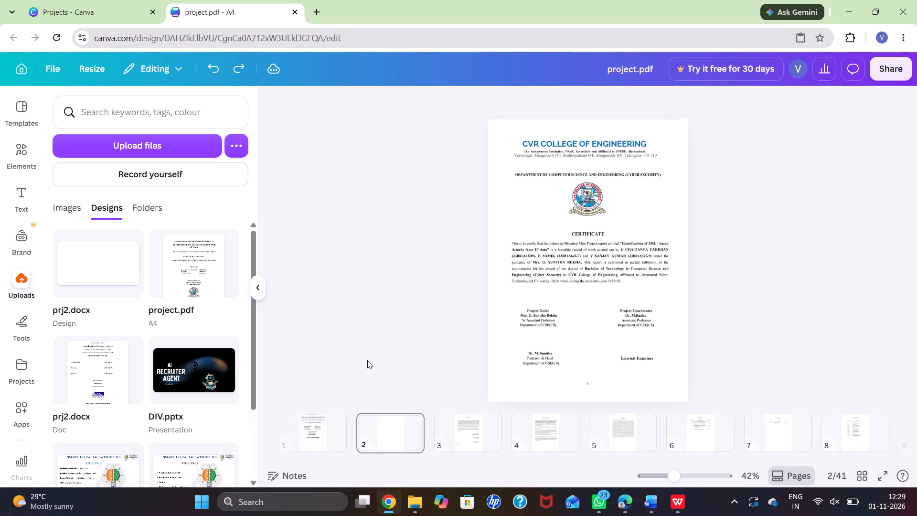
# Return to the report's title page and open the file chooser to upload a file from the Downloads folder.
pyautogui.click(324, 445)
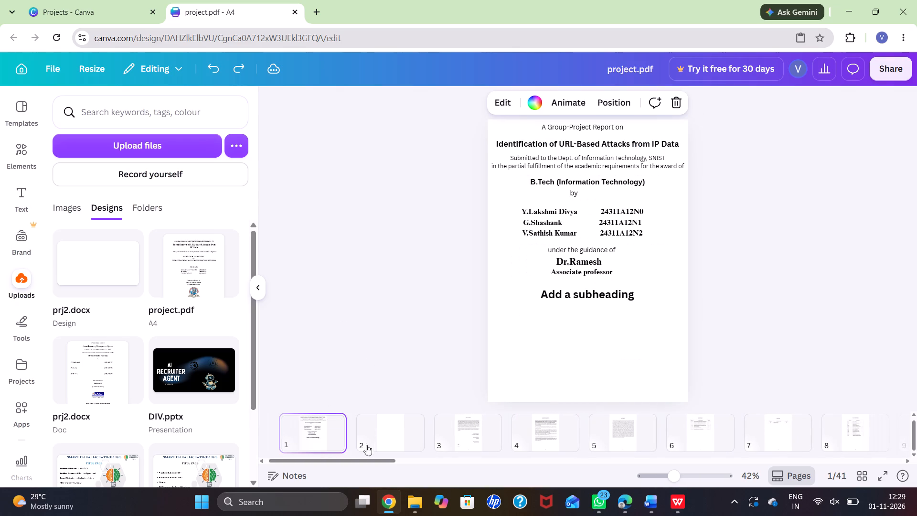
pyautogui.click(394, 435)
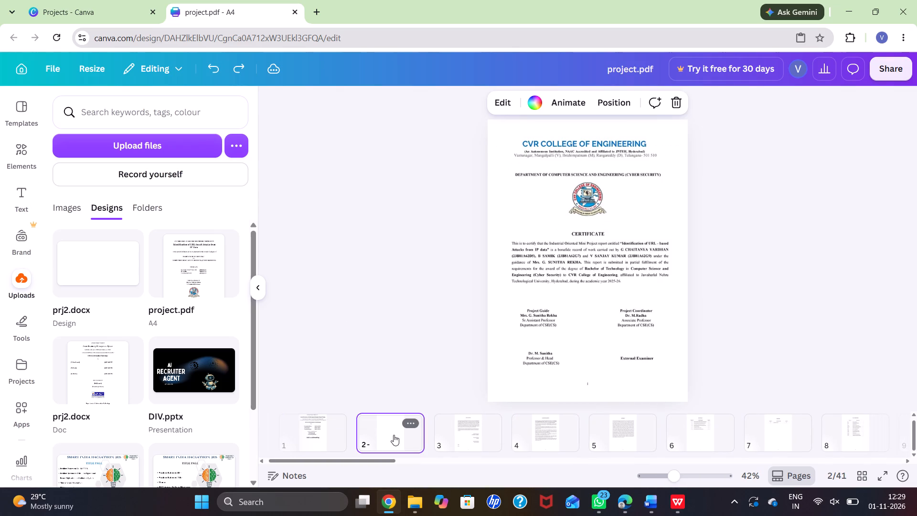
pyautogui.click(332, 432)
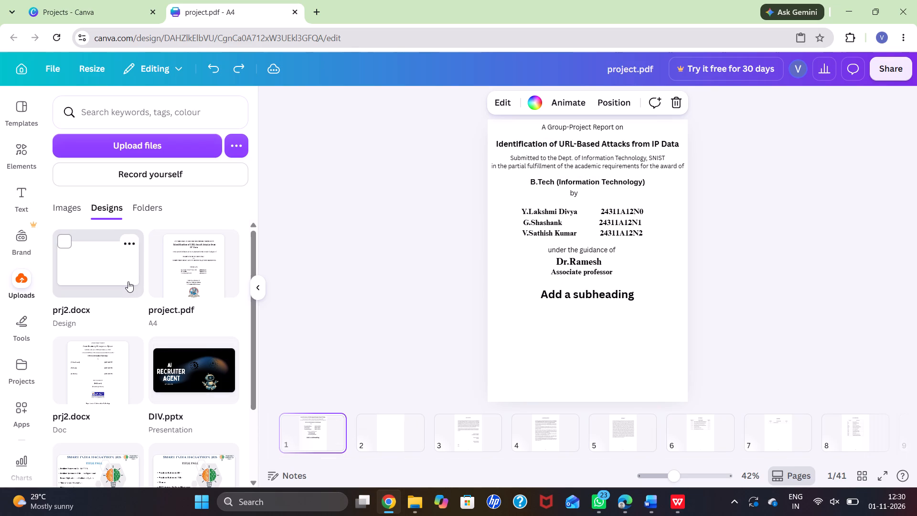
pyautogui.click(181, 281)
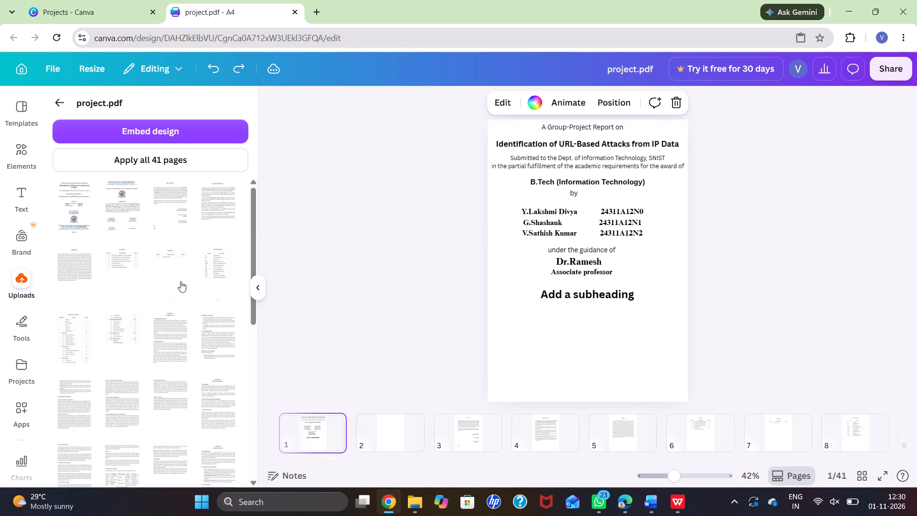
pyautogui.click(57, 97)
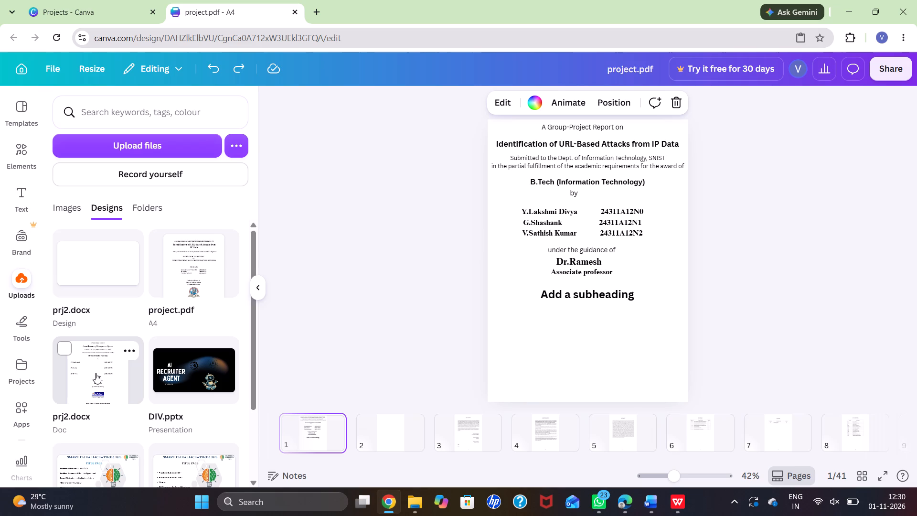
pyautogui.click(188, 146)
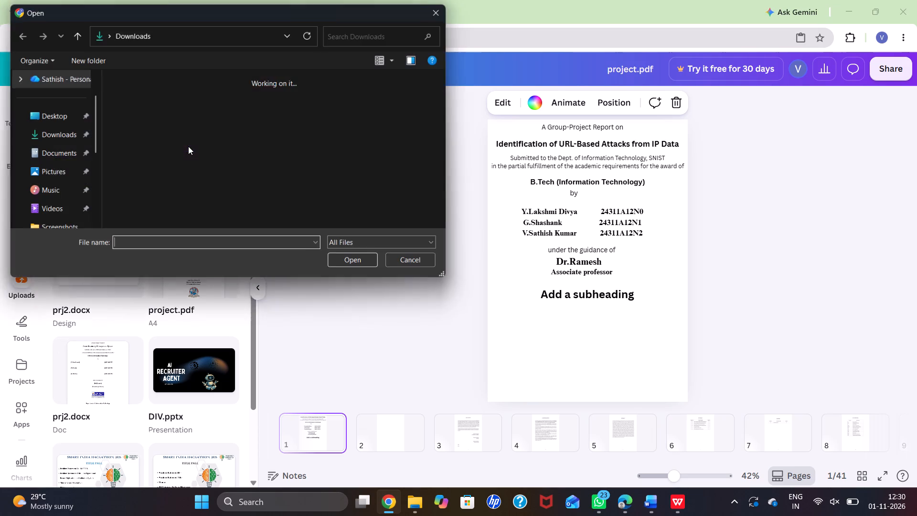
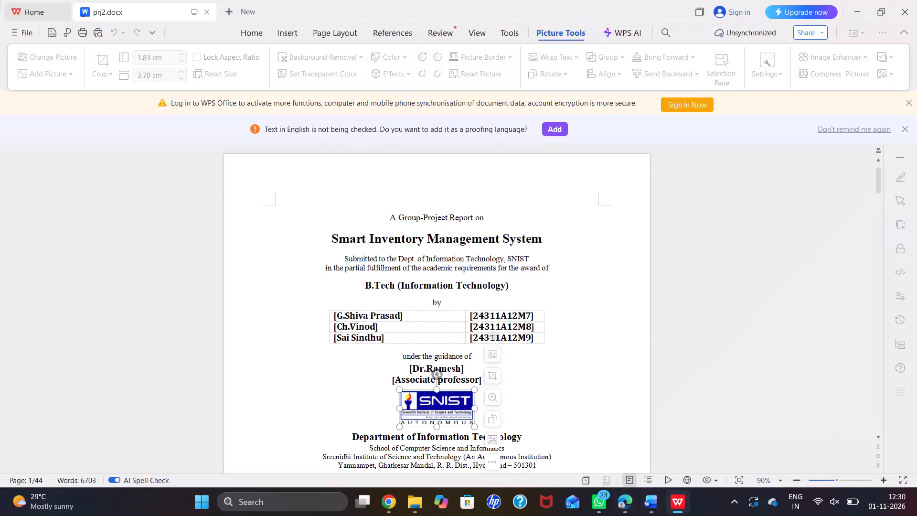
# Switch back to Canva and dismiss the file chooser without picking a file.
pyautogui.click(388, 500)
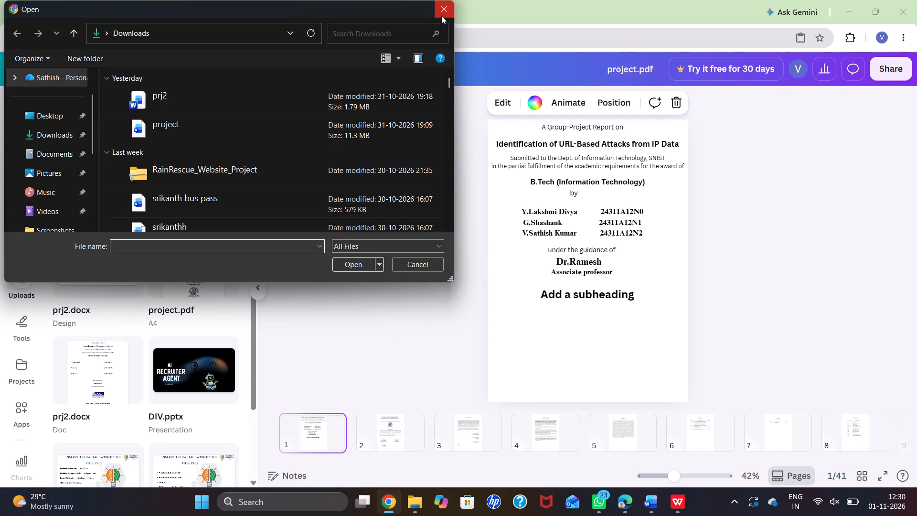
pyautogui.click(441, 16)
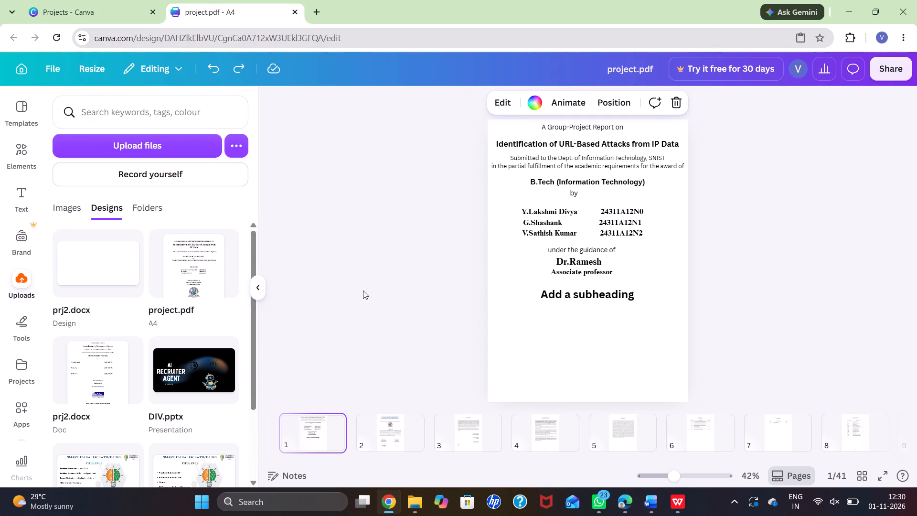
# Look through pages 2 to 4 of the project.pdf report, from the certificate to the acknowledgement.
pyautogui.scroll(-7, 628, 261)
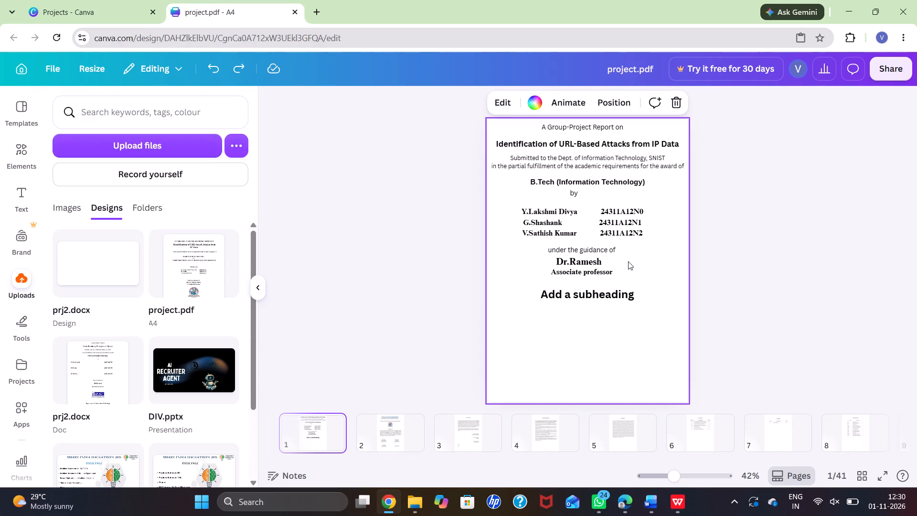
pyautogui.scroll(-2, 628, 261)
pyautogui.click(405, 435)
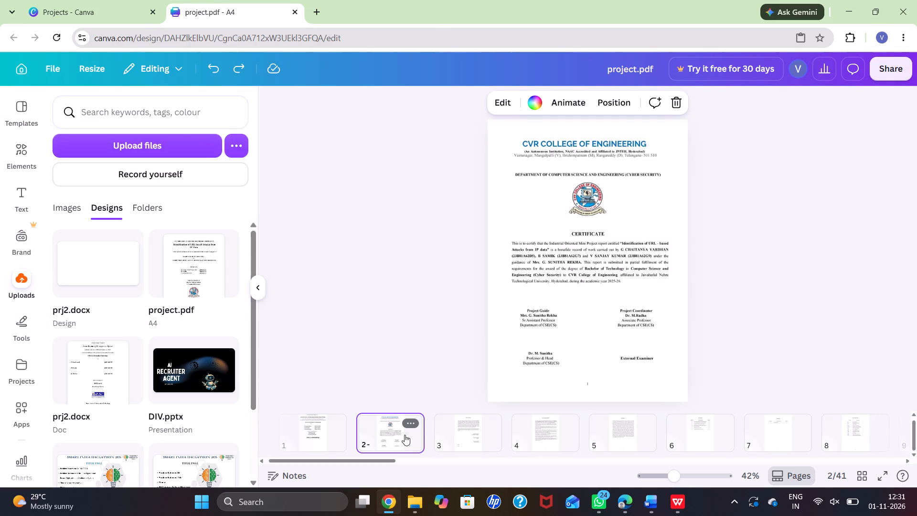
pyautogui.click(462, 437)
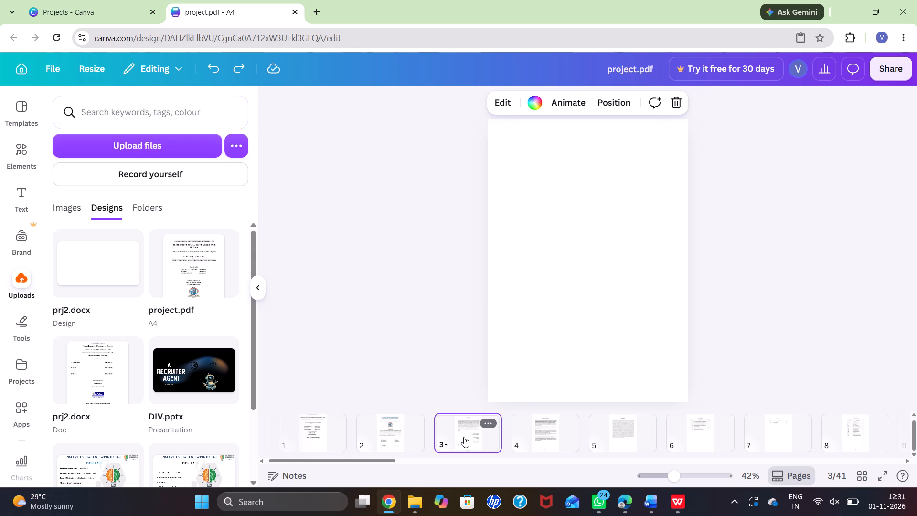
pyautogui.click(532, 435)
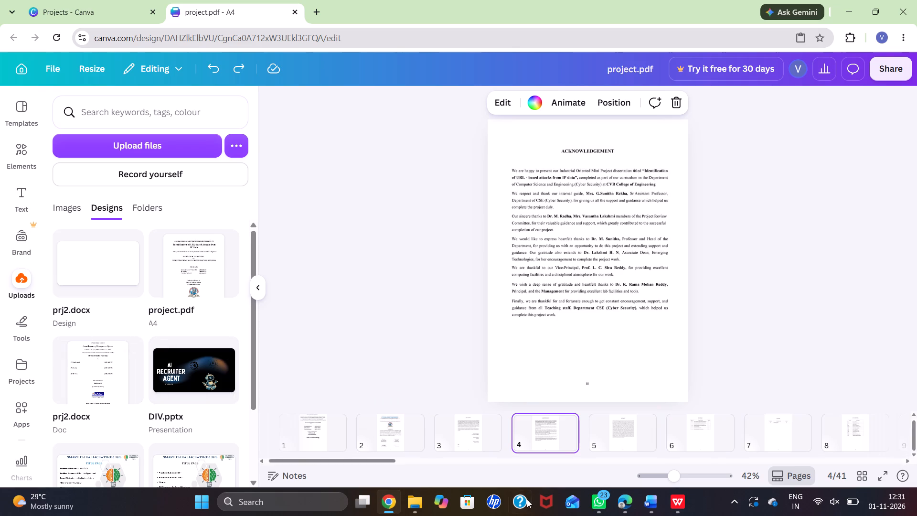
# Open the recent prj2 document from File Explorer in Word and view its title page with the SNIST logo.
pyautogui.click(417, 504)
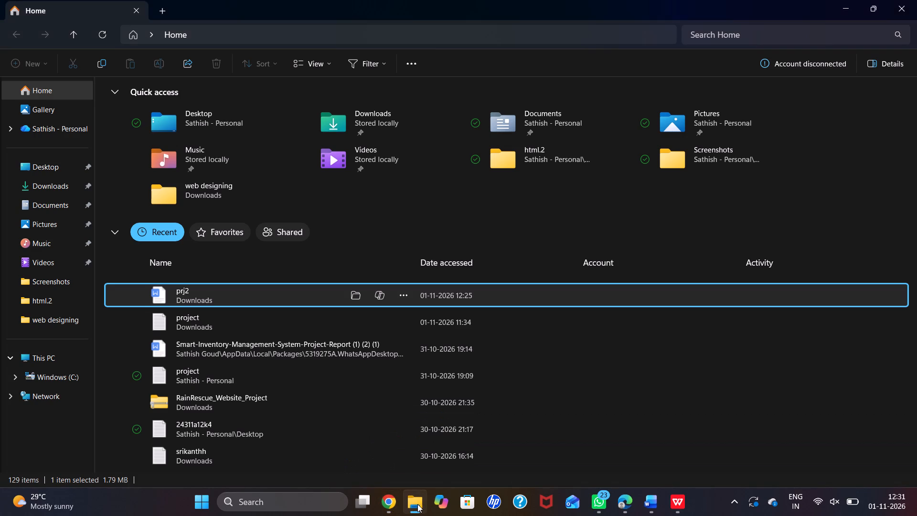
pyautogui.click(298, 291)
pyautogui.doubleClick(298, 291)
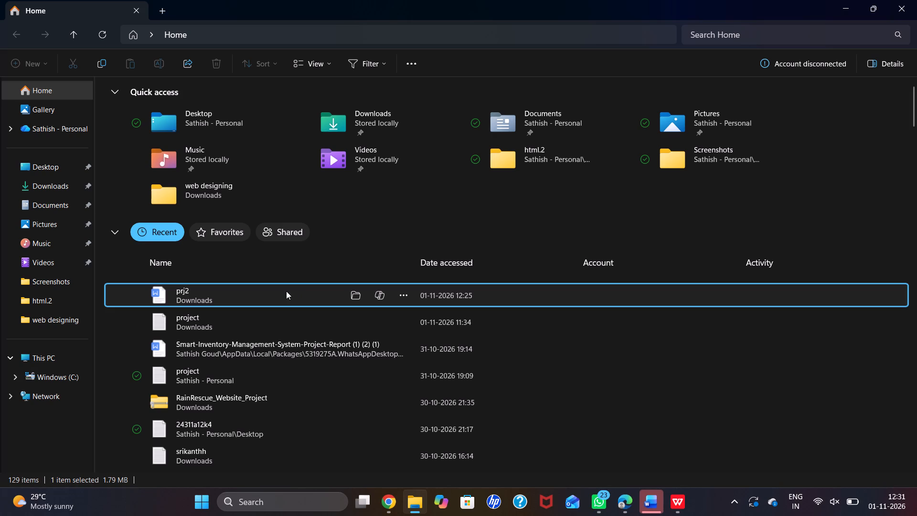
pyautogui.tripleClick(286, 291)
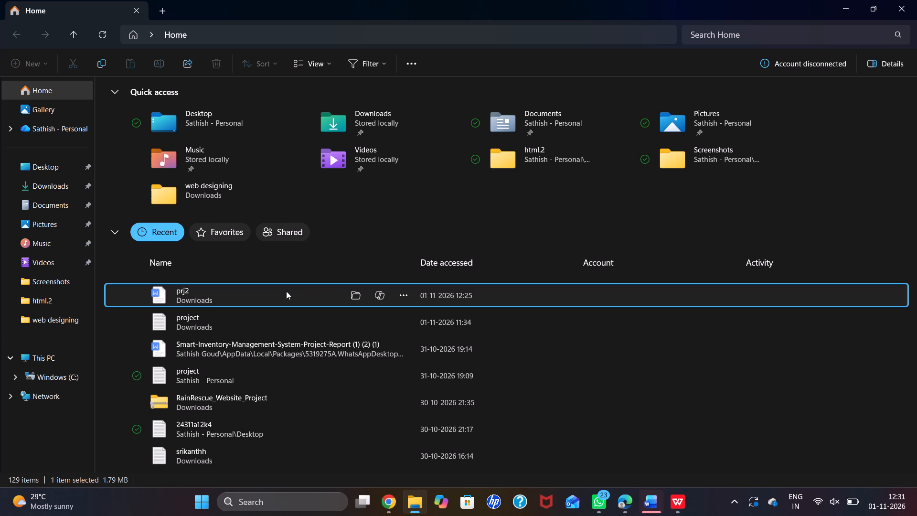
pyautogui.rightClick(286, 291)
pyautogui.click(355, 134)
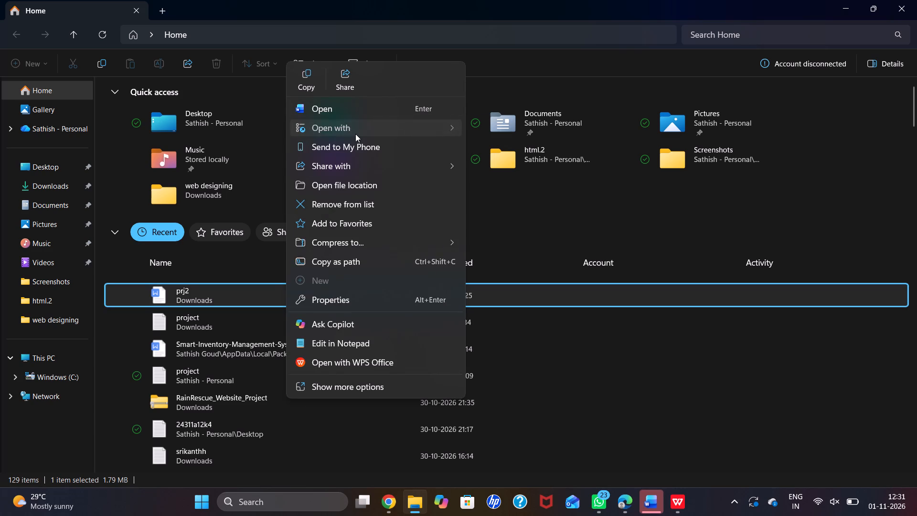
pyautogui.click(490, 144)
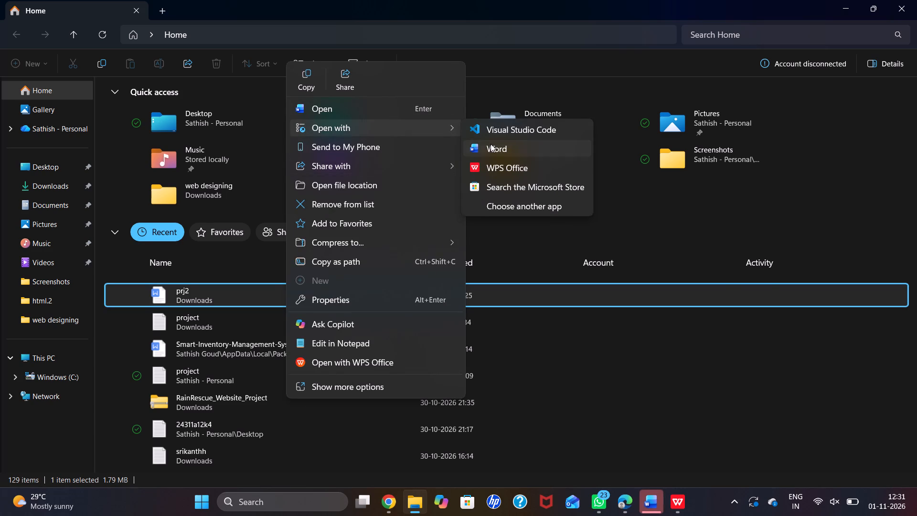
pyautogui.scroll(-1, 433, 209)
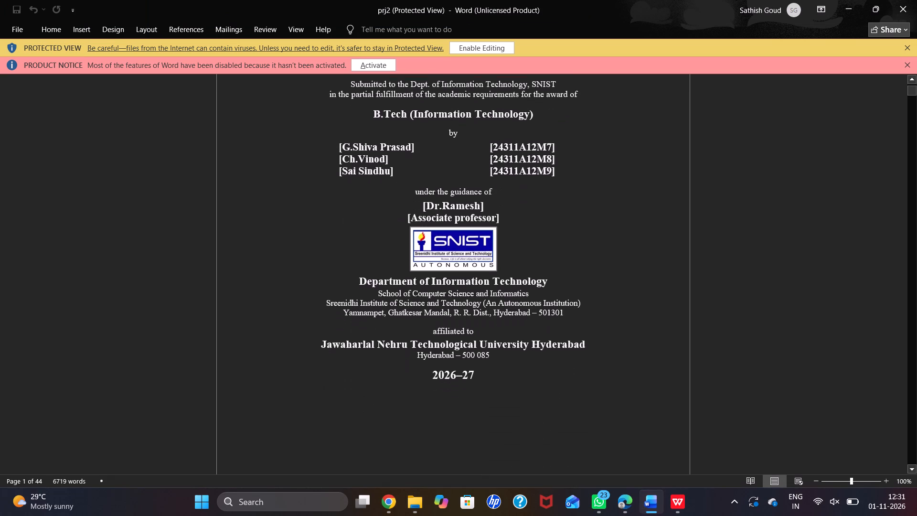
pyautogui.scroll(-2, 433, 209)
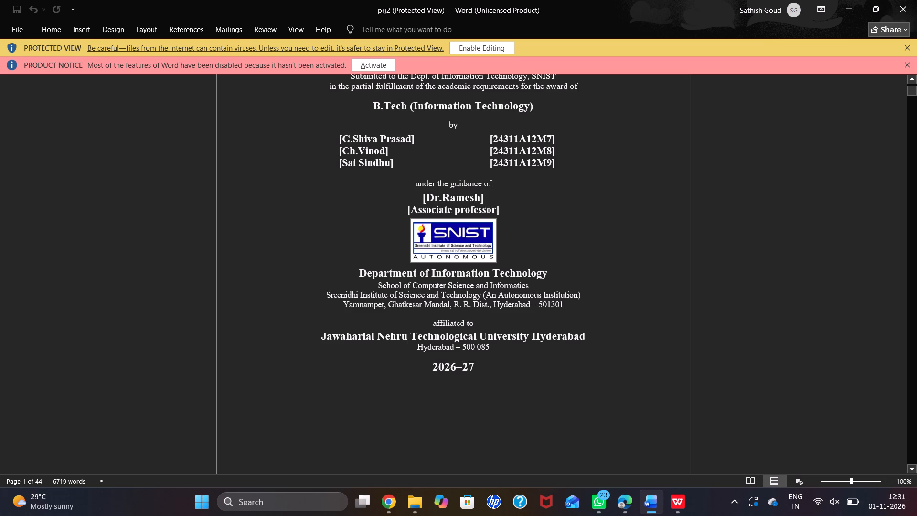
pyautogui.scroll(4, 412, 144)
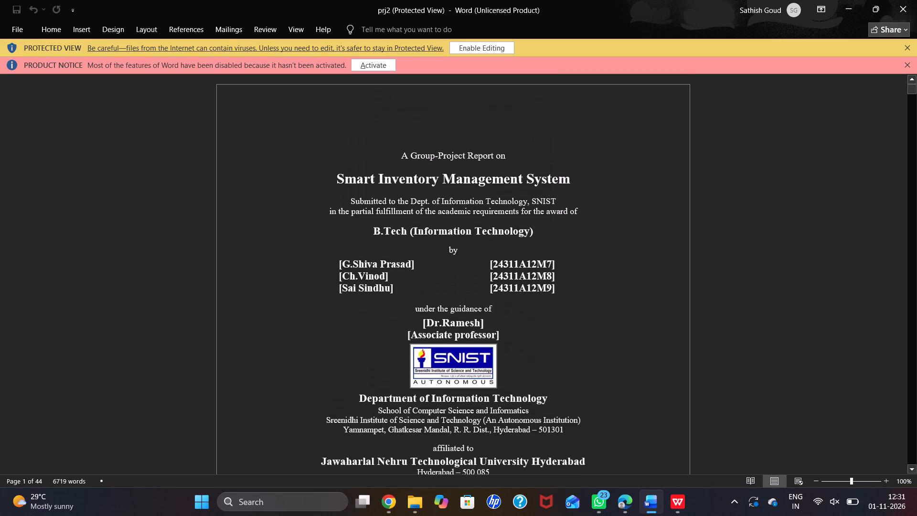
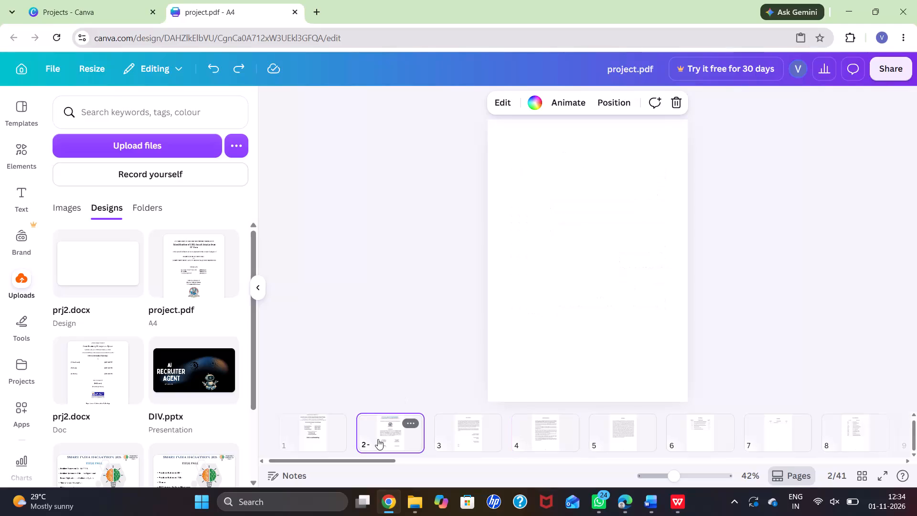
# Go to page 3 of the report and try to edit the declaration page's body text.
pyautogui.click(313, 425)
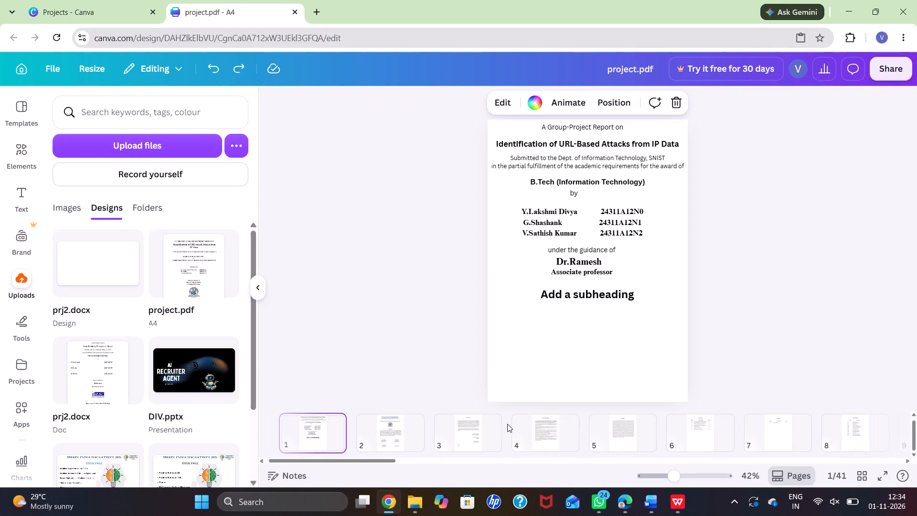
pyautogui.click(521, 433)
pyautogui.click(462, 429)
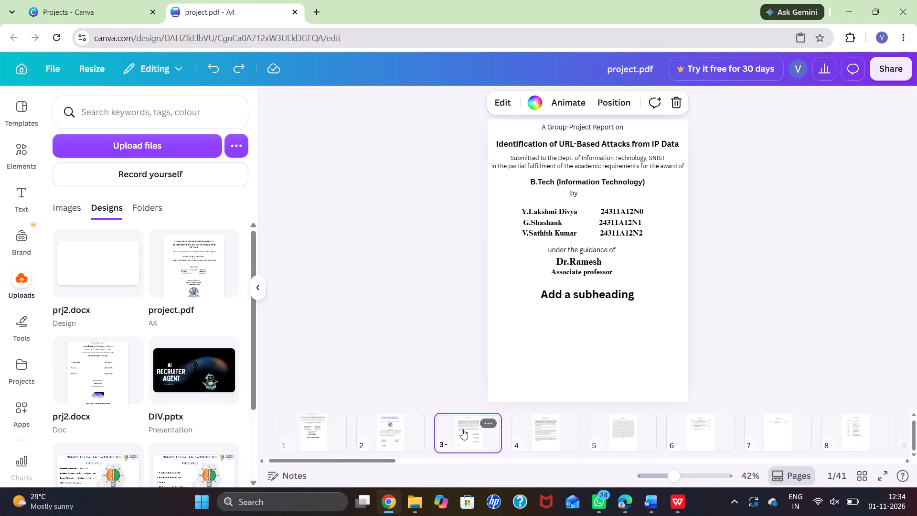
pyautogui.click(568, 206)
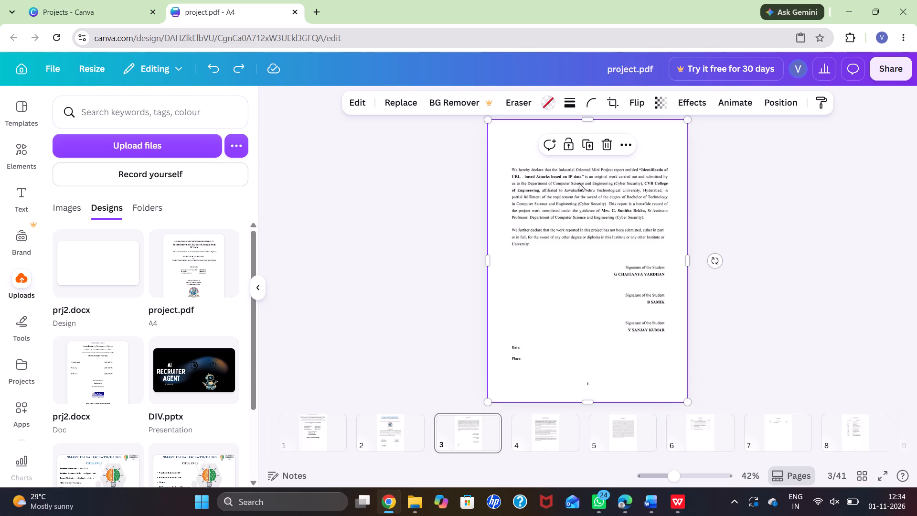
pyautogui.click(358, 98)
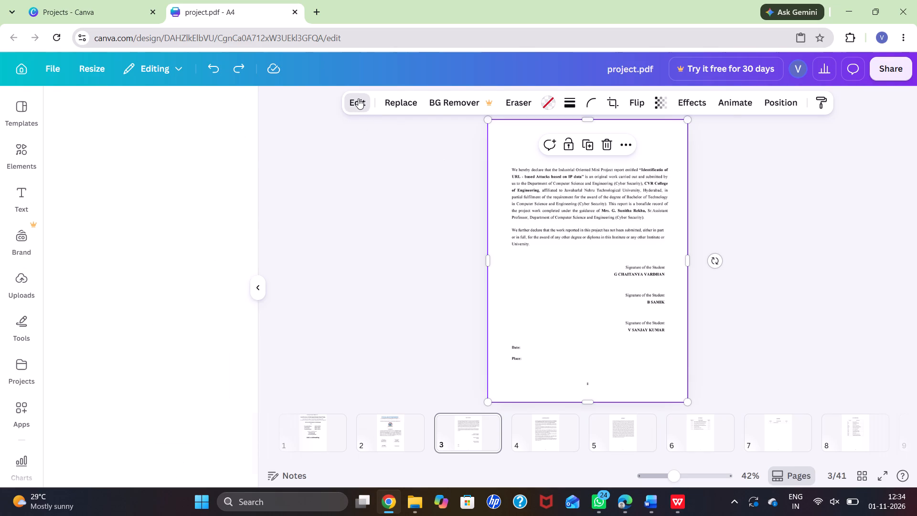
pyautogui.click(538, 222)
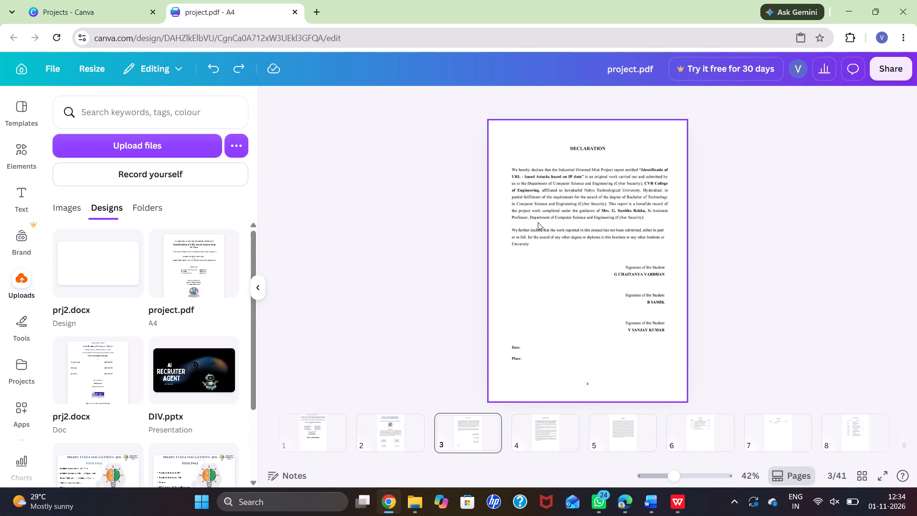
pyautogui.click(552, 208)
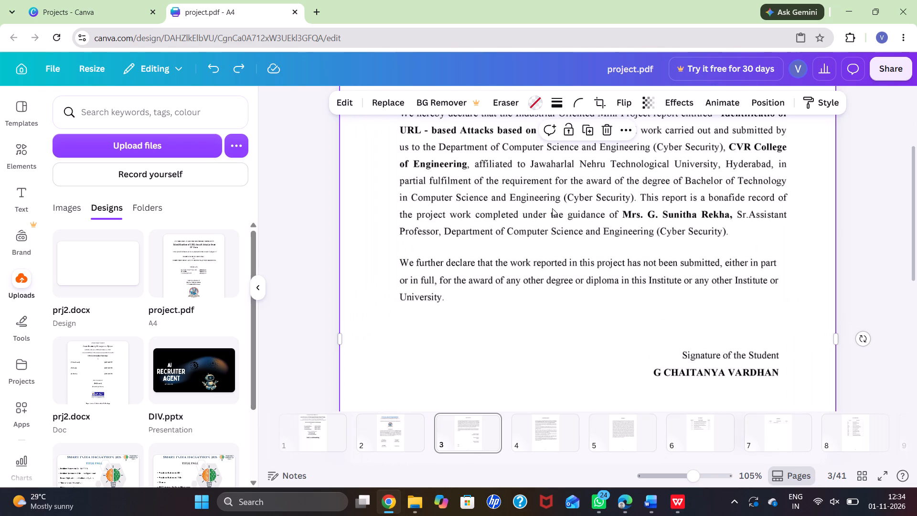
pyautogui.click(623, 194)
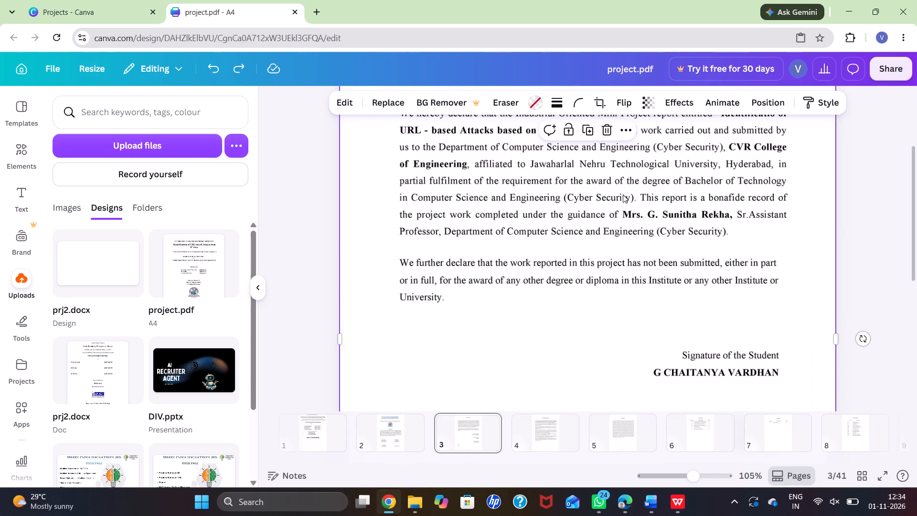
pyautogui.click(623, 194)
# Read through the declaration page from its heading to the student signatures, date and place lines.
pyautogui.scroll(6, 601, 253)
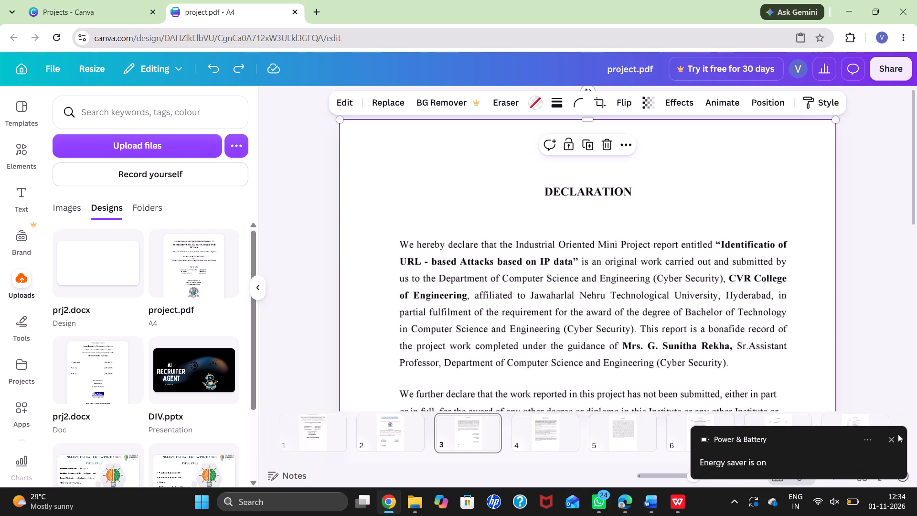
pyautogui.click(891, 440)
pyautogui.click(690, 330)
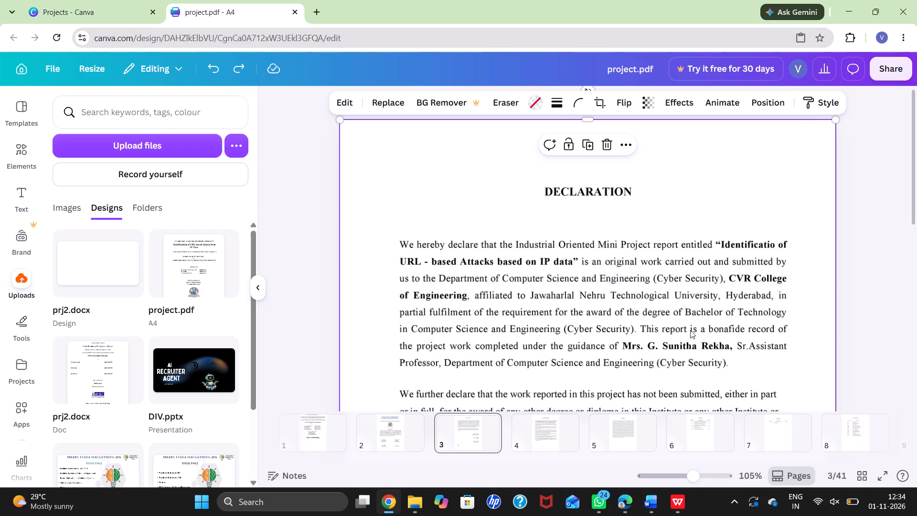
pyautogui.click(582, 222)
pyautogui.click(478, 203)
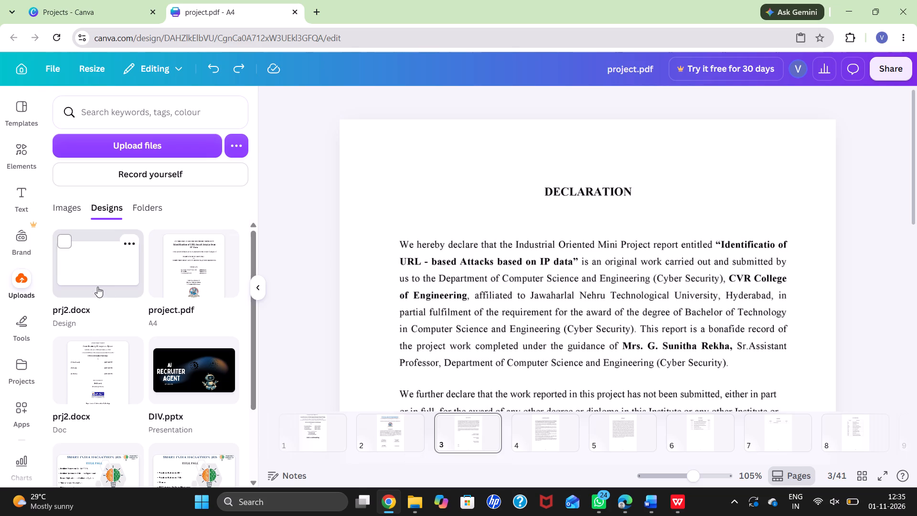
pyautogui.click(533, 244)
pyautogui.scroll(-5, 533, 244)
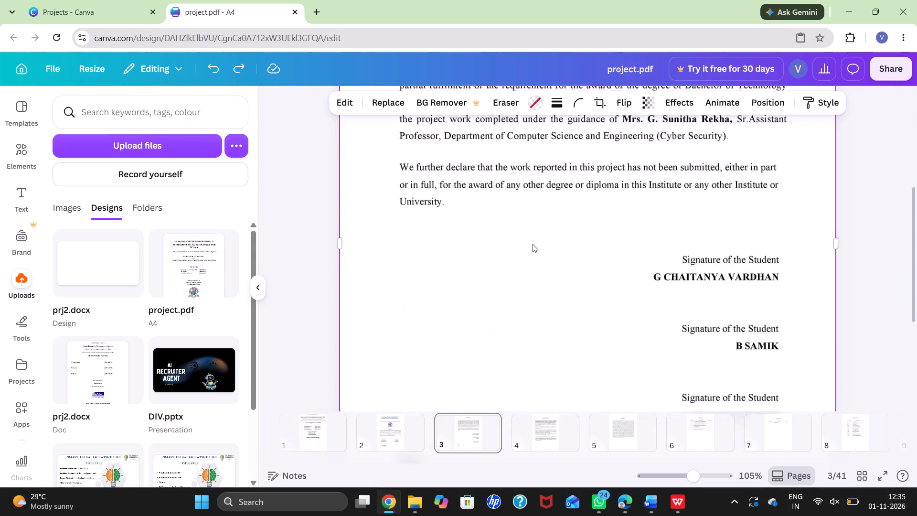
pyautogui.scroll(-2, 533, 244)
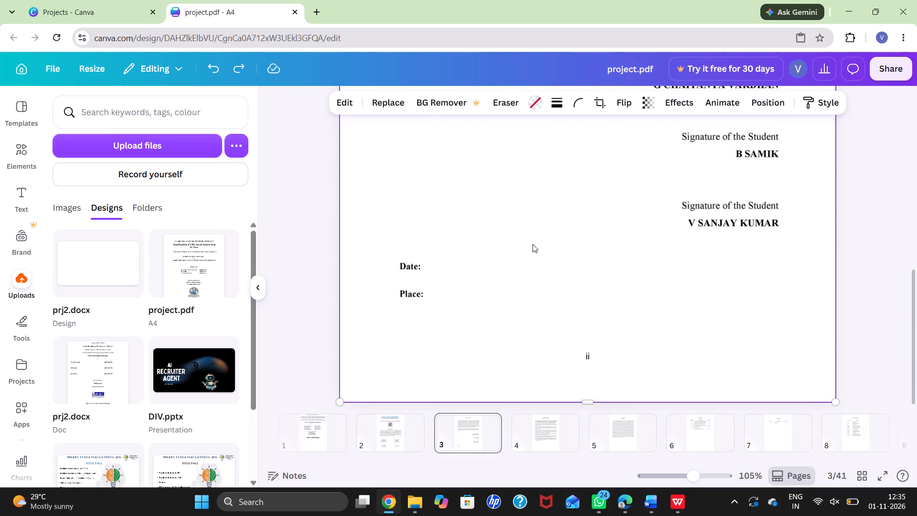
pyautogui.scroll(-3, 533, 244)
pyautogui.scroll(2, 533, 244)
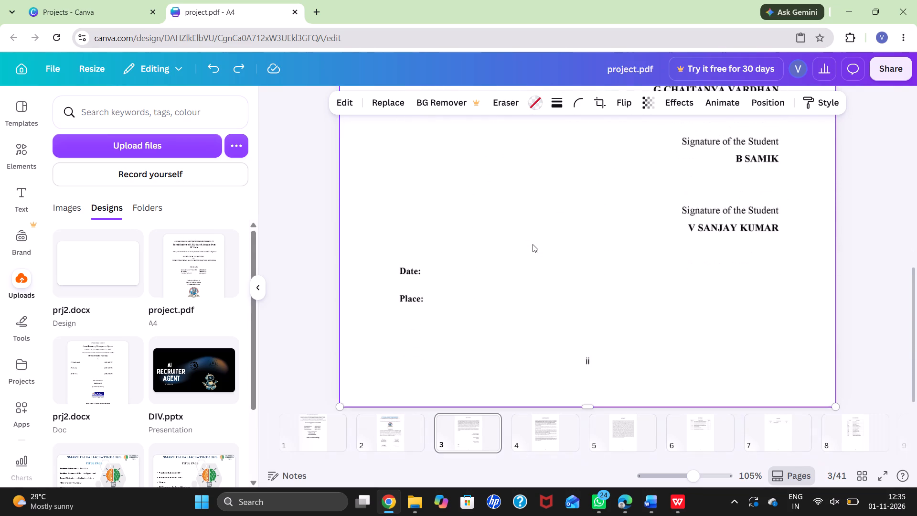
# Upload the hell PDF from the Downloads folder to the design's uploads.
pyautogui.click(166, 149)
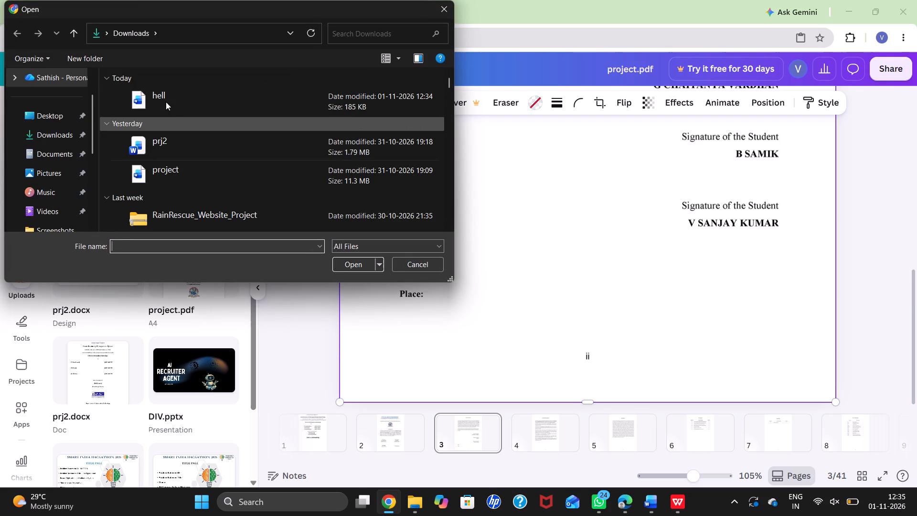
pyautogui.click(165, 101)
pyautogui.click(348, 265)
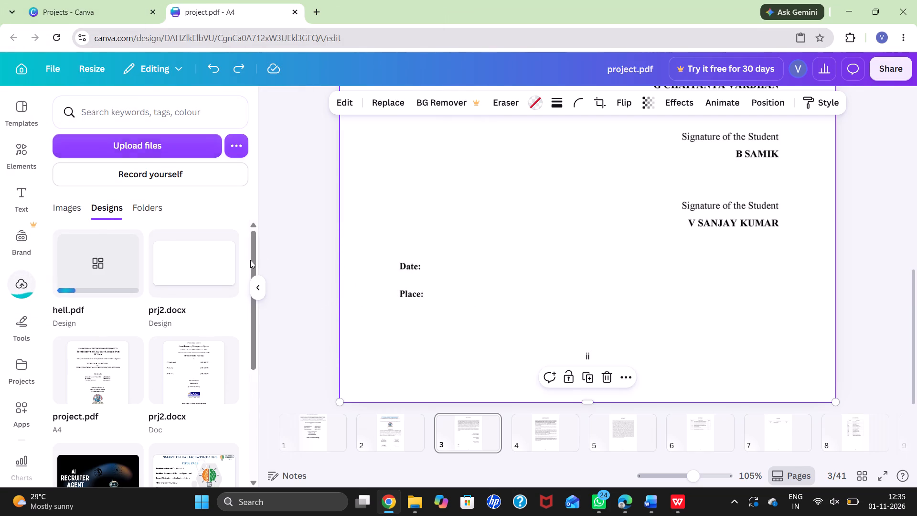
# Return to page 1 and look over the title page down to the empty area below the subheading.
pyautogui.click(314, 430)
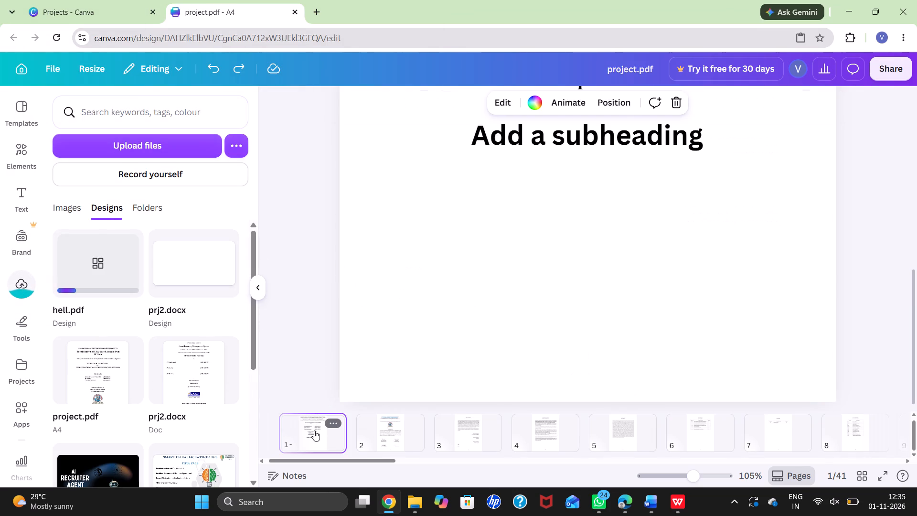
pyautogui.scroll(7, 474, 272)
pyautogui.scroll(-1, 474, 272)
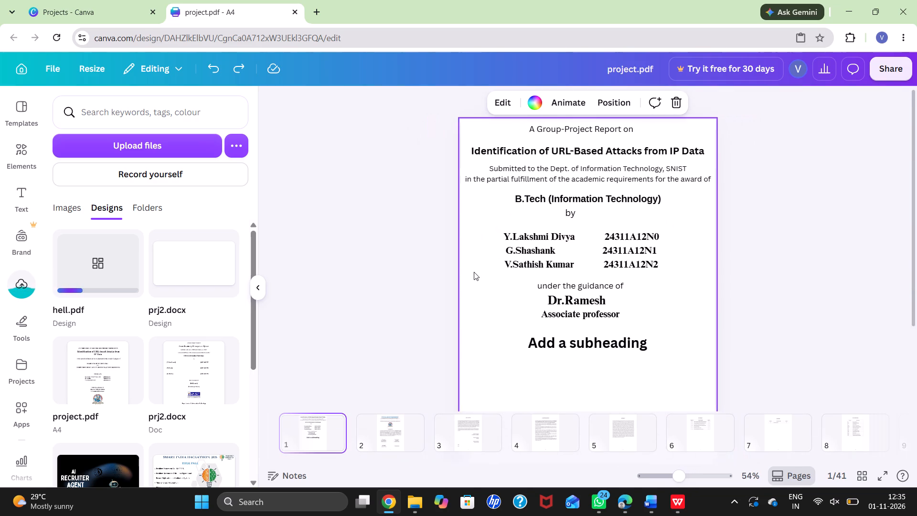
pyautogui.scroll(-2, 474, 272)
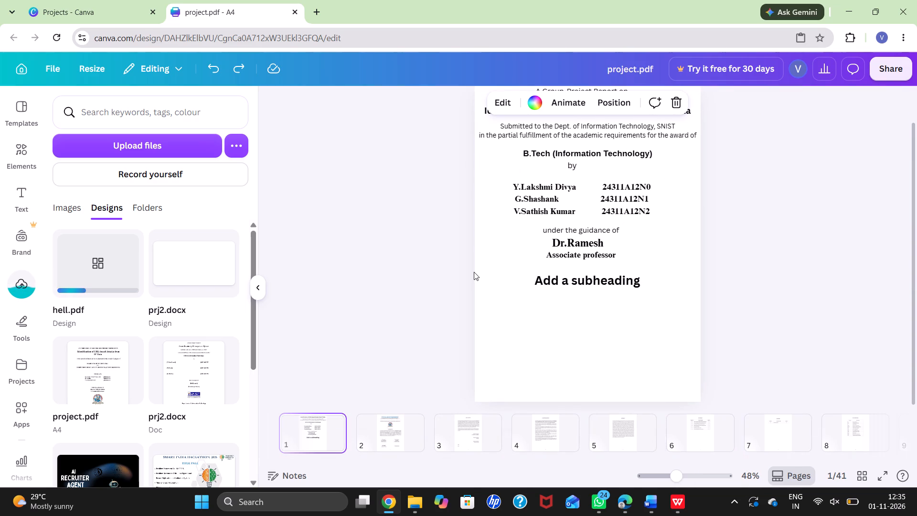
pyautogui.scroll(-1, 474, 272)
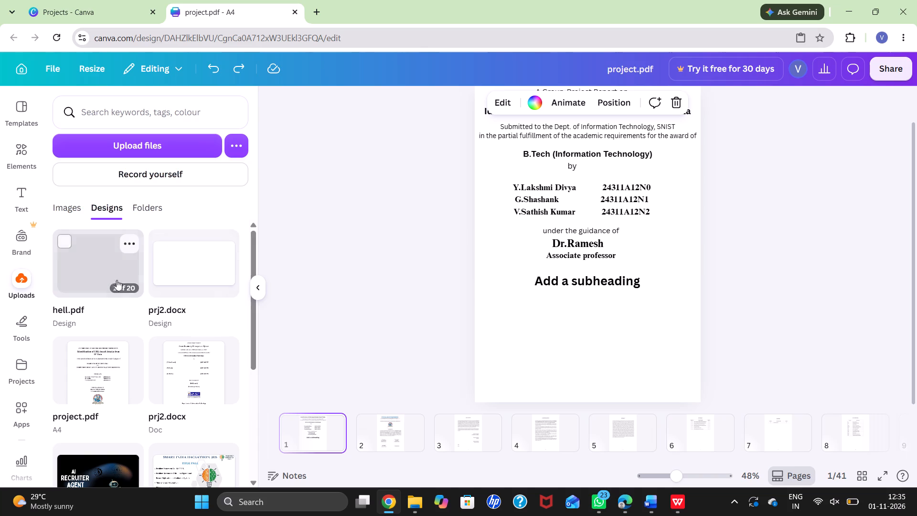
# Open the uploaded hell.pdf design and apply its first page, the SNIST title page, to page 2 of the report.
pyautogui.click(103, 272)
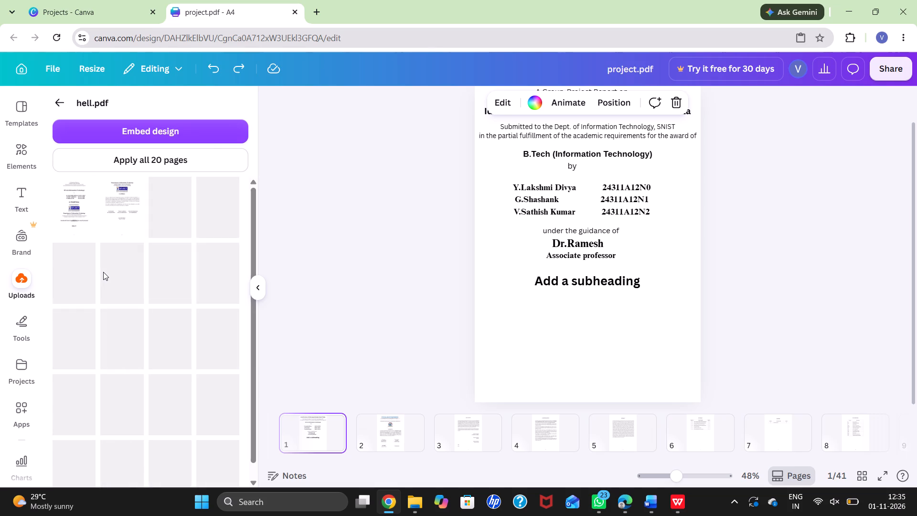
pyautogui.click(554, 334)
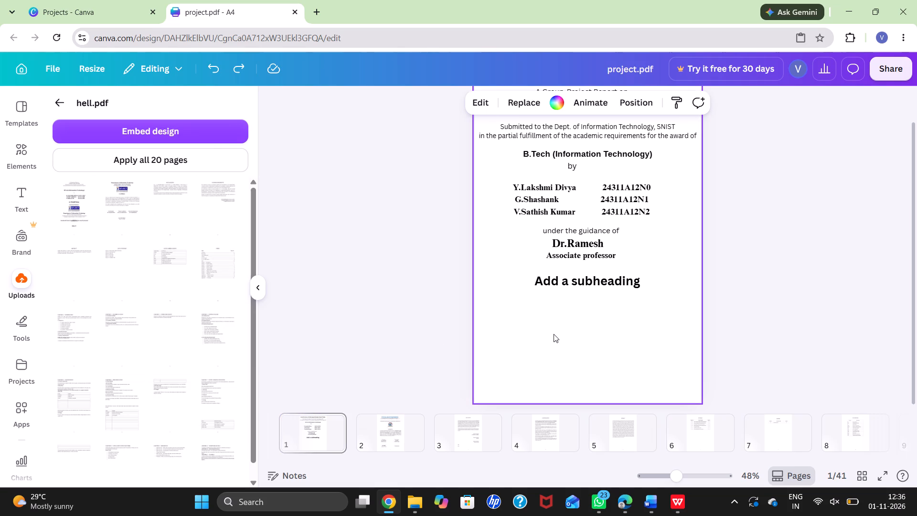
pyautogui.click(367, 442)
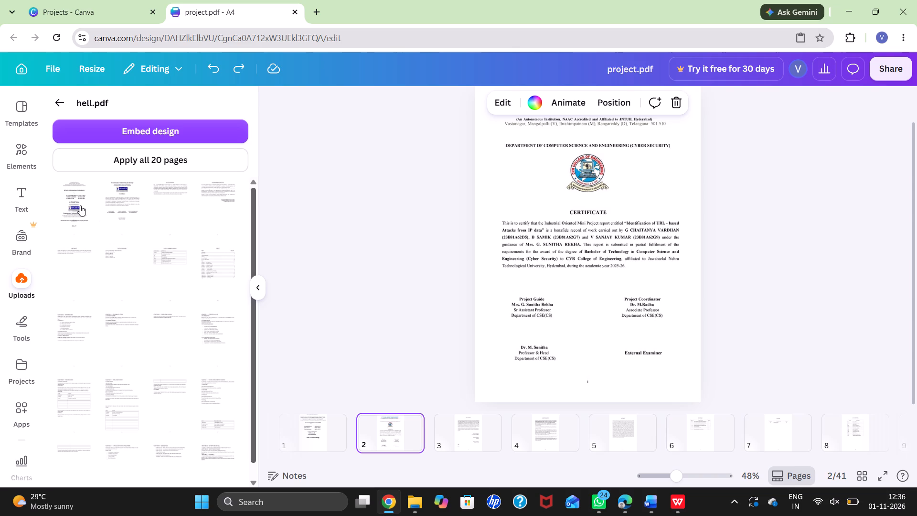
pyautogui.moveTo(80, 205); pyautogui.dragTo(61, 176)
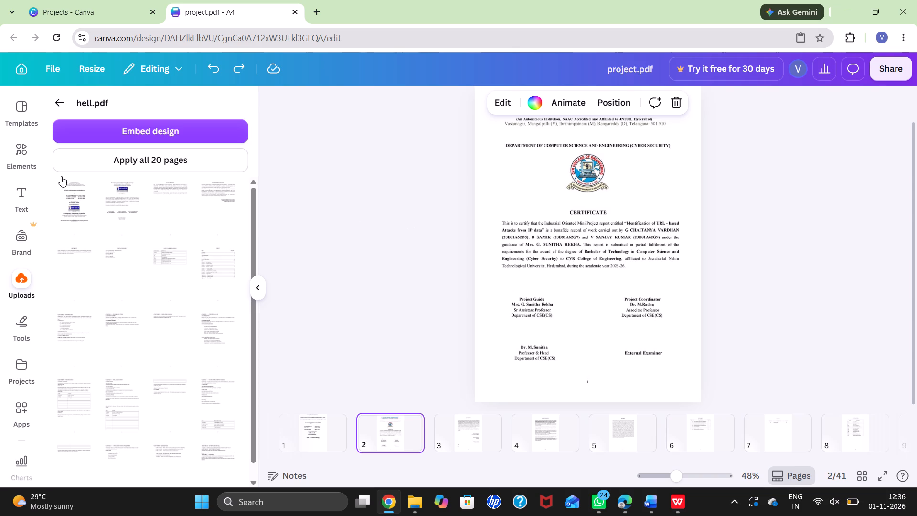
pyautogui.moveTo(61, 176); pyautogui.dragTo(69, 195)
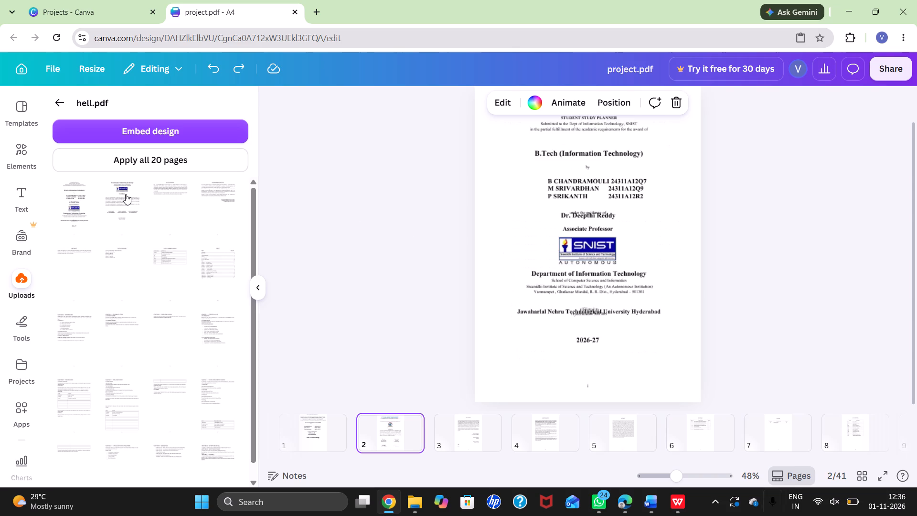
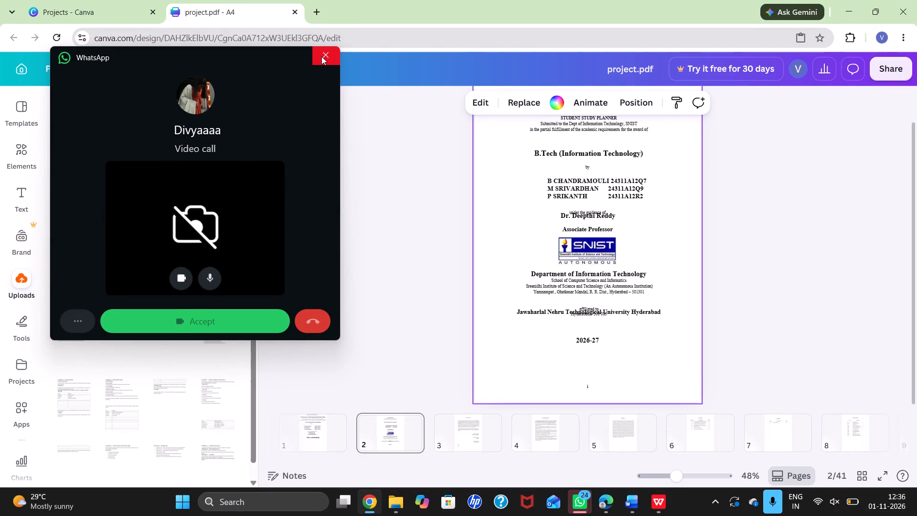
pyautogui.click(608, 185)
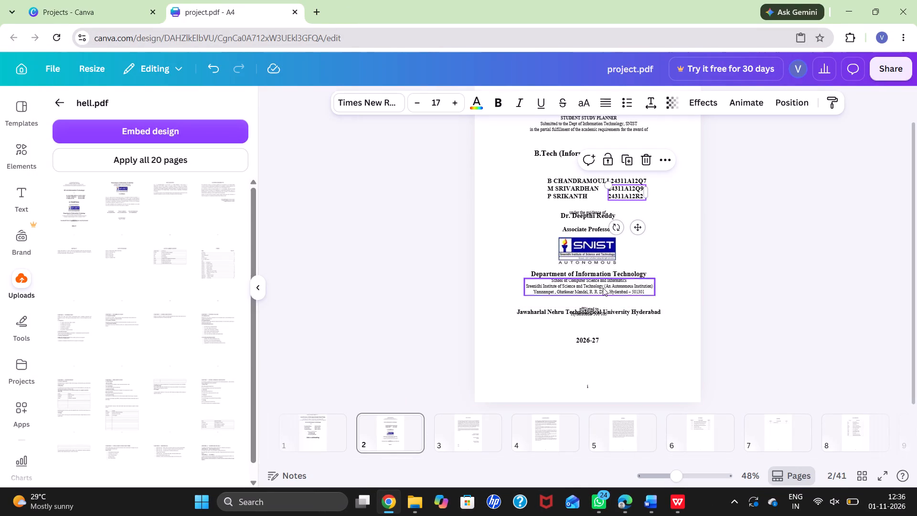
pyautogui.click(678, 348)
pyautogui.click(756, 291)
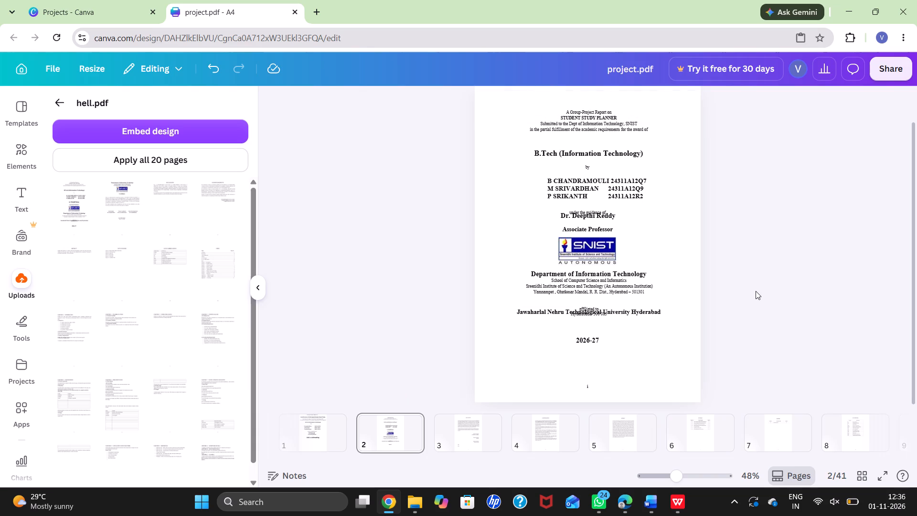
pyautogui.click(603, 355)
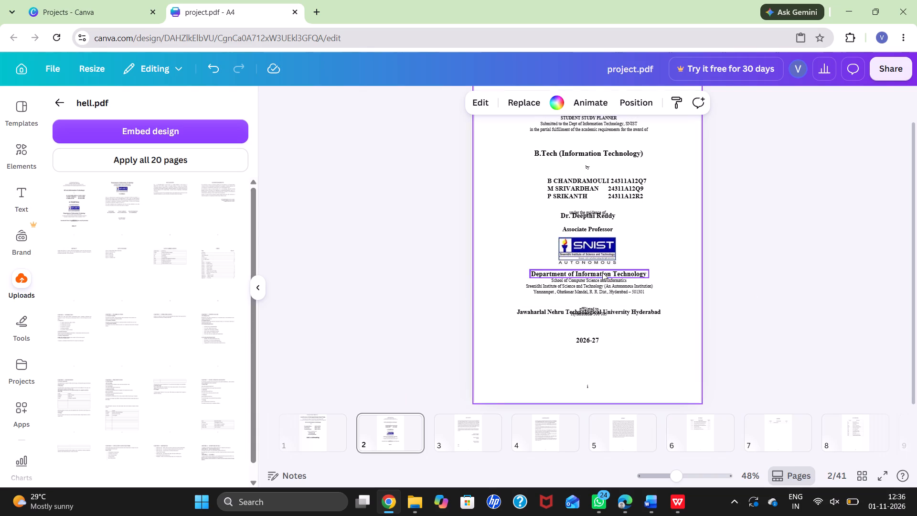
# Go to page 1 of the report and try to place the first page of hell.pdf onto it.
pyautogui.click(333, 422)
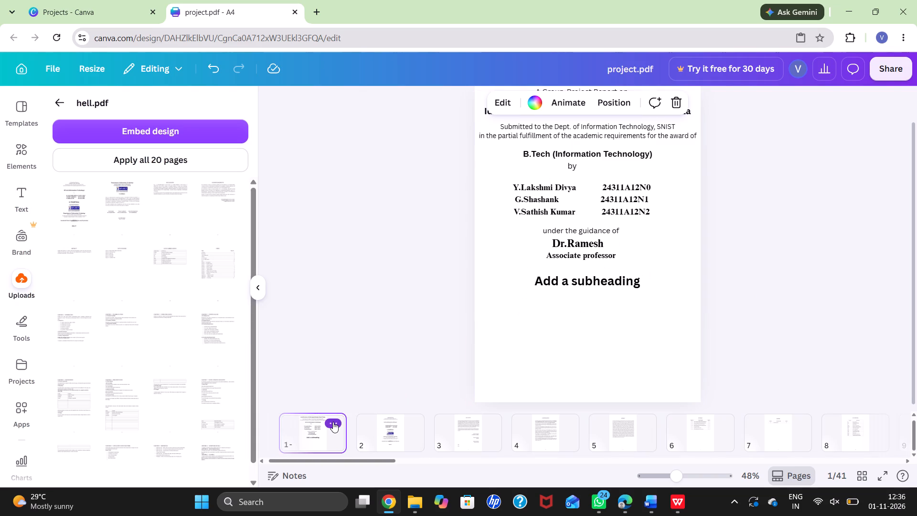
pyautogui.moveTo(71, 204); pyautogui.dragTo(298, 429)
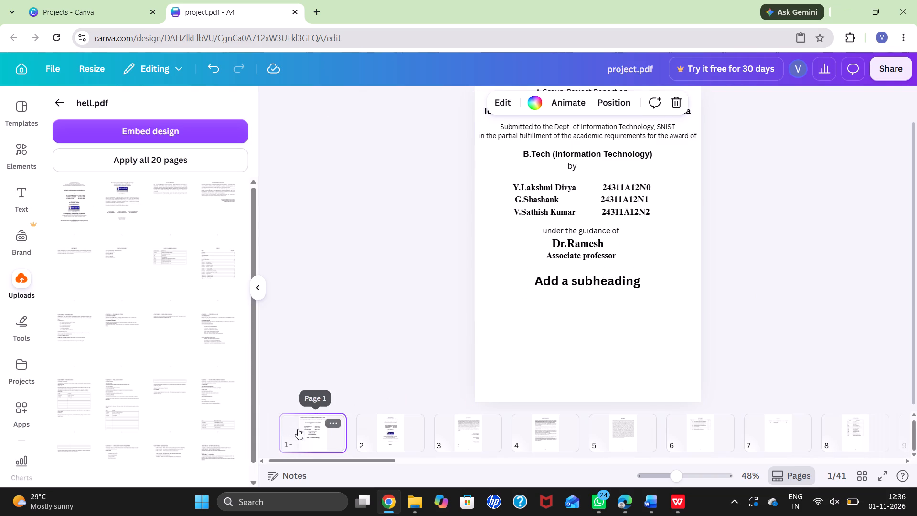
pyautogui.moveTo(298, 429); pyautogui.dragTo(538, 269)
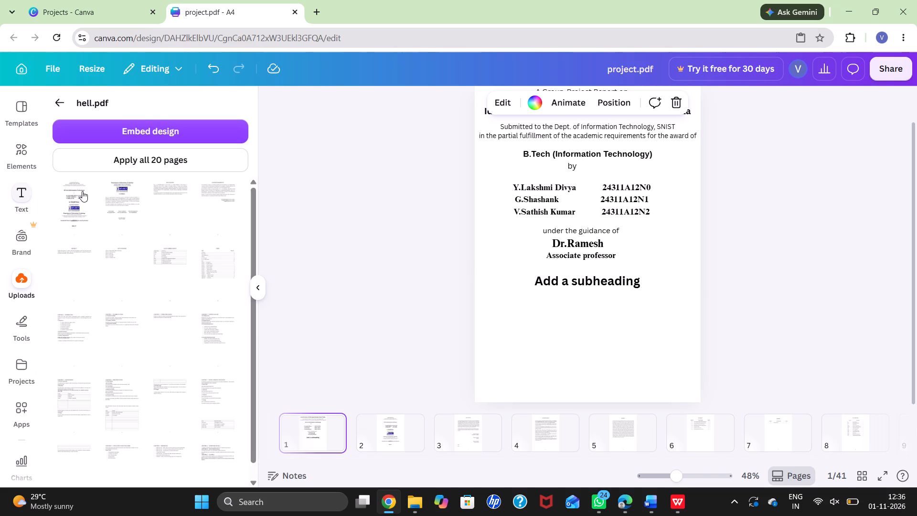
# Open the "Add a subheading" placeholder below the guide's details on the title page for editing, with all its text selected.
pyautogui.tripleClick(653, 284)
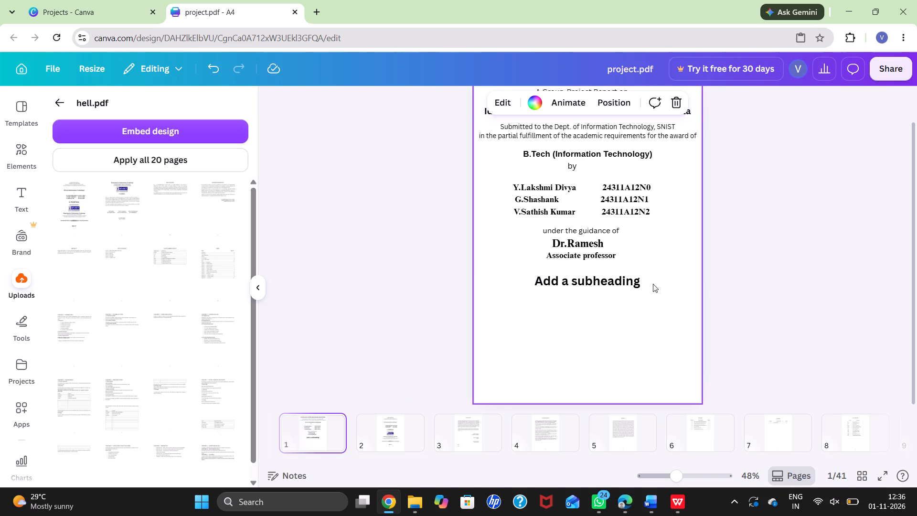
pyautogui.doubleClick(638, 284)
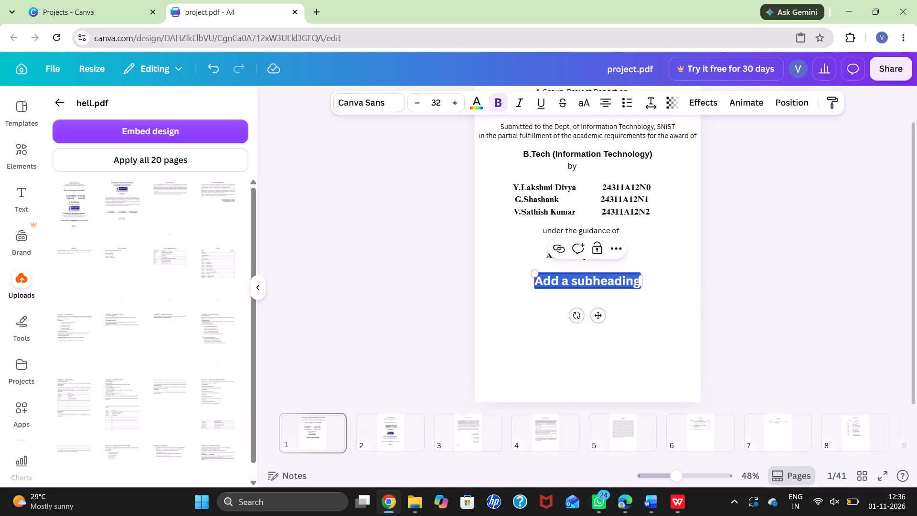
# Clear the subheading placeholder text, add the title page from hell.pdf and delete the old page 1 it replaces.
pyautogui.press('BackSpace')
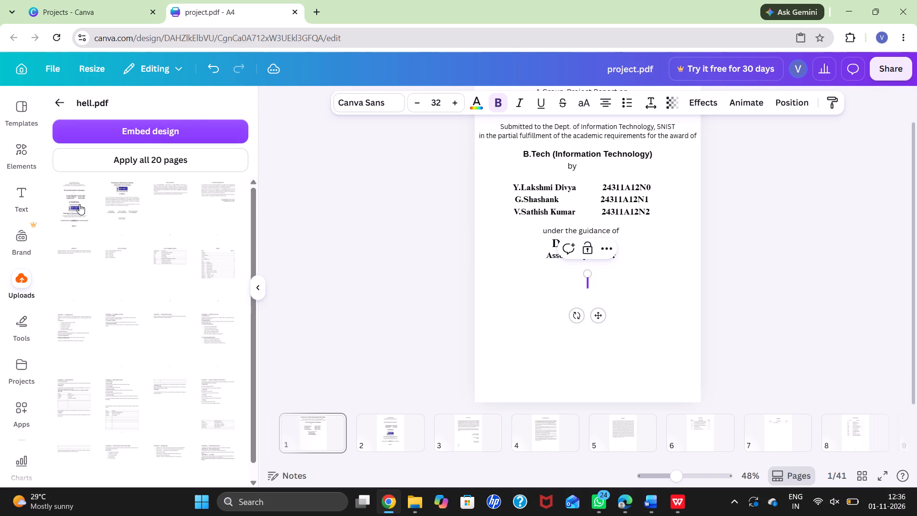
pyautogui.click(79, 204)
pyautogui.moveTo(79, 204); pyautogui.dragTo(547, 204)
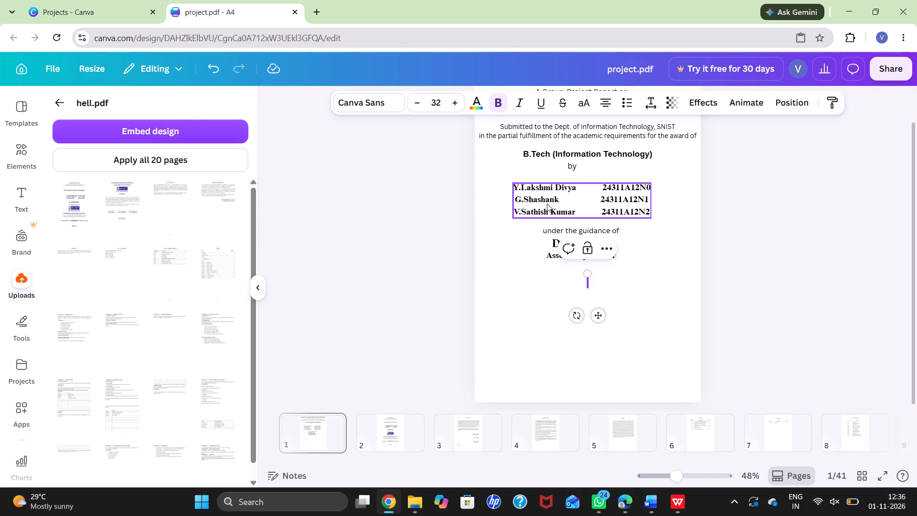
pyautogui.click(70, 211)
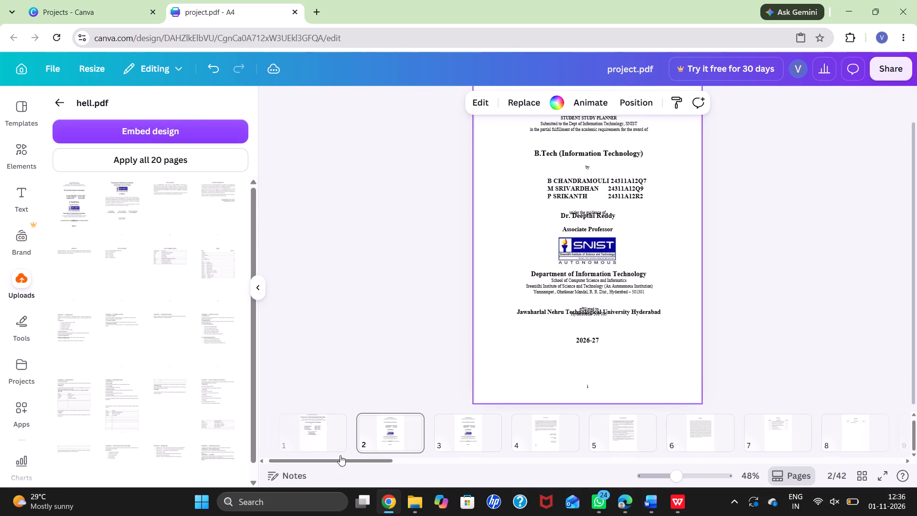
pyautogui.click(311, 429)
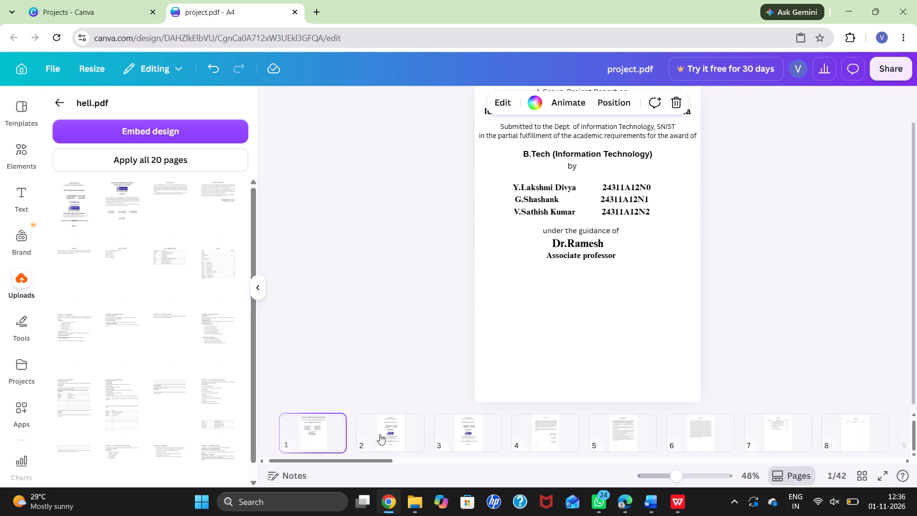
pyautogui.click(672, 109)
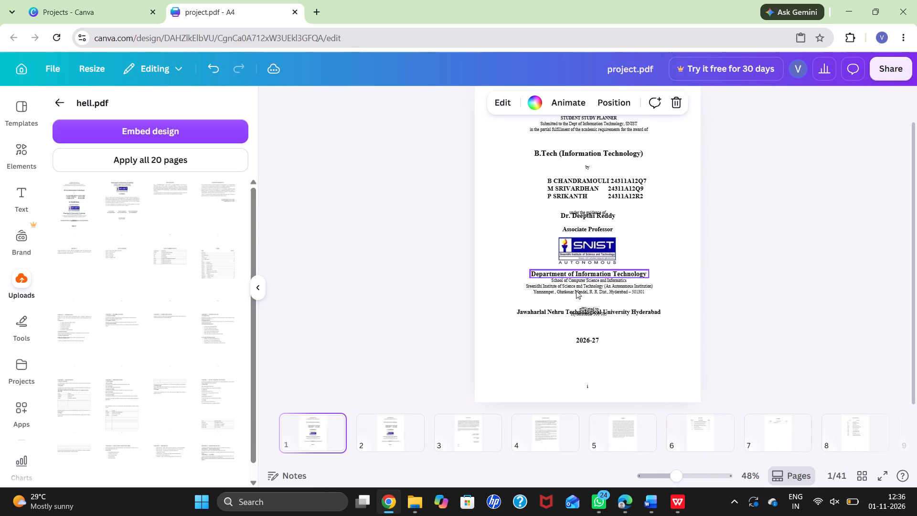
# Replace page 2 with the certificate page from hell.pdf.
pyautogui.click(388, 423)
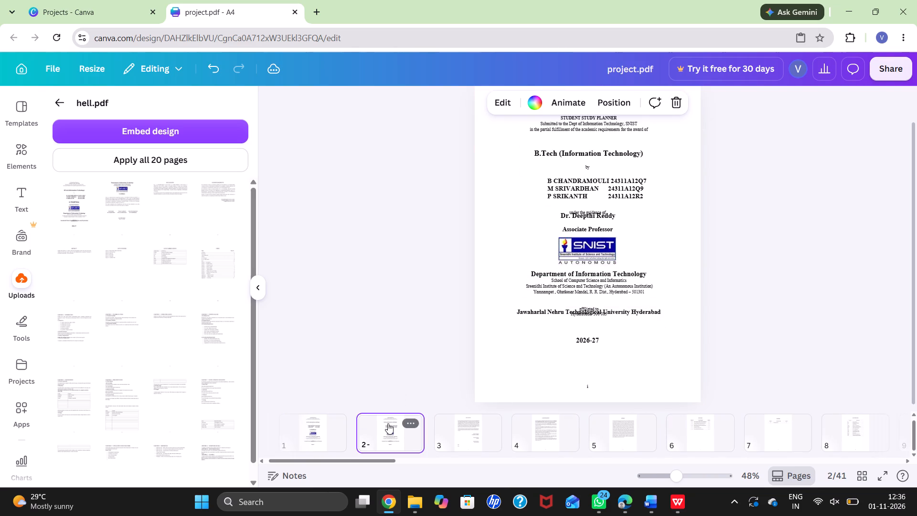
pyautogui.click(126, 203)
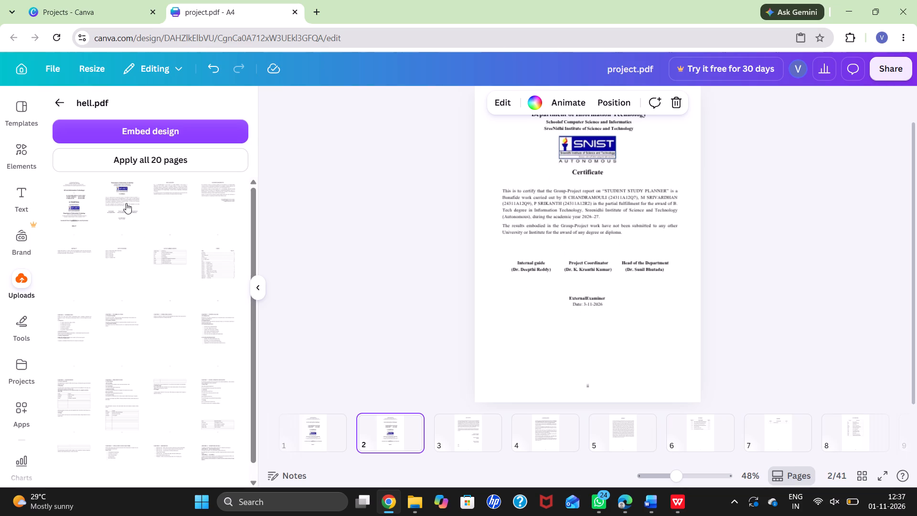
# Replace the declaration on page 3 with the declaration page from hell.pdf.
pyautogui.hscroll(5, 329, 421)
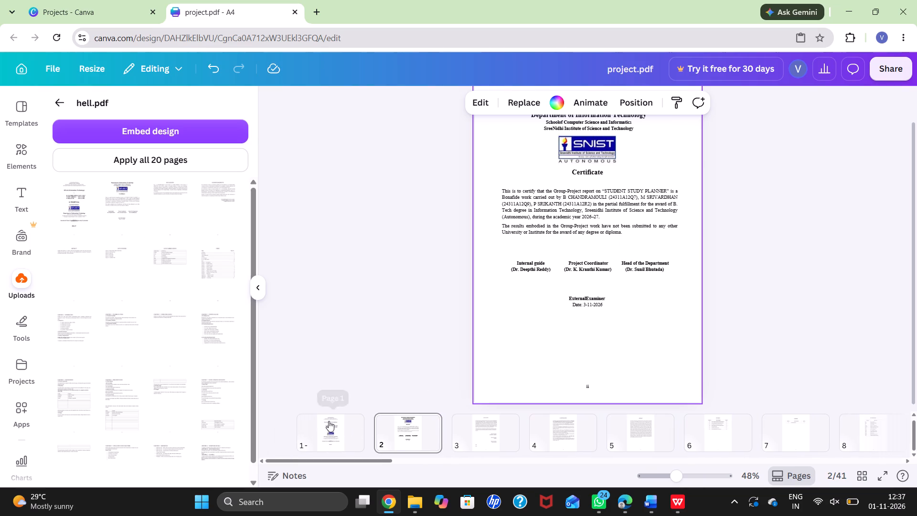
pyautogui.hscroll(2, 329, 421)
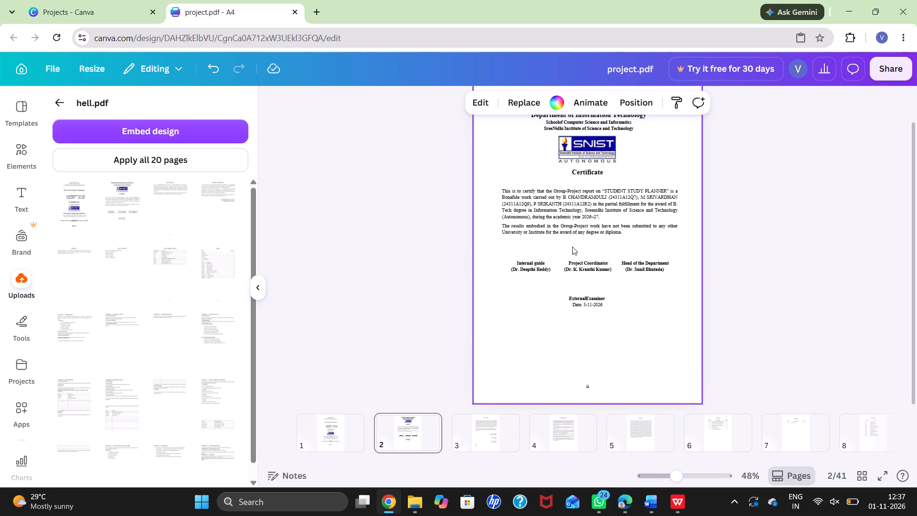
pyautogui.click(481, 436)
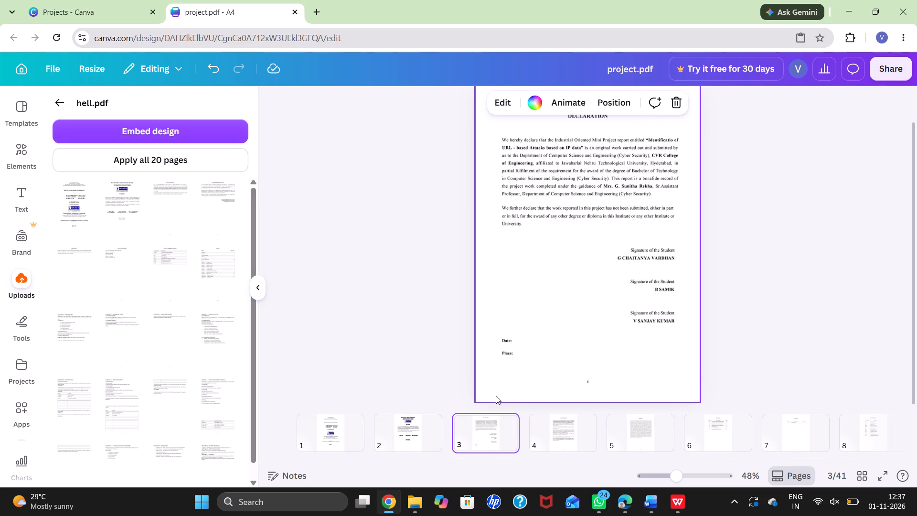
pyautogui.click(176, 187)
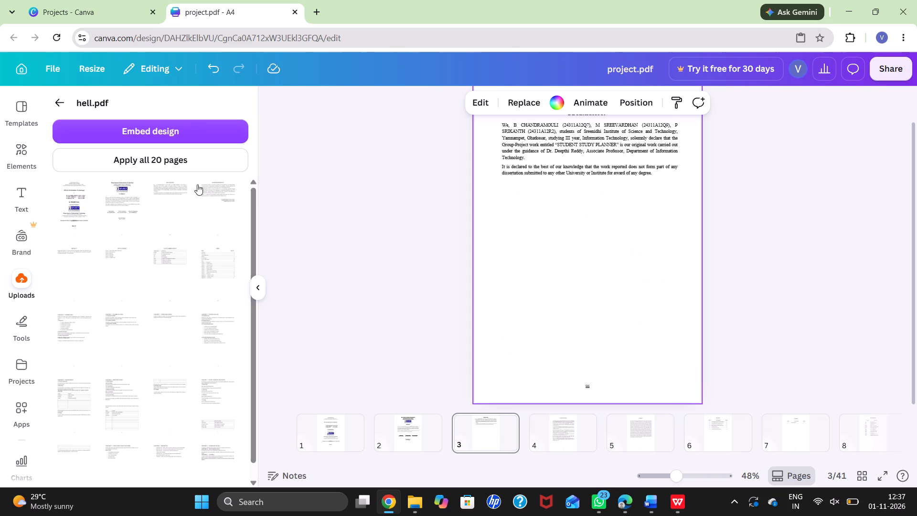
# Replace the acknowledgement on page 4 with the acknowledgements page from hell.pdf.
pyautogui.scroll(3, 465, 225)
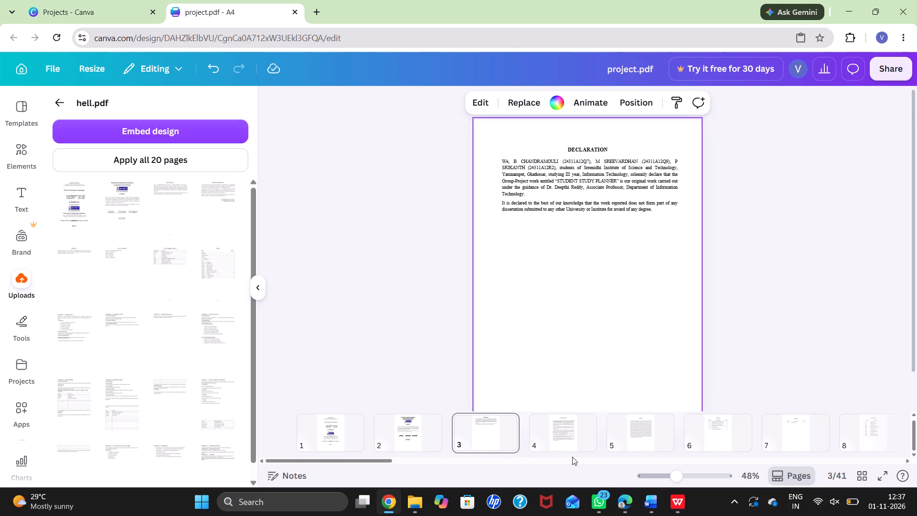
pyautogui.click(565, 446)
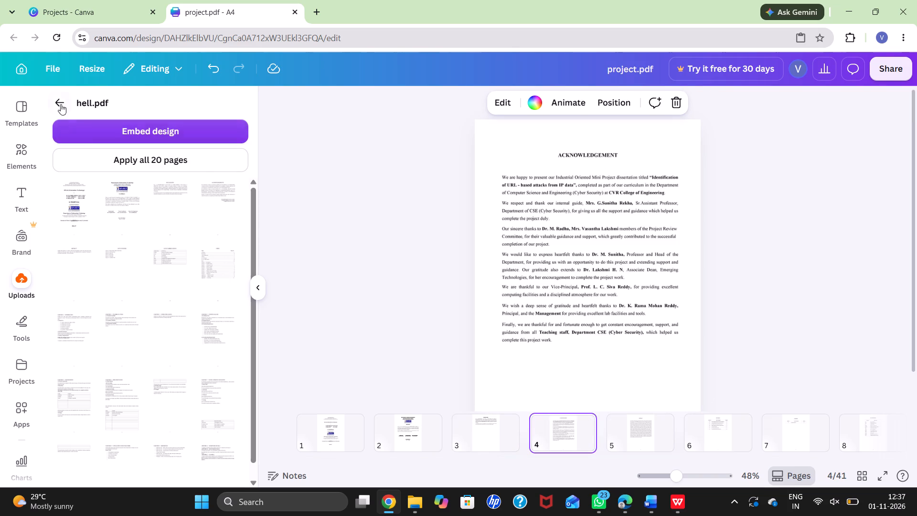
pyautogui.click(56, 96)
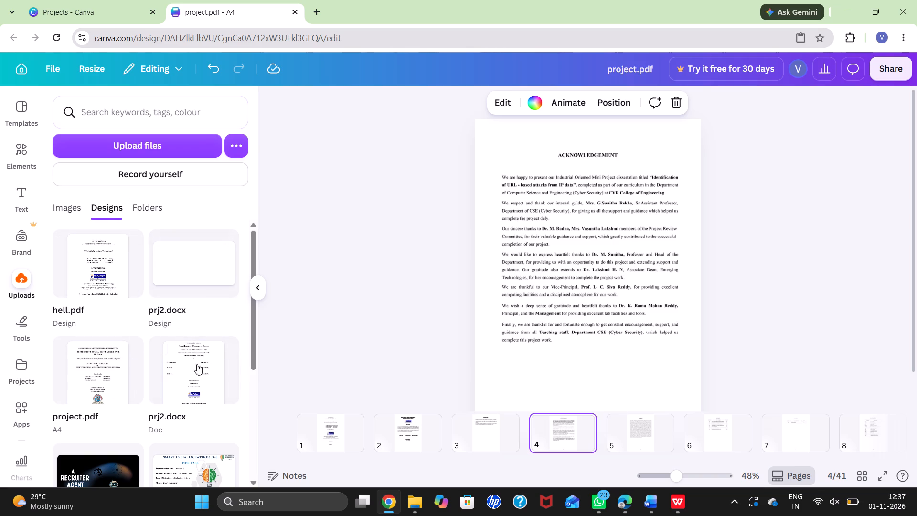
pyautogui.click(95, 265)
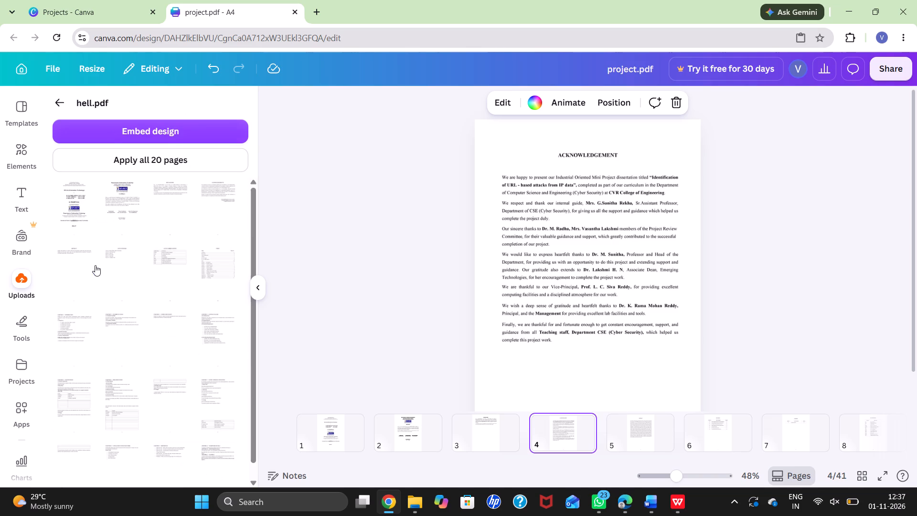
pyautogui.click(218, 204)
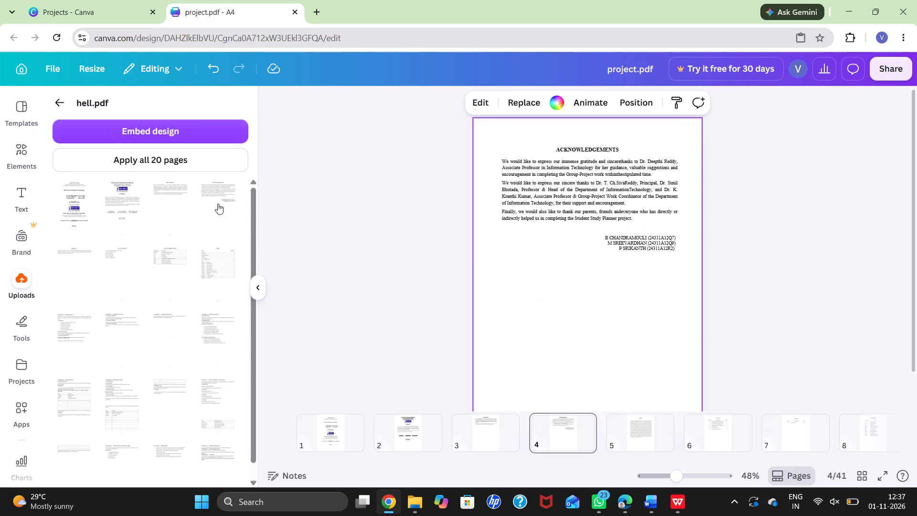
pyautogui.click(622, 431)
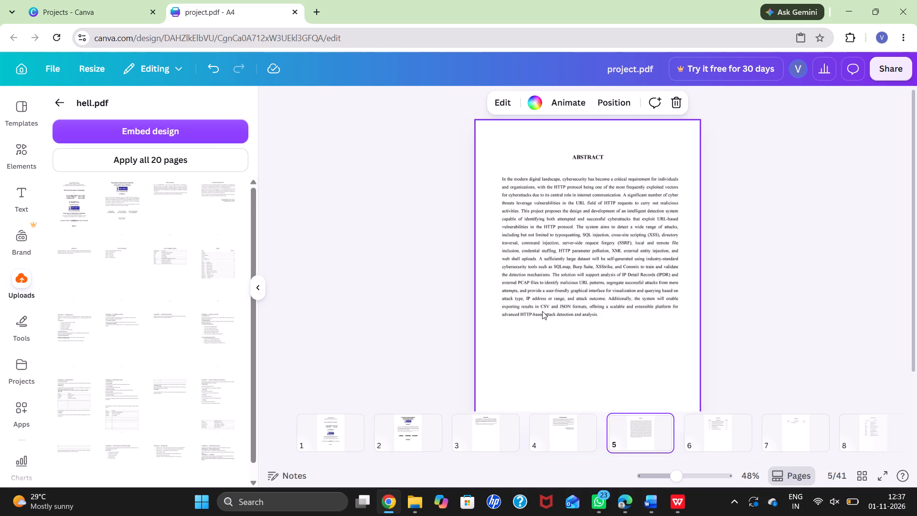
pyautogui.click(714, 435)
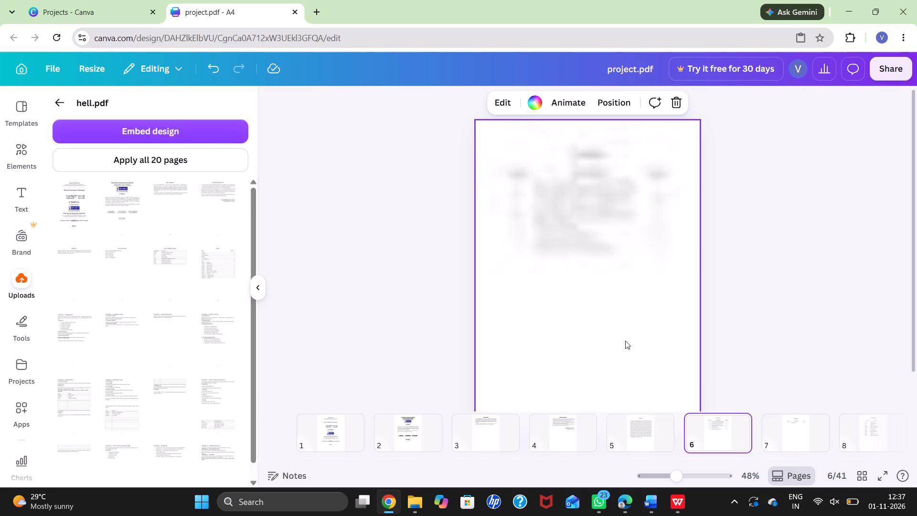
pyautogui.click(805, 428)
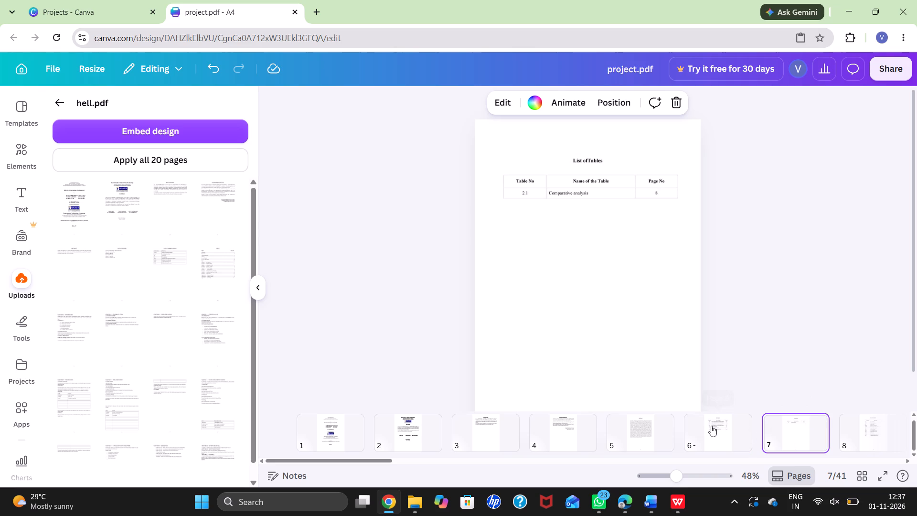
# Go back to page 1 and move the 2026-27 year line slightly lower.
pyautogui.click(350, 439)
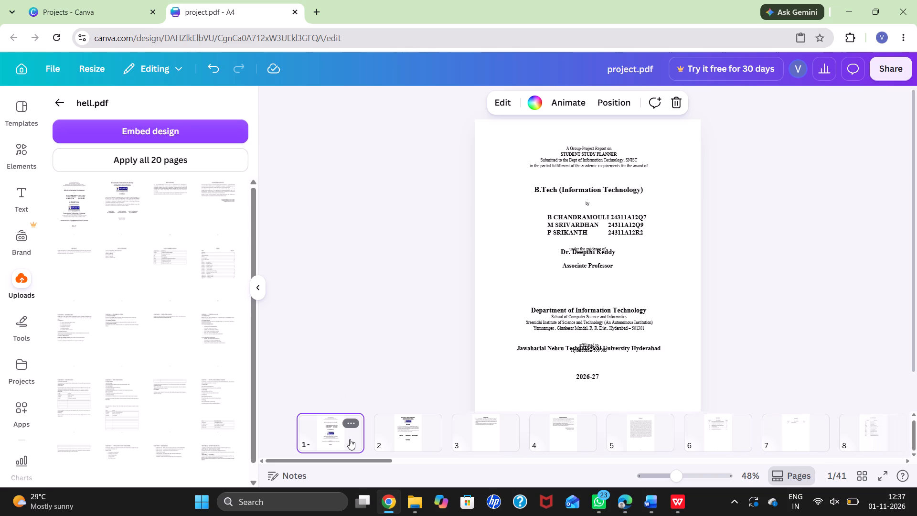
pyautogui.click(591, 377)
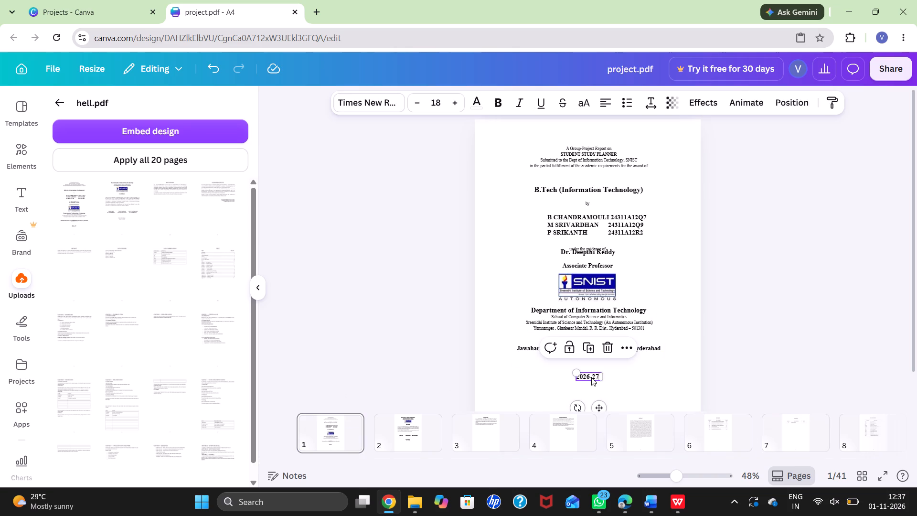
pyautogui.click(591, 377)
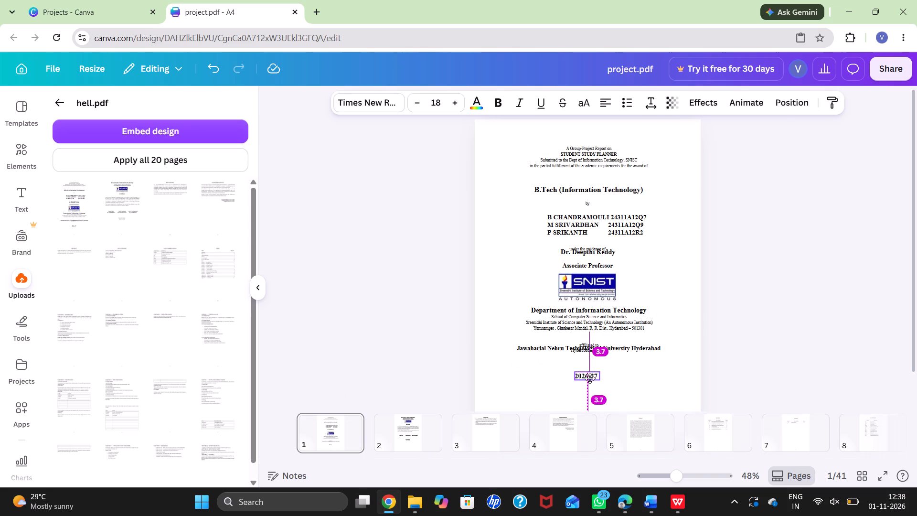
pyautogui.click(637, 376)
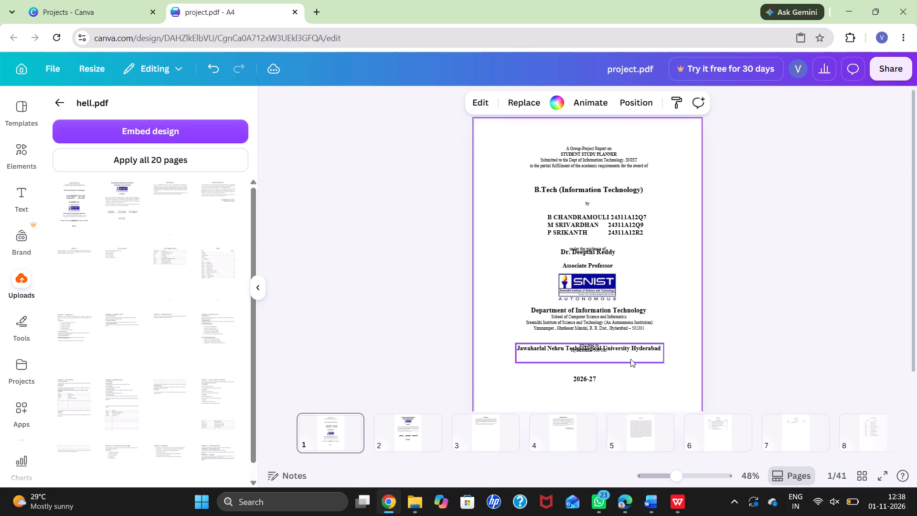
# Enlarge the Jawaharlal Nehru Technological University affiliation text by a few size steps and place the block slightly lower, above the year line.
pyautogui.moveTo(629, 347); pyautogui.dragTo(630, 355)
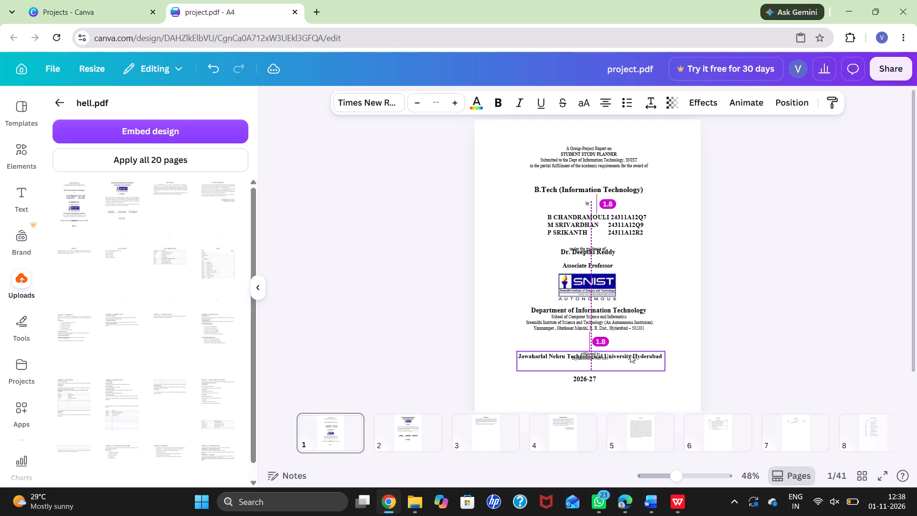
pyautogui.click(630, 355)
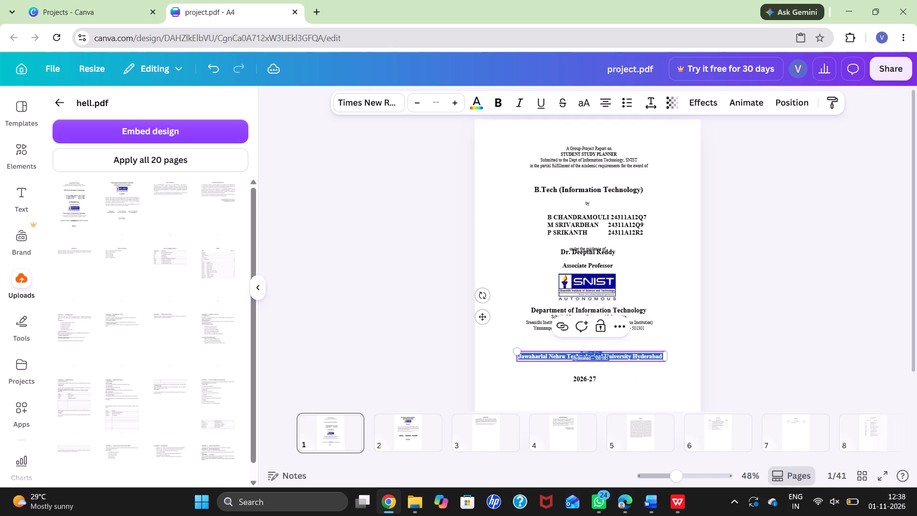
pyautogui.doubleClick(459, 102)
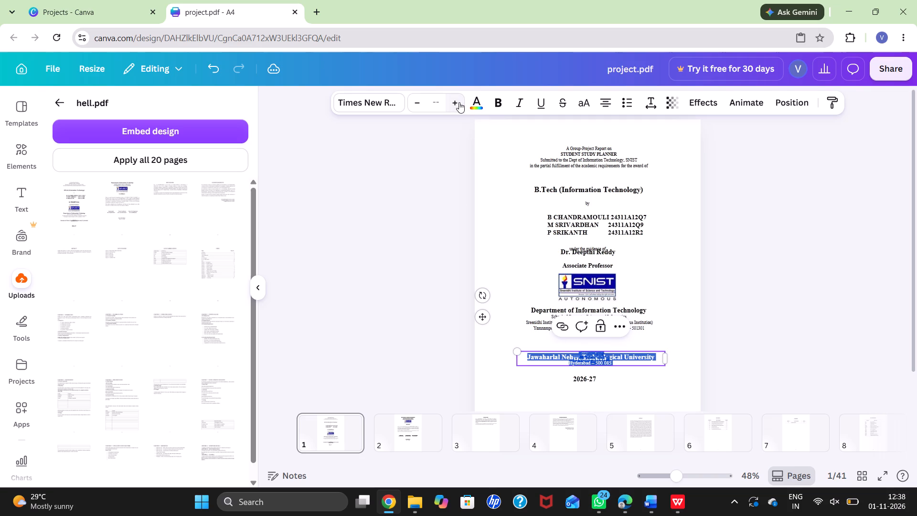
pyautogui.click(459, 102)
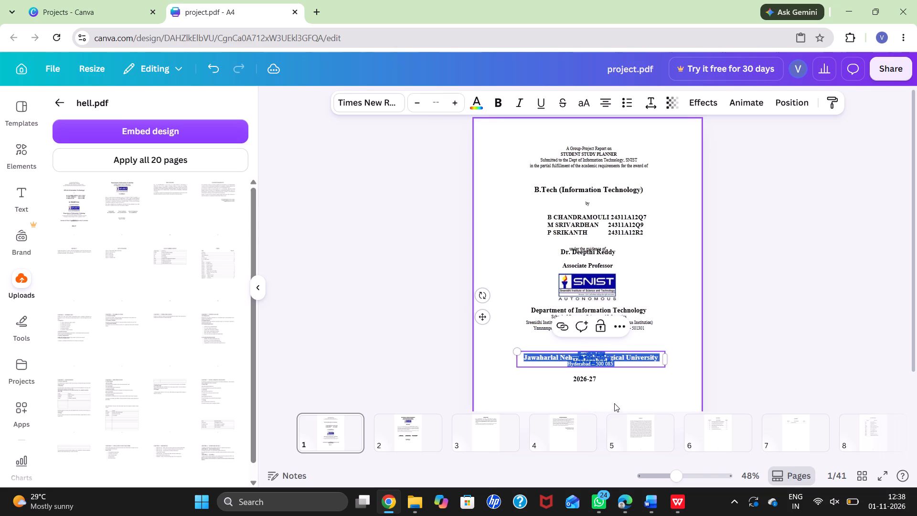
pyautogui.click(618, 398)
pyautogui.moveTo(597, 364); pyautogui.dragTo(598, 355)
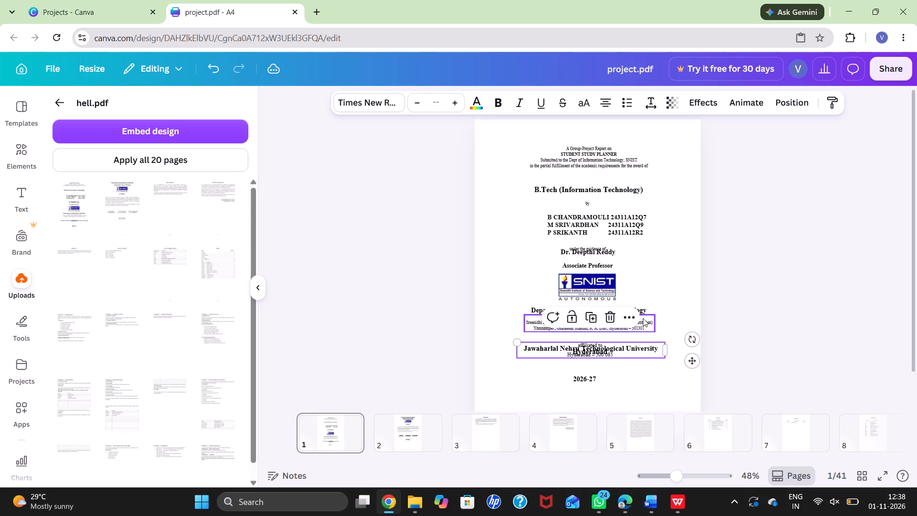
pyautogui.click(664, 264)
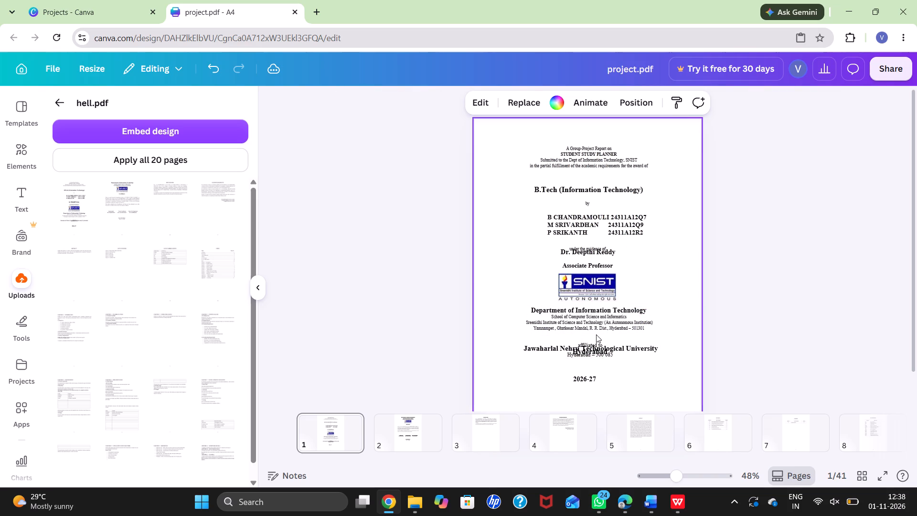
pyautogui.moveTo(595, 349); pyautogui.dragTo(592, 355)
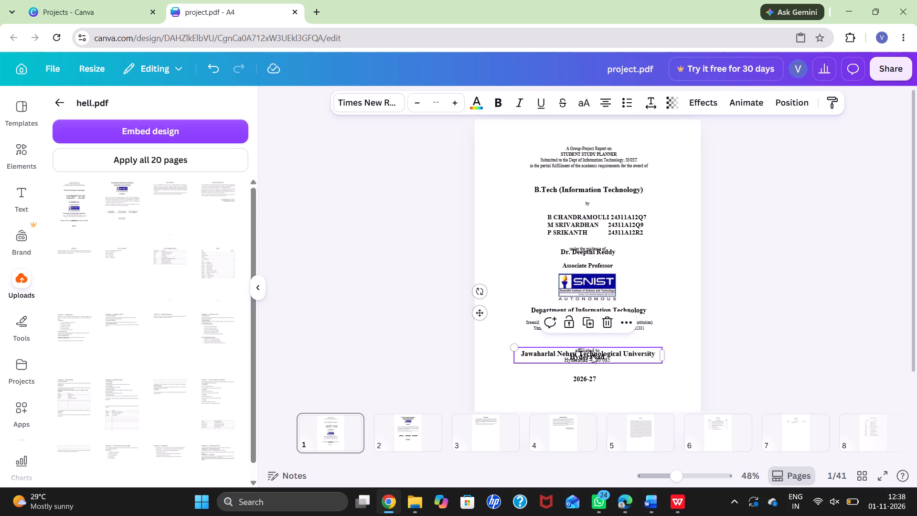
# Set the school and institute address text under Department of Information Technology to font size 13.
pyautogui.click(646, 322)
pyautogui.click(618, 323)
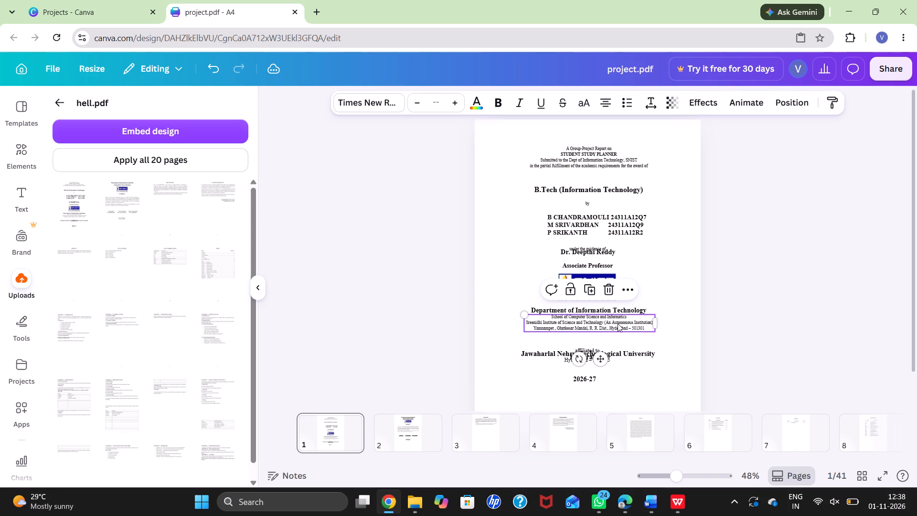
pyautogui.click(457, 102)
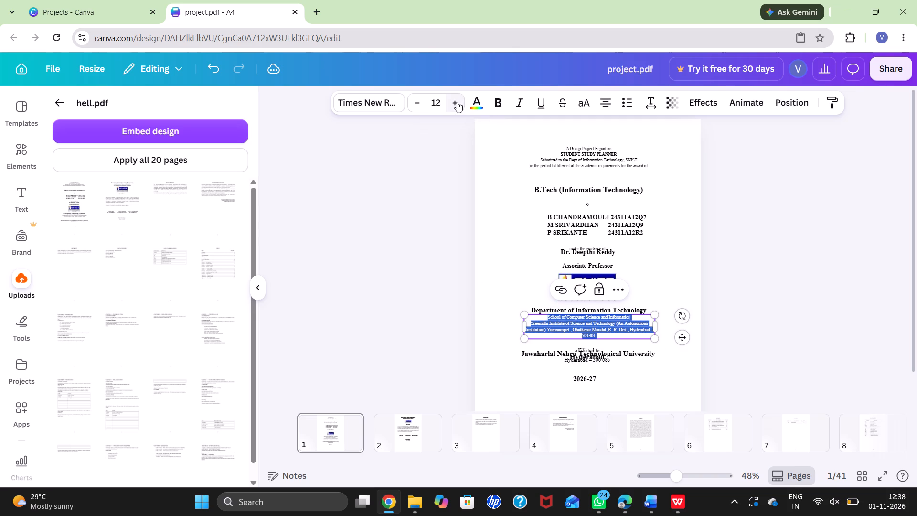
pyautogui.click(457, 102)
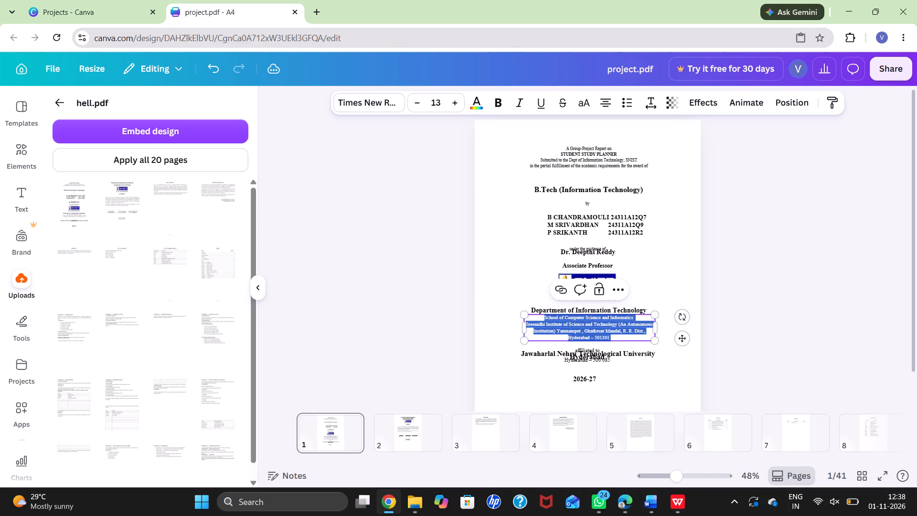
pyautogui.click(642, 380)
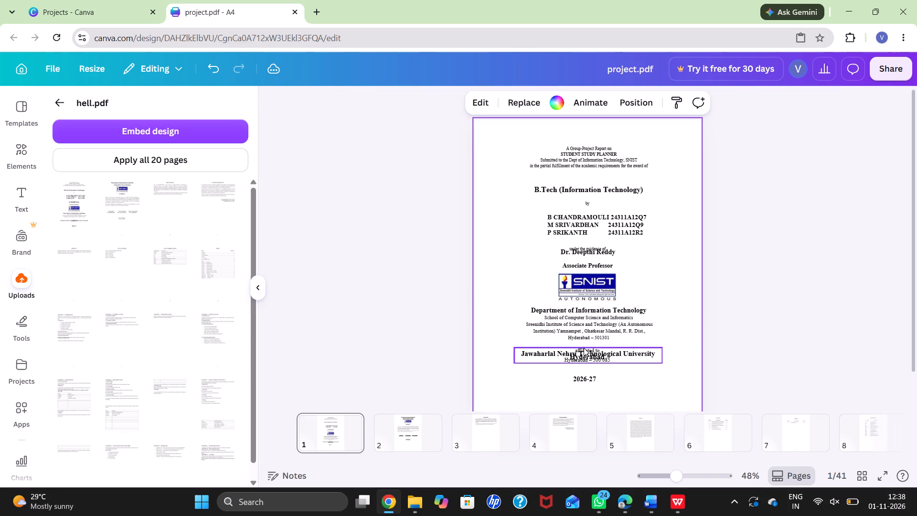
# Move the university affiliation block and the 2026-27 year line further down the title page to space them out.
pyautogui.moveTo(586, 360); pyautogui.dragTo(586, 366)
pyautogui.scroll(-1, 586, 366)
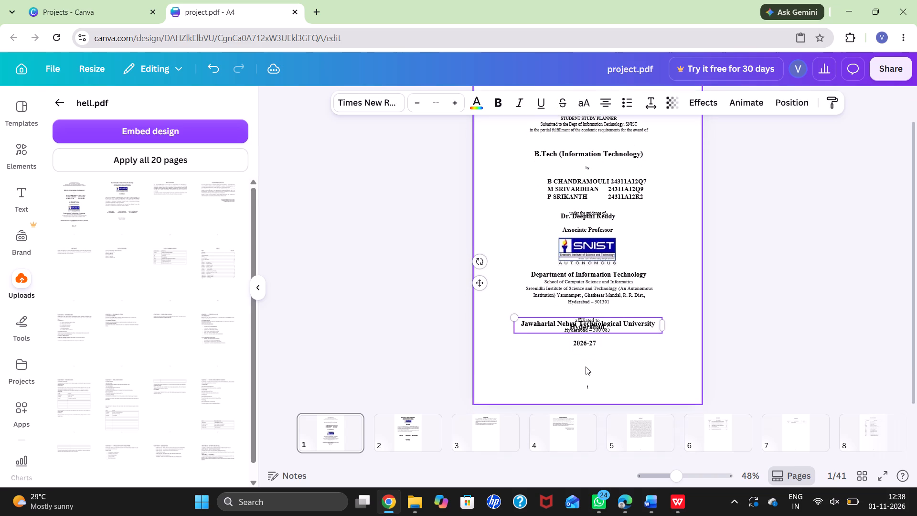
pyautogui.scroll(-1, 586, 366)
pyautogui.moveTo(588, 343); pyautogui.dragTo(587, 358)
pyautogui.click(641, 318)
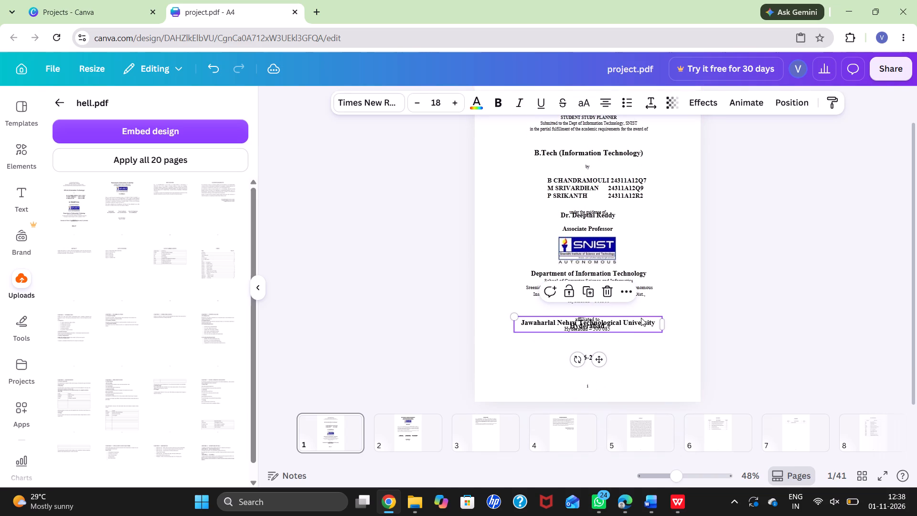
# Move the Jawaharlal Nehru Technological University affiliation block slightly further down, keeping it above the 2026-27 year line.
pyautogui.moveTo(608, 321); pyautogui.dragTo(608, 329)
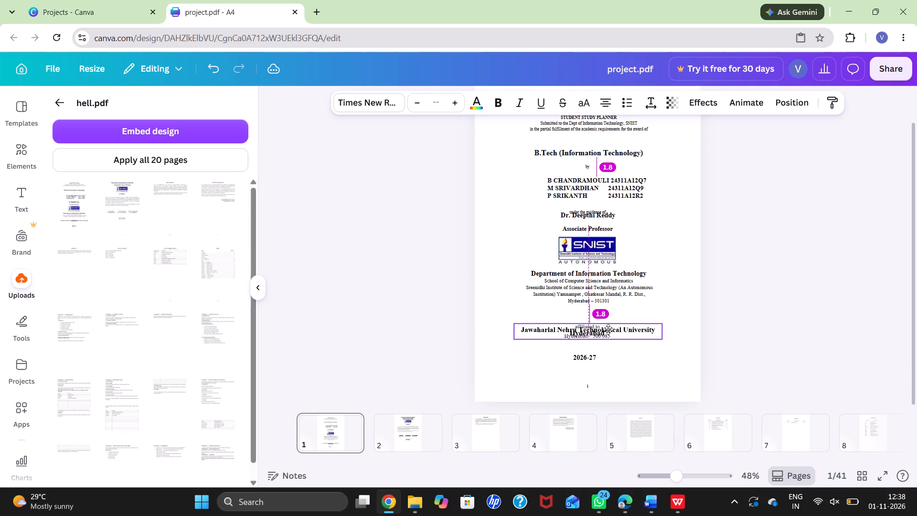
pyautogui.moveTo(608, 329); pyautogui.dragTo(608, 330)
# Set the Group-Project Report heading block at the top of the title page to font size 14 and move it up clear of the B.Tech line.
pyautogui.scroll(1, 593, 221)
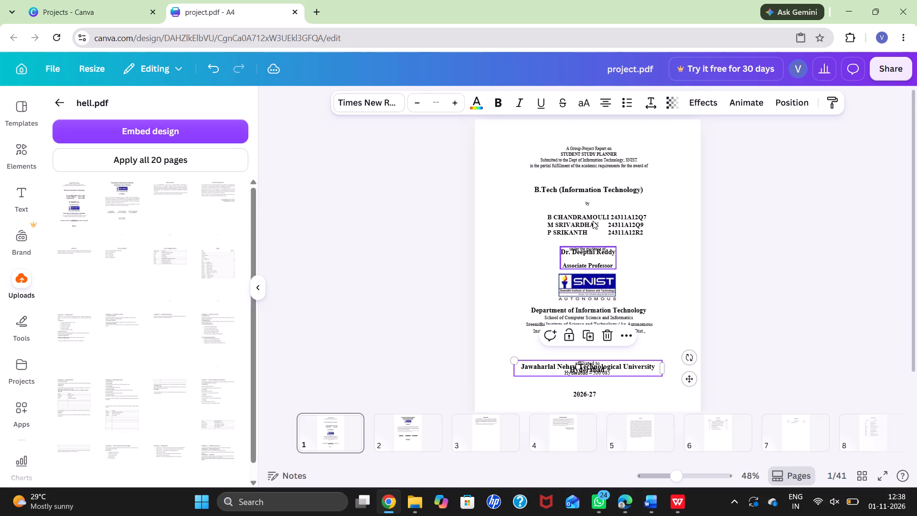
pyautogui.scroll(1, 593, 221)
pyautogui.click(591, 151)
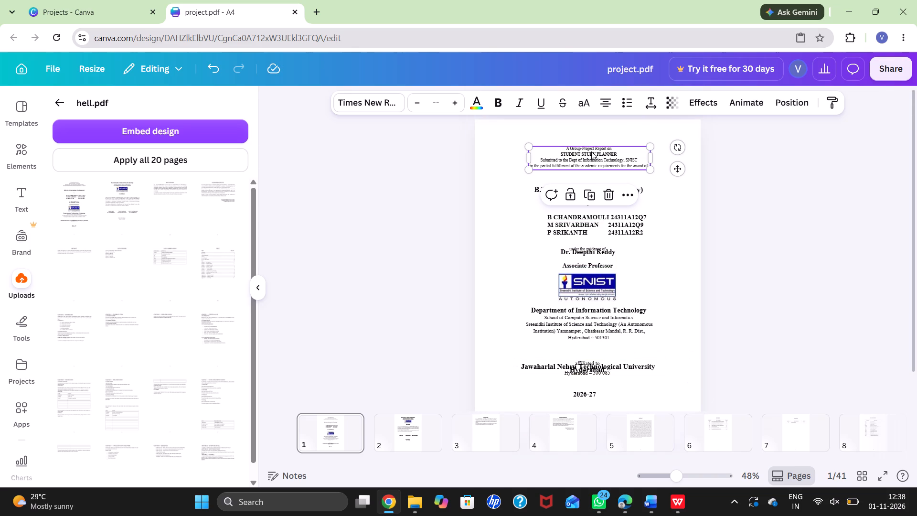
pyautogui.click(450, 100)
pyautogui.click(450, 100)
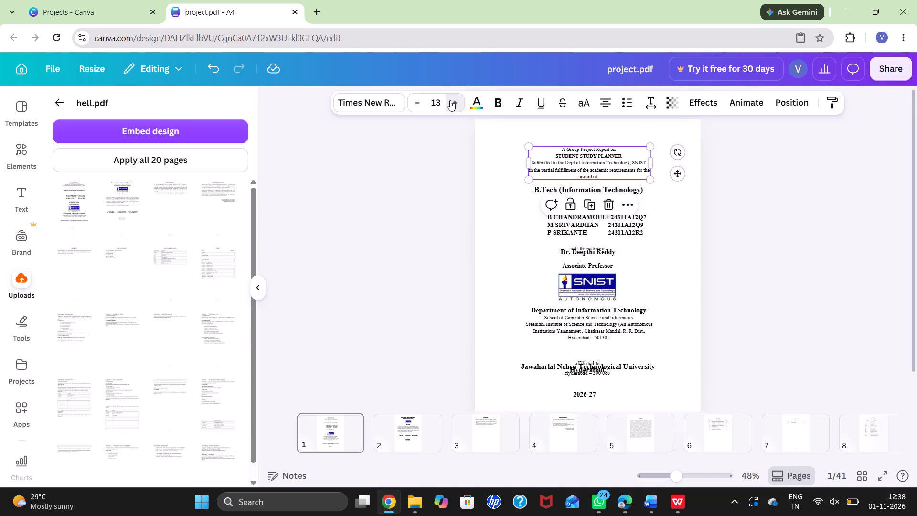
pyautogui.click(450, 100)
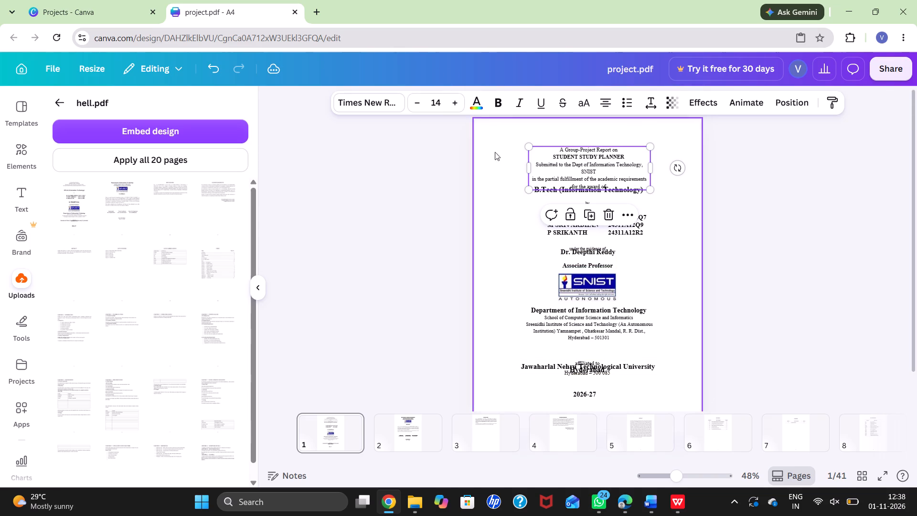
pyautogui.moveTo(581, 179); pyautogui.dragTo(580, 165)
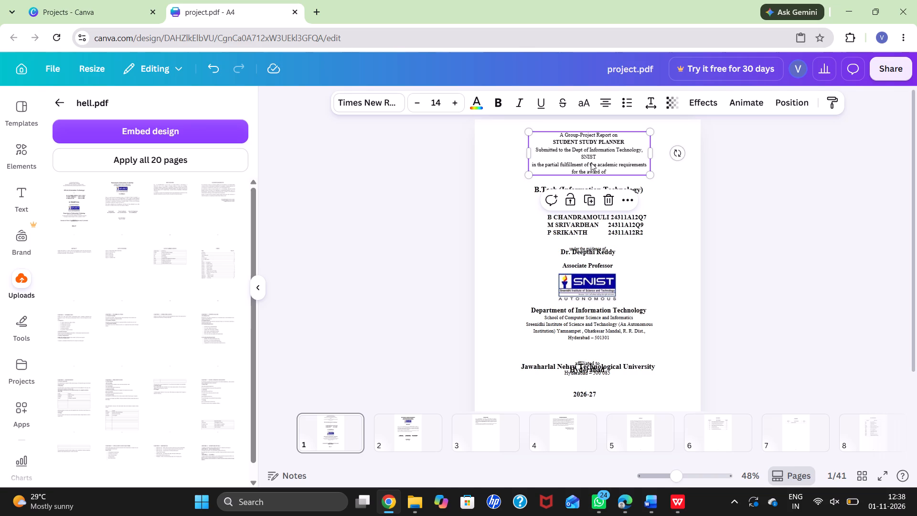
# Select the text inside the Group-Project Report heading block, from its first line through SNIST.
pyautogui.click(607, 168)
pyautogui.moveTo(607, 168); pyautogui.dragTo(618, 170)
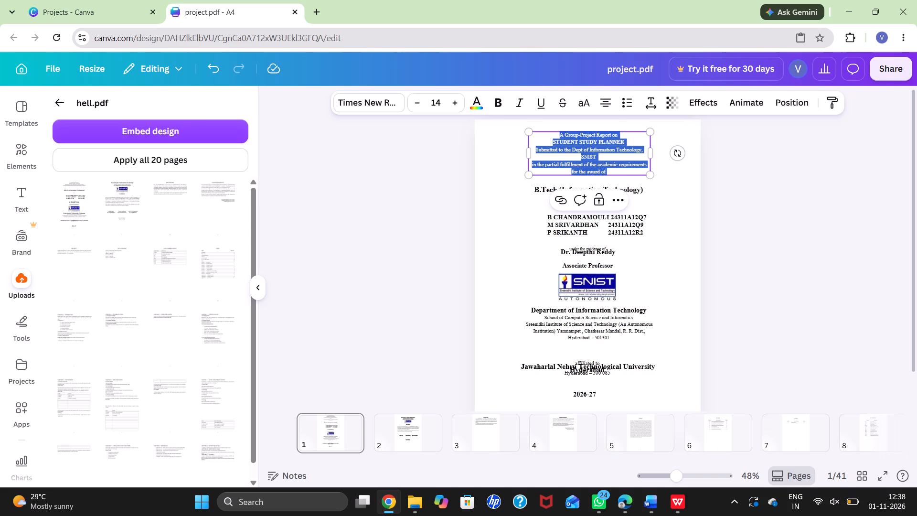
pyautogui.moveTo(618, 170); pyautogui.dragTo(624, 154)
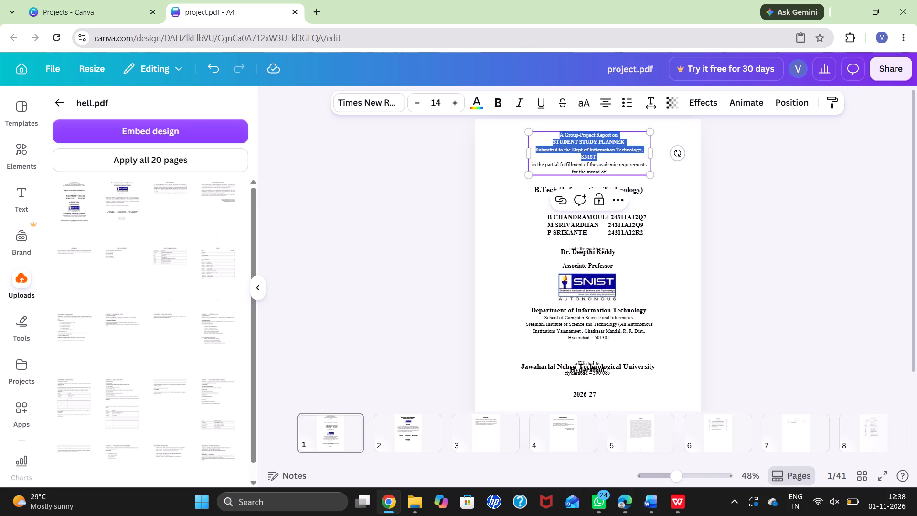
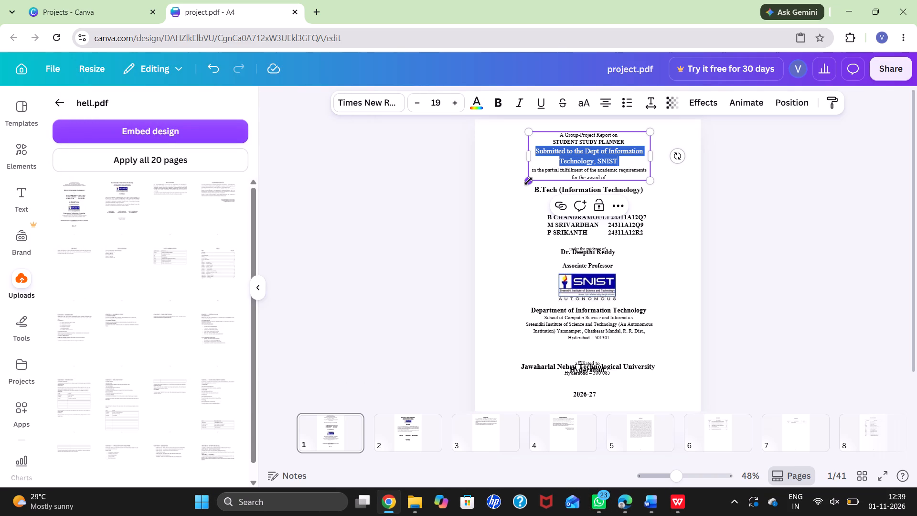
# Enlarge the title page's heading block slightly so the Submitted to the Dept of Information Technology, SNIST text becomes size 20.7.
pyautogui.moveTo(528, 181); pyautogui.dragTo(513, 170)
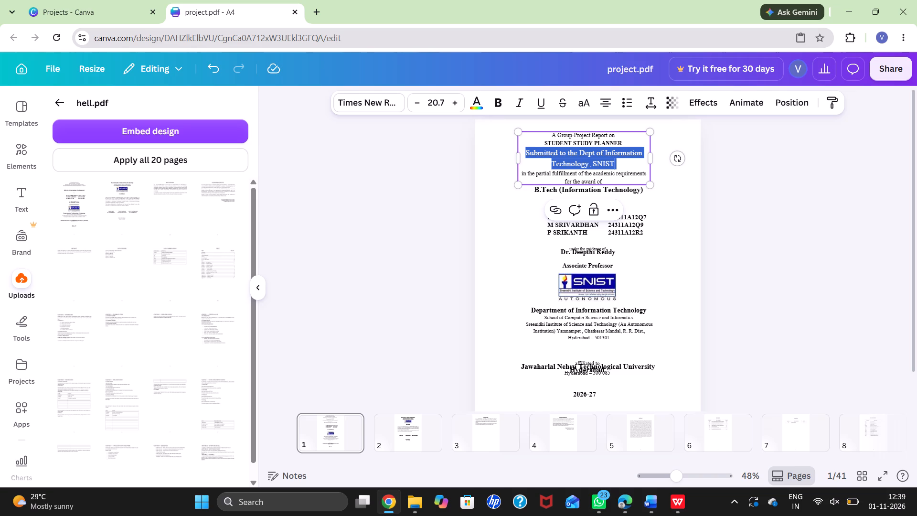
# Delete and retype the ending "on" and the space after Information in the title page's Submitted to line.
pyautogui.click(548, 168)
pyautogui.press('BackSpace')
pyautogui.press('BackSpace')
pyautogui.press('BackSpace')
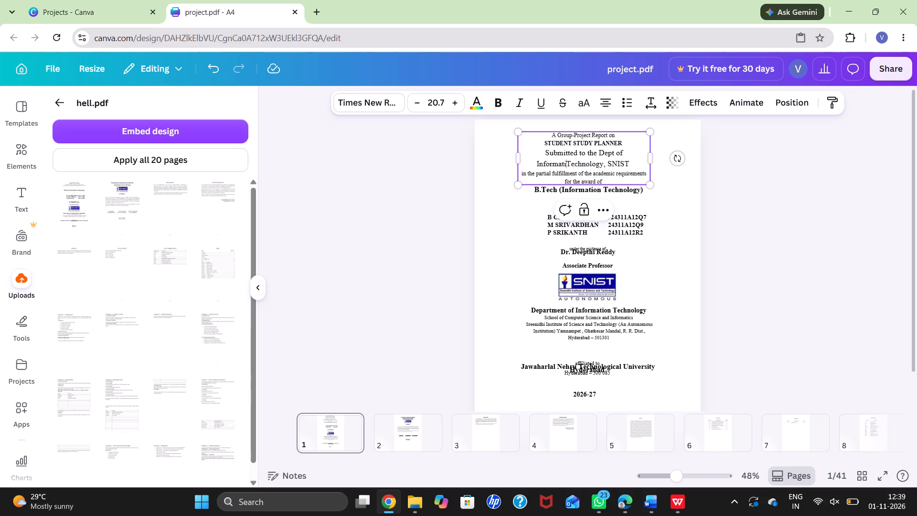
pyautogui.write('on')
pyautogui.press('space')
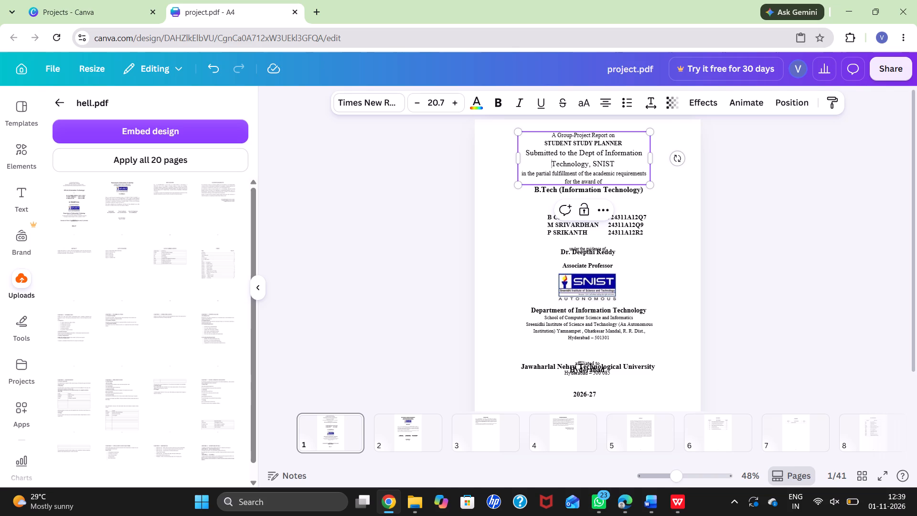
# Delete the STUDENT STUDY PLANNER title text from the heading block, leaving its line empty.
pyautogui.moveTo(541, 143); pyautogui.dragTo(565, 142)
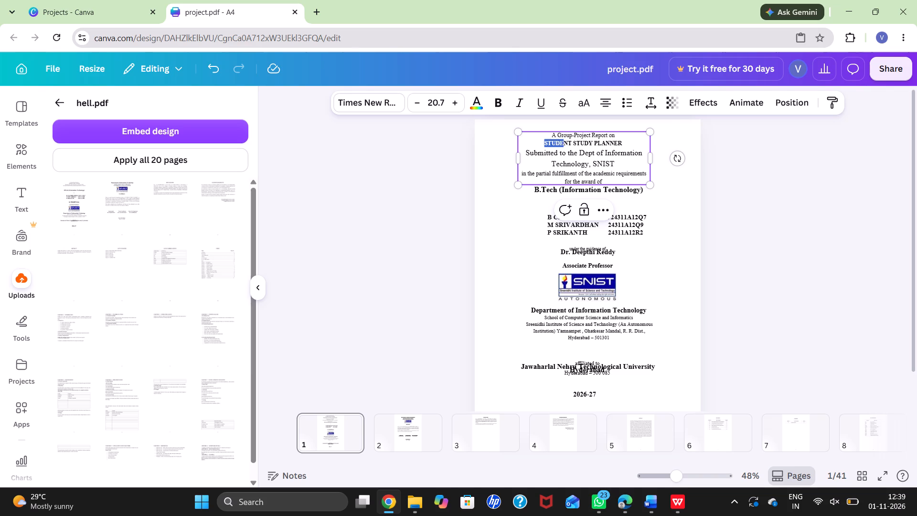
pyautogui.moveTo(565, 142); pyautogui.dragTo(626, 142)
pyautogui.press('BackSpace')
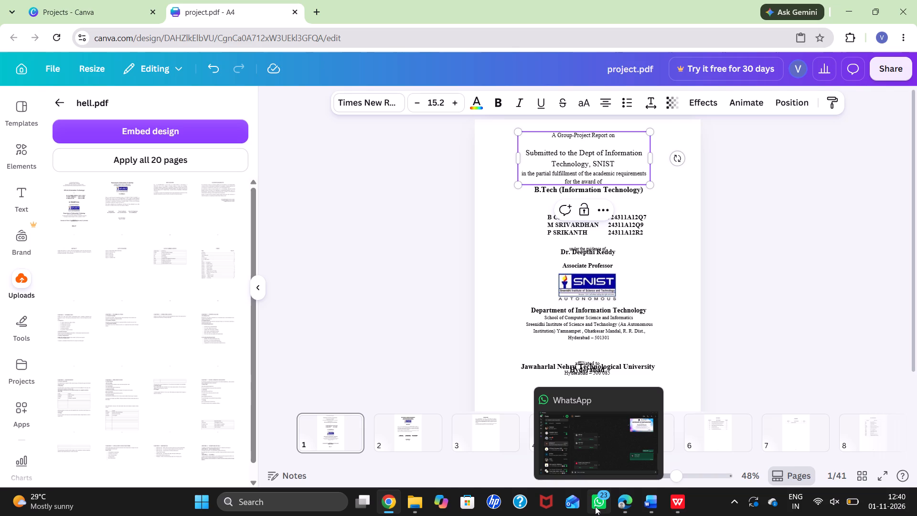
# Look over the rest of the title page and the Certificate page that follows it.
pyautogui.scroll(-6, 618, 291)
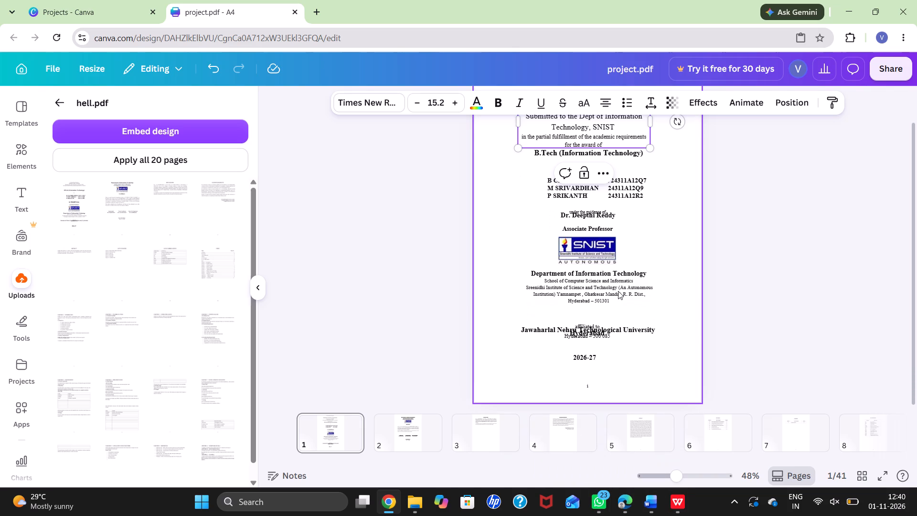
pyautogui.scroll(-5, 618, 291)
pyautogui.scroll(-4, 625, 332)
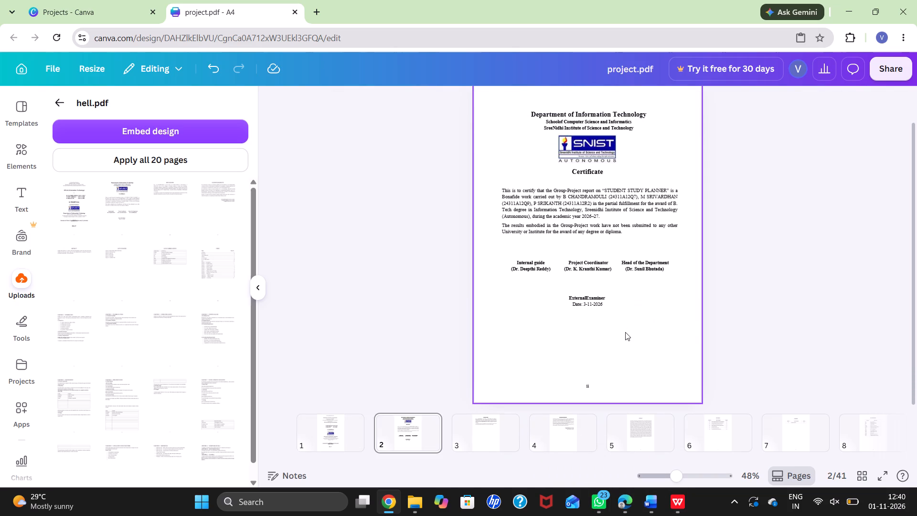
pyautogui.scroll(-4, 625, 332)
# On page 1, enter the project title "Identification of URL-Based Attacks from IP Data" on the blank line under "A Group-Project Report on".
pyautogui.scroll(-1, 625, 332)
pyautogui.scroll(2, 625, 332)
pyautogui.click(332, 433)
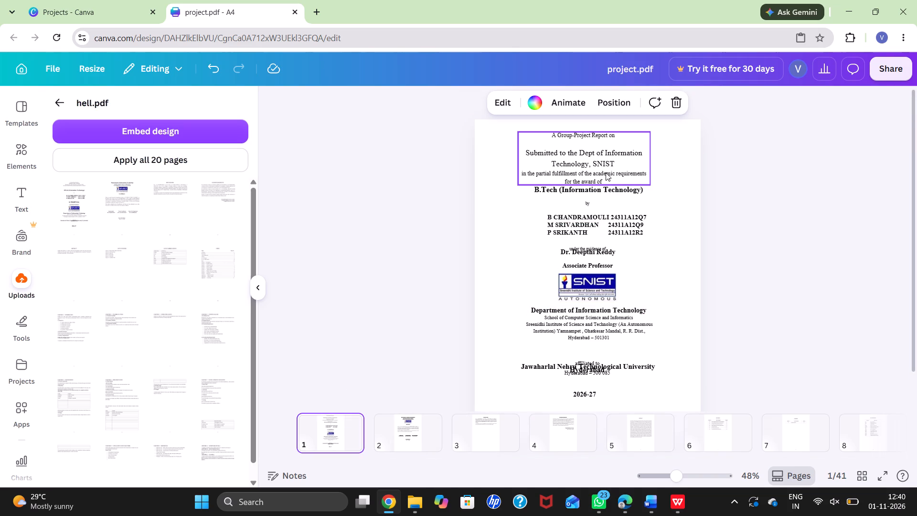
pyautogui.click(574, 140)
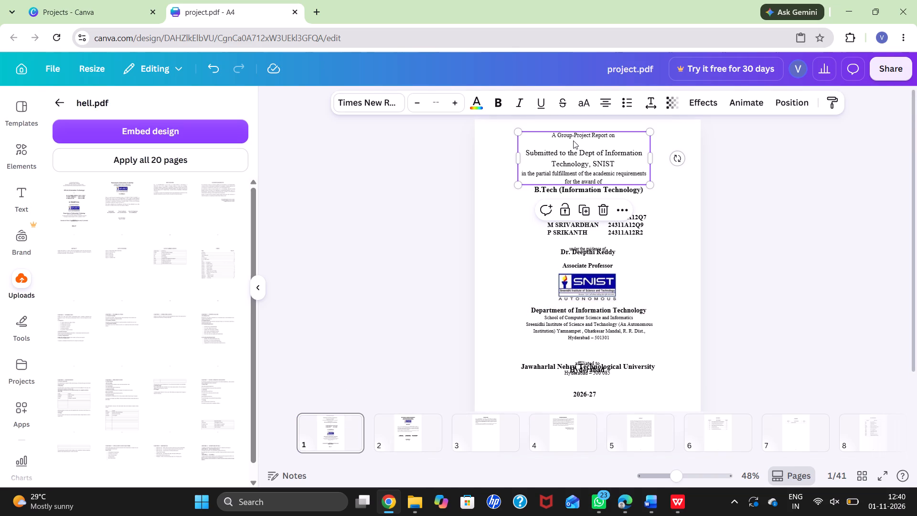
pyautogui.click(569, 140)
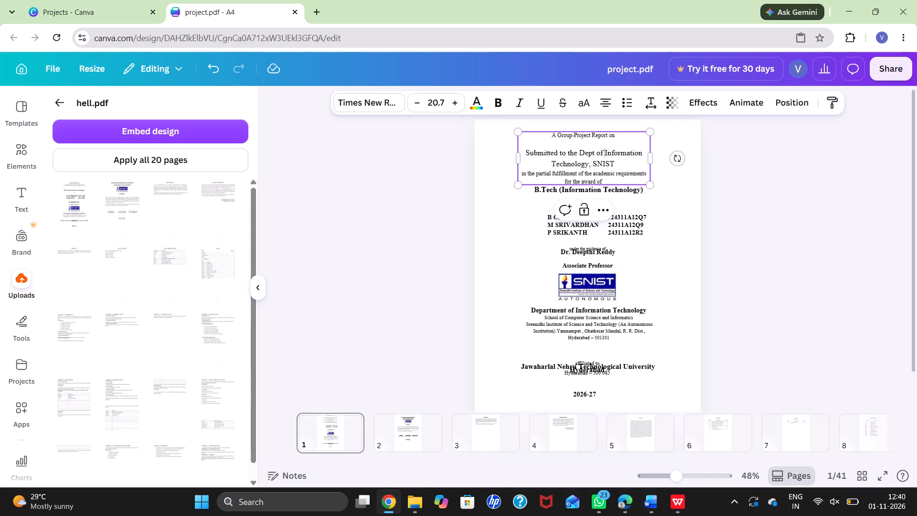
pyautogui.click(569, 140)
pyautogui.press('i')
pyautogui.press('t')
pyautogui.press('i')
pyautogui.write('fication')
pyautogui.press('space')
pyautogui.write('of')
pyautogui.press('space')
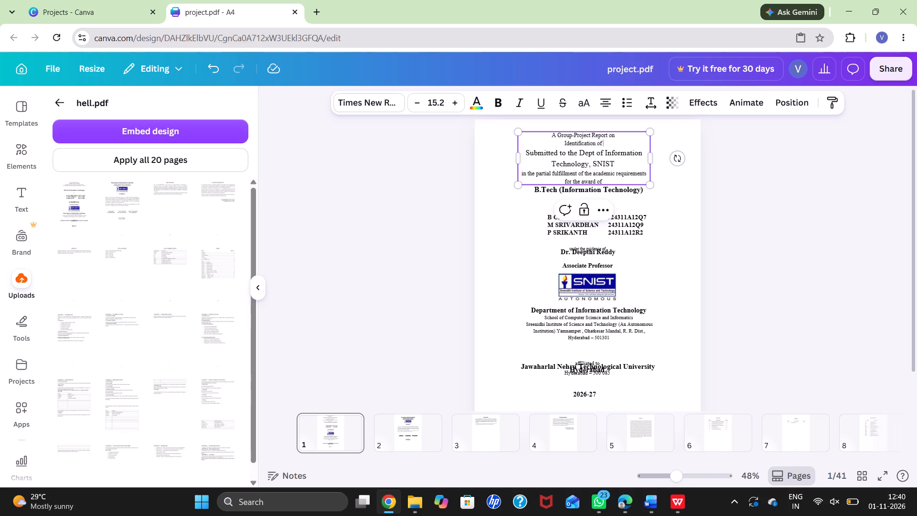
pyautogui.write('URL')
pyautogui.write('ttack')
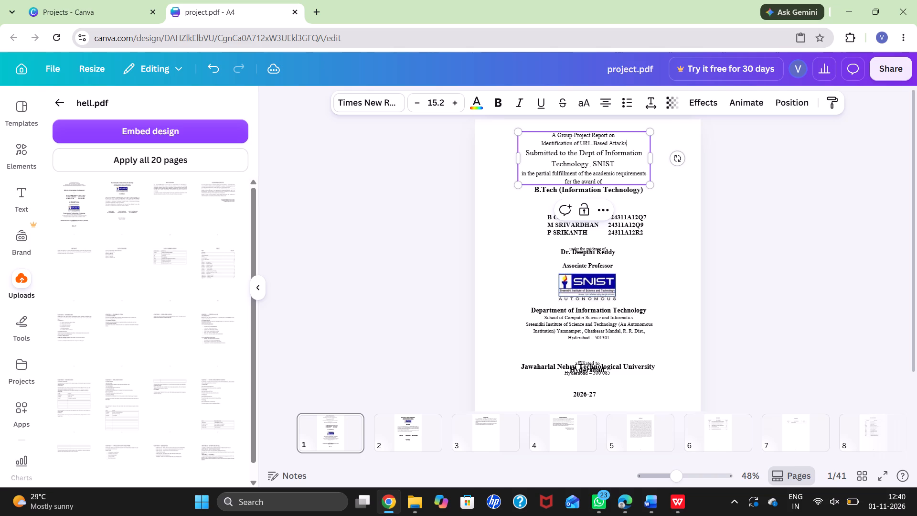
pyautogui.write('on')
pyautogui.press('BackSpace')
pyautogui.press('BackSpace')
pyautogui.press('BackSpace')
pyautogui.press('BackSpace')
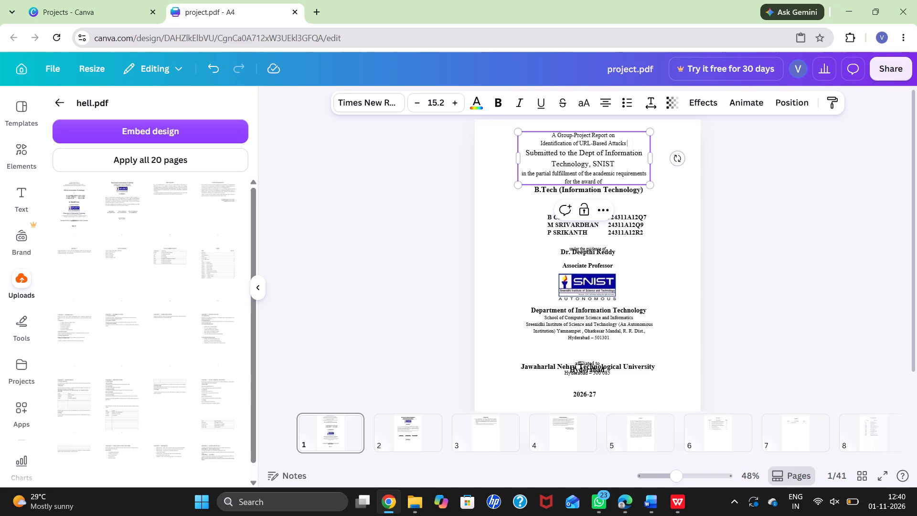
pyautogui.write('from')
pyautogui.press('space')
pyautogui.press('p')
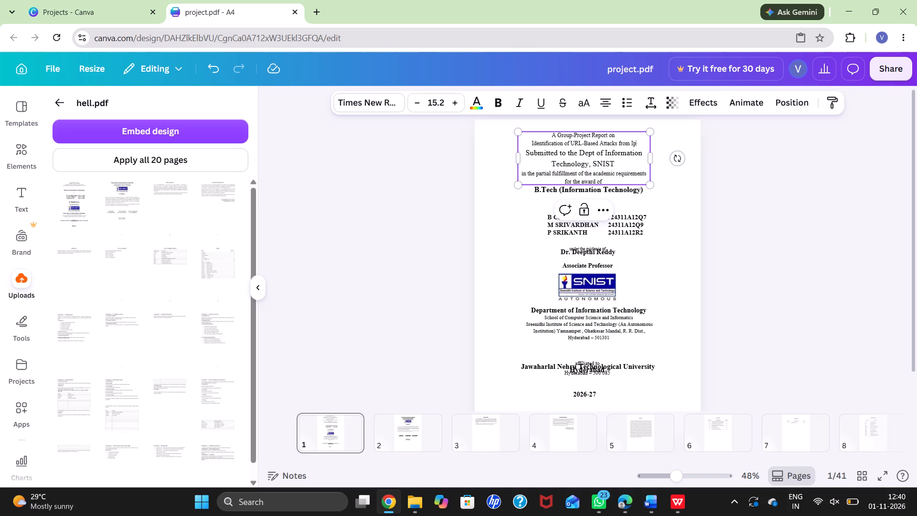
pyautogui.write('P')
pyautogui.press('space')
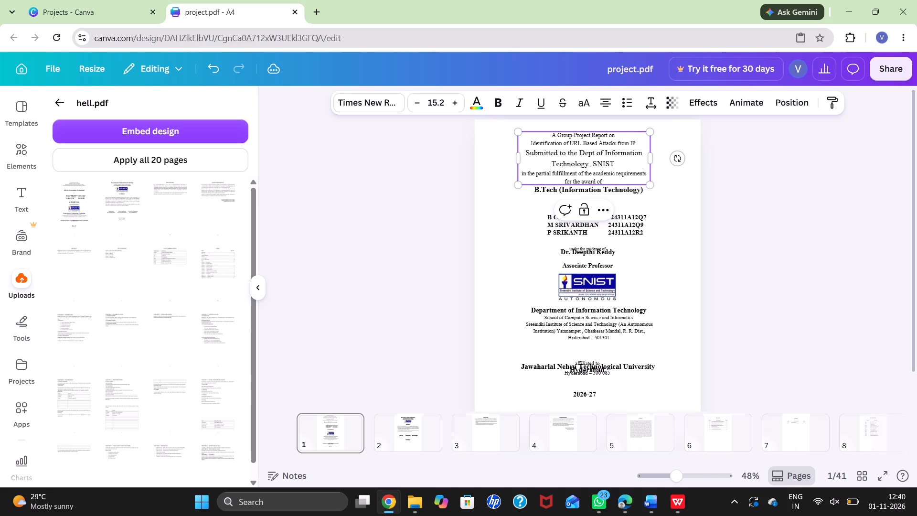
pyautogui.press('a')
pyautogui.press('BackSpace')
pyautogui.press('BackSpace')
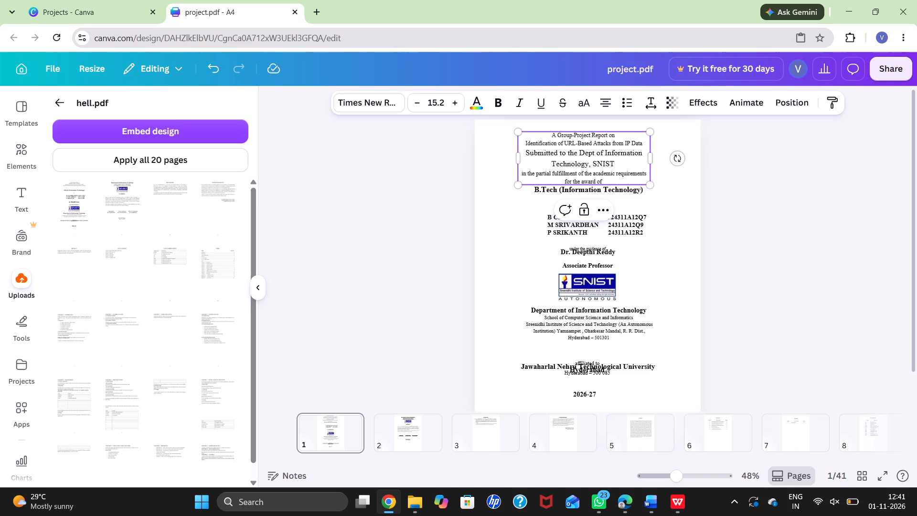
# Make the project title line bold and enlarge it to font size 22.2.
pyautogui.moveTo(644, 145); pyautogui.dragTo(518, 146)
pyautogui.click(497, 98)
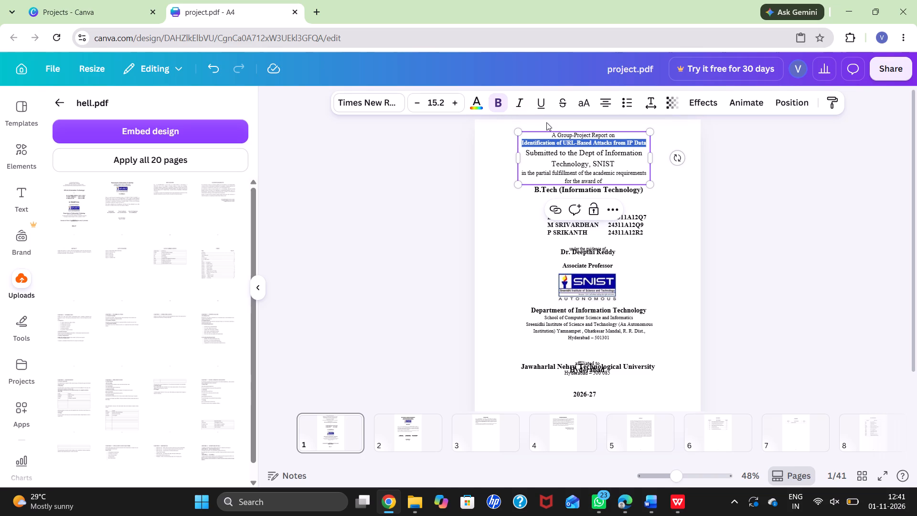
pyautogui.doubleClick(452, 104)
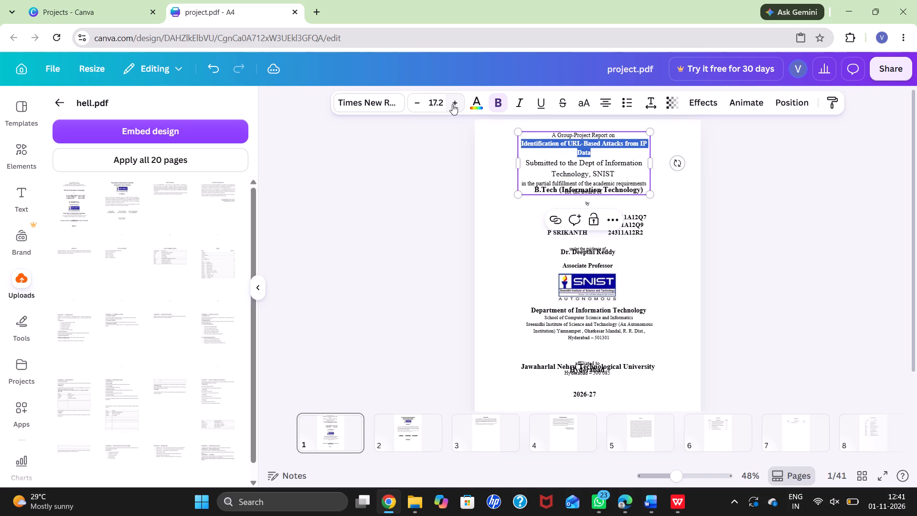
pyautogui.tripleClick(452, 104)
pyautogui.doubleClick(452, 104)
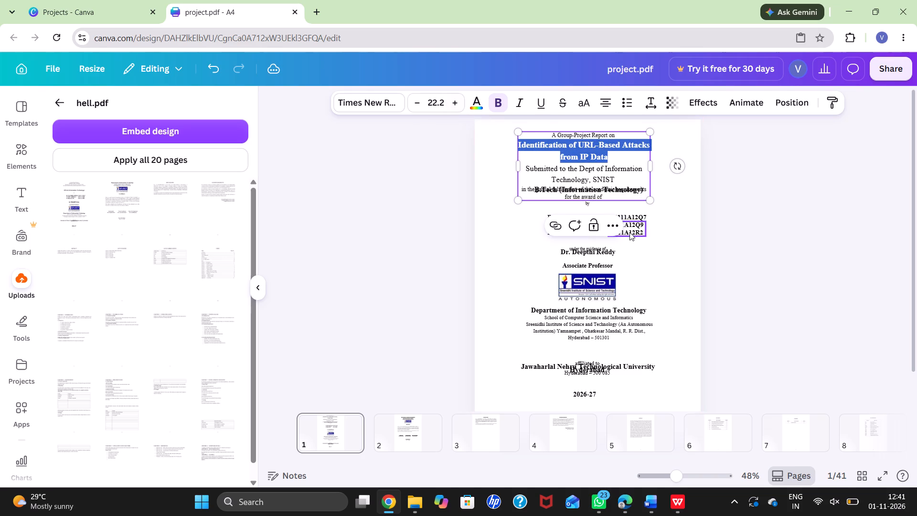
# Widen the heading text block on both sides so the project title and the submission line each fit on one line.
pyautogui.click(650, 169)
pyautogui.click(653, 166)
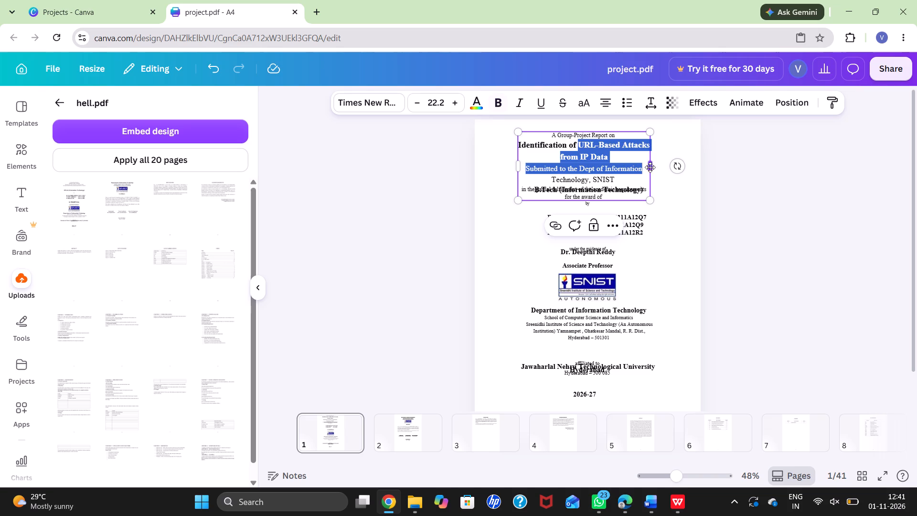
pyautogui.doubleClick(649, 167)
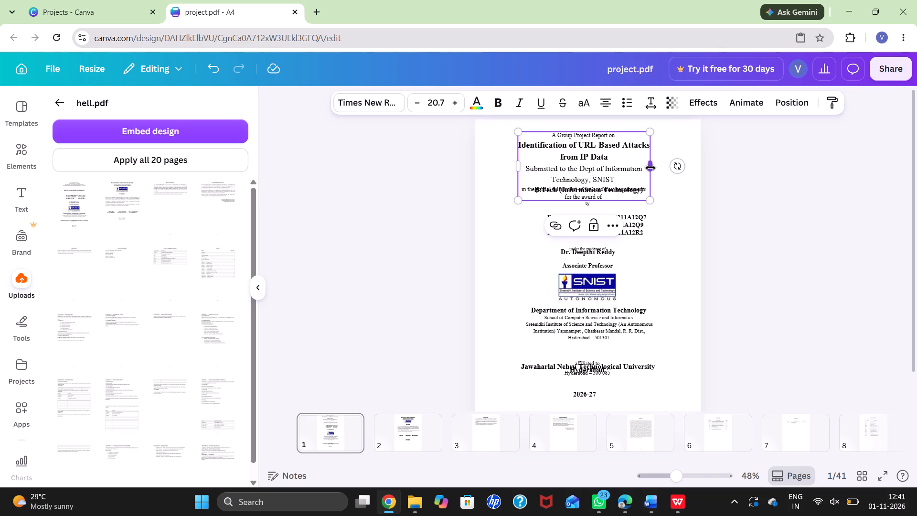
pyautogui.moveTo(650, 168); pyautogui.dragTo(689, 148)
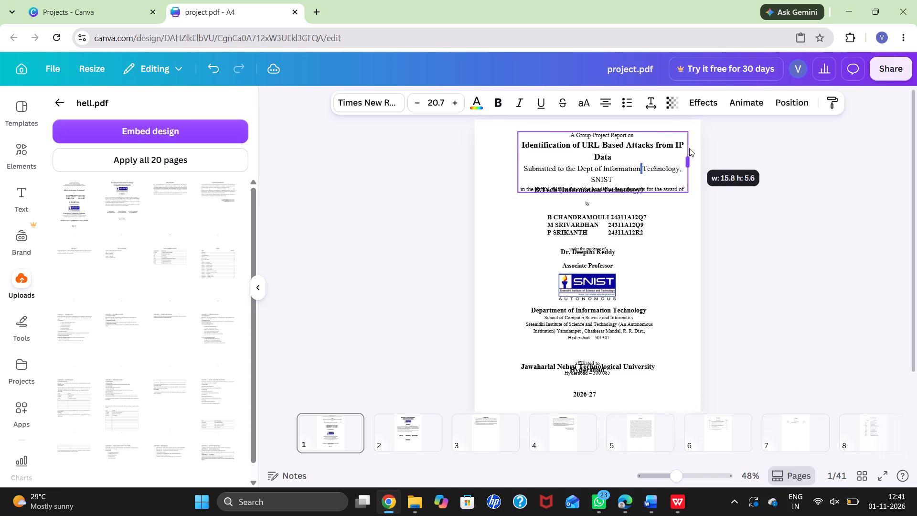
pyautogui.moveTo(689, 148); pyautogui.dragTo(691, 148)
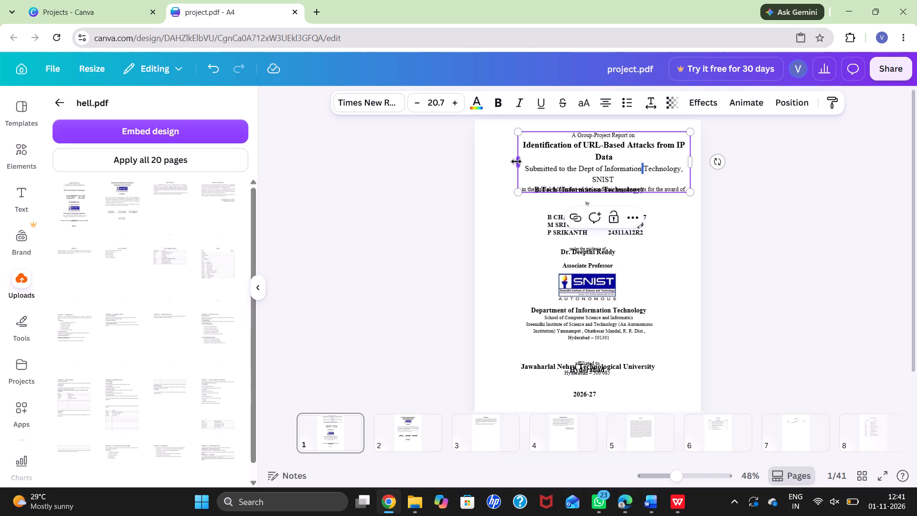
pyautogui.moveTo(517, 161); pyautogui.dragTo(504, 156)
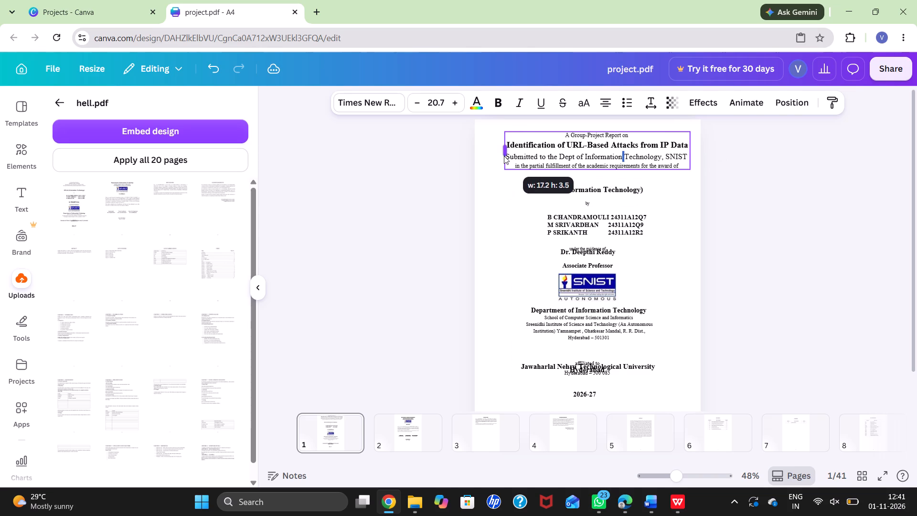
pyautogui.moveTo(504, 156); pyautogui.dragTo(499, 161)
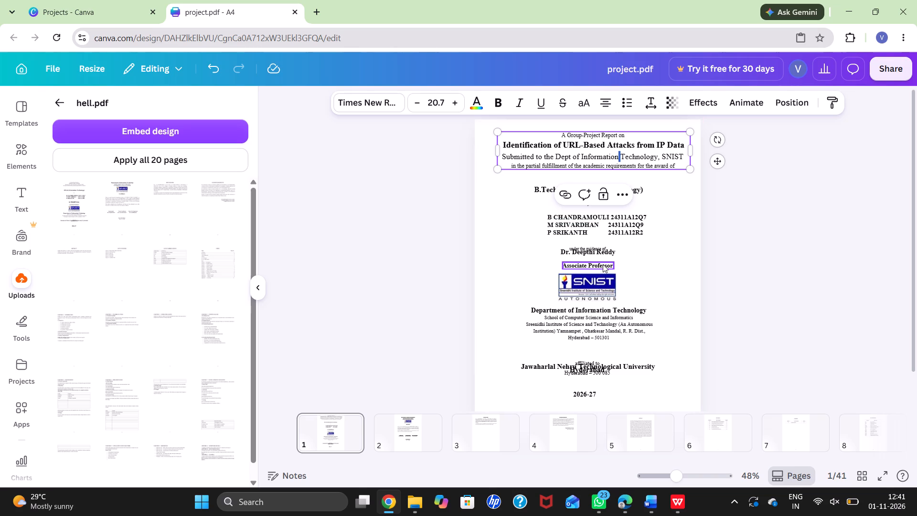
pyautogui.click(663, 252)
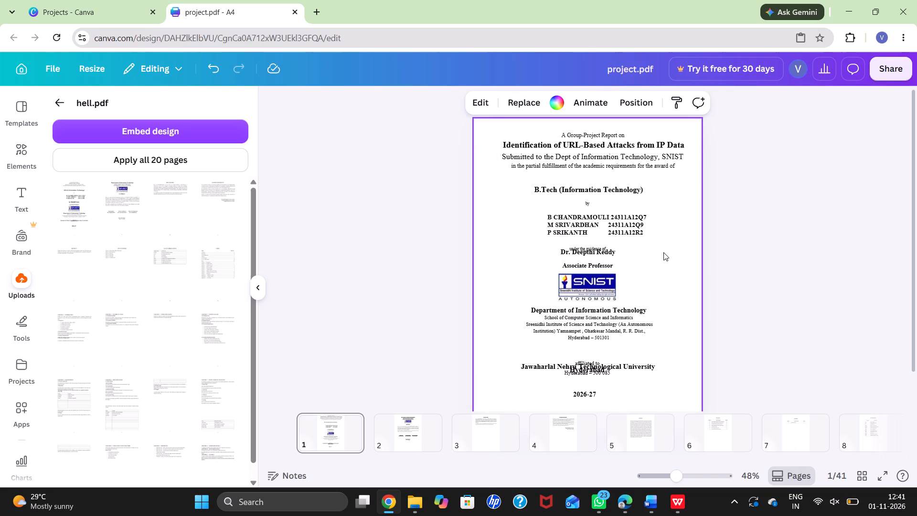
# Enlarge the "in the partial fulfillment of the academic requirements" line to about font size 17, keeping it on one line.
pyautogui.click(672, 164)
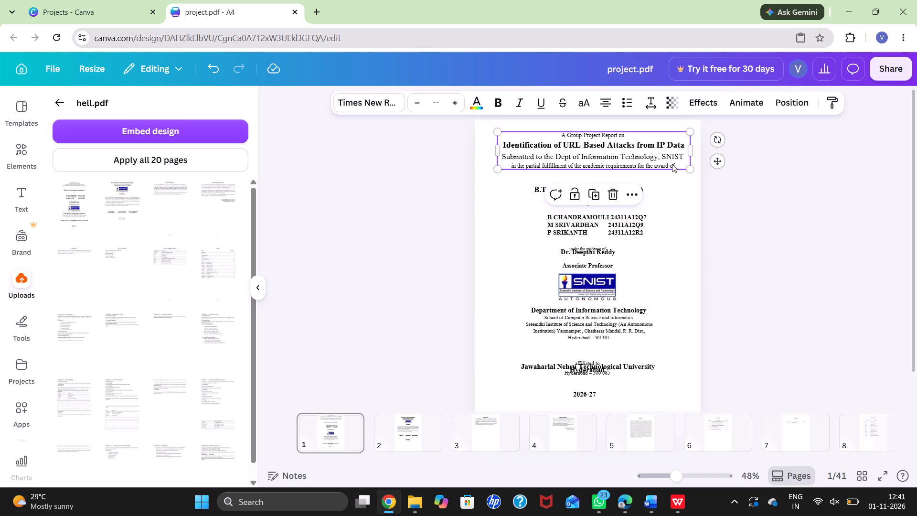
pyautogui.click(678, 165)
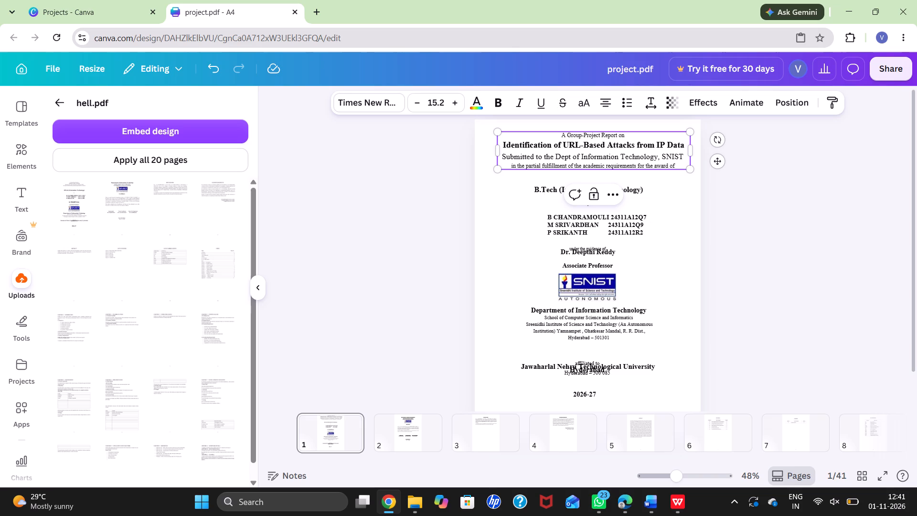
pyautogui.moveTo(678, 165); pyautogui.dragTo(514, 165)
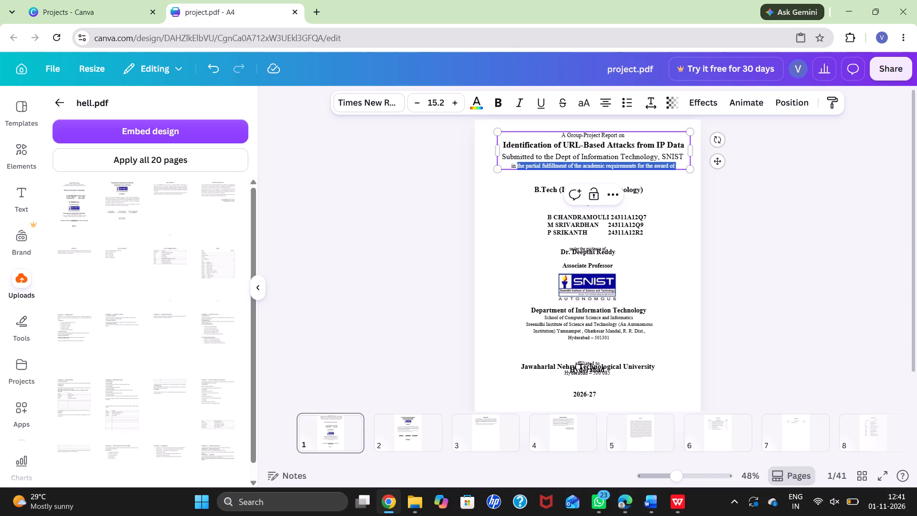
pyautogui.moveTo(514, 165); pyautogui.dragTo(509, 166)
pyautogui.tripleClick(456, 104)
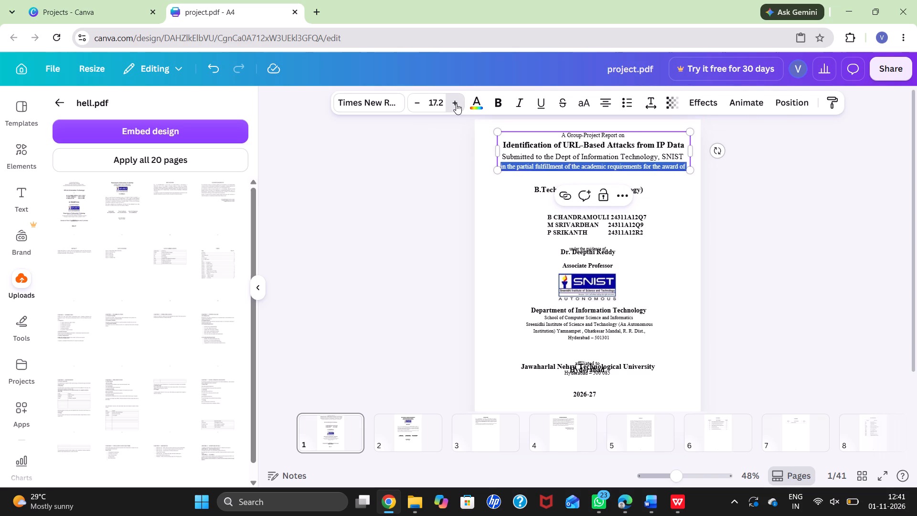
pyautogui.click(420, 103)
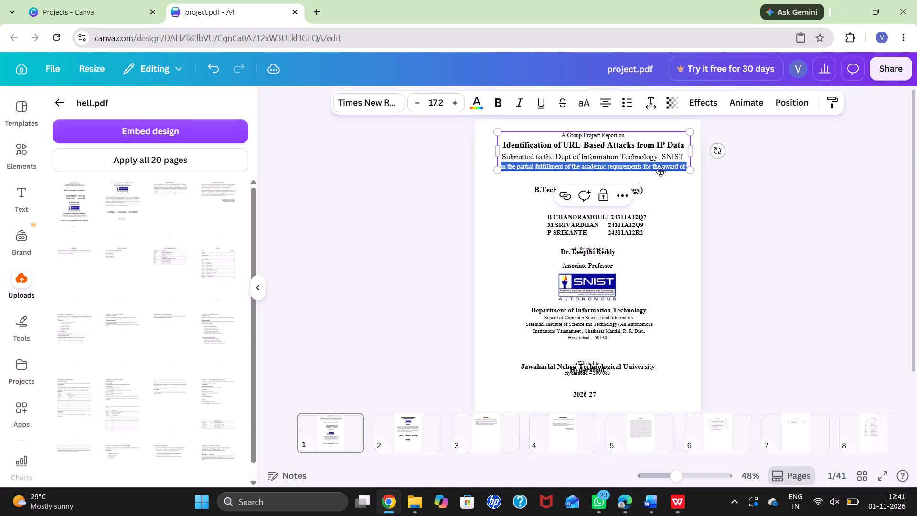
pyautogui.click(688, 171)
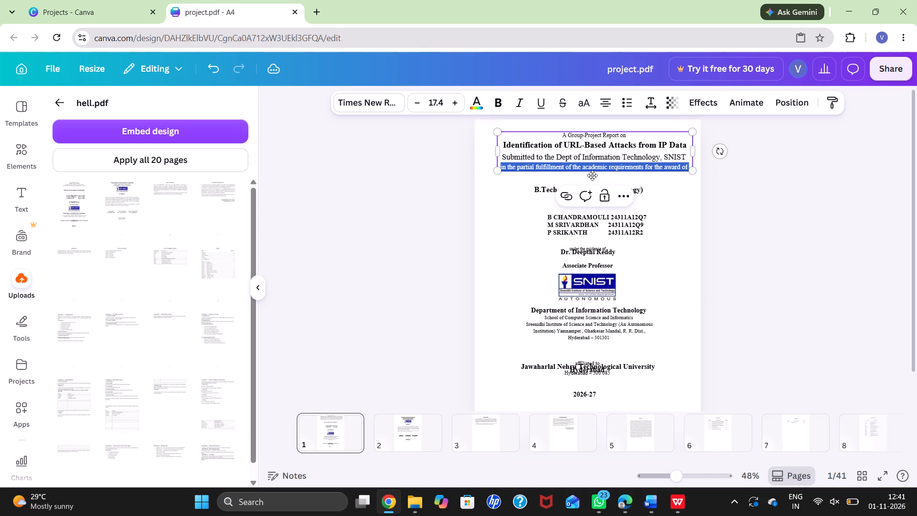
pyautogui.click(593, 177)
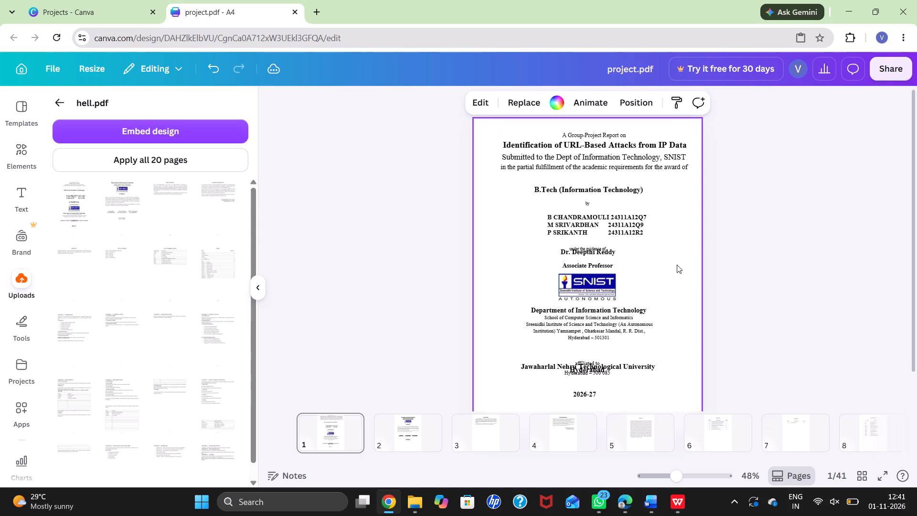
# Widen the heading text block on page 1 by extending its left edge to a total width of about 19.
pyautogui.click(507, 155)
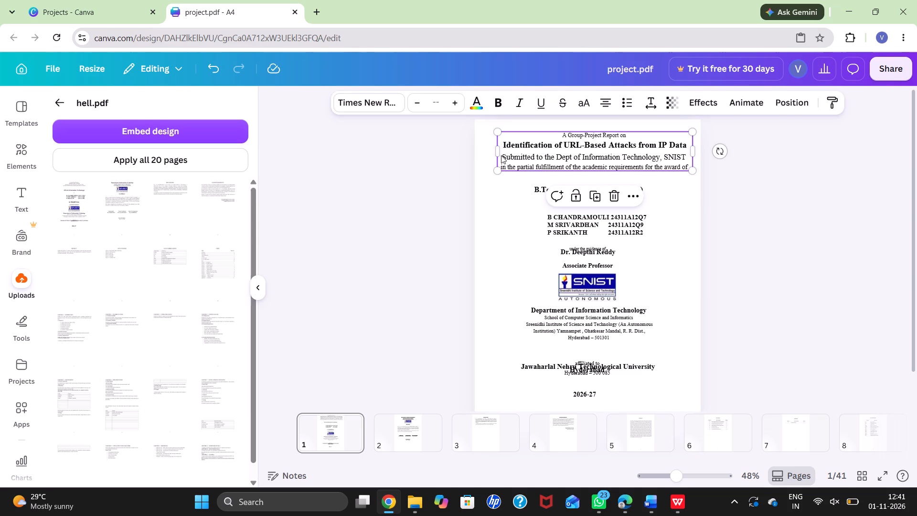
pyautogui.moveTo(496, 151); pyautogui.dragTo(488, 150)
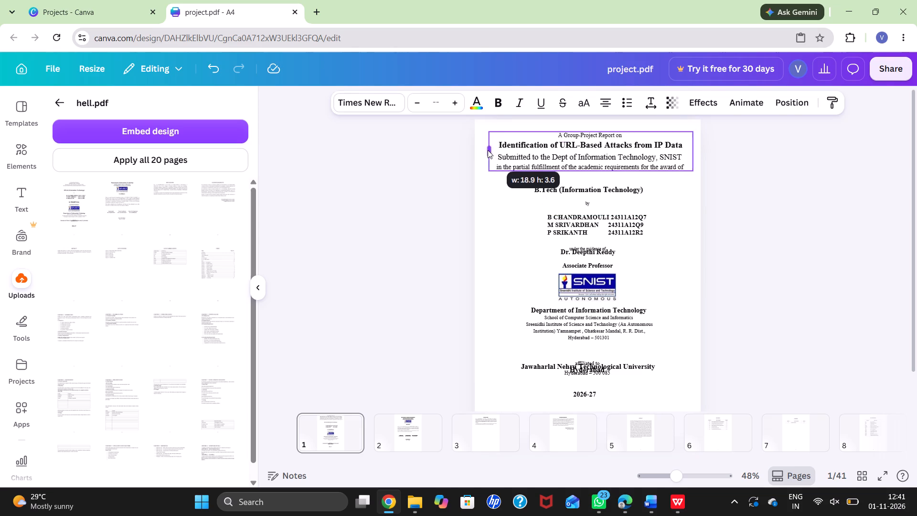
pyautogui.moveTo(488, 150); pyautogui.dragTo(486, 150)
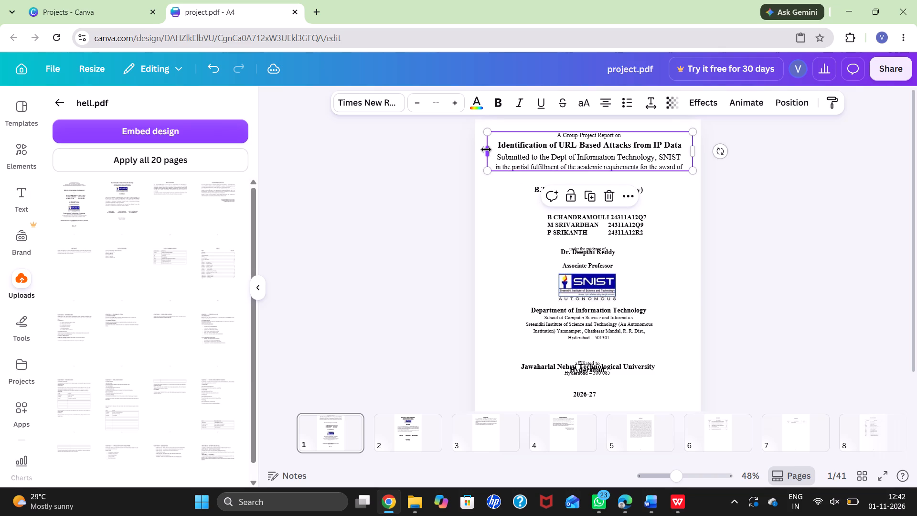
# Reduce the "Submitted to the Dept of Information Technology, SNIST" line to font size 18.9.
pyautogui.click(505, 154)
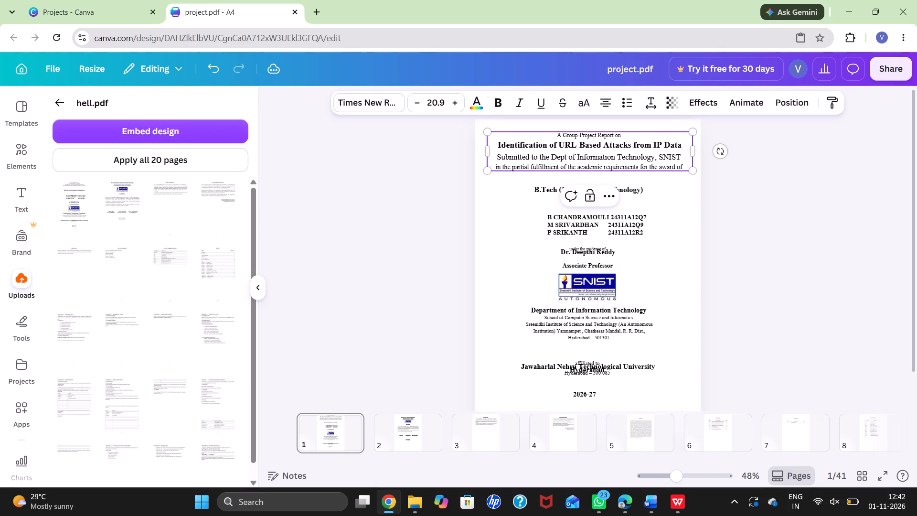
pyautogui.moveTo(495, 157); pyautogui.dragTo(681, 153)
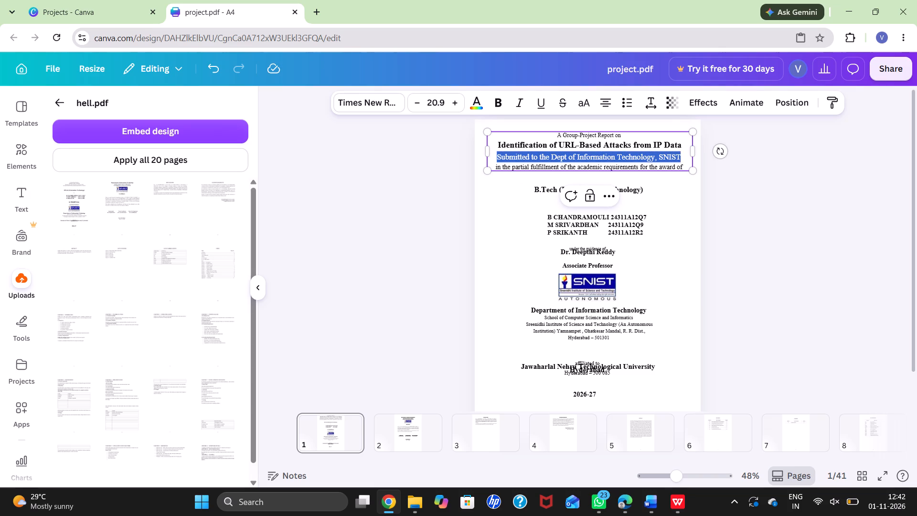
pyautogui.moveTo(681, 153); pyautogui.dragTo(681, 153)
pyautogui.click(416, 101)
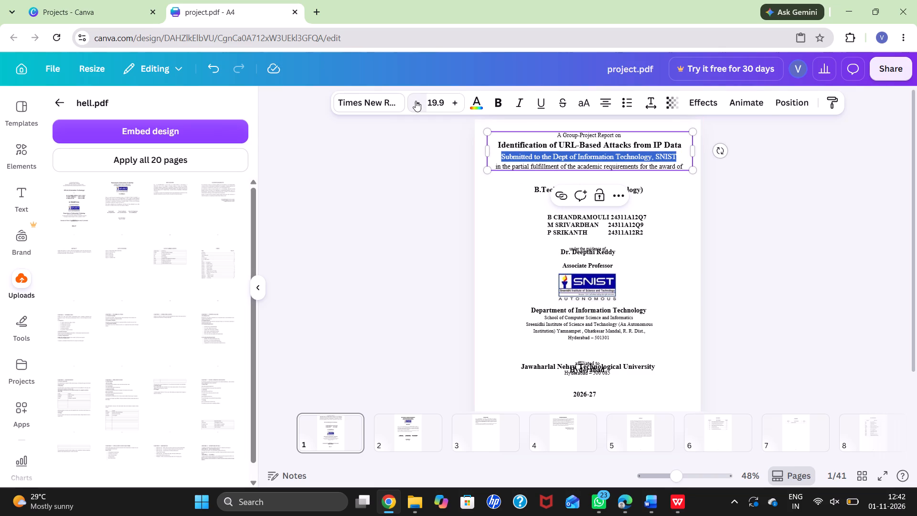
pyautogui.click(416, 101)
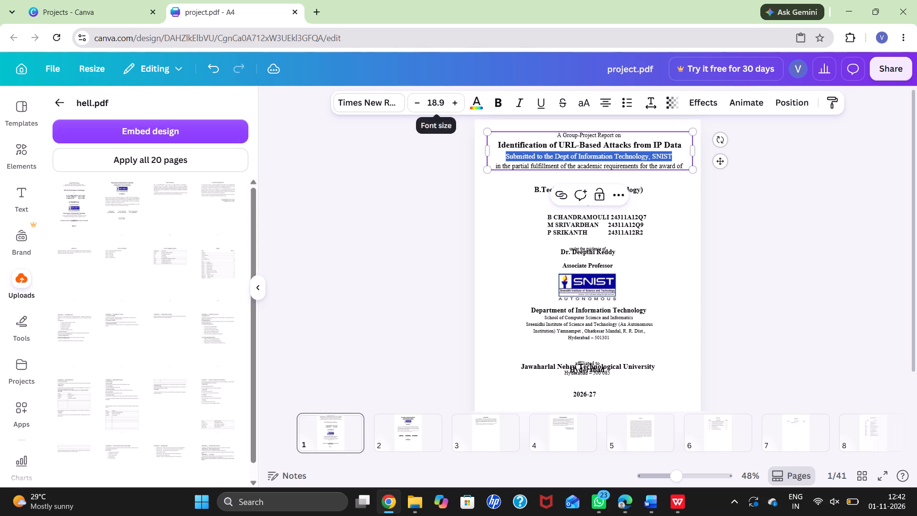
pyautogui.click(452, 103)
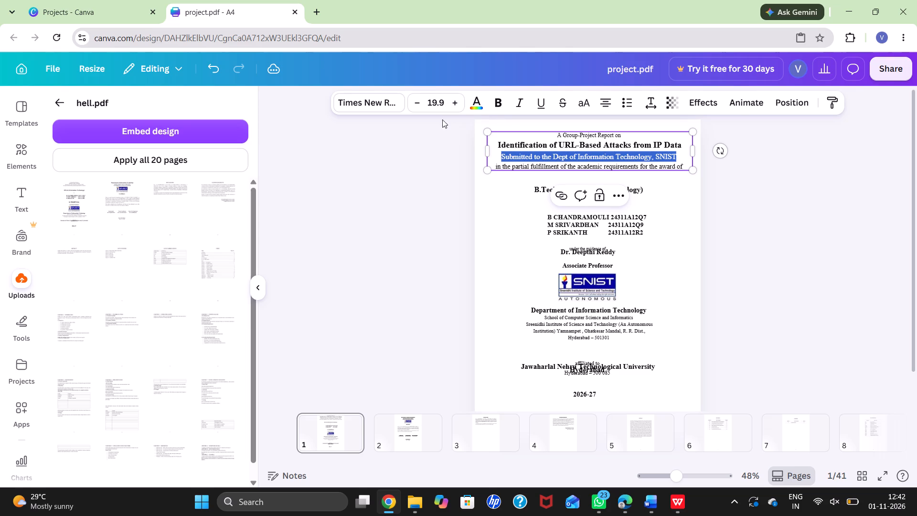
pyautogui.click(417, 104)
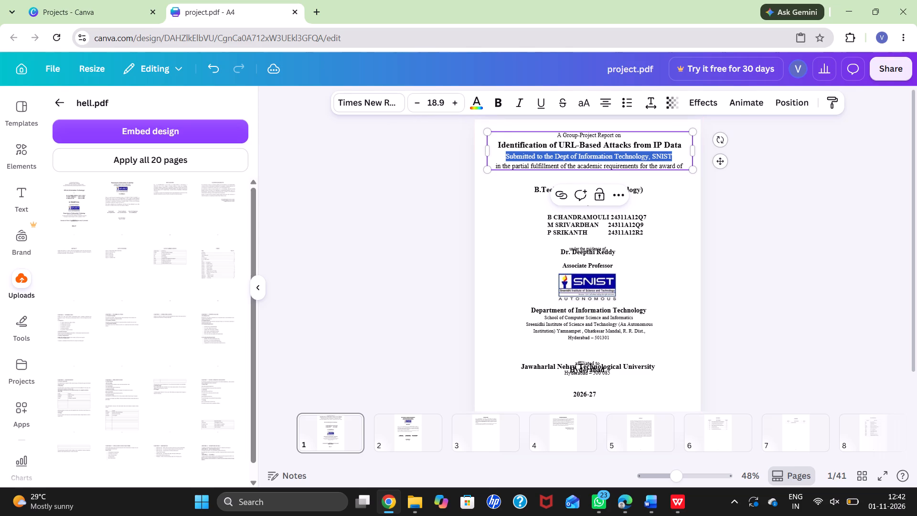
# Enlarge the "in the partial fulfillment of the academic requirements for the award of" line by one font-size increment.
pyautogui.moveTo(494, 164); pyautogui.dragTo(678, 169)
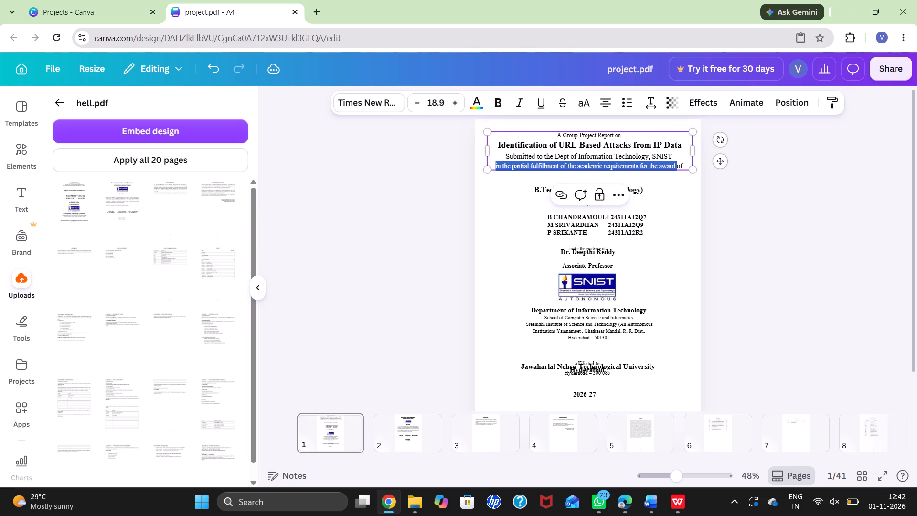
pyautogui.moveTo(678, 169); pyautogui.dragTo(682, 169)
pyautogui.click(459, 99)
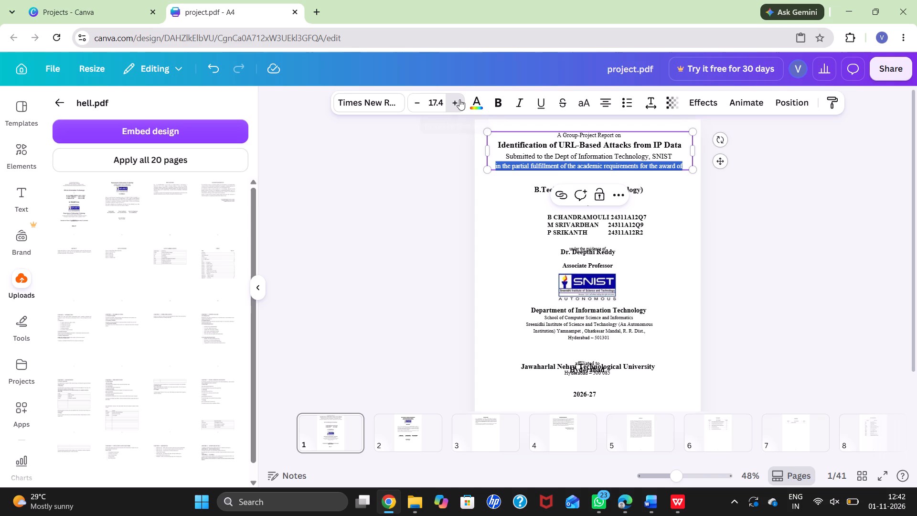
pyautogui.click(516, 224)
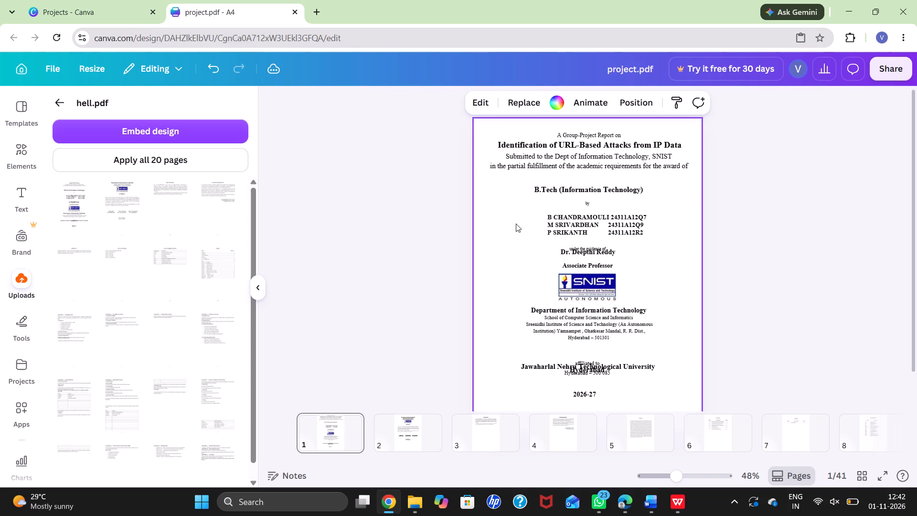
# Move the "B.Tech (Information Technology)" line up closer to the heading block and enlarge it to font size 21.
pyautogui.moveTo(549, 188); pyautogui.dragTo(549, 179)
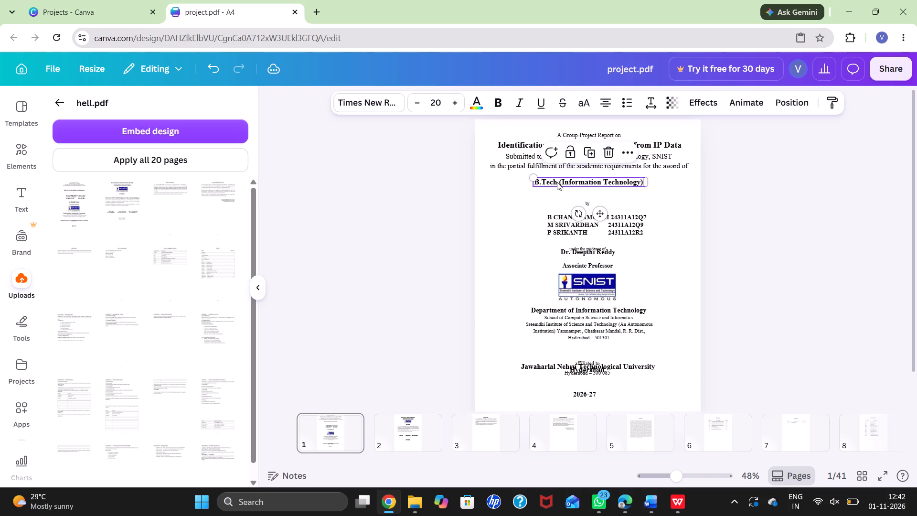
pyautogui.click(557, 182)
pyautogui.click(458, 101)
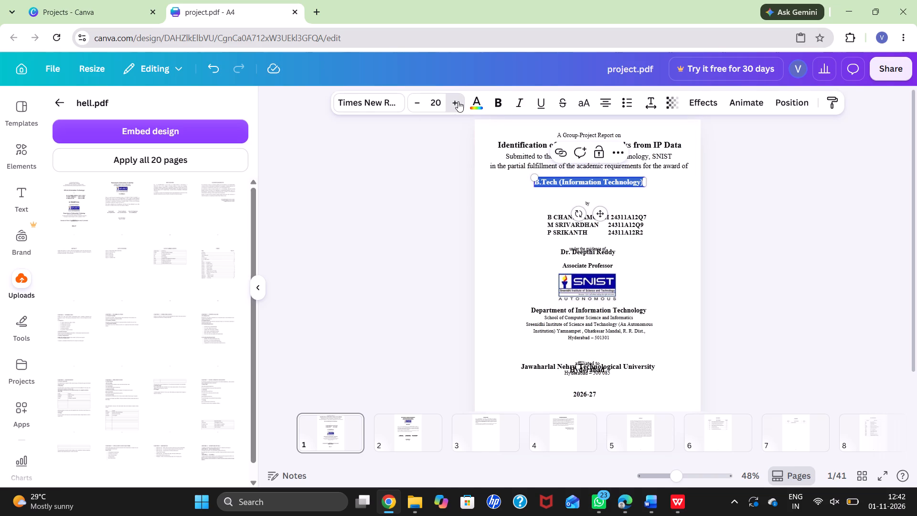
pyautogui.click(501, 207)
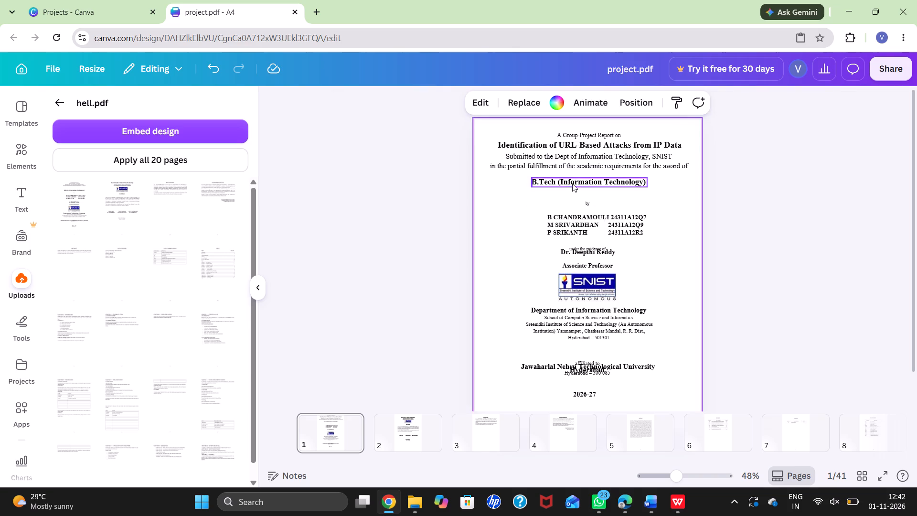
pyautogui.click(574, 183)
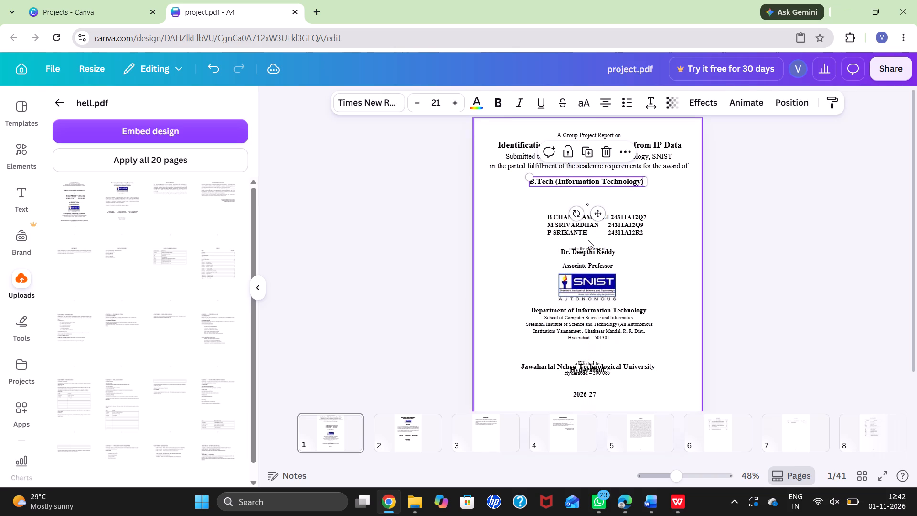
# Move the small word "by" up to just beneath the "B.Tech (Information Technology)" line.
pyautogui.moveTo(587, 204); pyautogui.dragTo(584, 197)
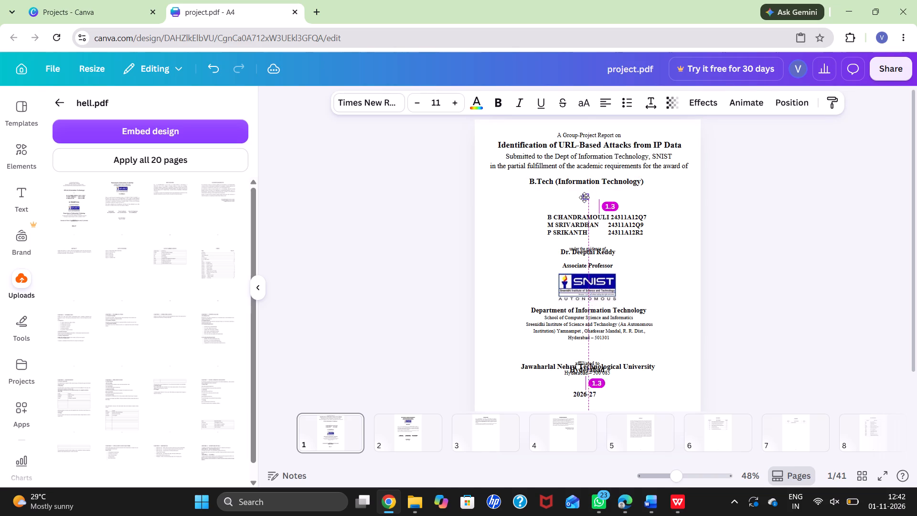
pyautogui.moveTo(584, 197); pyautogui.dragTo(578, 193)
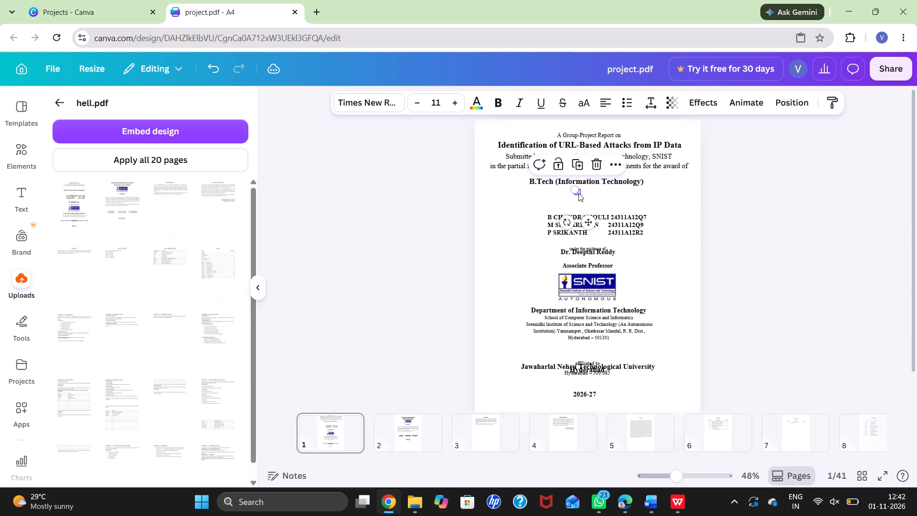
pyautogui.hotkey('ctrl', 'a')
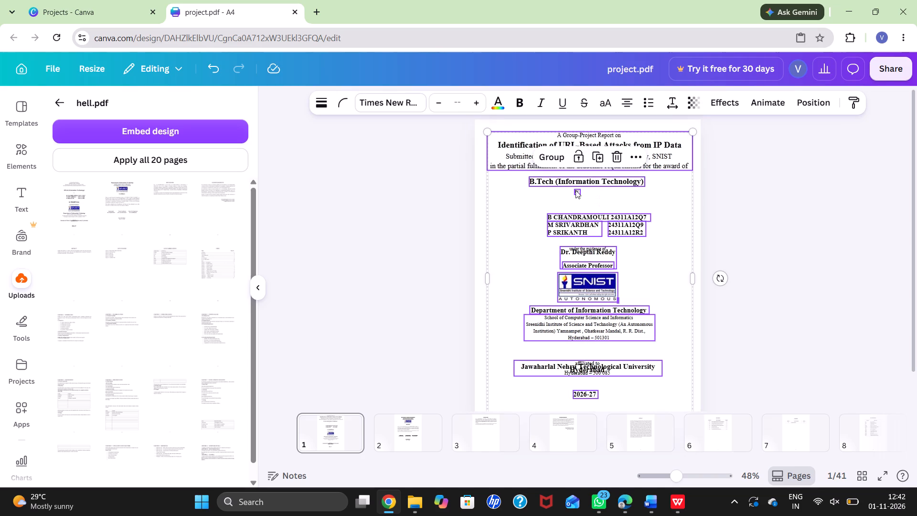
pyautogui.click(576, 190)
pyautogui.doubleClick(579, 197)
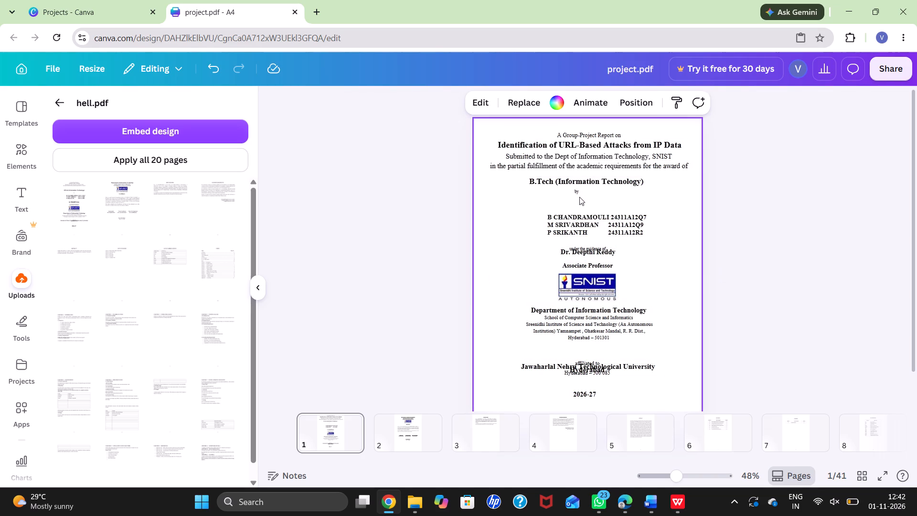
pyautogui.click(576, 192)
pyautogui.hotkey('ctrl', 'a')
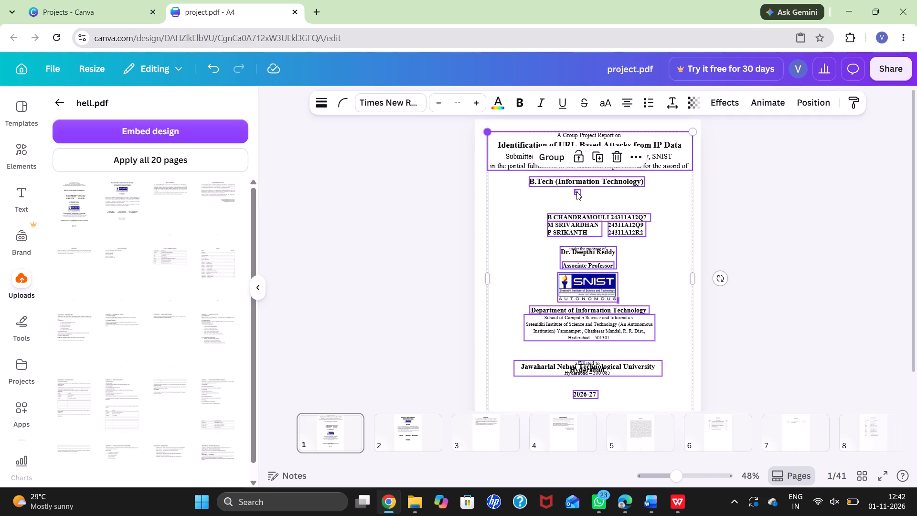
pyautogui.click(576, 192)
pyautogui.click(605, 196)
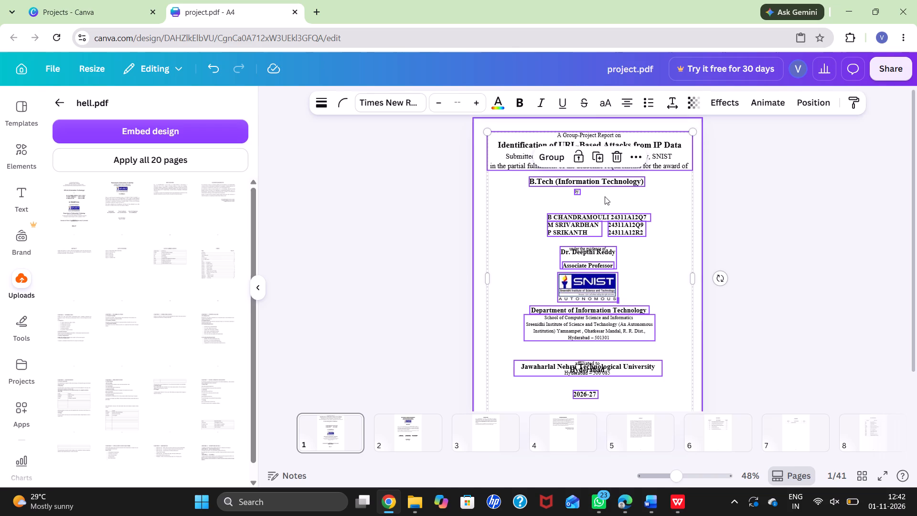
# Enlarge the word "by" to font size 20.5 and nudge it up directly under the "B.Tech (Information Technology)" line.
pyautogui.click(579, 191)
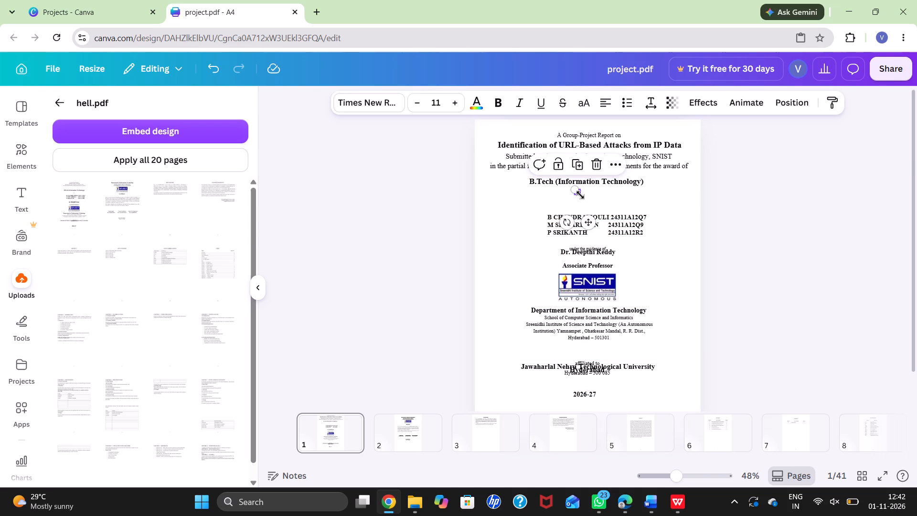
pyautogui.moveTo(581, 195); pyautogui.dragTo(587, 199)
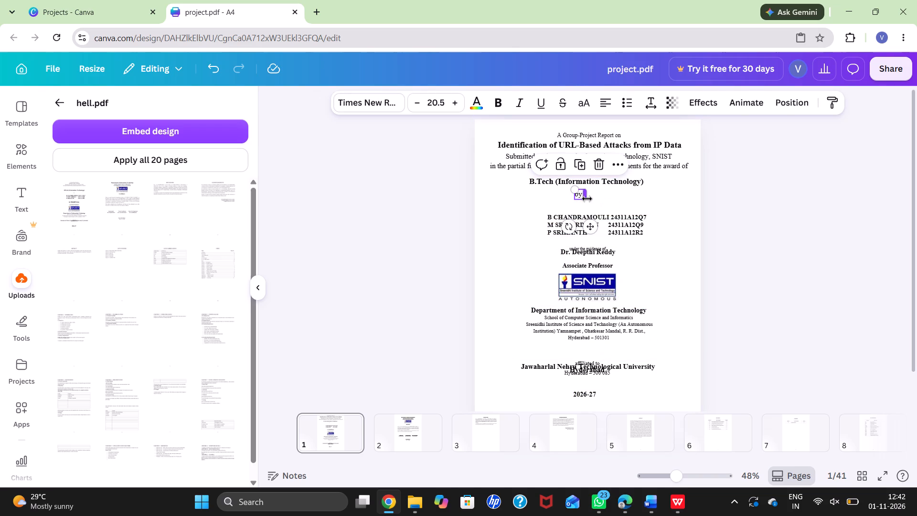
pyautogui.click(582, 191)
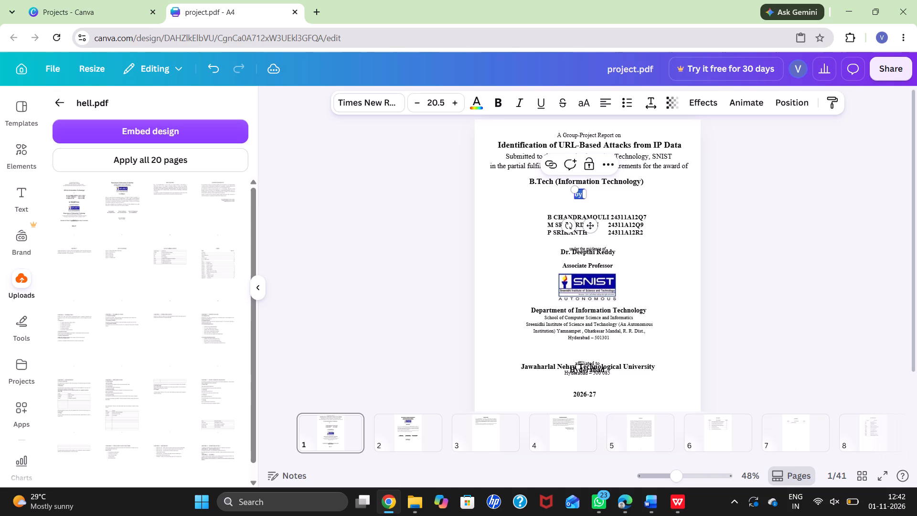
pyautogui.click(582, 191)
pyautogui.click(580, 193)
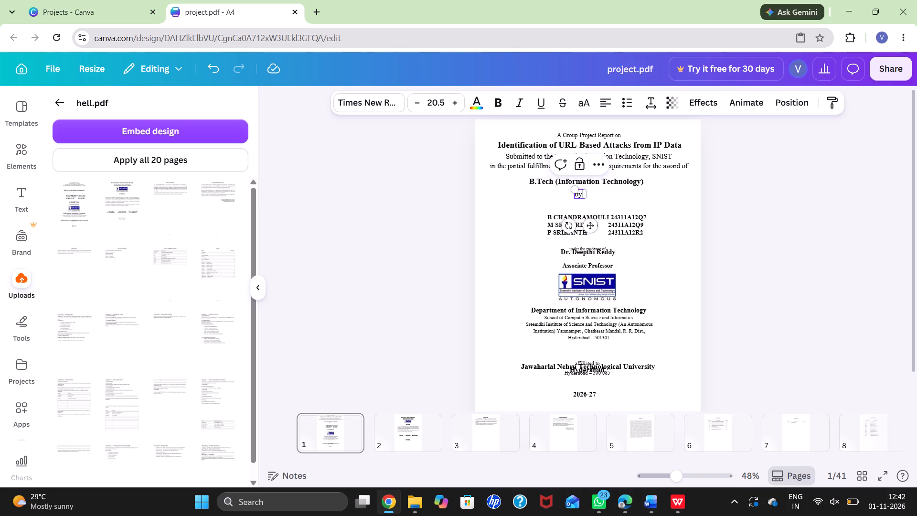
pyautogui.hotkey('ctrl', 'a')
pyautogui.click(452, 96)
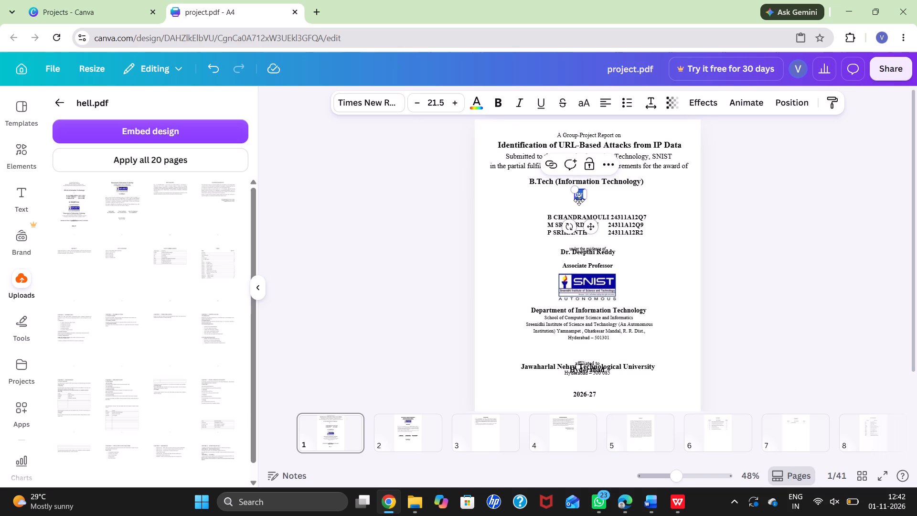
pyautogui.click(413, 102)
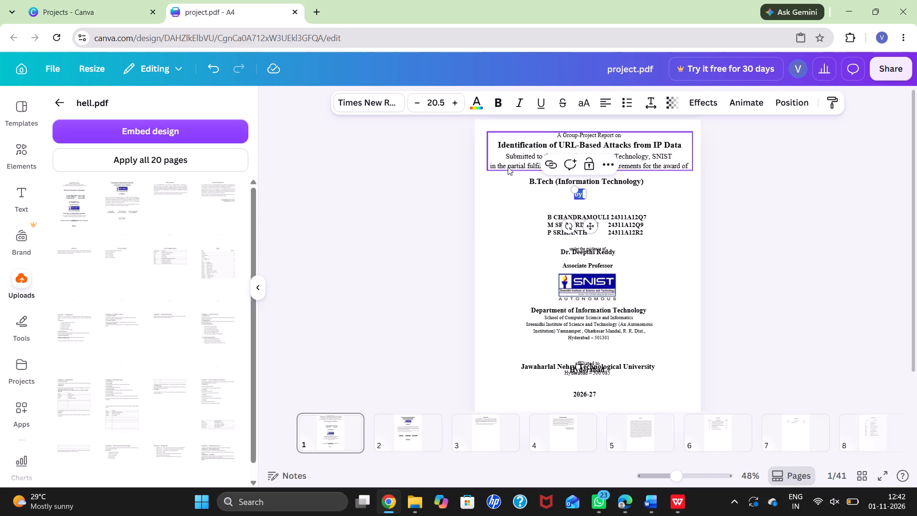
pyautogui.click(551, 196)
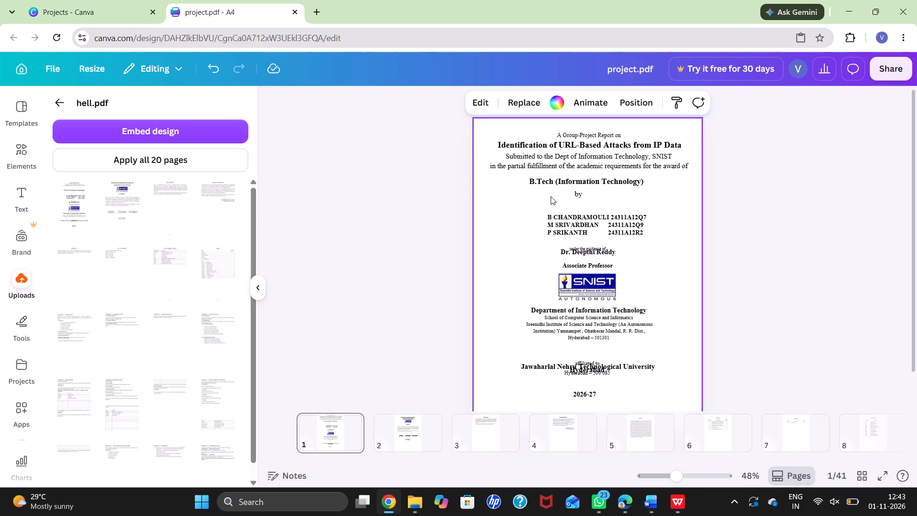
pyautogui.click(580, 197)
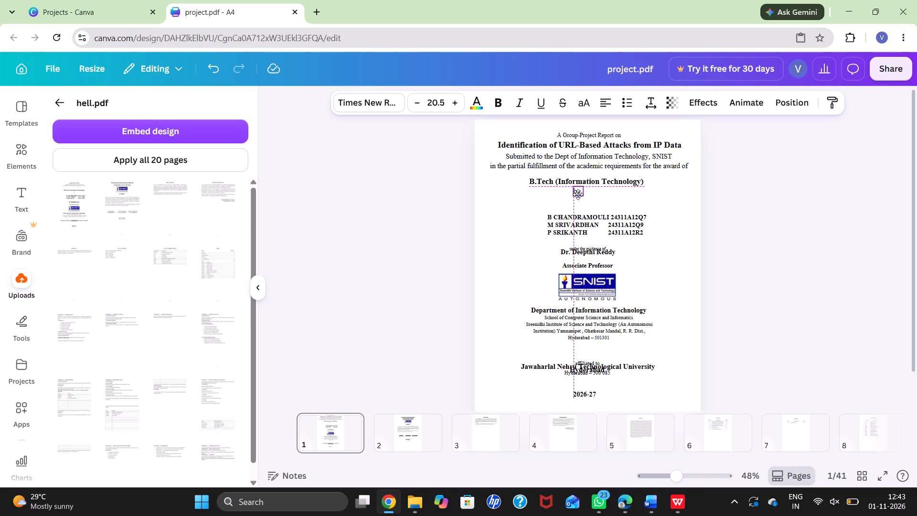
pyautogui.click(602, 203)
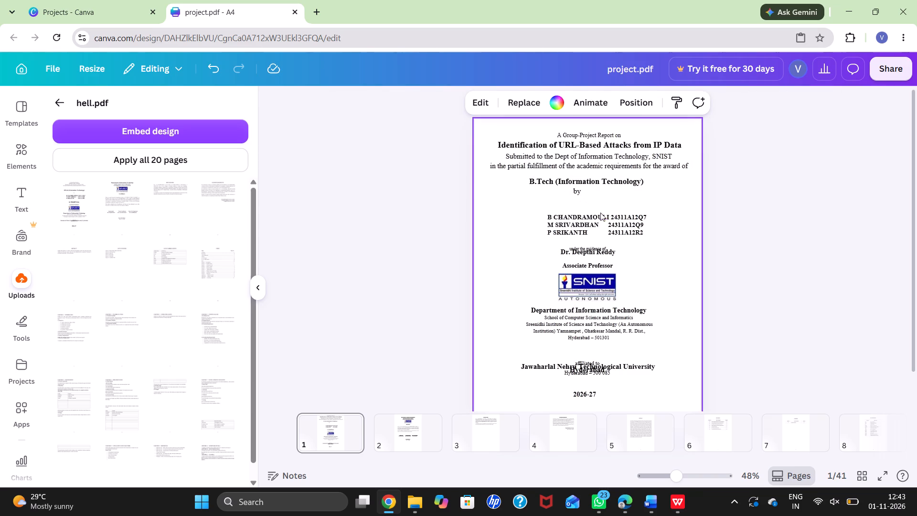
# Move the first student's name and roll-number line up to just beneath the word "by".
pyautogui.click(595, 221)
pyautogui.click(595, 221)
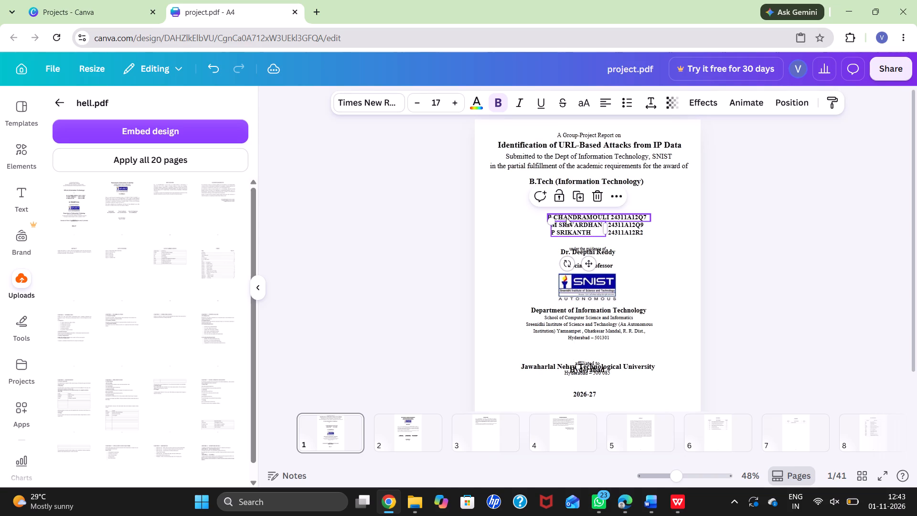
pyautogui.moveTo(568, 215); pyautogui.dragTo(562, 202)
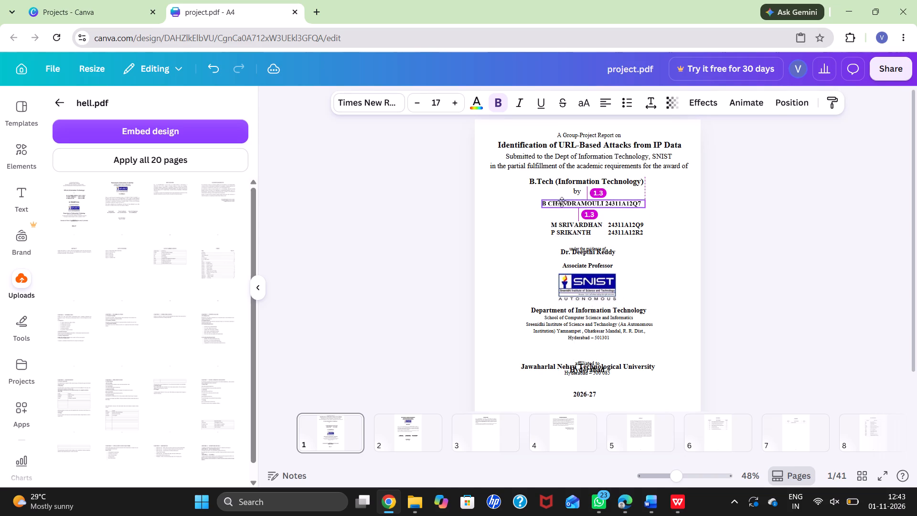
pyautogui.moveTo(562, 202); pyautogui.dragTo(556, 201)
# Delete all the existing student name and roll-number text boxes between "by" and the guidance section of the title page.
pyautogui.click(578, 223)
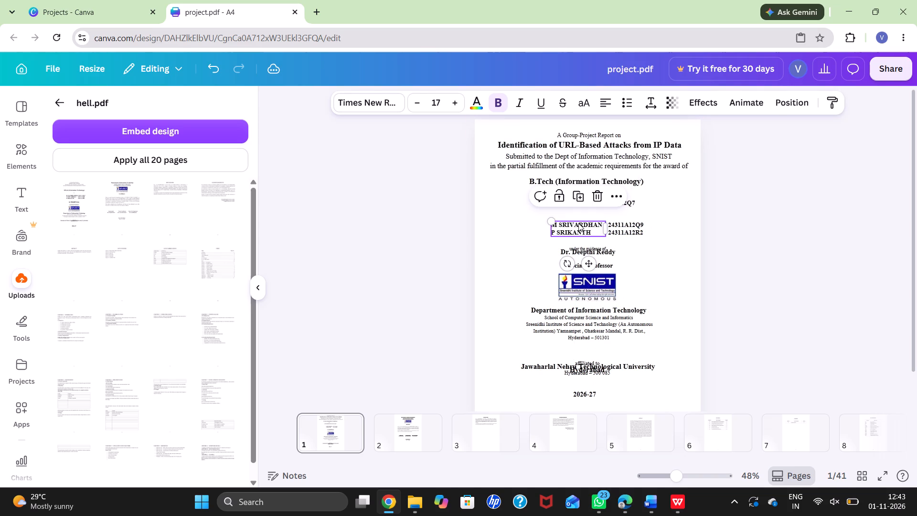
pyautogui.click(625, 229)
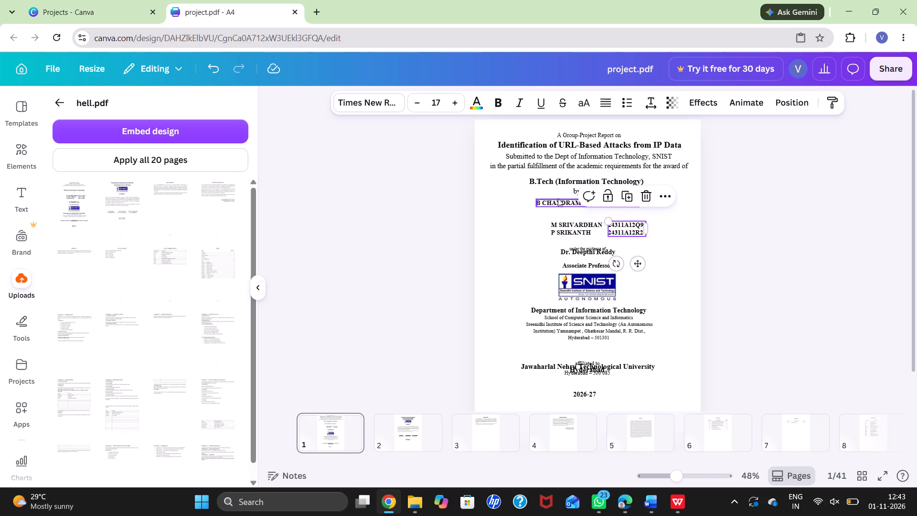
pyautogui.press('BackSpace')
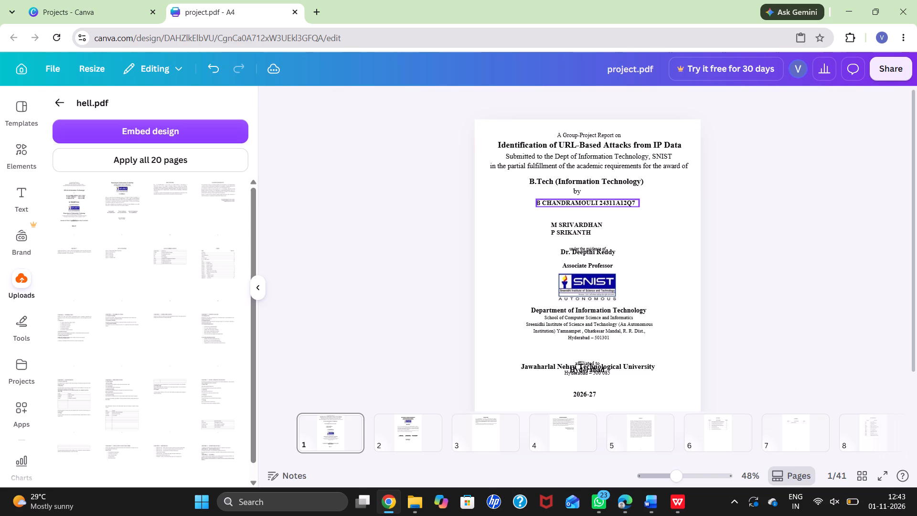
pyautogui.click(603, 204)
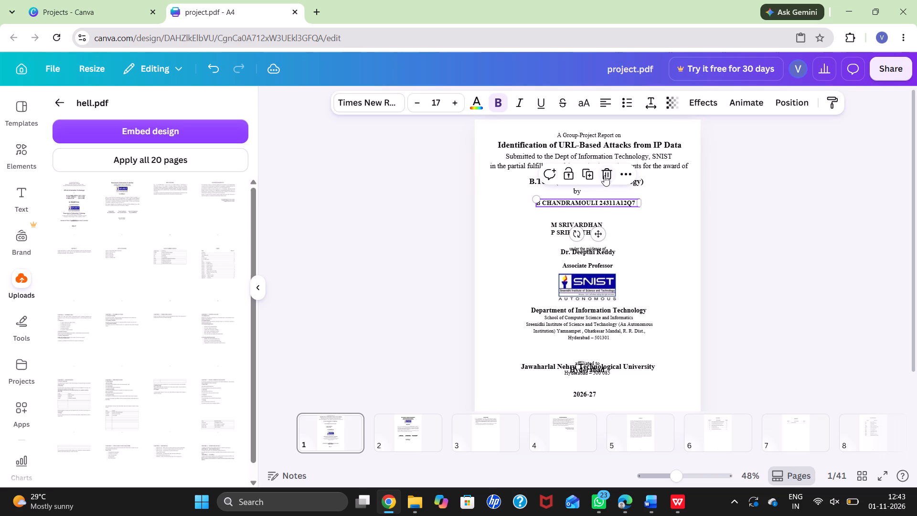
pyautogui.click(604, 174)
pyautogui.click(589, 232)
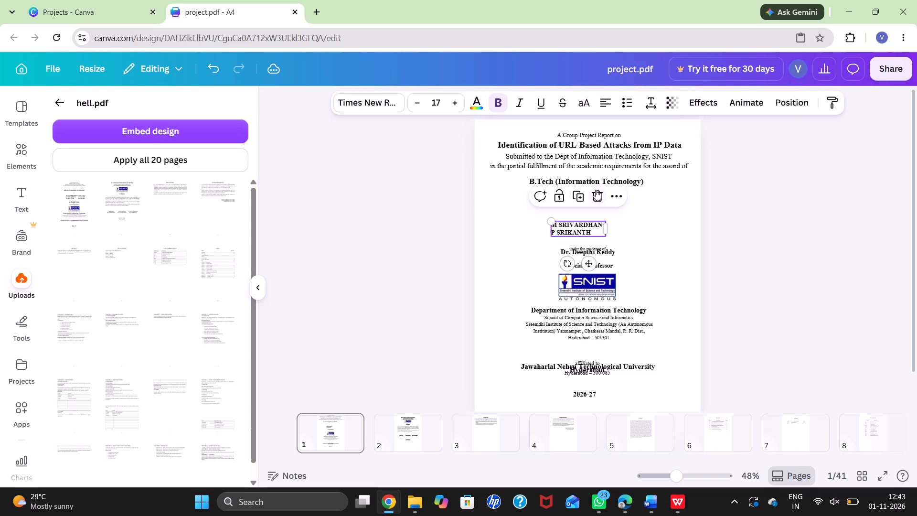
pyautogui.click(596, 189)
pyautogui.click(565, 211)
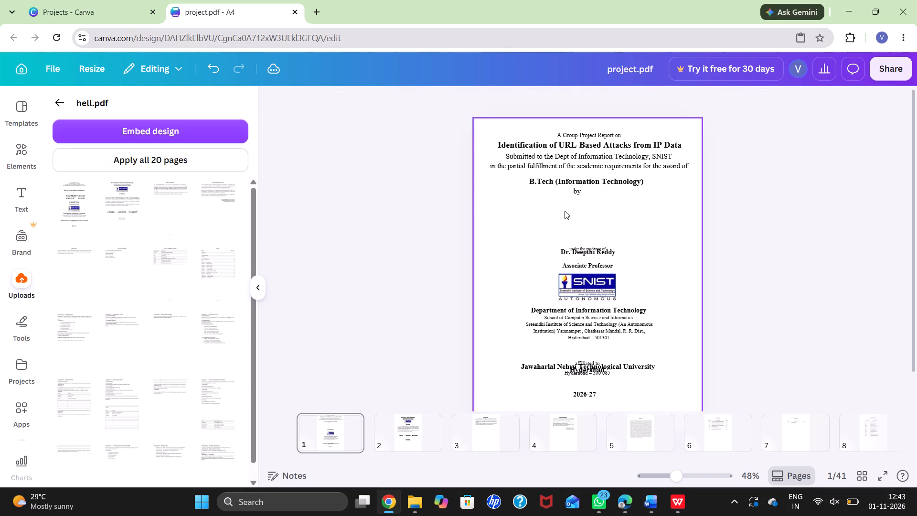
# Add a subheading text box to the title page and place it just beneath the word "by".
pyautogui.click(21, 190)
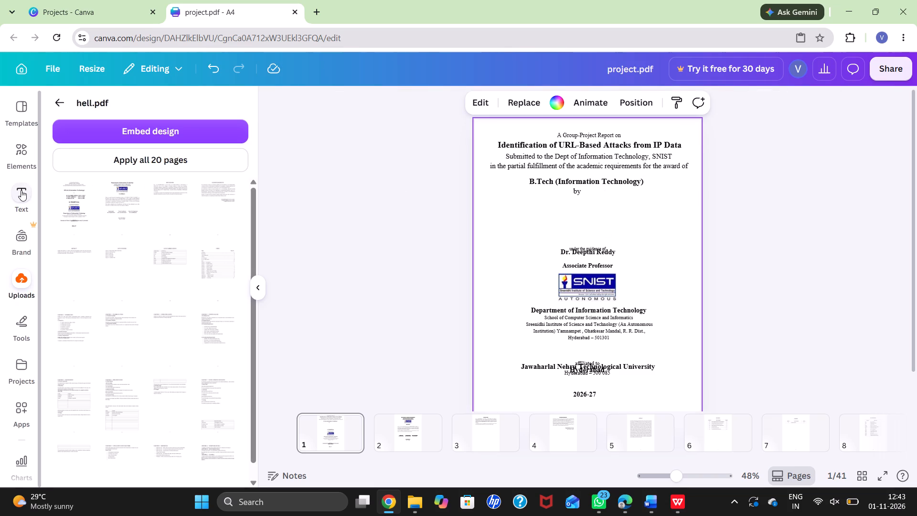
pyautogui.click(162, 330)
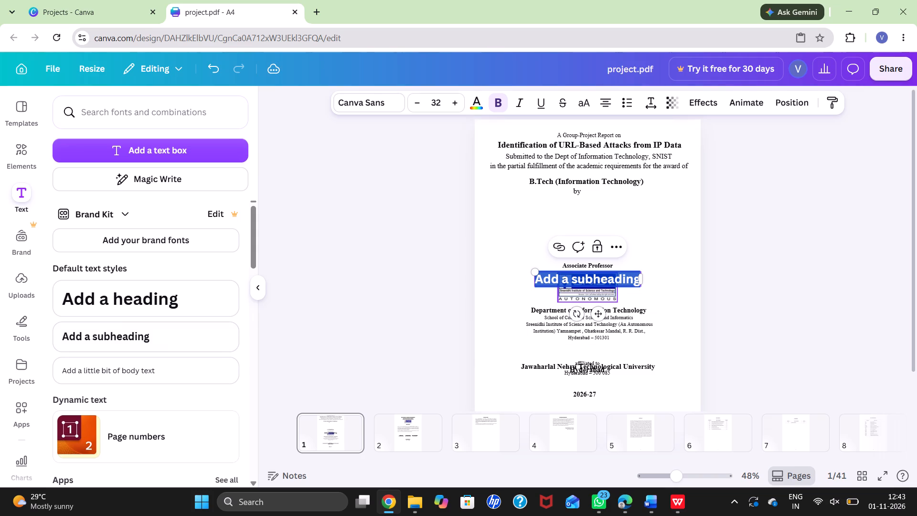
pyautogui.click(579, 281)
pyautogui.moveTo(579, 281); pyautogui.dragTo(605, 280)
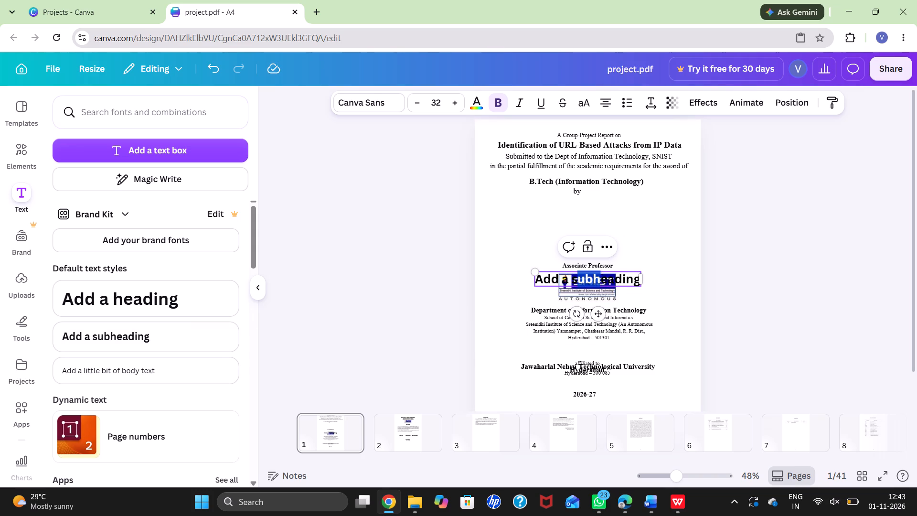
pyautogui.moveTo(605, 280); pyautogui.dragTo(606, 280)
pyautogui.click(666, 318)
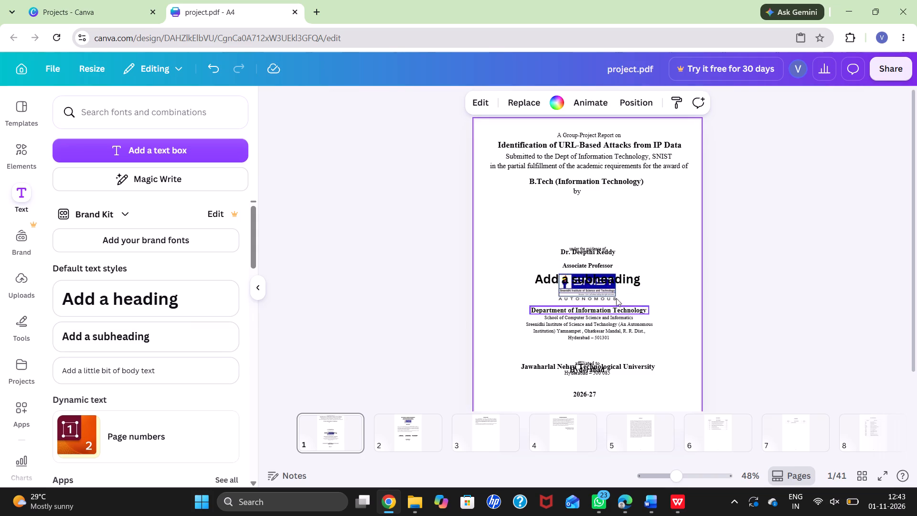
pyautogui.moveTo(592, 280); pyautogui.dragTo(586, 210)
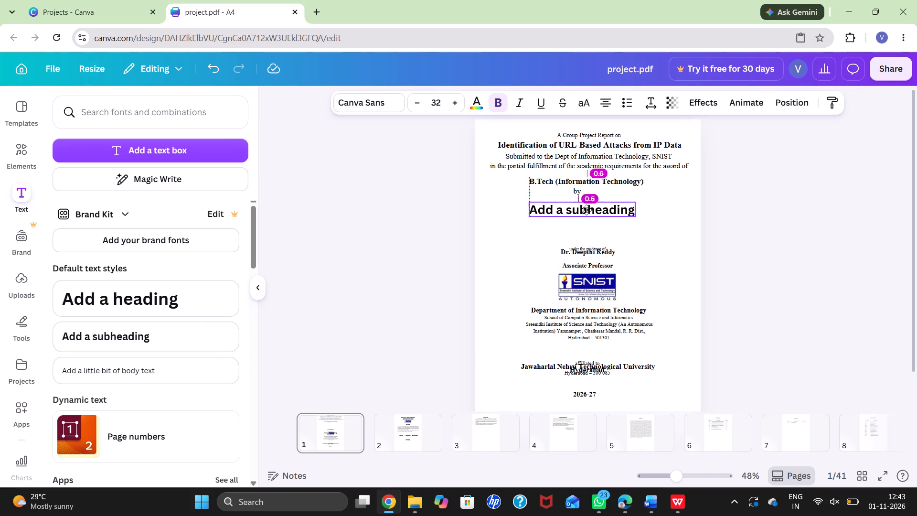
pyautogui.moveTo(586, 210); pyautogui.dragTo(590, 206)
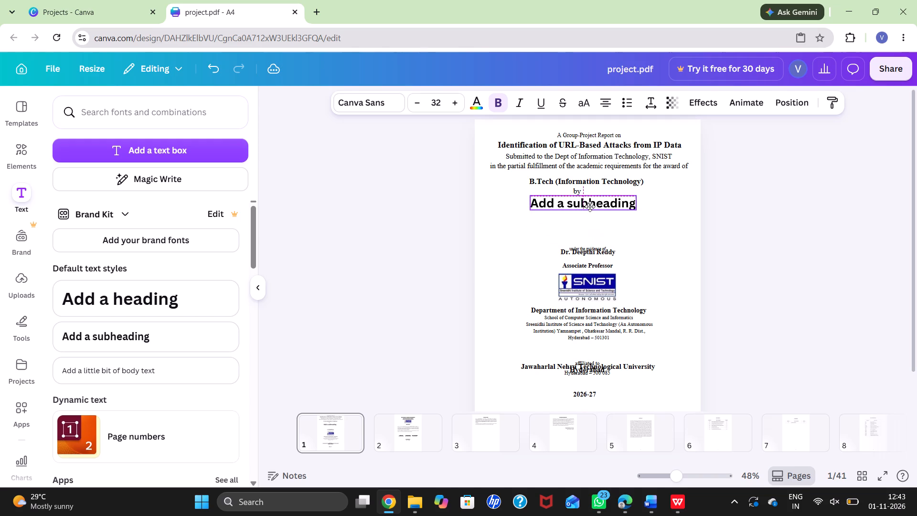
pyautogui.moveTo(590, 206); pyautogui.dragTo(587, 206)
# Replace the subheading's placeholder text with the first student's name and roll number, separated by several spaces.
pyautogui.click(587, 206)
pyautogui.press('BackSpace')
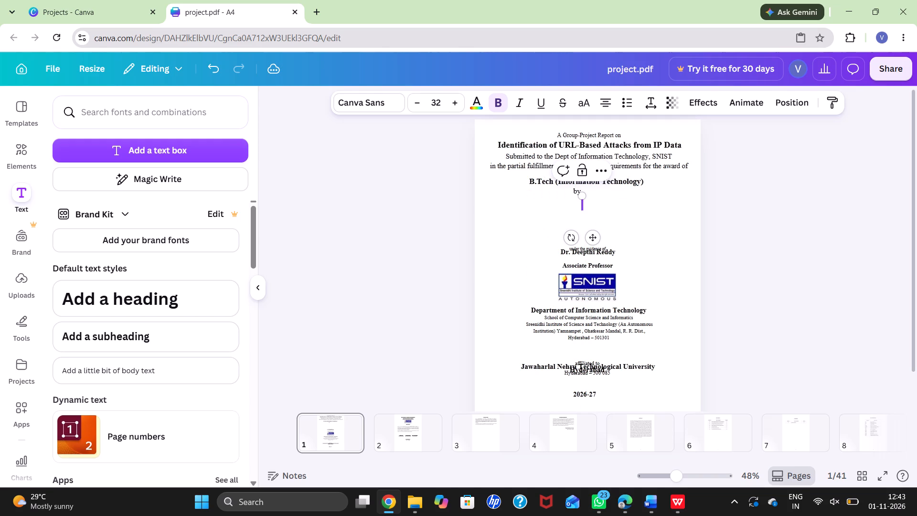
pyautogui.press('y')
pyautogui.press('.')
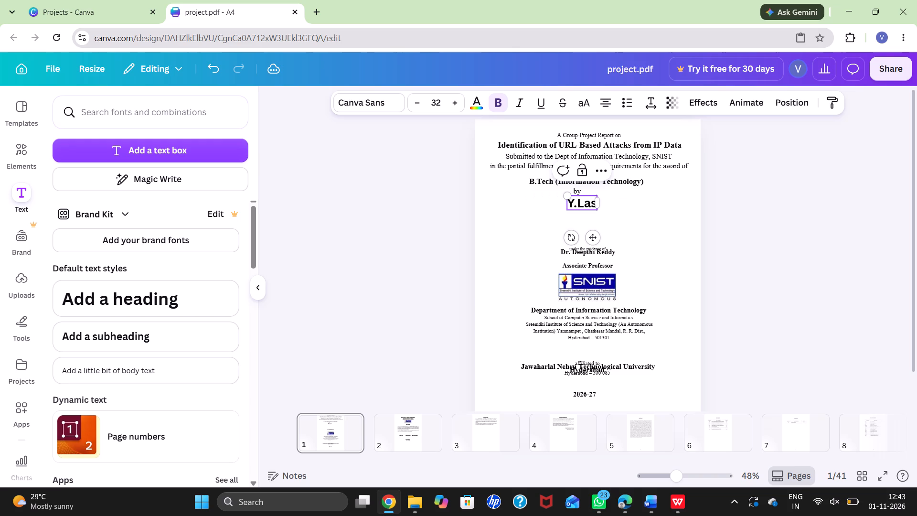
pyautogui.press('BackSpace')
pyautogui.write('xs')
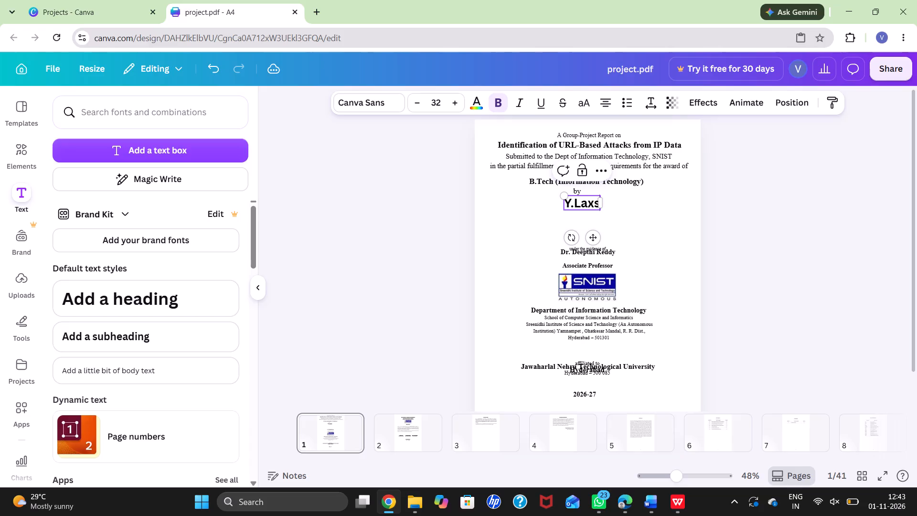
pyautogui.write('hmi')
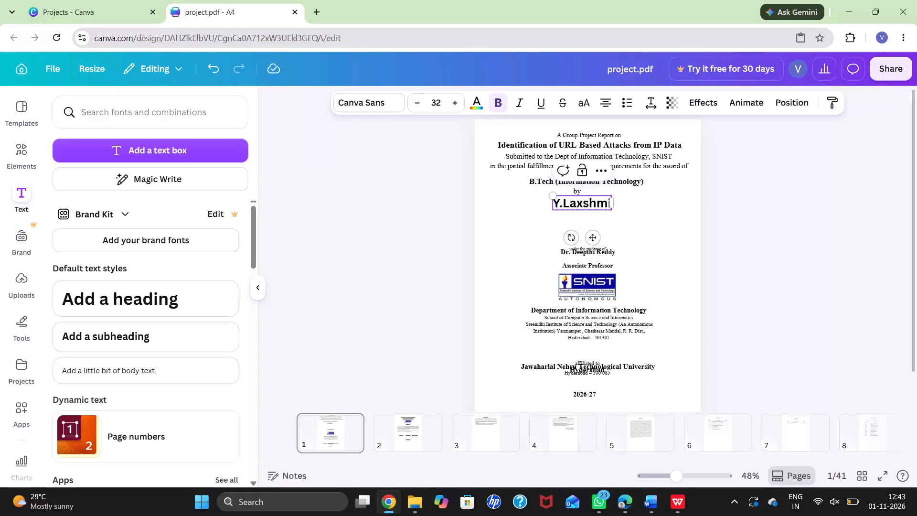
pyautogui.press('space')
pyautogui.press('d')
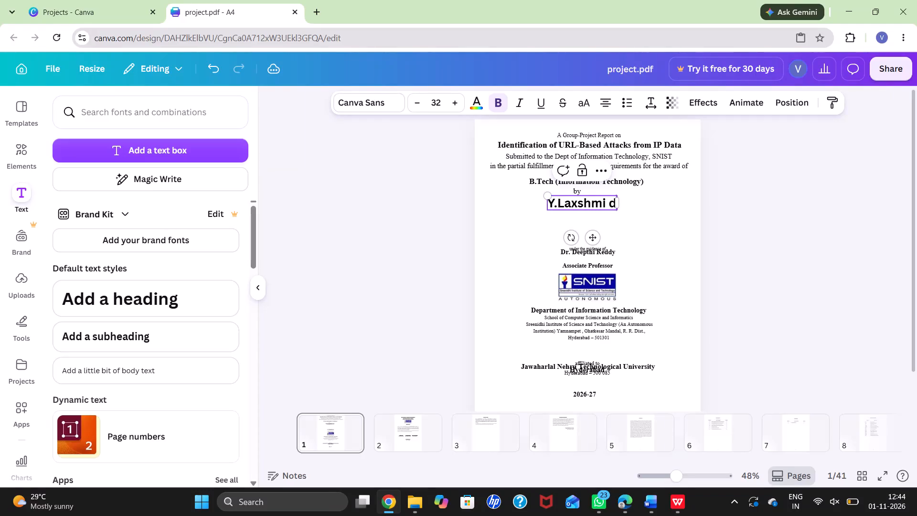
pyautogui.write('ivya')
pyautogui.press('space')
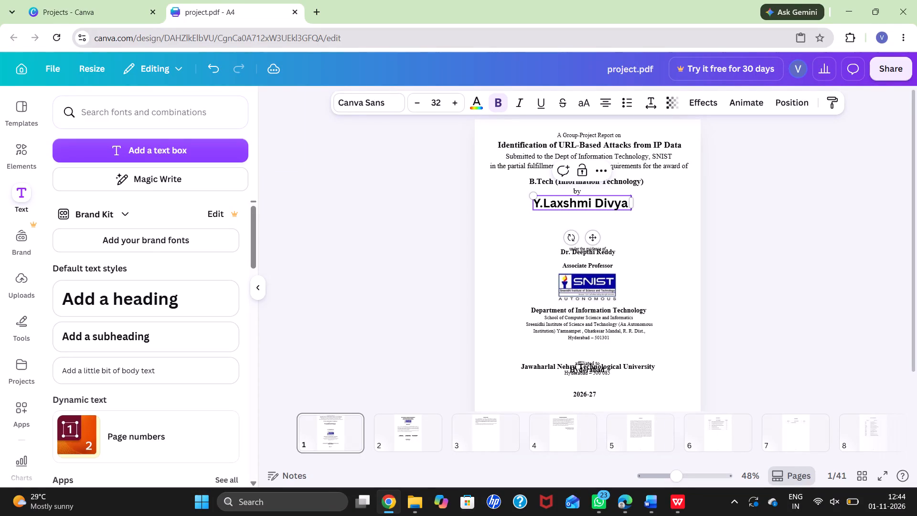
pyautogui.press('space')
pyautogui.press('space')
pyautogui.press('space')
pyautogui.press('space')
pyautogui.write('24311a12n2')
# Add a second line to the student text box with the second student's name and roll number, using capital letters in the number.
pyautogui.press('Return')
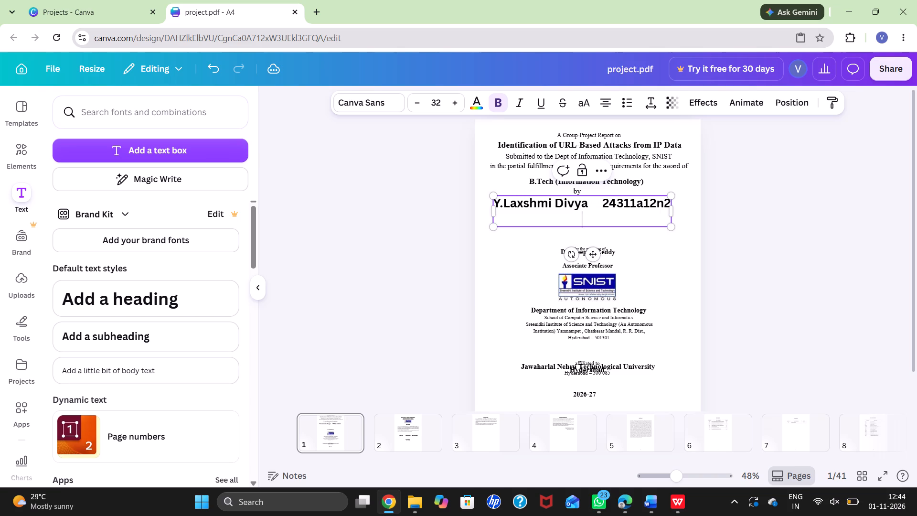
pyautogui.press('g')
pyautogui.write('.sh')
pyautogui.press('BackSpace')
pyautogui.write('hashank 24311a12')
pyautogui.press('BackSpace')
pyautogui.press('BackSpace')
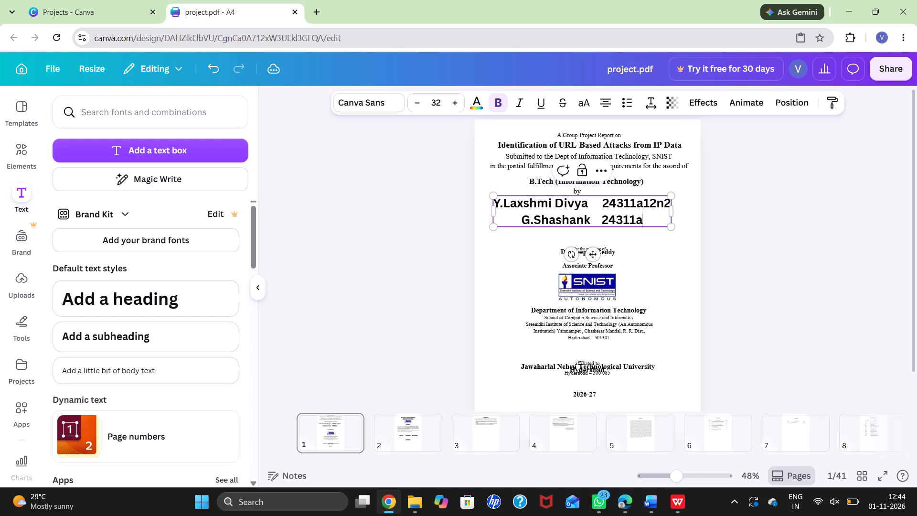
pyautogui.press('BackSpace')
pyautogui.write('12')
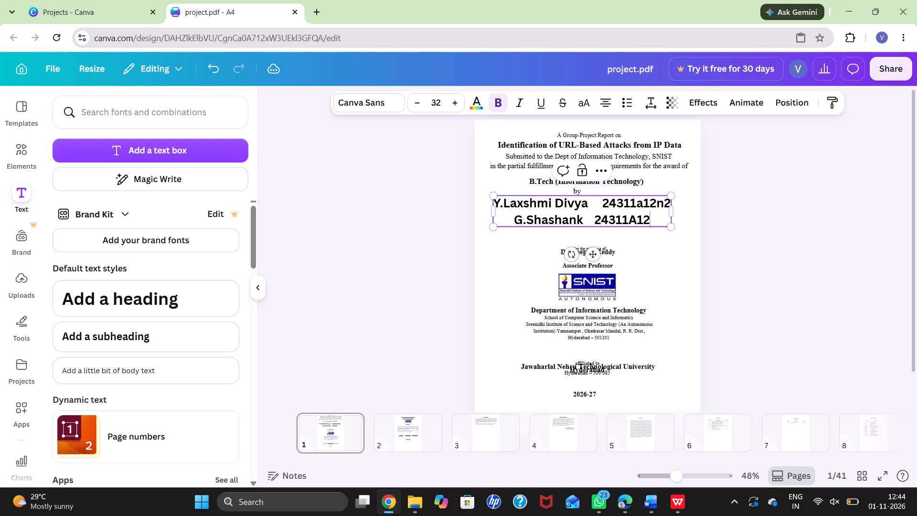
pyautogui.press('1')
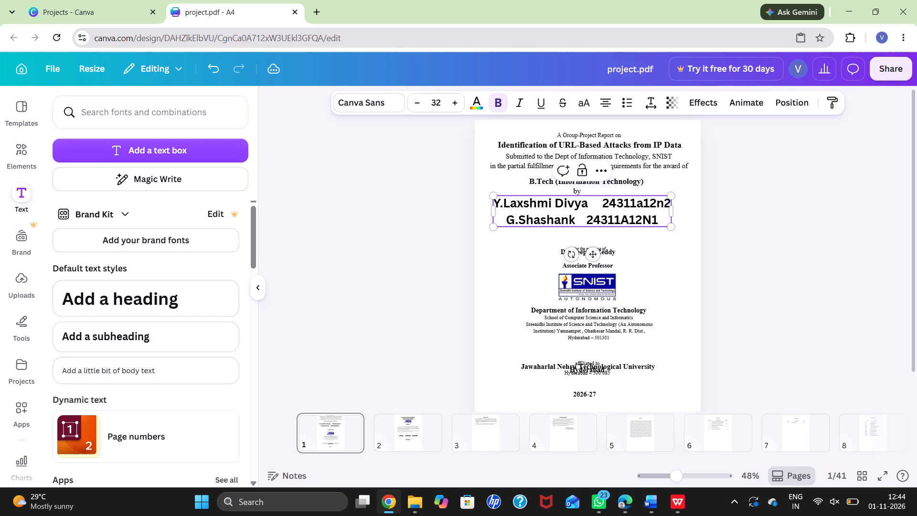
# Add a third line to the student text box with the third student's name and roll number, using capital letters in the number.
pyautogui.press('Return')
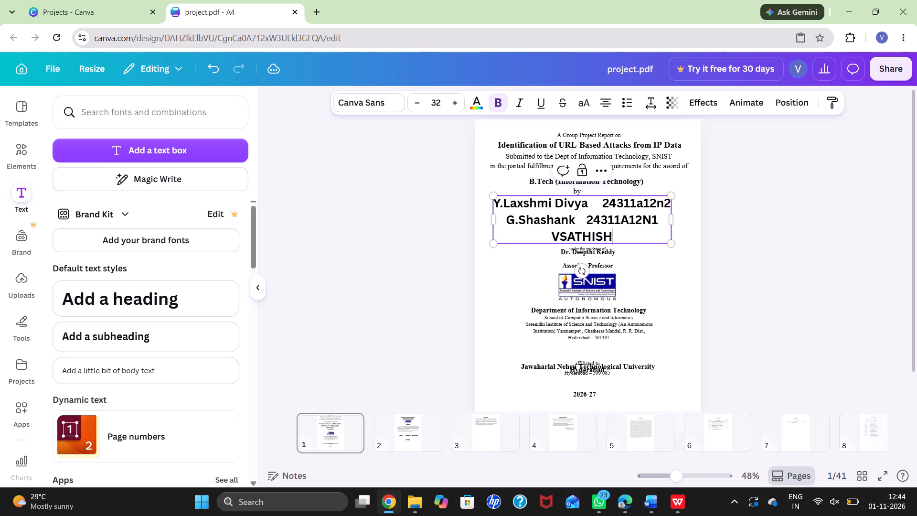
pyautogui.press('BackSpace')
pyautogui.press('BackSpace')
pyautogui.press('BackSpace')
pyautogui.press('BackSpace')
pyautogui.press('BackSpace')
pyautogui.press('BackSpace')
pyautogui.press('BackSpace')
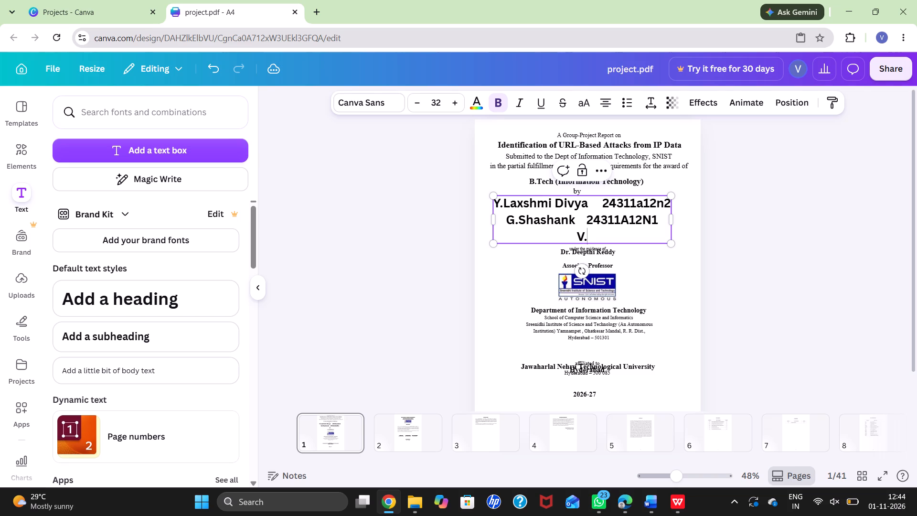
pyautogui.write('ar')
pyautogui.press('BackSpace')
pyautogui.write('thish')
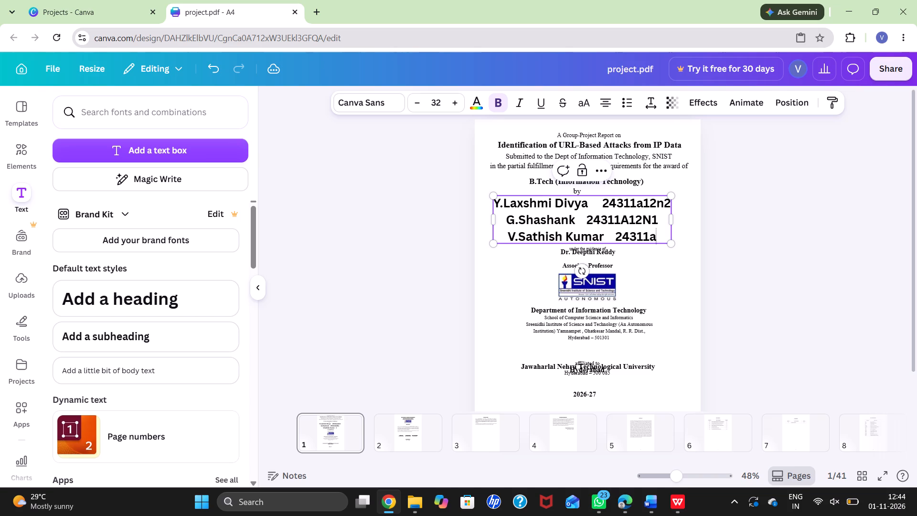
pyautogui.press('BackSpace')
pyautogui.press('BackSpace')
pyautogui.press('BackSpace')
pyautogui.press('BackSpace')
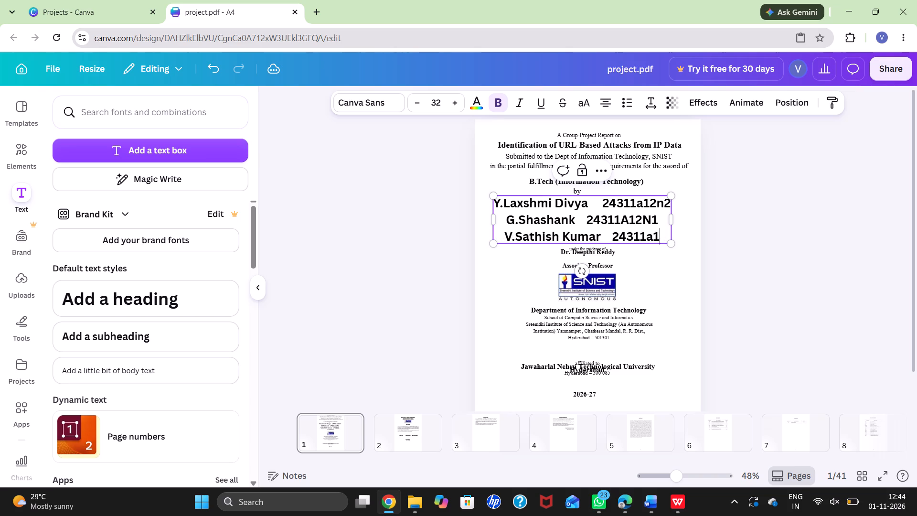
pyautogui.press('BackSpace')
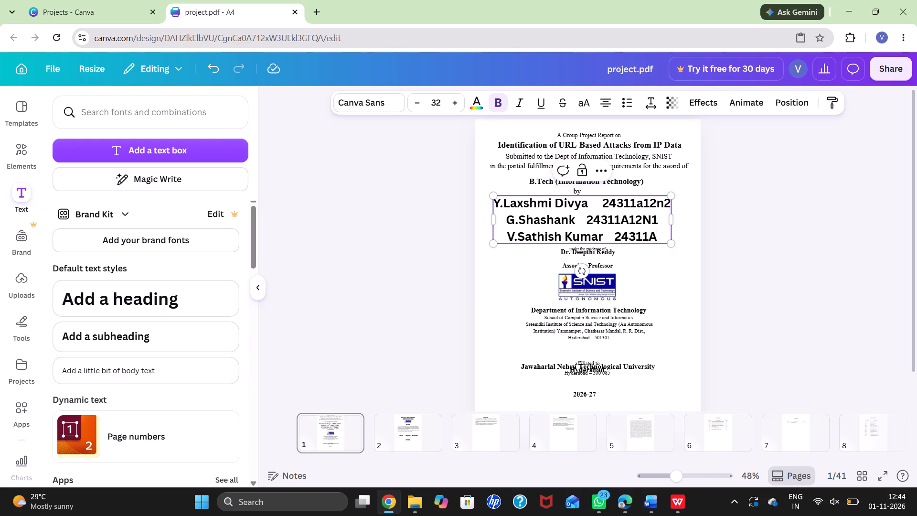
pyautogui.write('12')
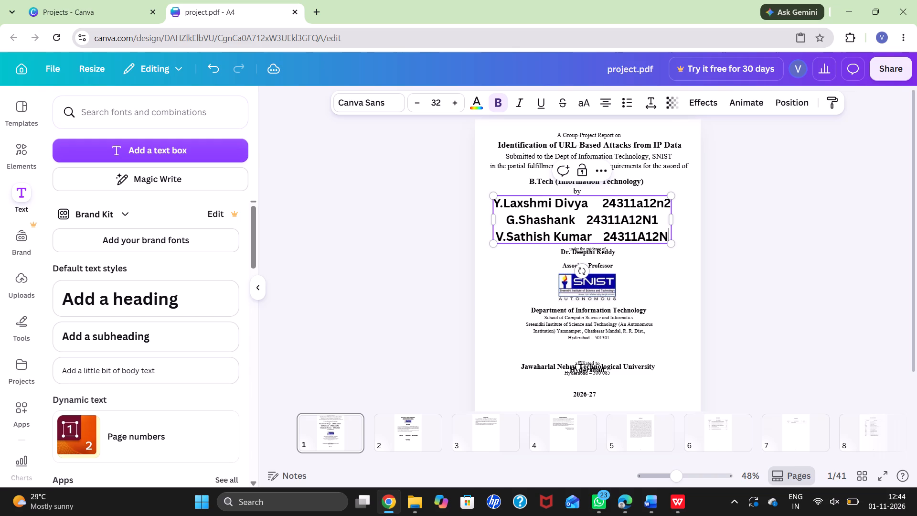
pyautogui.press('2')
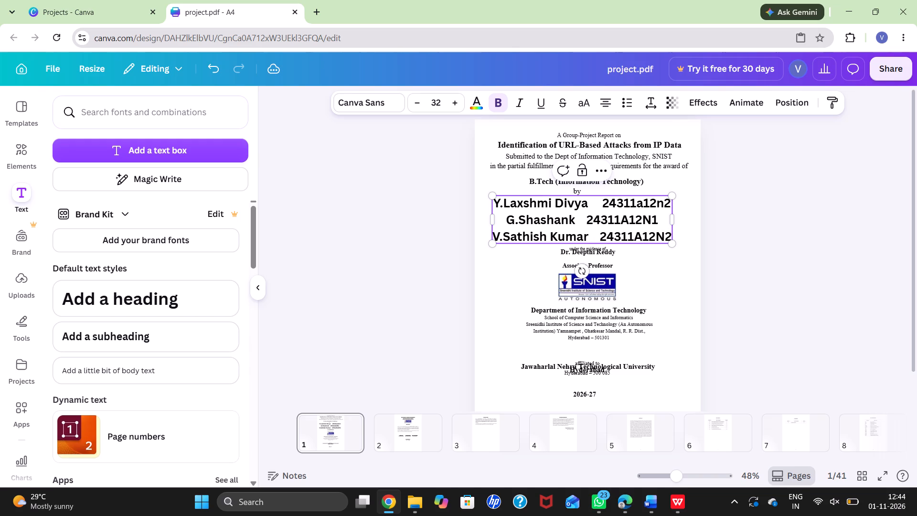
# Widen the gap between the second student's name and roll number with spaces so both line up with the other rows.
pyautogui.click(581, 219)
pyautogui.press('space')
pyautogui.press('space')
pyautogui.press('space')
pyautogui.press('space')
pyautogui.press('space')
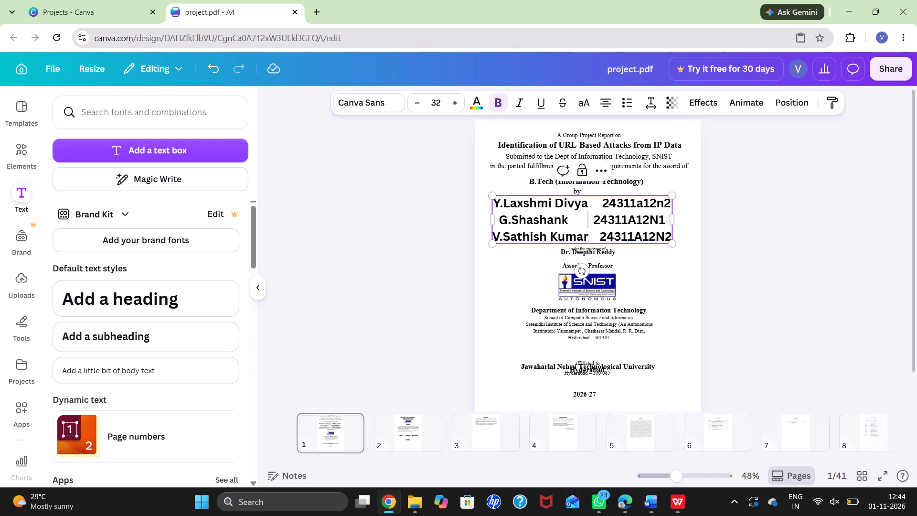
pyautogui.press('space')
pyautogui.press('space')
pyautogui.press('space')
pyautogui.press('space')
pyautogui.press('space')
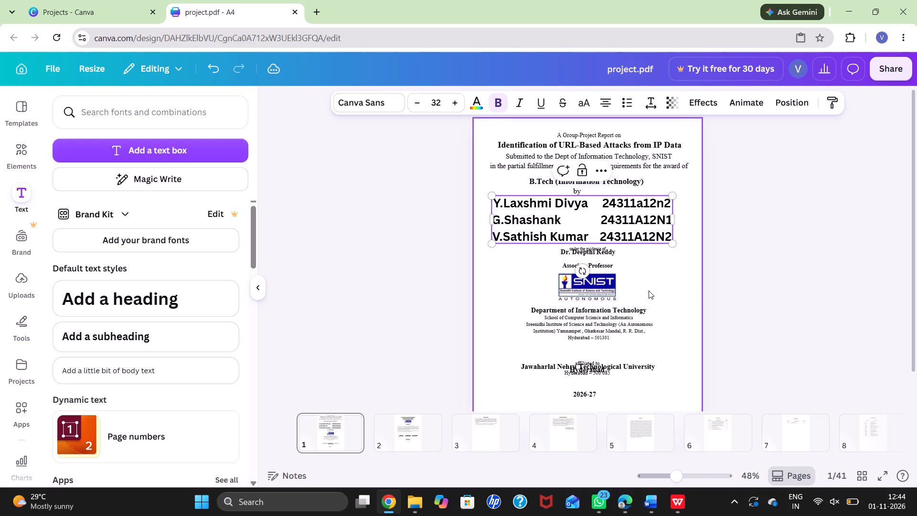
pyautogui.click(664, 302)
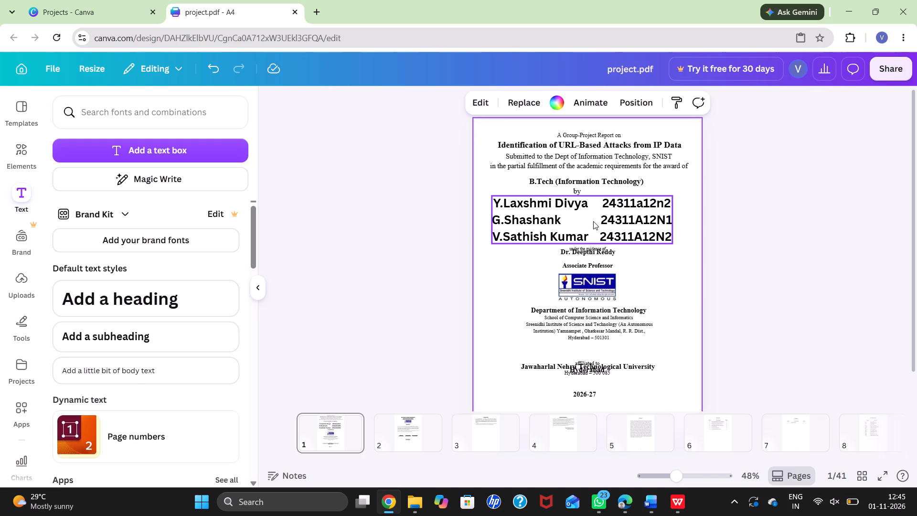
# Add more spaces between name and roll number in all three student rows, keeping the two columns roughly aligned.
pyautogui.click(601, 203)
pyautogui.click(601, 203)
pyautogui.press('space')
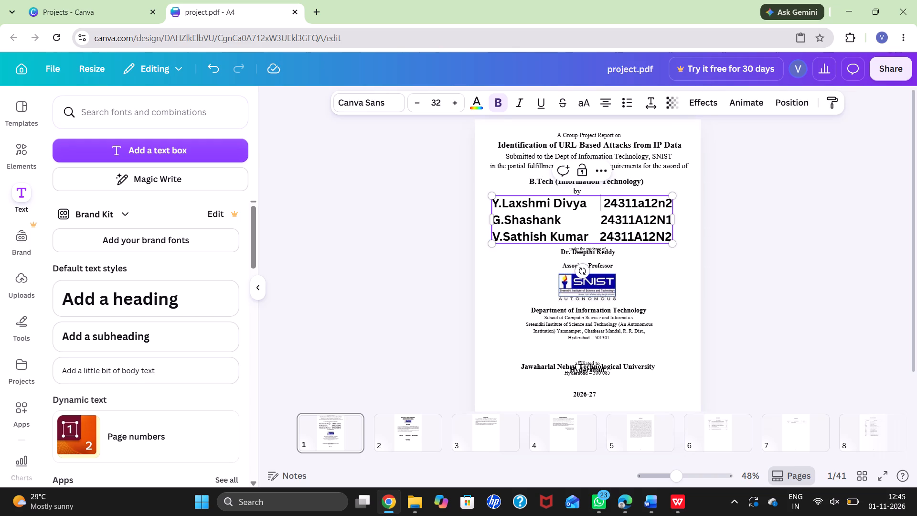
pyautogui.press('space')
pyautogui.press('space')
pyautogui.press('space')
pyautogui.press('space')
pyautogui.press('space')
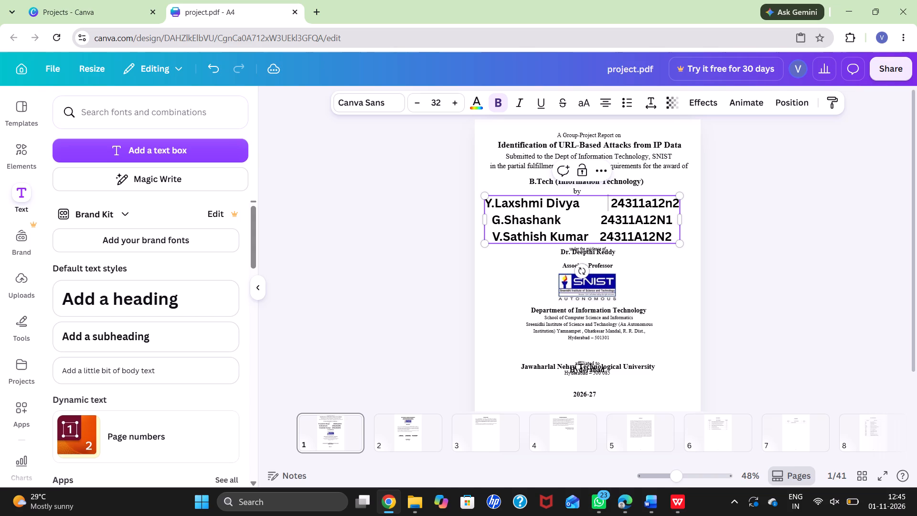
pyautogui.click(598, 218)
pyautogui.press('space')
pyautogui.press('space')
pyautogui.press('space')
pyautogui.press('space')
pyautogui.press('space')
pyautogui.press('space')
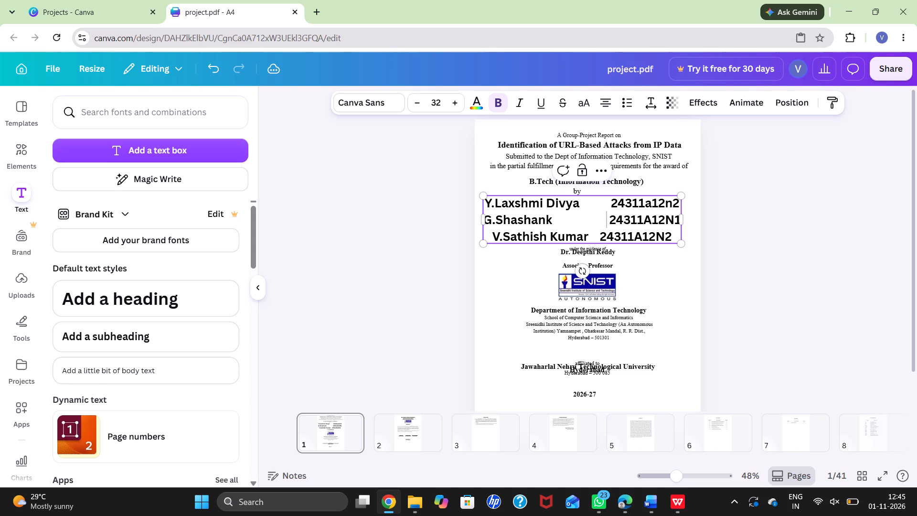
pyautogui.click(598, 239)
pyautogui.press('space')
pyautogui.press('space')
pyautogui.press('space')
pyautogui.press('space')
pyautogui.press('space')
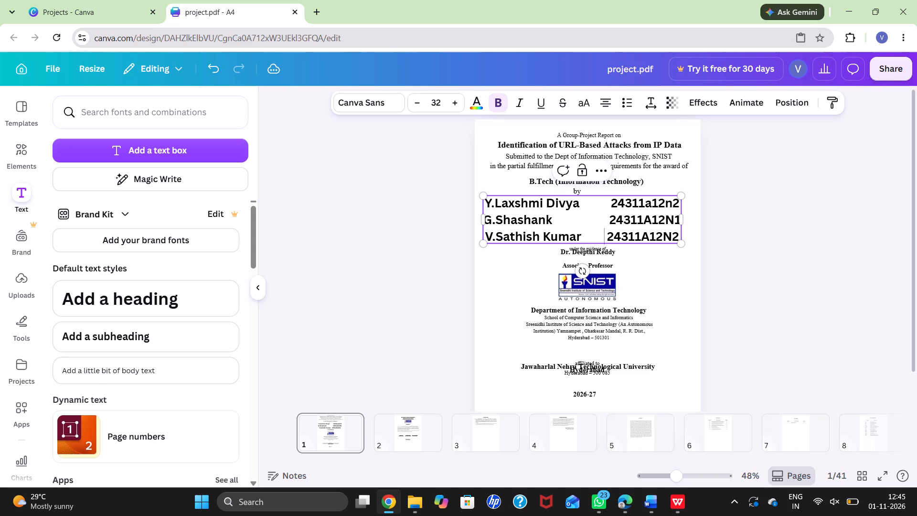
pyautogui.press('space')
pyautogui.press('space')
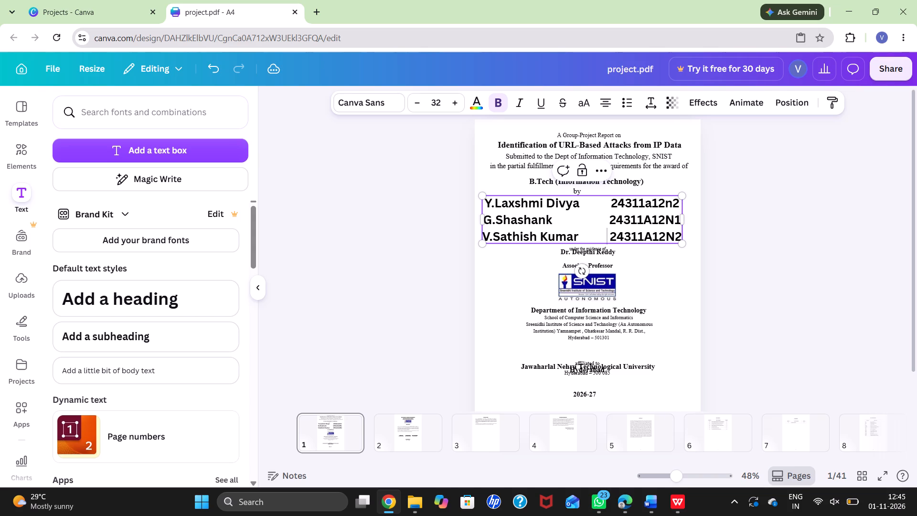
# Reduce the font size of all the text in the student box to 24.
pyautogui.hotkey('ctrl', 'a')
pyautogui.tripleClick(419, 97)
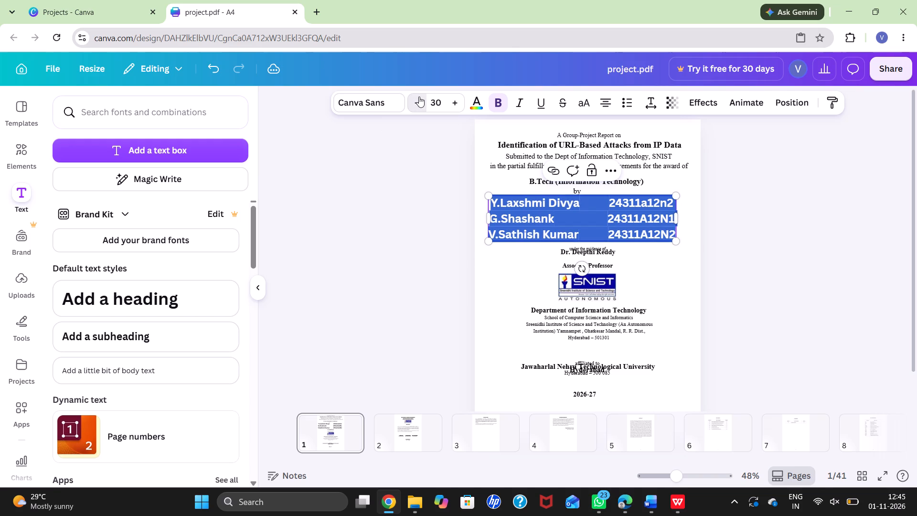
pyautogui.tripleClick(419, 97)
pyautogui.doubleClick(419, 97)
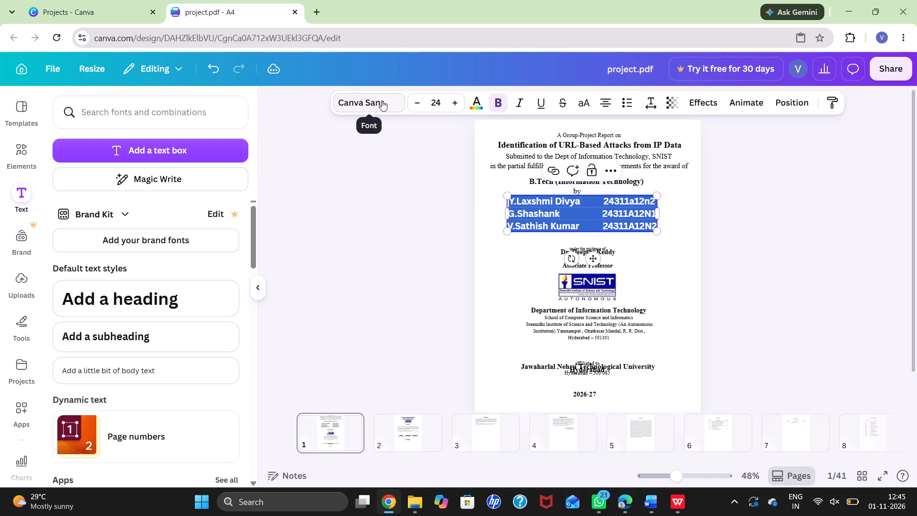
# Change the font of all three student rows to Times New Roman MT.
pyautogui.click(382, 100)
pyautogui.scroll(-3, 199, 296)
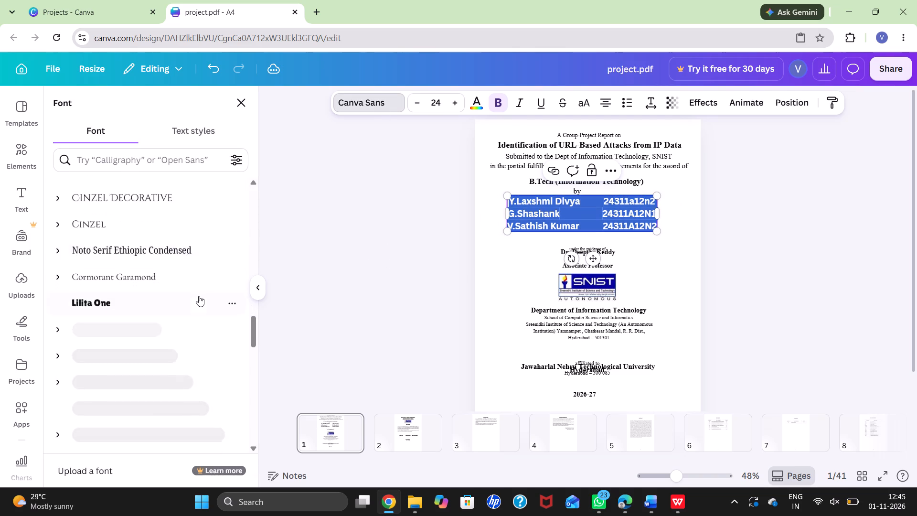
pyautogui.scroll(-1, 199, 296)
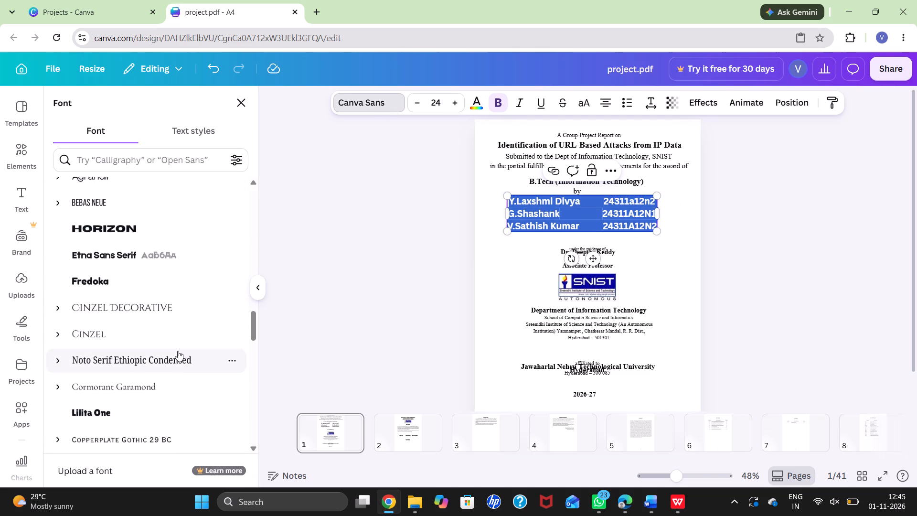
pyautogui.scroll(1, 178, 351)
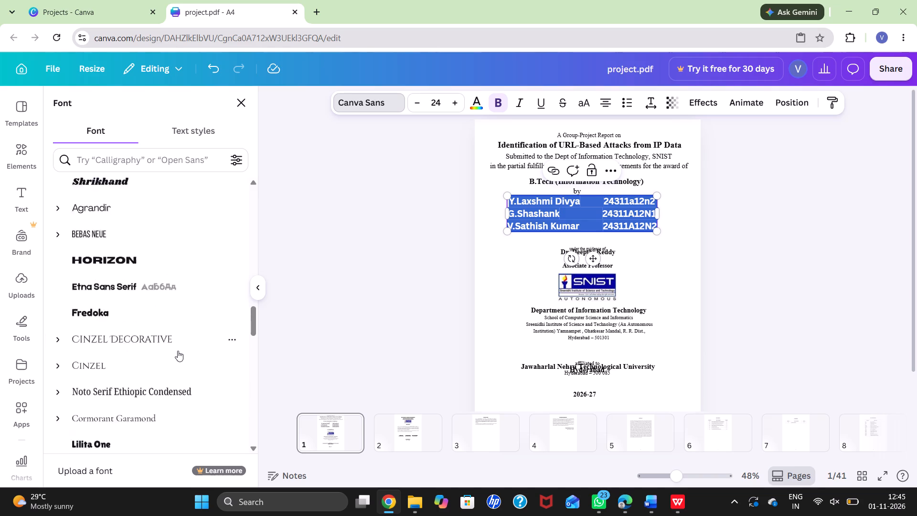
pyautogui.scroll(2, 178, 351)
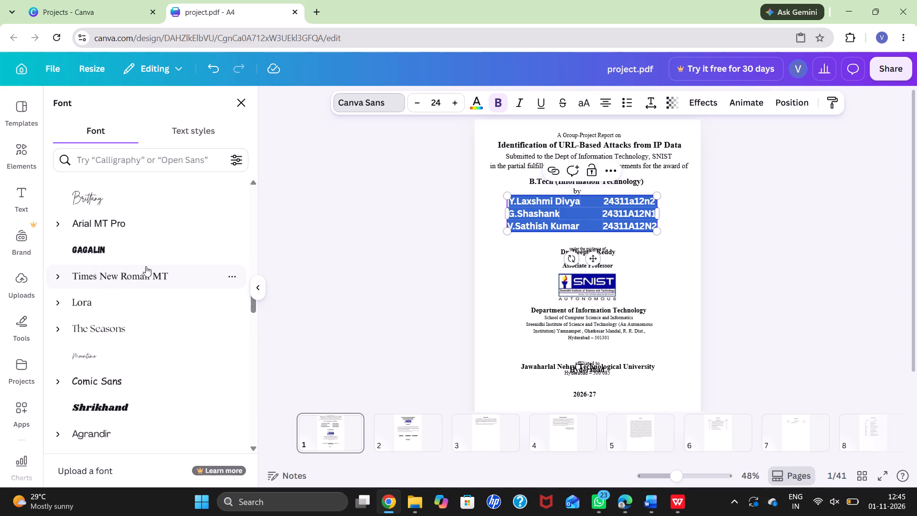
pyautogui.click(139, 275)
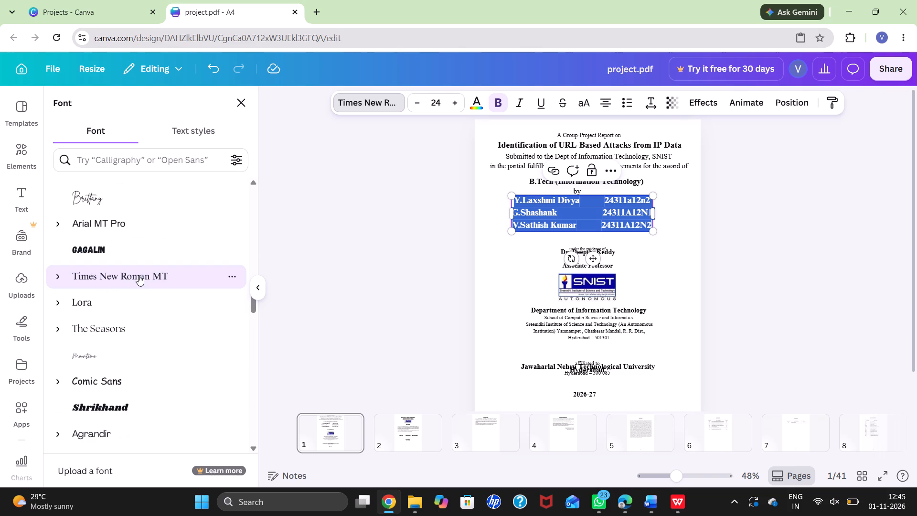
pyautogui.click(521, 275)
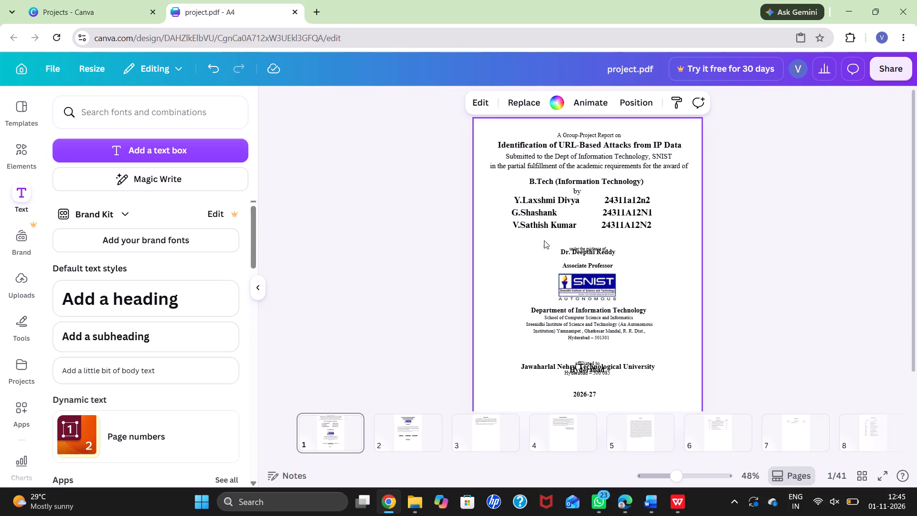
# Delete the letter "x" from the first student's name.
pyautogui.click(537, 201)
pyautogui.click(537, 201)
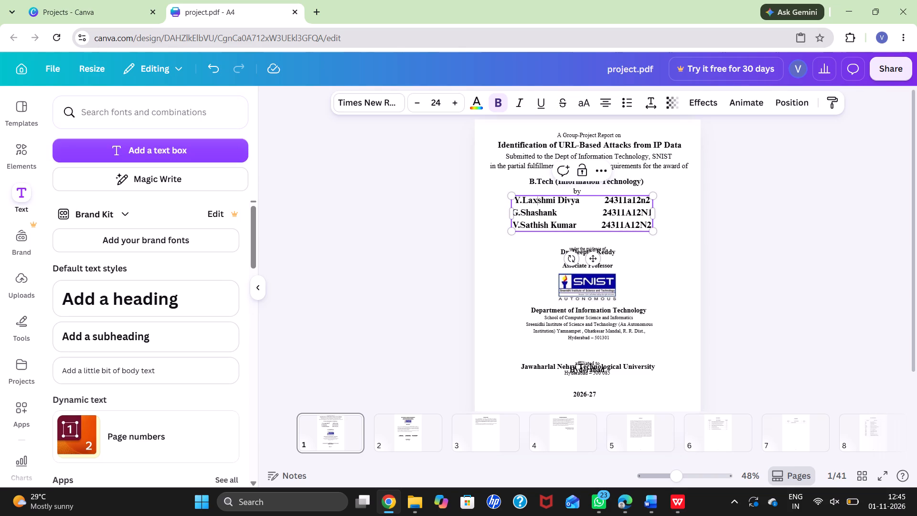
pyautogui.press('BackSpace')
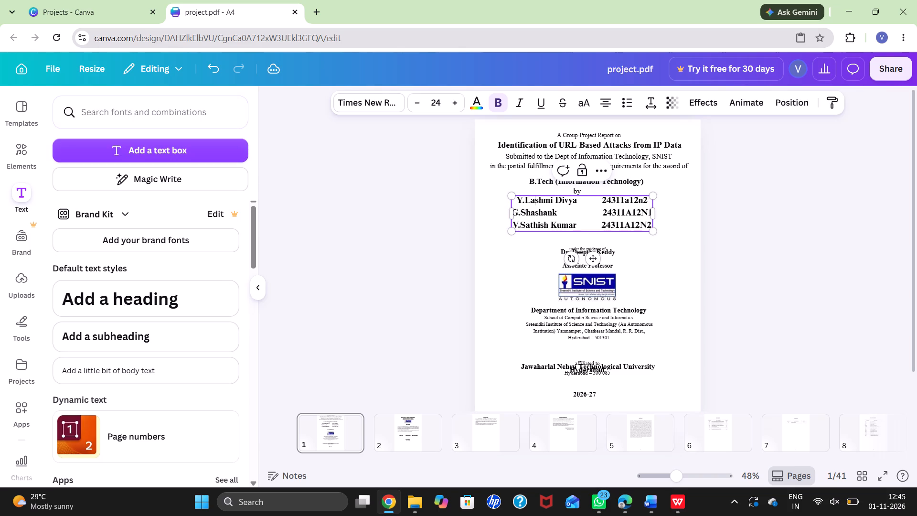
pyautogui.click(500, 288)
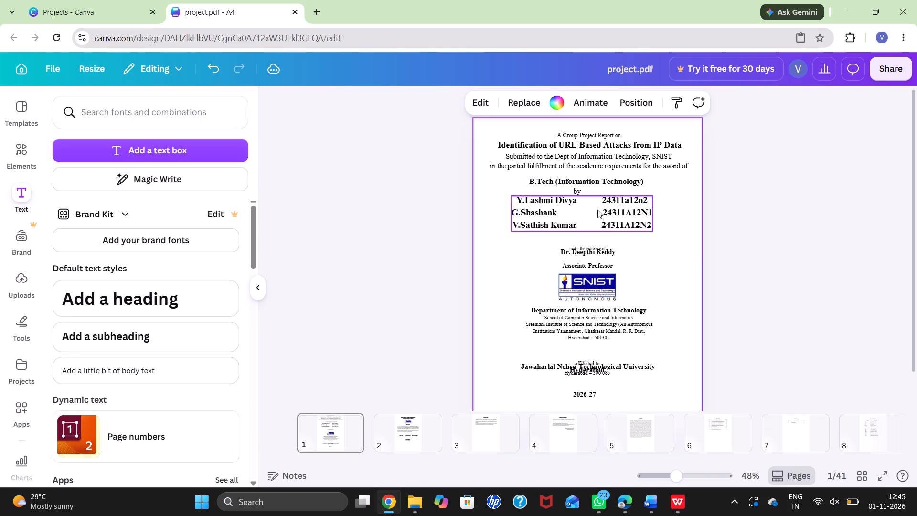
# Move the student text box slightly down the title page to leave space beneath the word "by".
pyautogui.moveTo(598, 206); pyautogui.dragTo(599, 213)
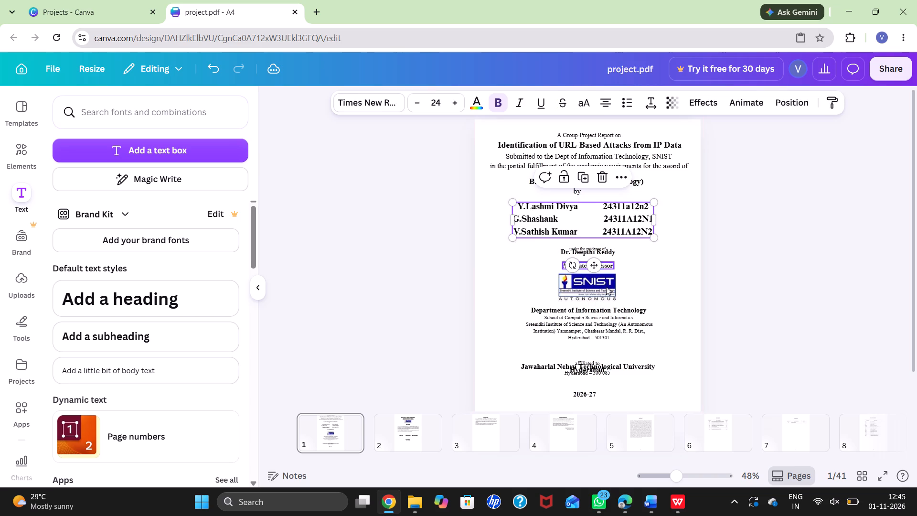
# Move the guidance text box with the supervisor's name slightly up, closer to the student rows.
pyautogui.click(596, 251)
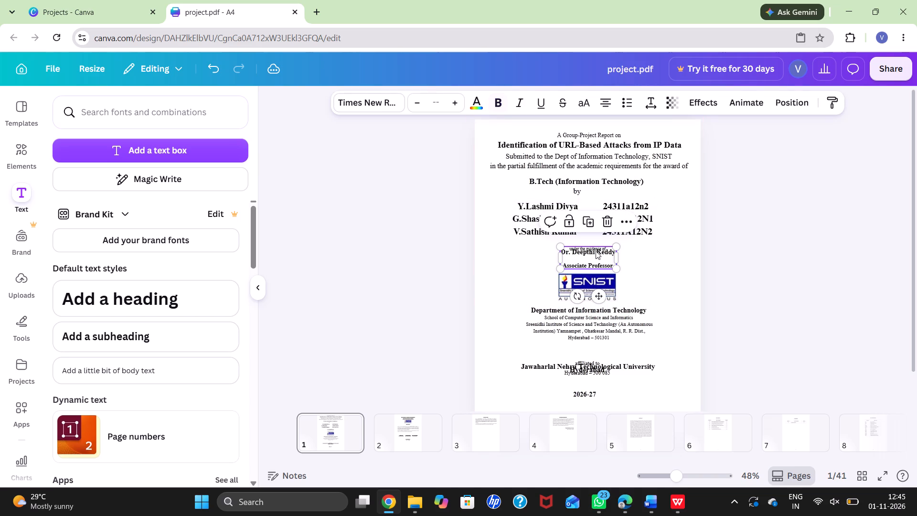
pyautogui.moveTo(596, 251); pyautogui.dragTo(594, 246)
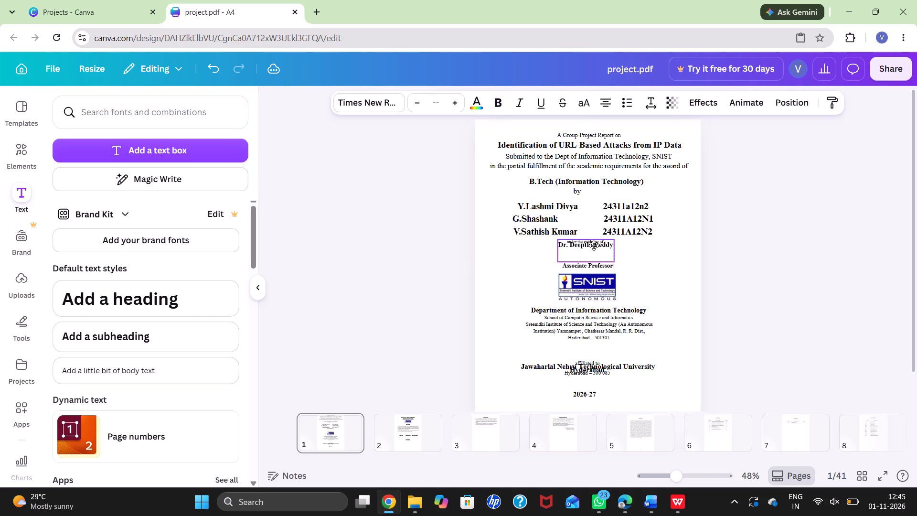
pyautogui.moveTo(594, 246); pyautogui.dragTo(594, 246)
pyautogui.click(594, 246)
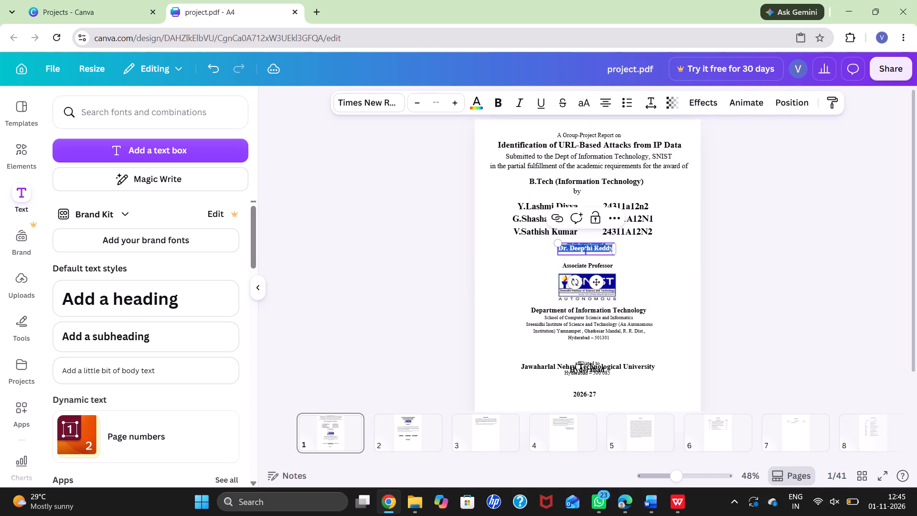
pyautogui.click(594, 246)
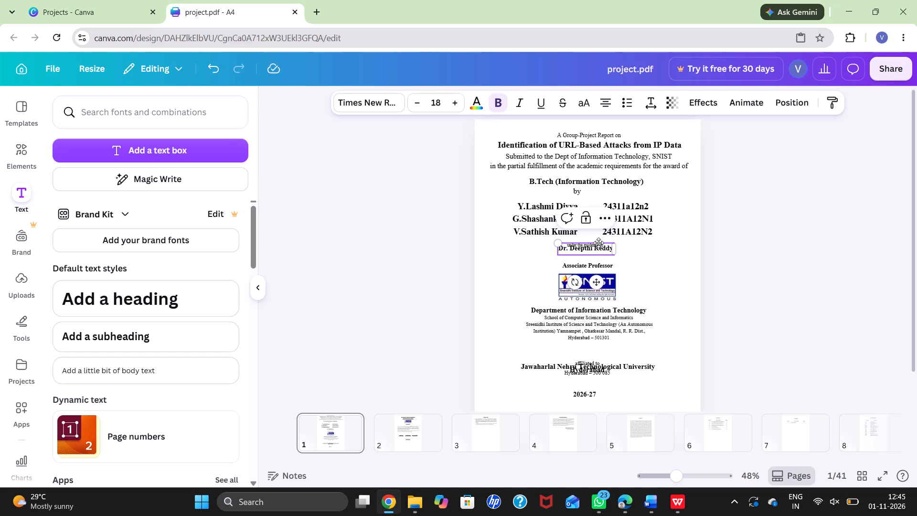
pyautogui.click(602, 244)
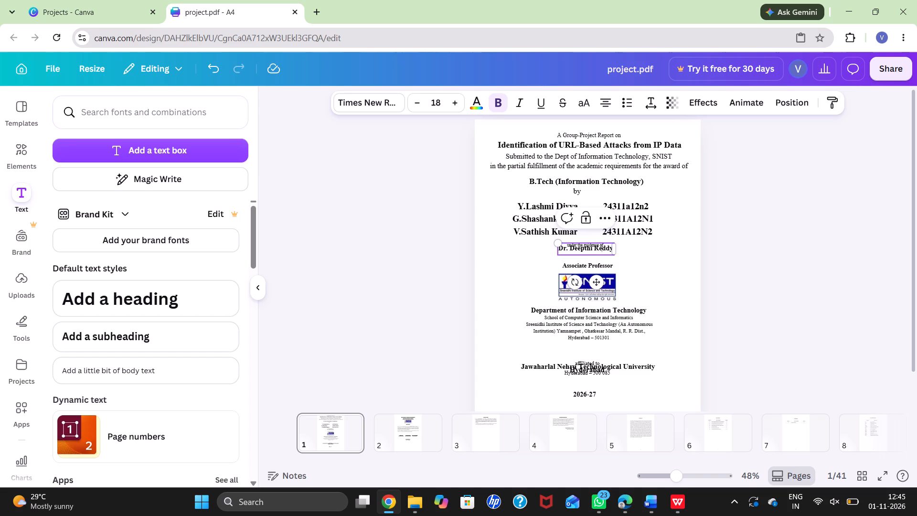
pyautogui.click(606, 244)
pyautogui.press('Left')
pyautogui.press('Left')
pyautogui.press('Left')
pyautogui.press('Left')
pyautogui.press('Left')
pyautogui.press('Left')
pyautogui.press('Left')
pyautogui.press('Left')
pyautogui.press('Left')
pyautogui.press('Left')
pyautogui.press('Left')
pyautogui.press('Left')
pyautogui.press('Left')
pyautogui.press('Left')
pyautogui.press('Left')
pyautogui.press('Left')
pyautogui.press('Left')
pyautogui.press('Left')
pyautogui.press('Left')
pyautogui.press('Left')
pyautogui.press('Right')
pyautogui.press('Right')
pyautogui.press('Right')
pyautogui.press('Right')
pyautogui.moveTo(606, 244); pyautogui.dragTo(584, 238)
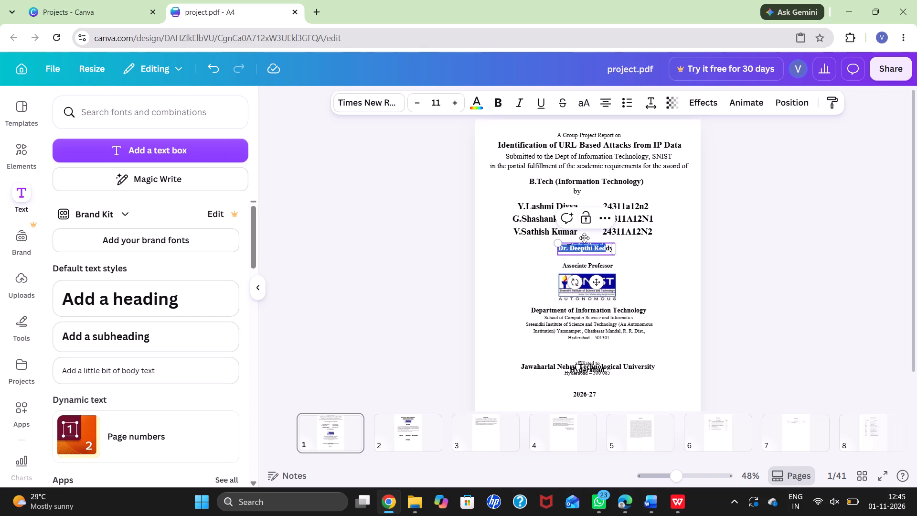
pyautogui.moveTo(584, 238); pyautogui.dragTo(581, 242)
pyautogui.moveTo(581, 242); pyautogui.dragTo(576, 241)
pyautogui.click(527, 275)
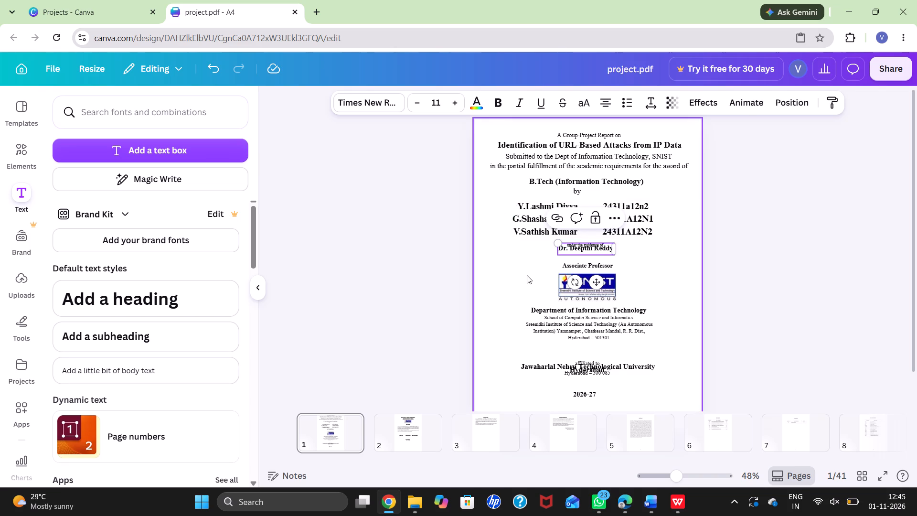
# Enlarge the guidance text box proportionally so the supervisor's name reaches font size 28.8.
pyautogui.click(604, 244)
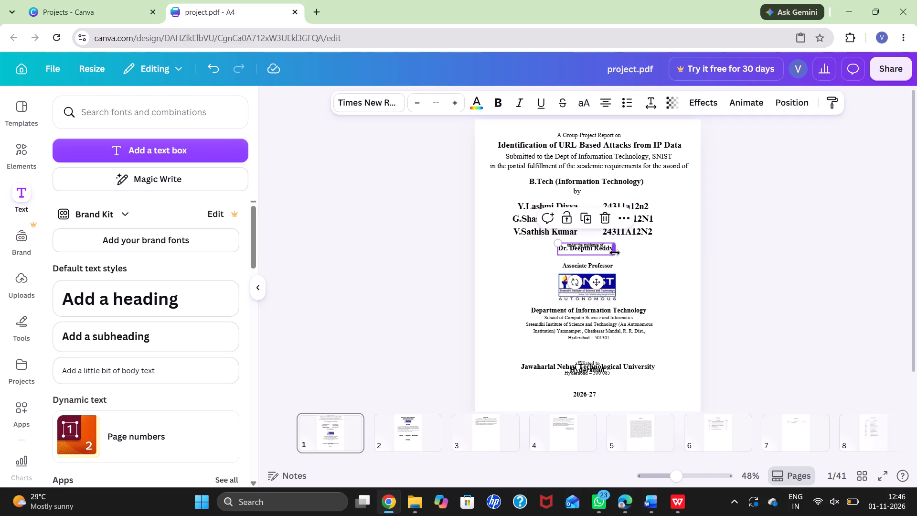
pyautogui.moveTo(559, 243); pyautogui.dragTo(531, 233)
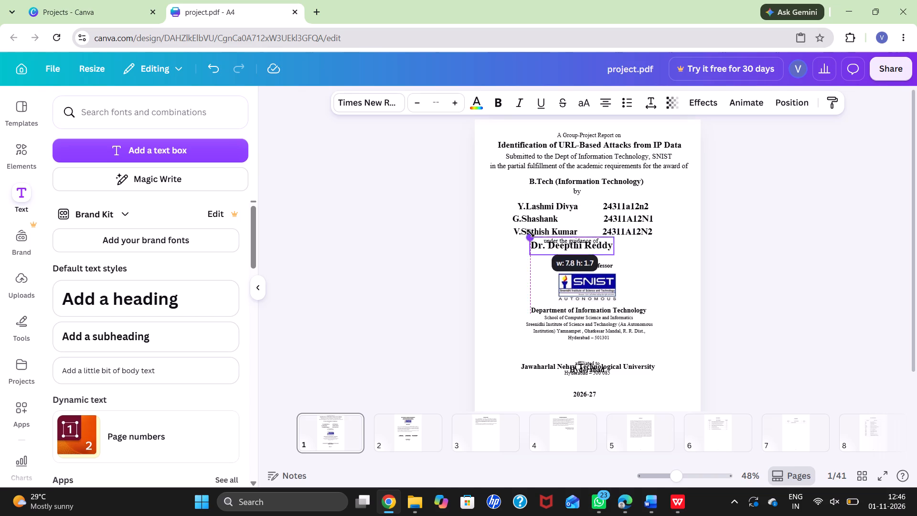
pyautogui.moveTo(531, 233); pyautogui.dragTo(526, 232)
# Delete the supervisor's name from the guidance text box, keeping the line "under the guidance of".
pyautogui.click(582, 243)
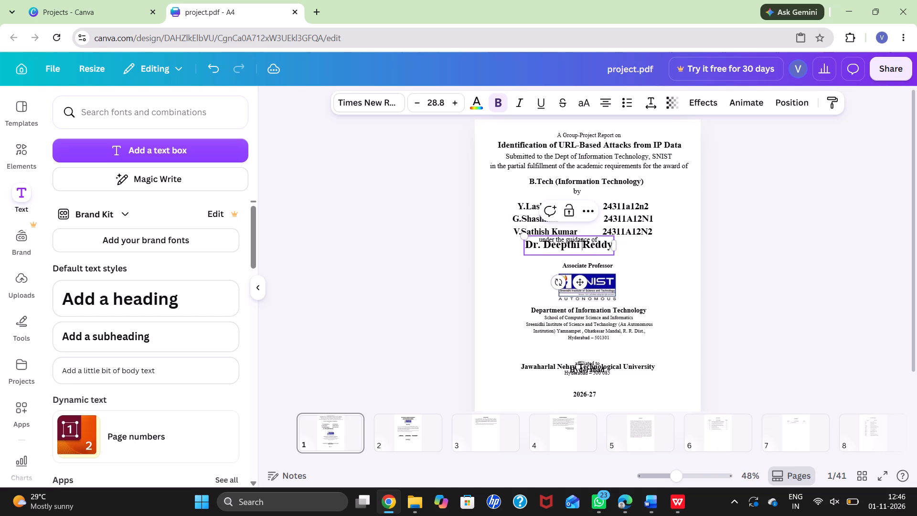
pyautogui.click(602, 236)
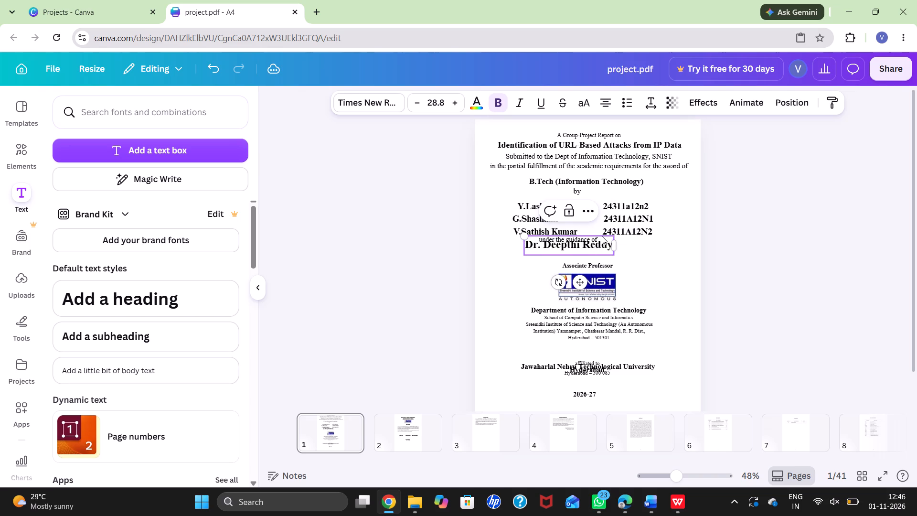
pyautogui.click(602, 236)
pyautogui.click(600, 240)
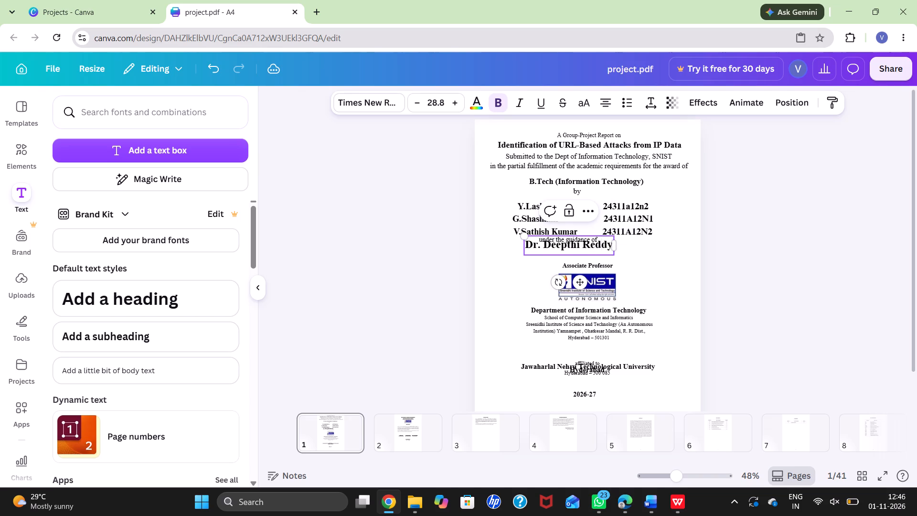
pyautogui.click(600, 238)
pyautogui.click(609, 245)
pyautogui.moveTo(609, 245); pyautogui.dragTo(535, 244)
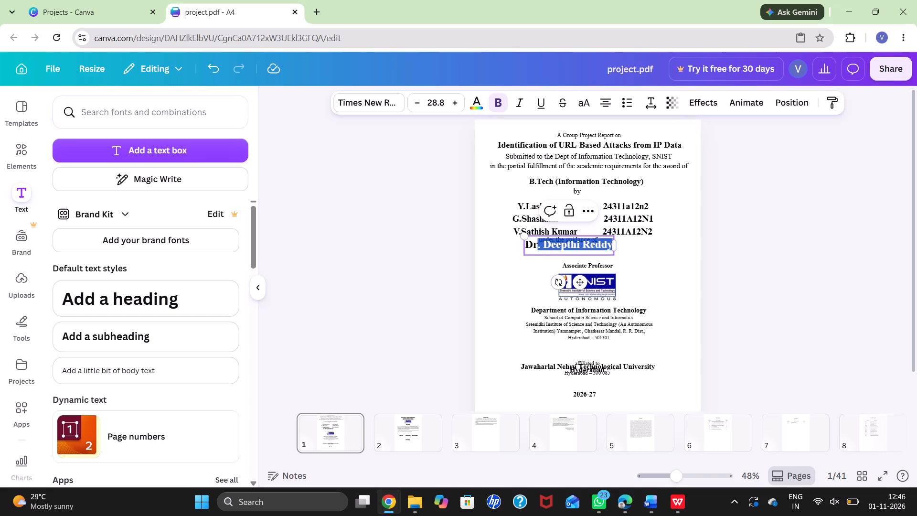
pyautogui.moveTo(535, 244); pyautogui.dragTo(512, 244)
pyautogui.press('BackSpace')
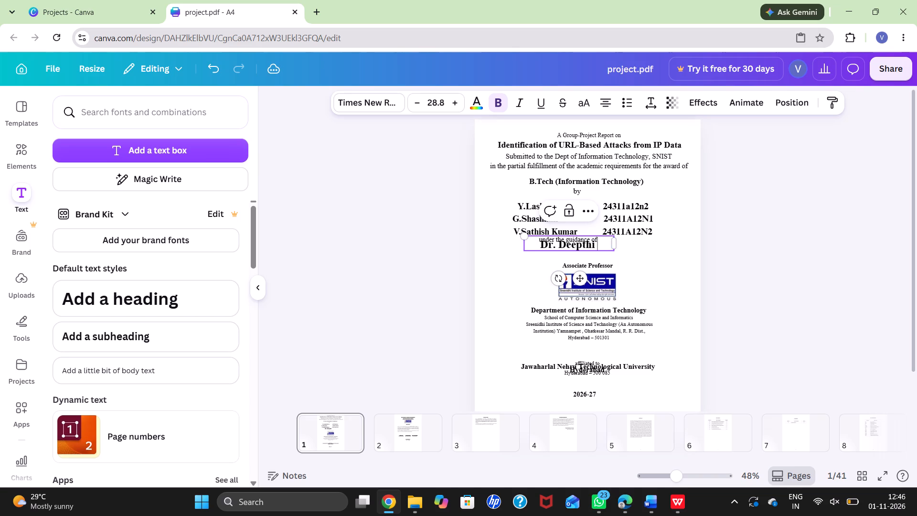
pyautogui.moveTo(599, 243); pyautogui.dragTo(533, 245)
pyautogui.press('BackSpace')
# Increase the font size of the line "under the guidance of" to 19.6.
pyautogui.moveTo(605, 239); pyautogui.dragTo(531, 240)
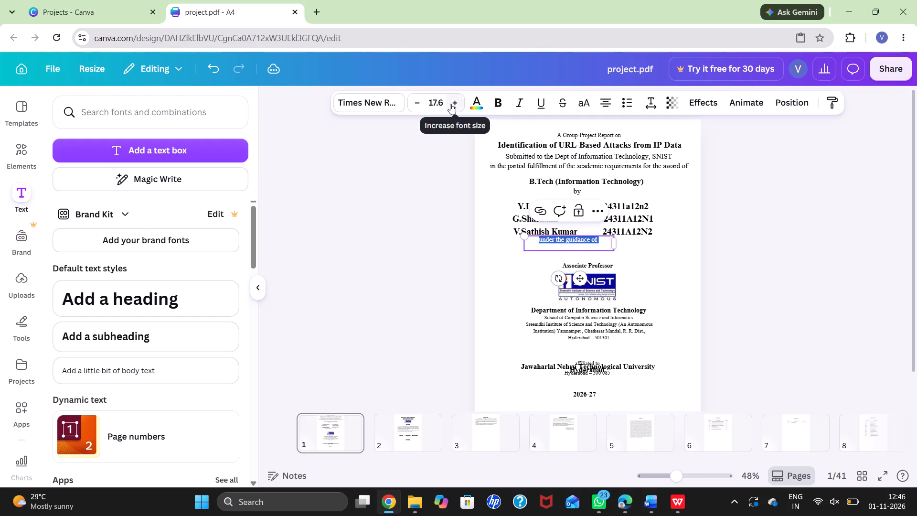
pyautogui.doubleClick(450, 104)
pyautogui.click(524, 279)
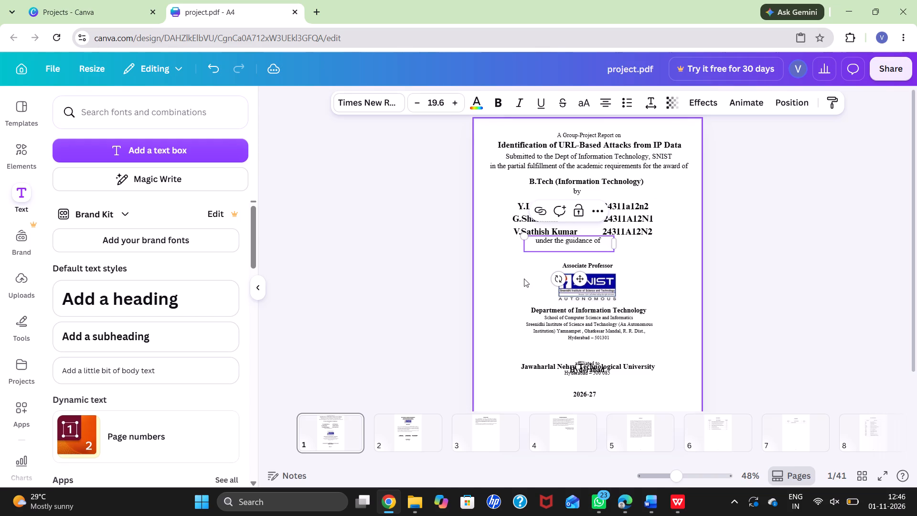
# Move the "under the guidance of" text box slightly down and centre it beneath the student rows.
pyautogui.moveTo(575, 239); pyautogui.dragTo(586, 245)
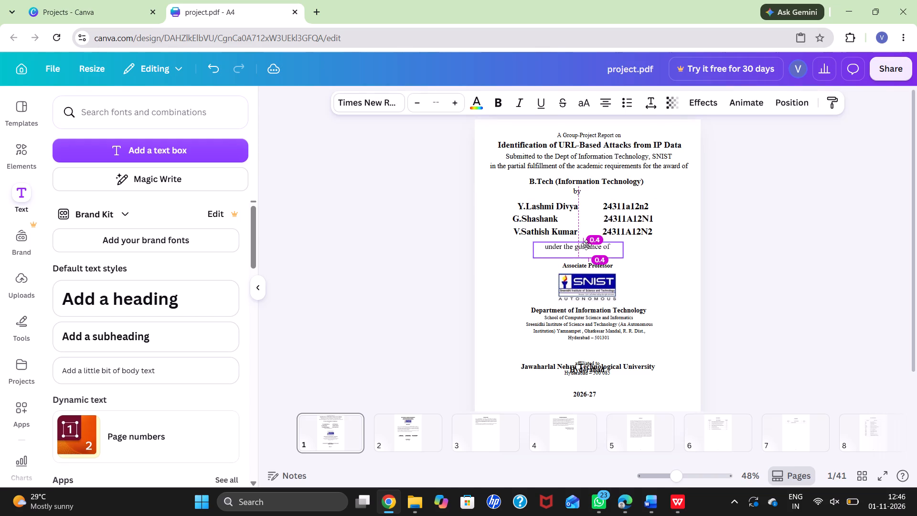
pyautogui.moveTo(586, 245); pyautogui.dragTo(589, 244)
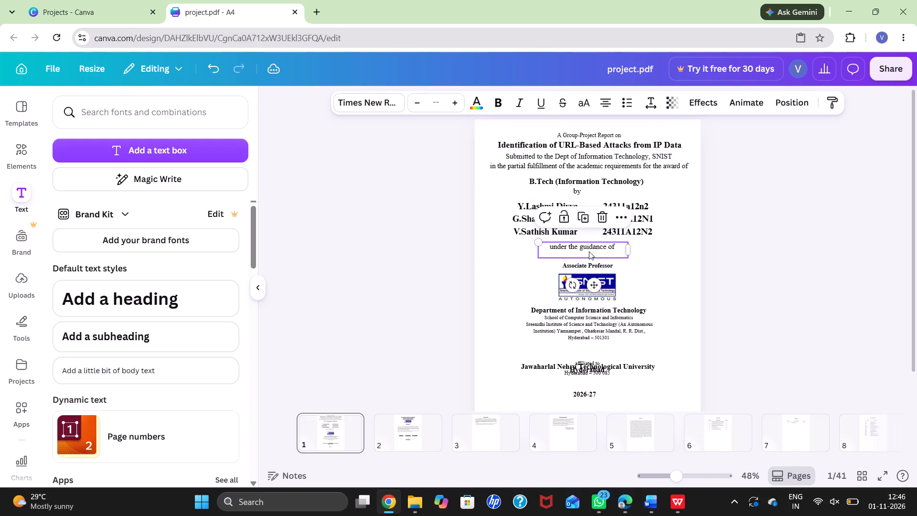
# Shift the year 2026-27 and the Jawaharlal Nehru Technological University block slightly down the title page.
pyautogui.scroll(-1, 598, 376)
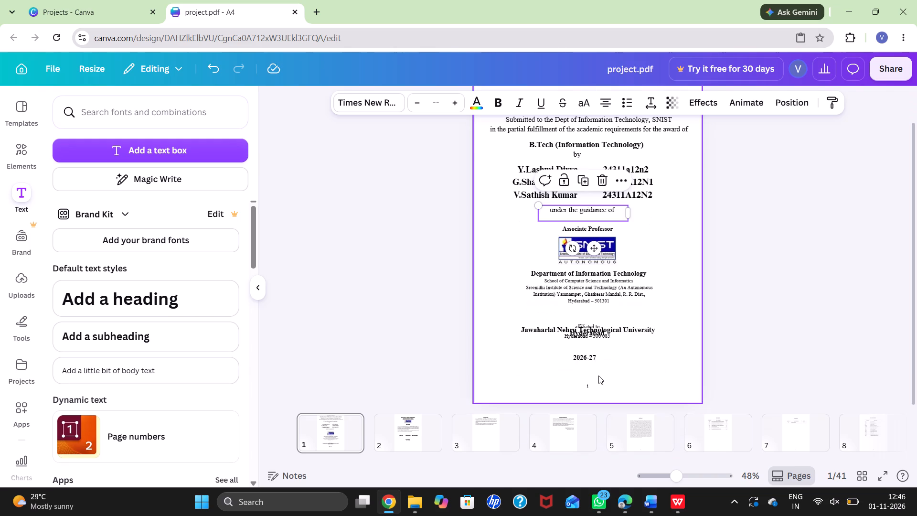
pyautogui.moveTo(590, 357); pyautogui.dragTo(590, 366)
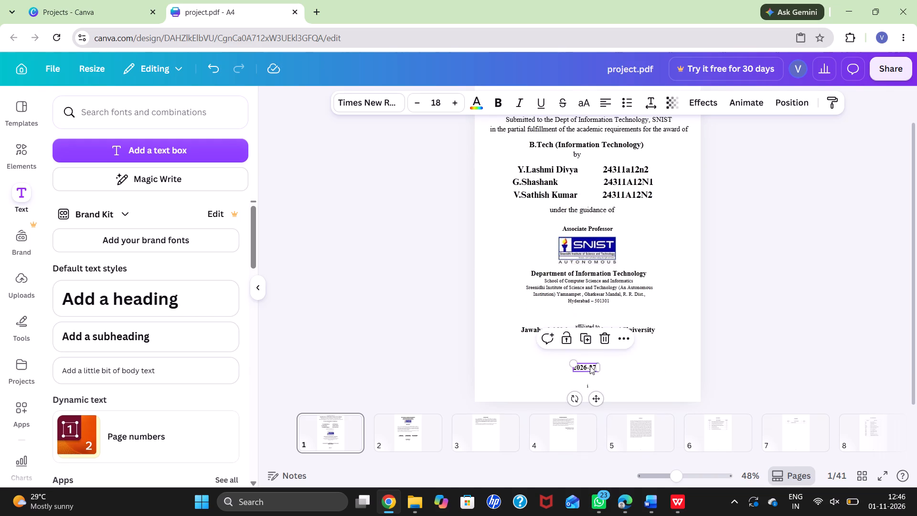
pyautogui.click(644, 360)
pyautogui.moveTo(594, 332); pyautogui.dragTo(593, 337)
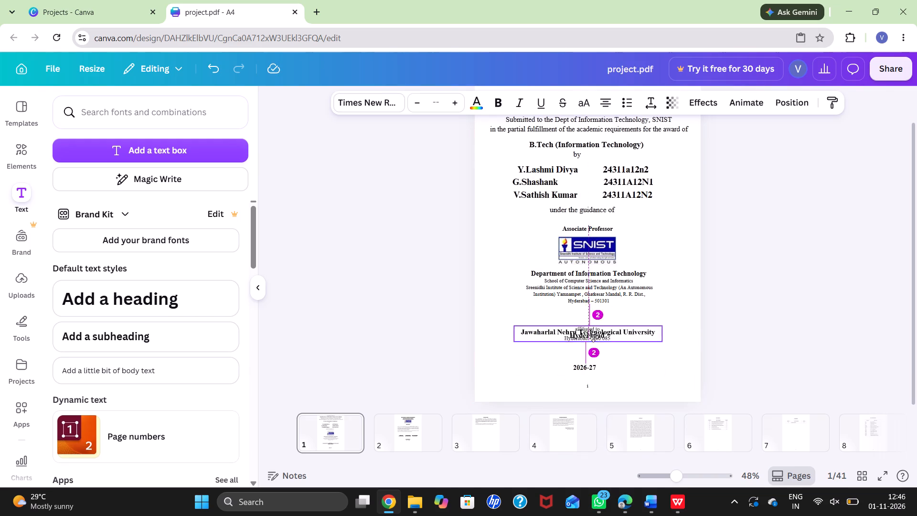
pyautogui.moveTo(593, 337); pyautogui.dragTo(591, 347)
# Move the school address block and the "Department of Information Technology" heading down, closer to the university block.
pyautogui.click(591, 289)
pyautogui.moveTo(591, 289); pyautogui.dragTo(591, 291)
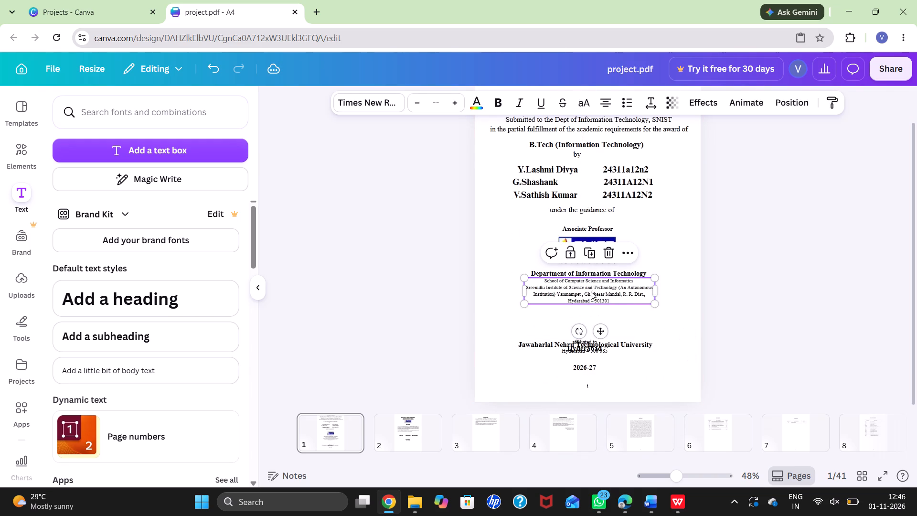
pyautogui.moveTo(591, 291); pyautogui.dragTo(591, 315)
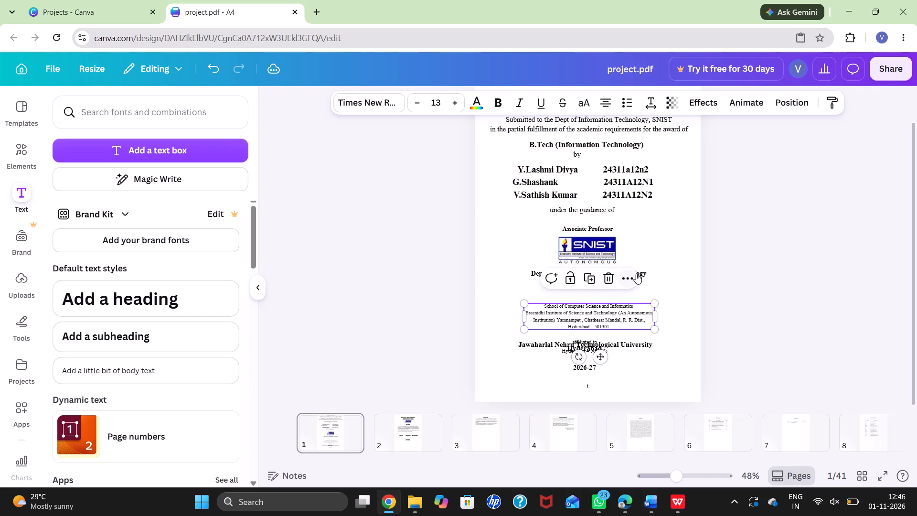
pyautogui.click(643, 272)
pyautogui.moveTo(592, 270); pyautogui.dragTo(592, 274)
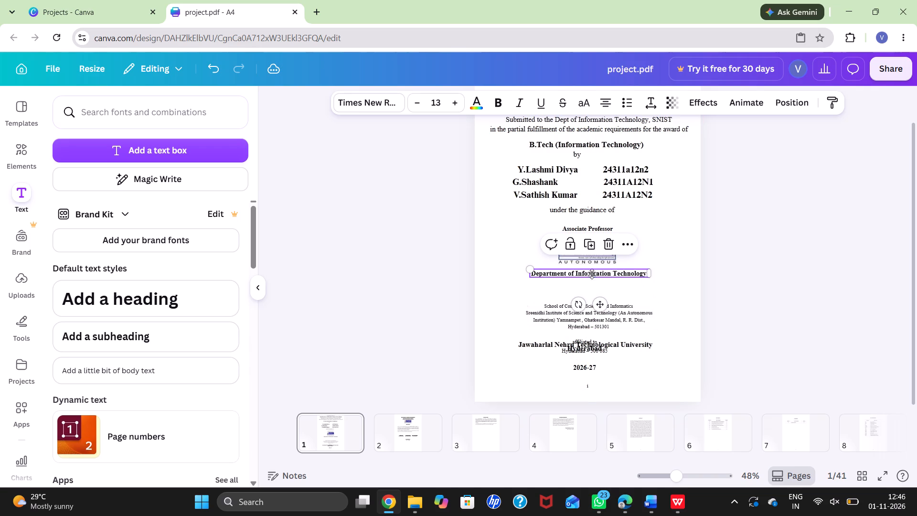
pyautogui.moveTo(592, 274); pyautogui.dragTo(588, 288)
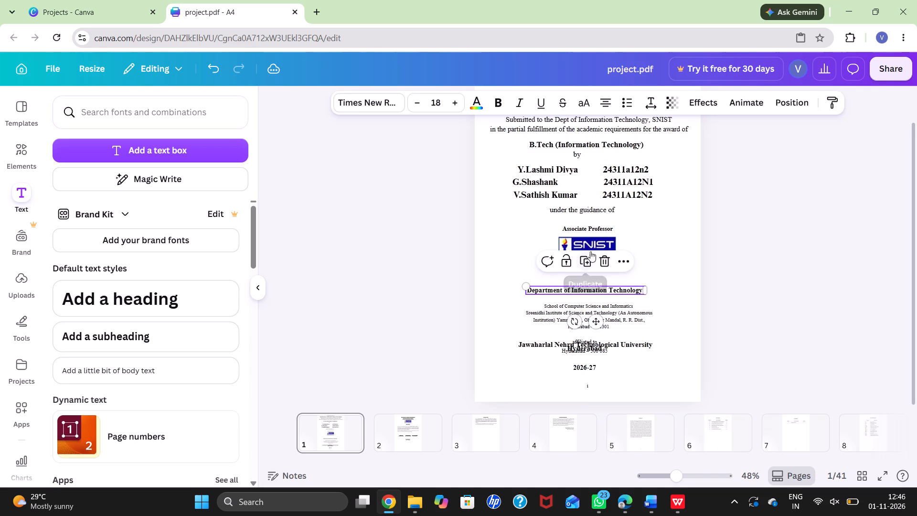
# Move the SNIST logo and the "Associate Professor" line down to leave space beneath "under the guidance of".
pyautogui.moveTo(593, 246); pyautogui.dragTo(589, 260)
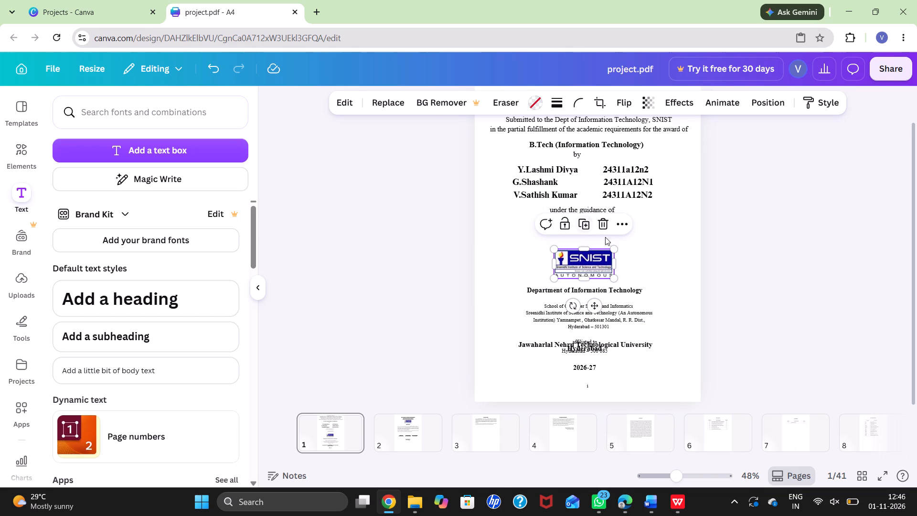
pyautogui.click(652, 236)
pyautogui.moveTo(599, 229); pyautogui.dragTo(597, 230)
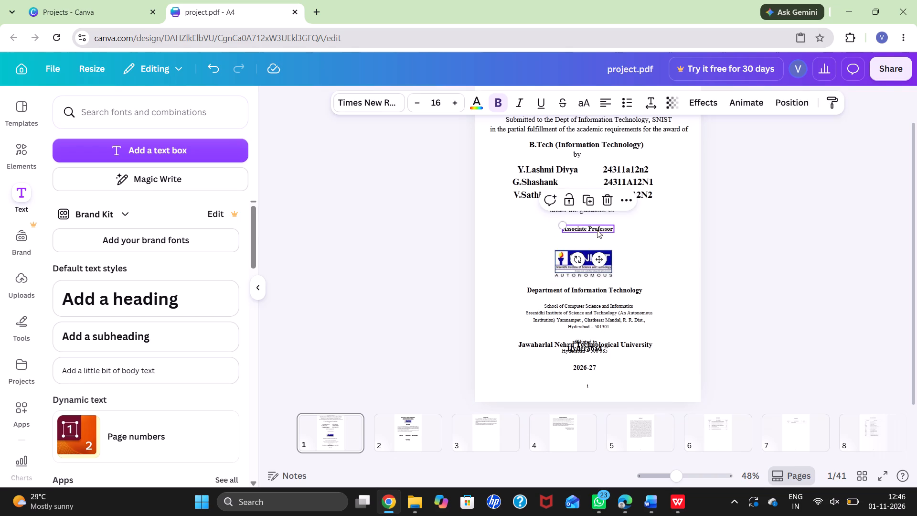
pyautogui.moveTo(597, 230); pyautogui.dragTo(593, 236)
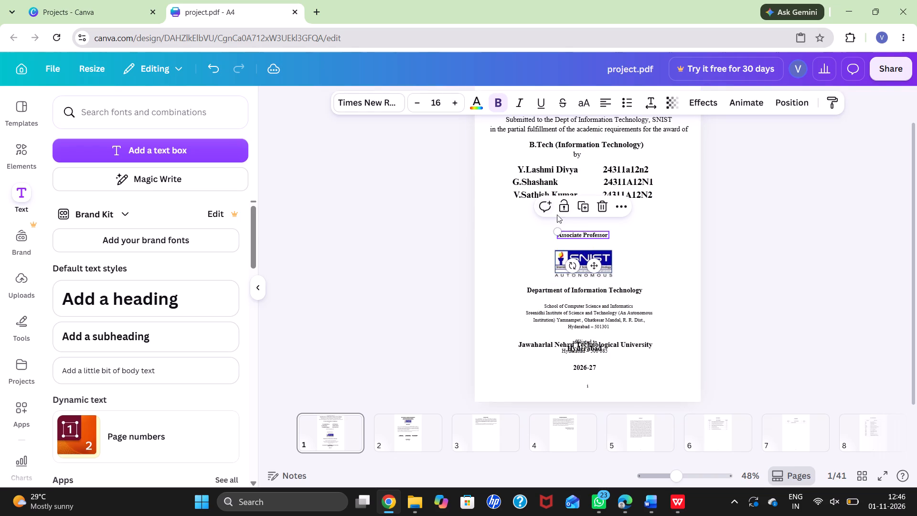
# Increase the font size of the "Associate Professor" line to 18.
pyautogui.click(580, 237)
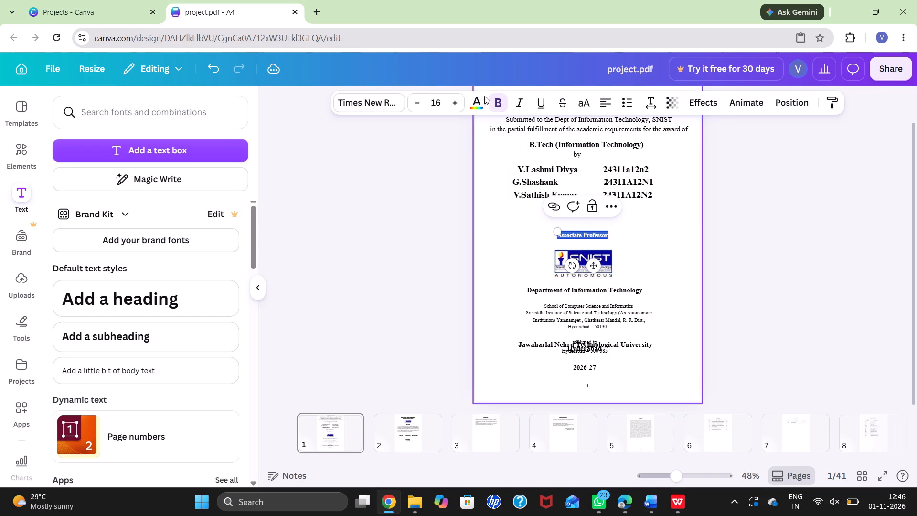
pyautogui.click(454, 100)
pyautogui.click(454, 100)
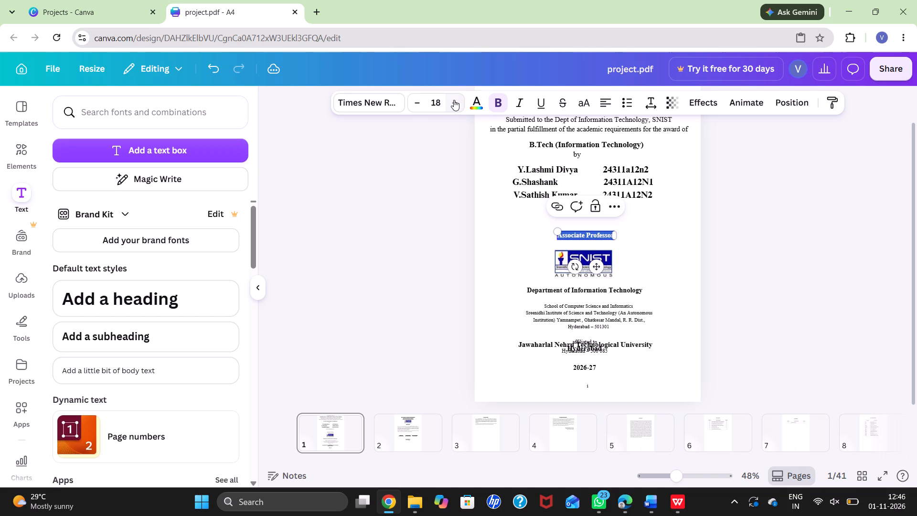
pyautogui.click(517, 227)
# Add a subheading text box containing the supervisor's name to the title page.
pyautogui.click(137, 334)
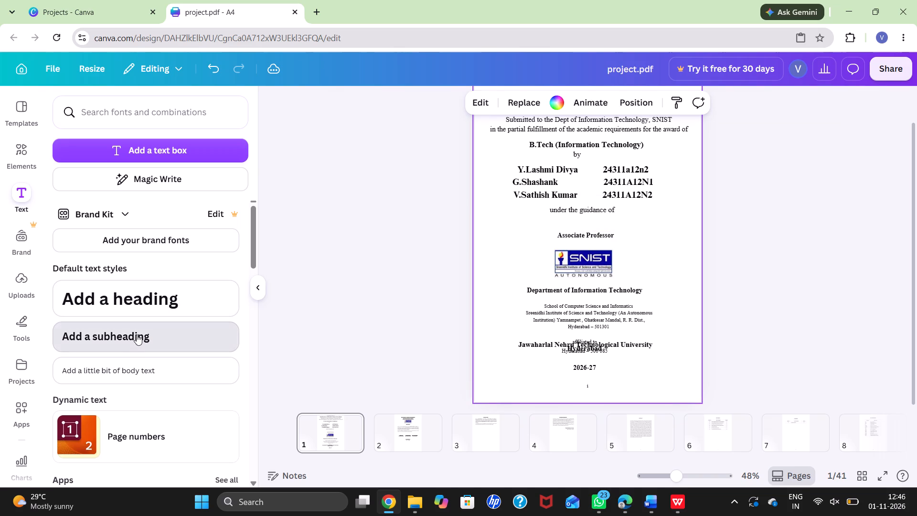
pyautogui.press('BackSpace')
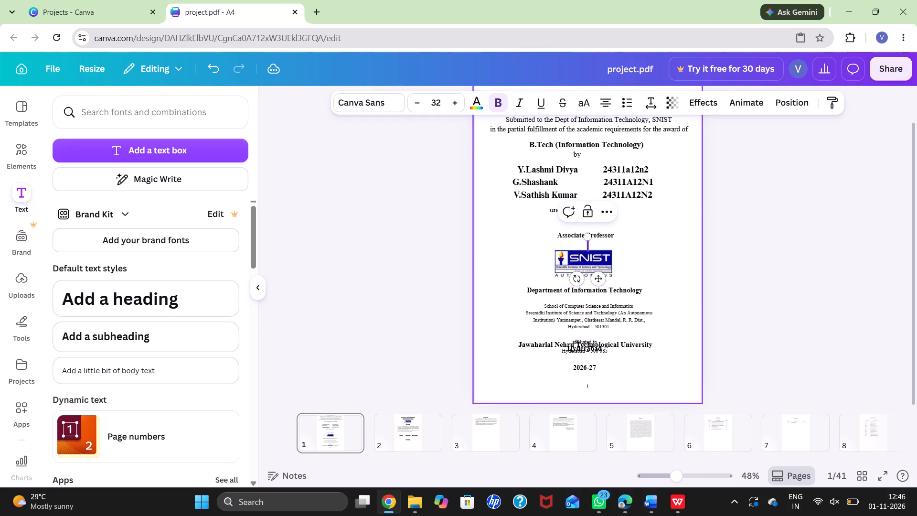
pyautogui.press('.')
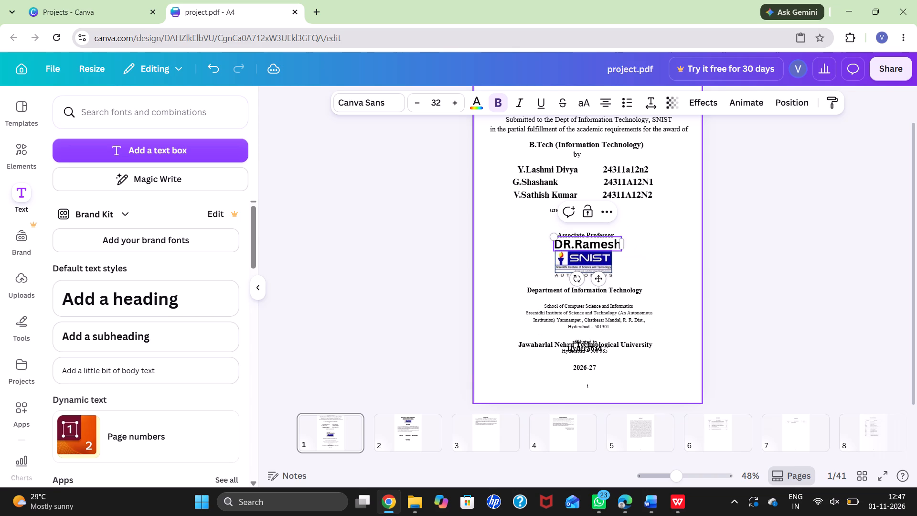
# Change the font of the supervisor's name to Times New Roman MT.
pyautogui.click(605, 245)
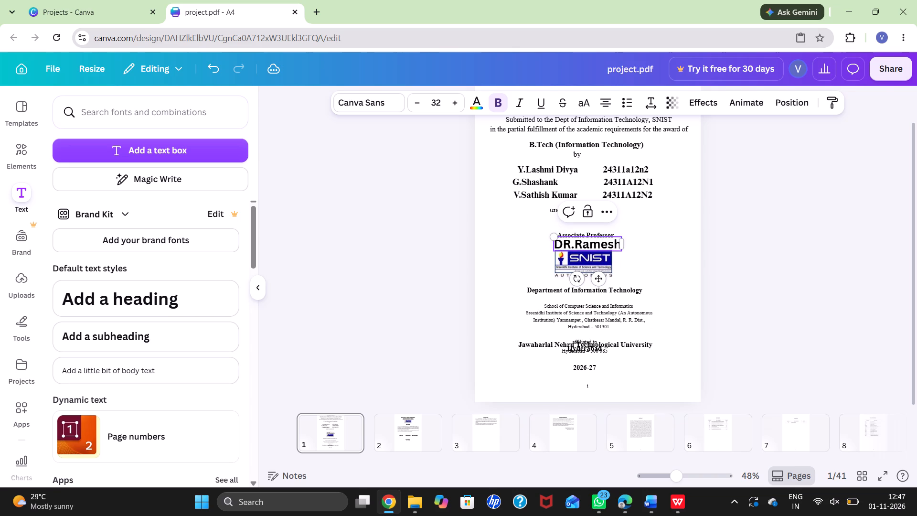
pyautogui.hotkey('ctrl', 'a')
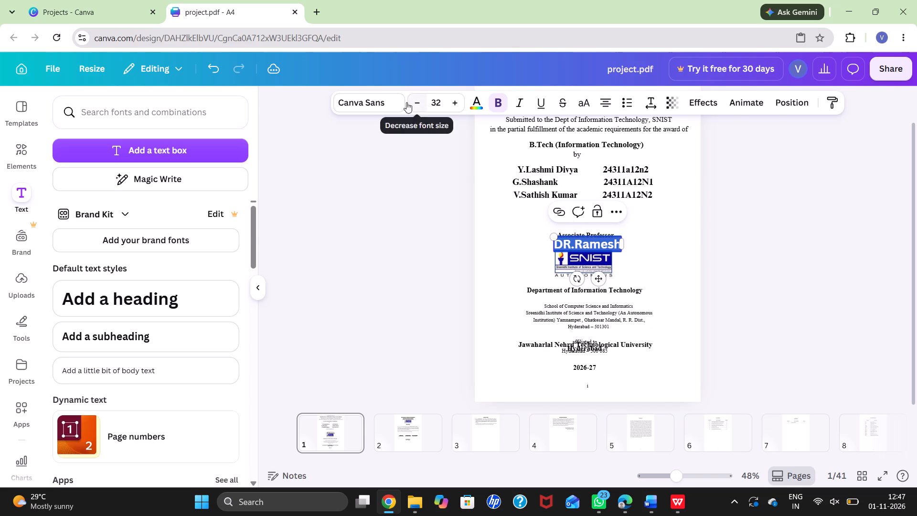
pyautogui.click(378, 102)
pyautogui.scroll(-2, 207, 368)
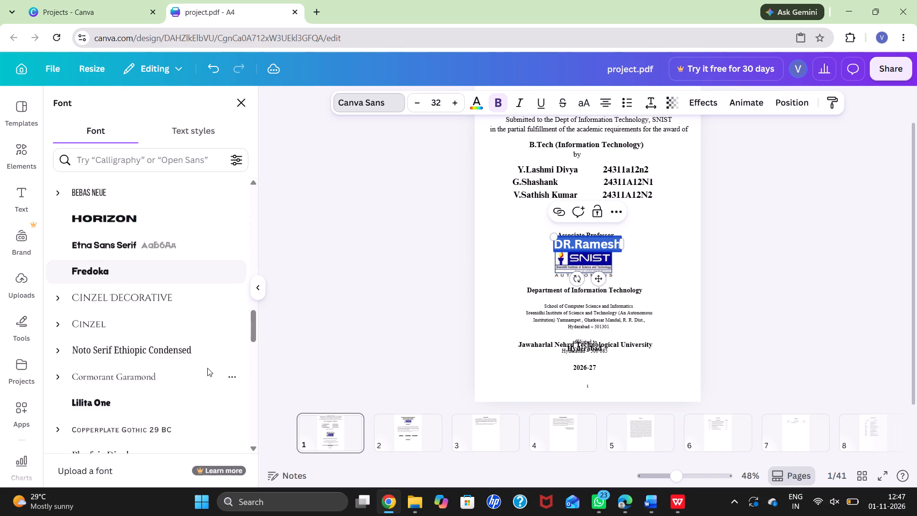
pyautogui.scroll(-5, 207, 368)
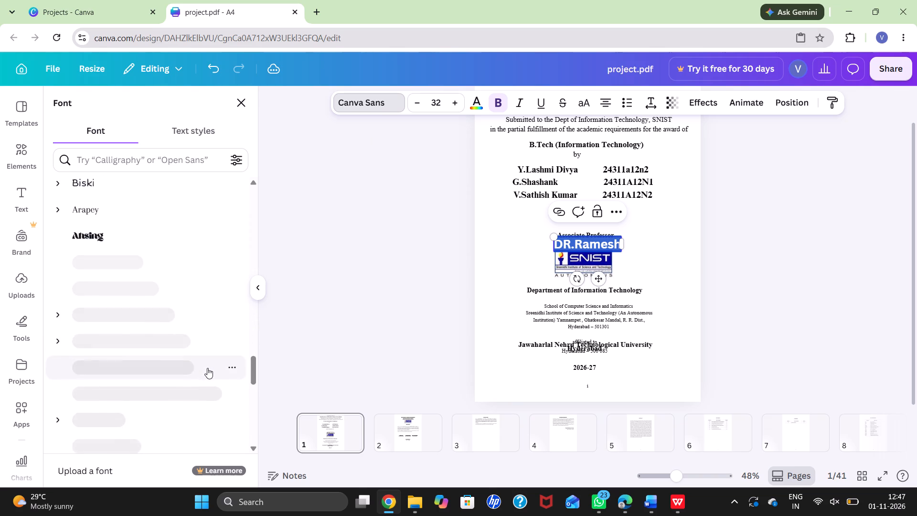
pyautogui.scroll(2, 207, 368)
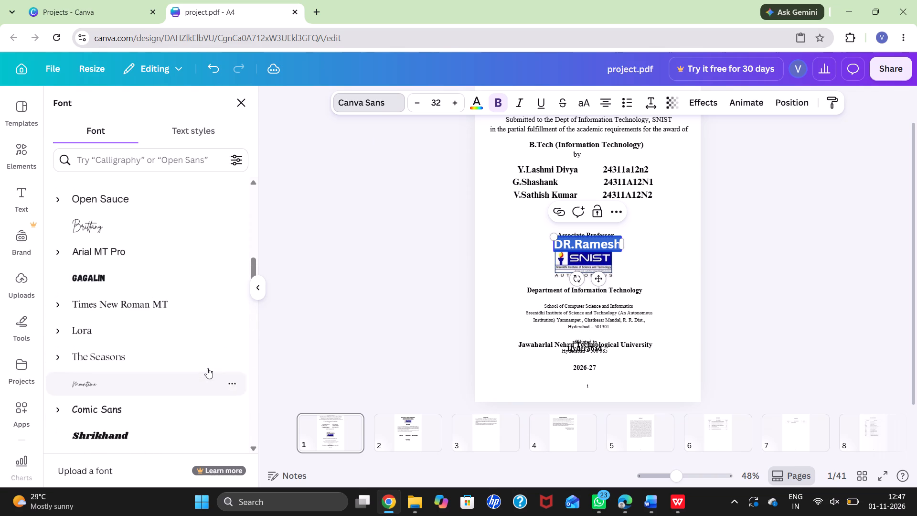
pyautogui.scroll(2, 207, 368)
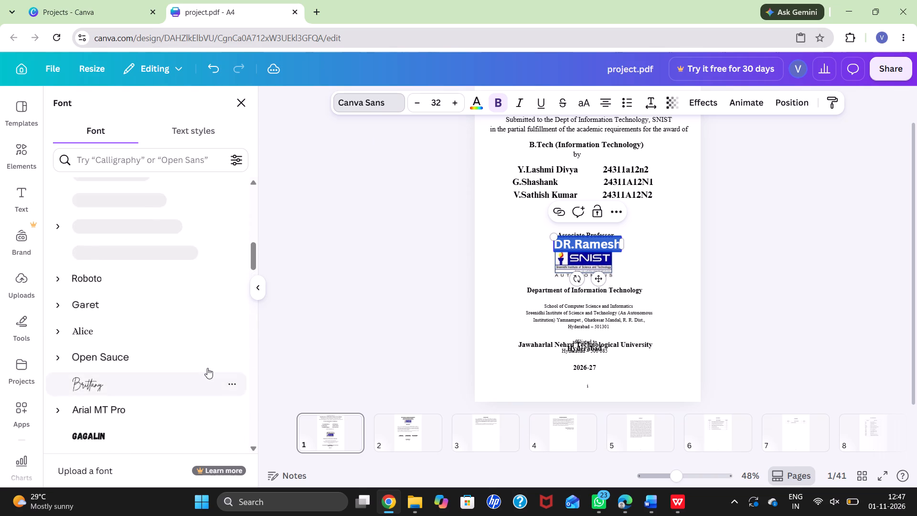
pyautogui.scroll(2, 207, 368)
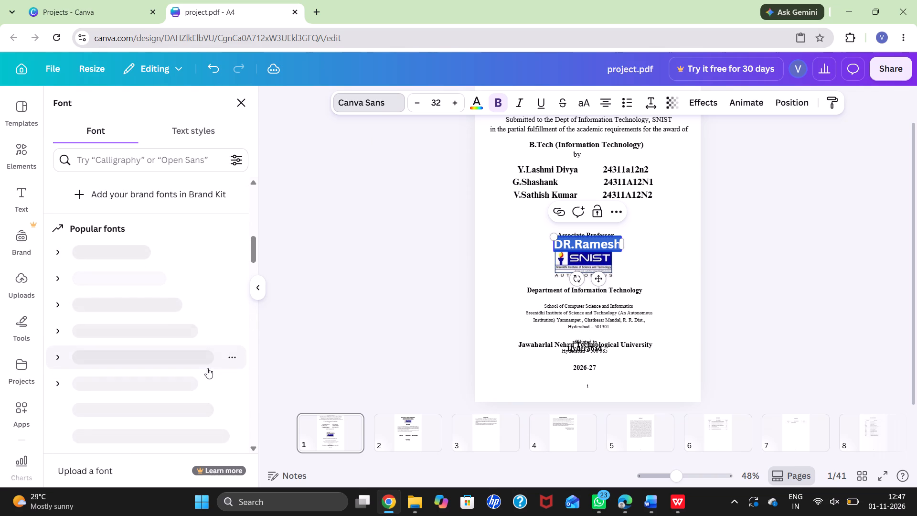
pyautogui.scroll(-2, 207, 368)
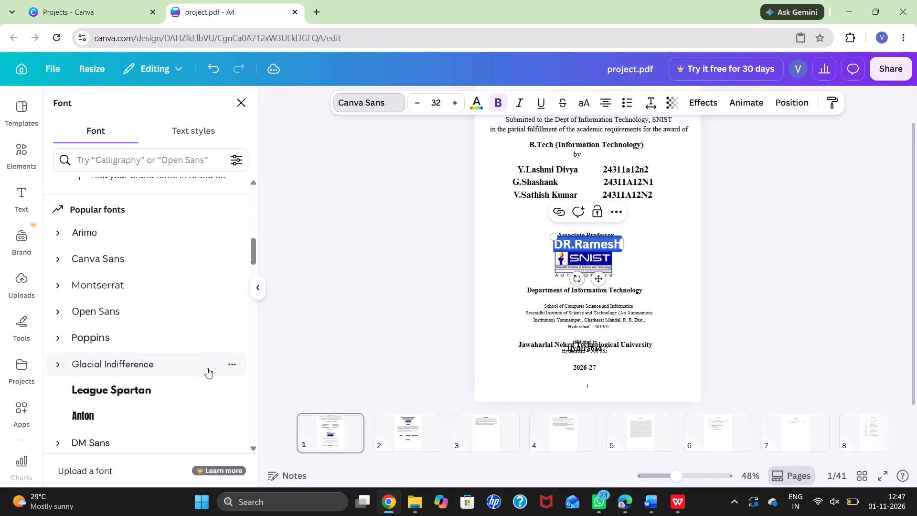
pyautogui.scroll(-3, 207, 368)
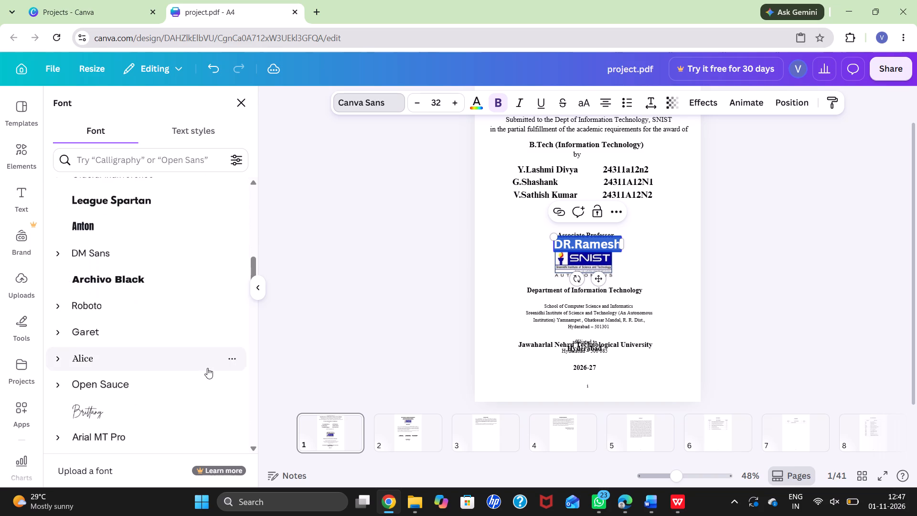
pyautogui.scroll(-2, 207, 368)
pyautogui.doubleClick(207, 368)
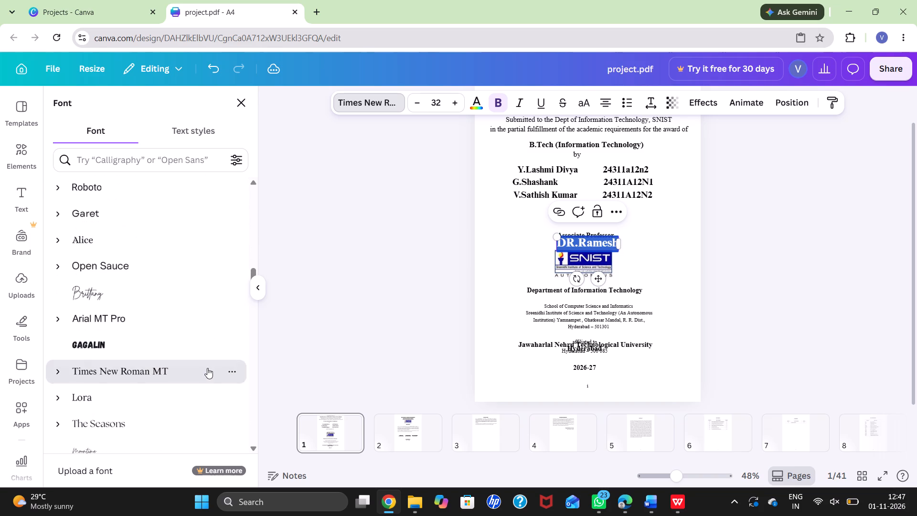
pyautogui.click(677, 230)
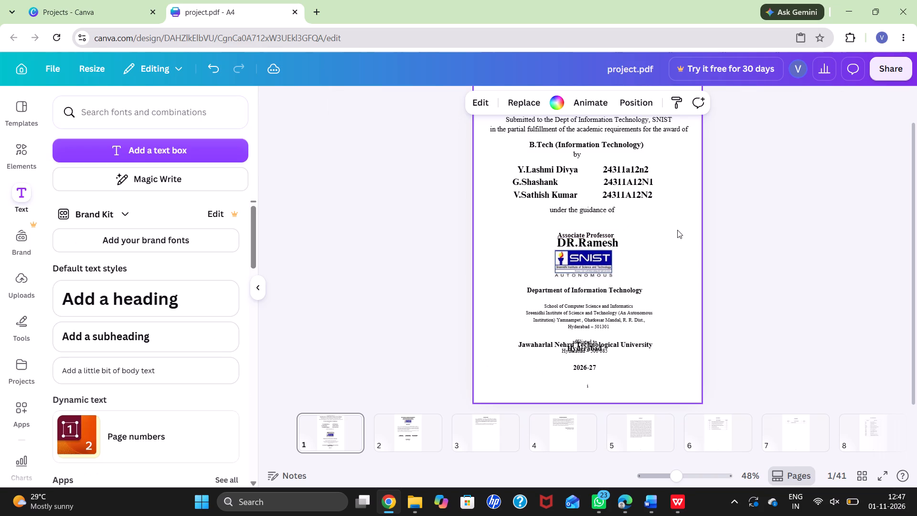
# Place the supervisor's name between "under the guidance of" and "Associate Professor", and shrink it to about size 30.7.
pyautogui.moveTo(593, 247); pyautogui.dragTo(588, 229)
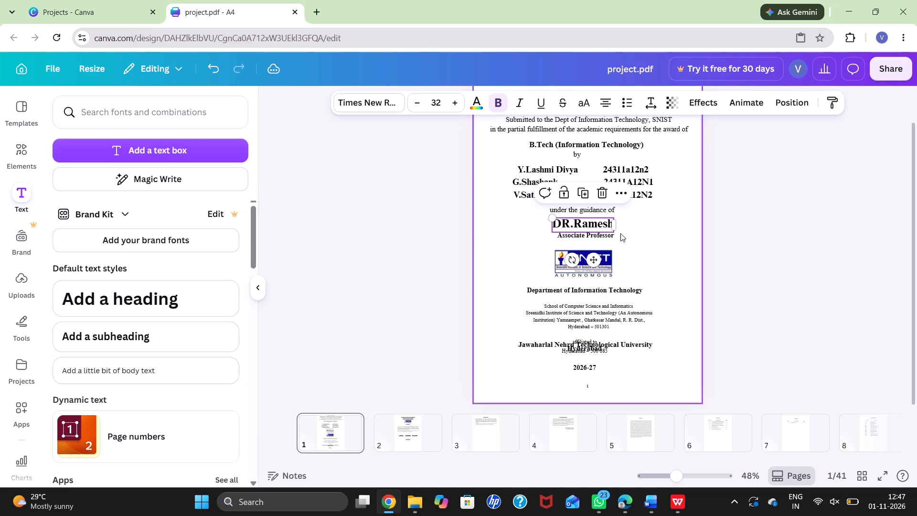
pyautogui.click(607, 237)
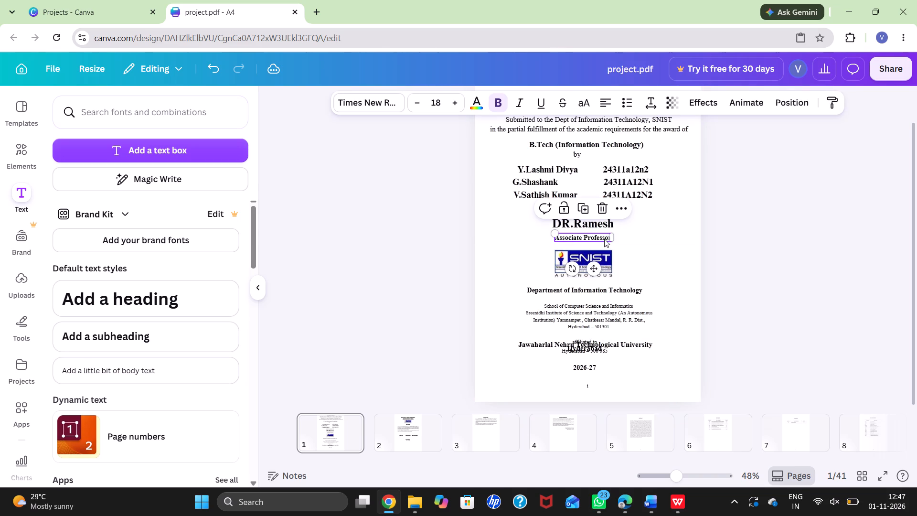
pyautogui.click(603, 220)
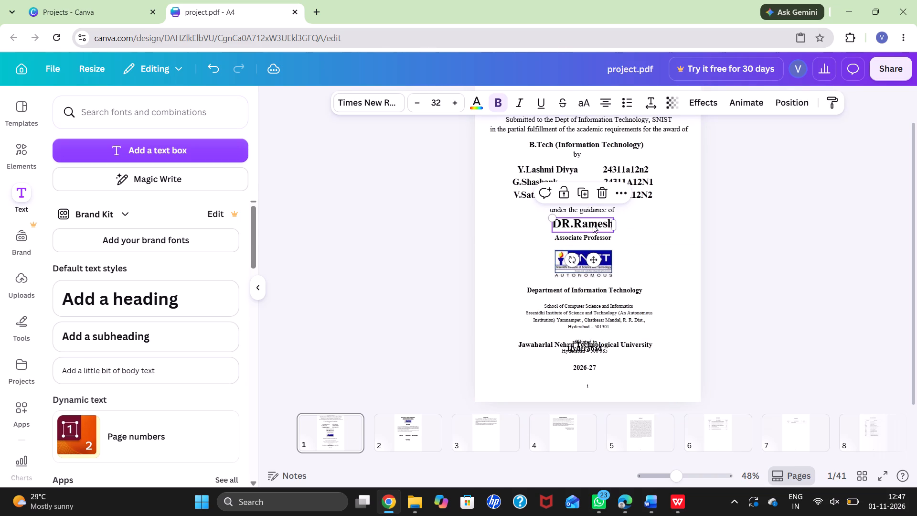
pyautogui.moveTo(552, 217); pyautogui.dragTo(556, 217)
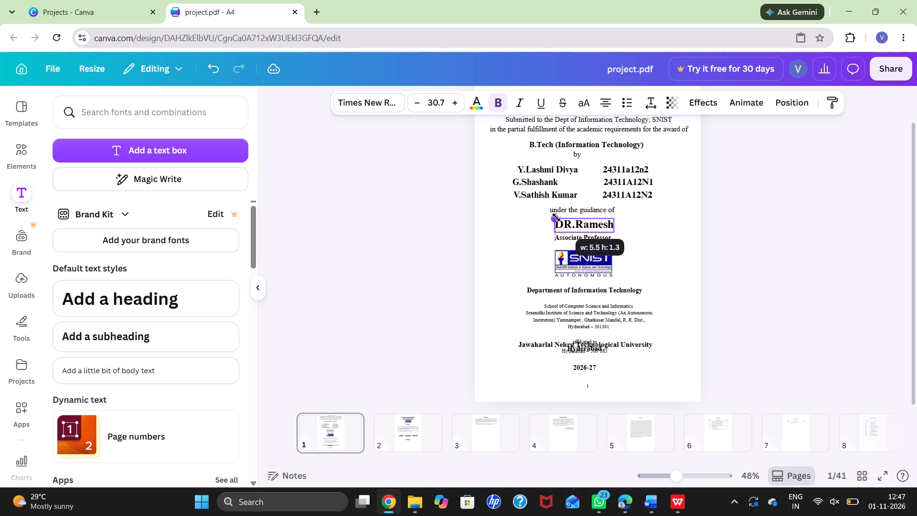
pyautogui.moveTo(556, 217); pyautogui.dragTo(557, 217)
pyautogui.click(577, 225)
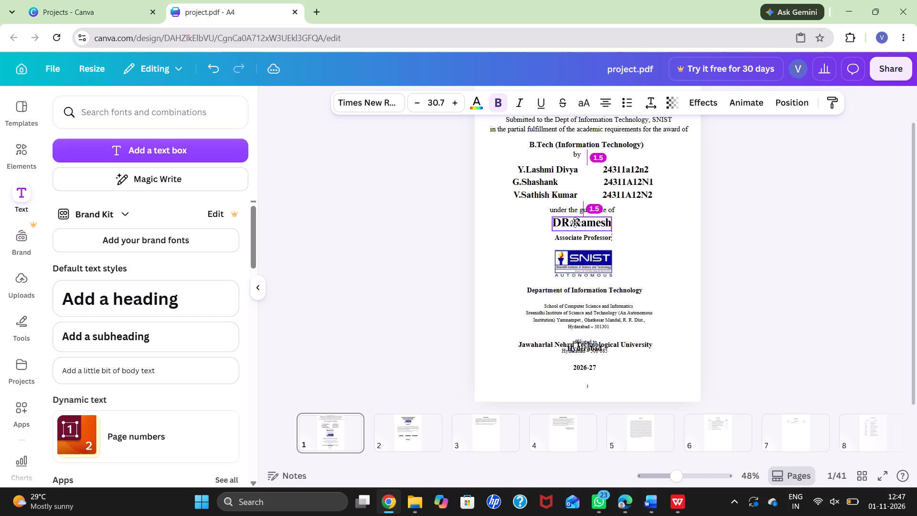
# Enlarge the "Associate Professor" line to about size 19.9 and position it centred just beneath the supervisor's name.
pyautogui.click(581, 236)
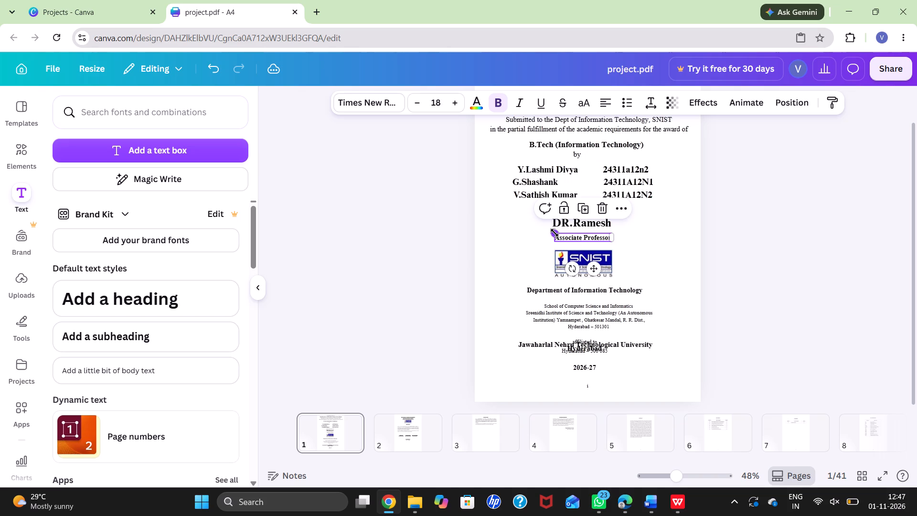
pyautogui.moveTo(554, 233); pyautogui.dragTo(548, 231)
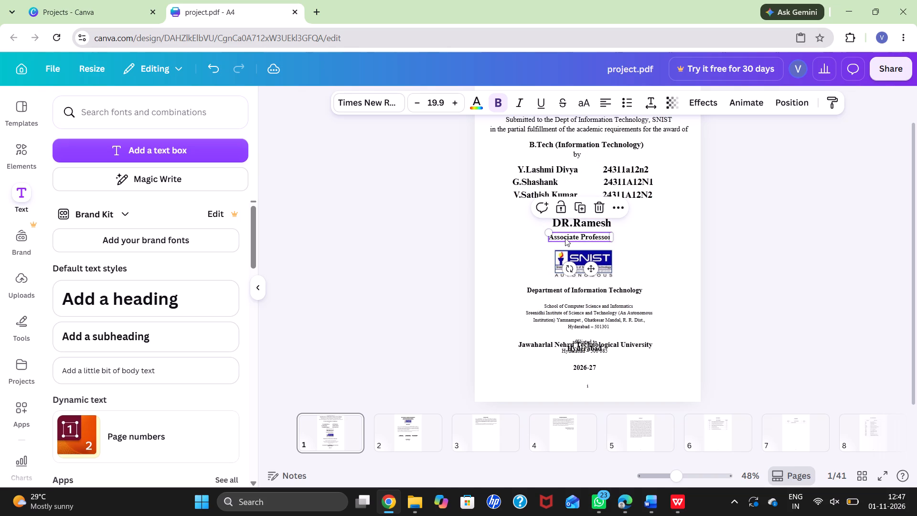
pyautogui.click(567, 238)
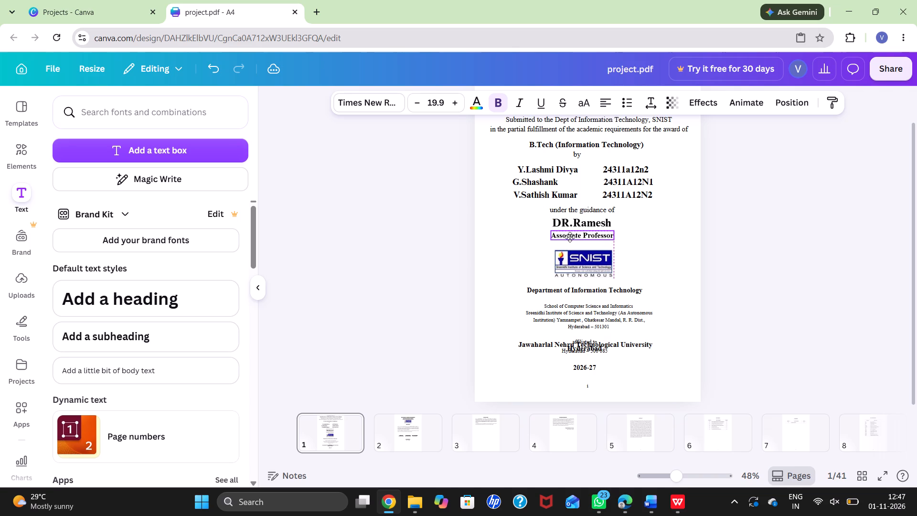
# Move the SNIST logo up beneath the "Associate Professor" line and enlarge it slightly to match the line's width.
pyautogui.click(579, 254)
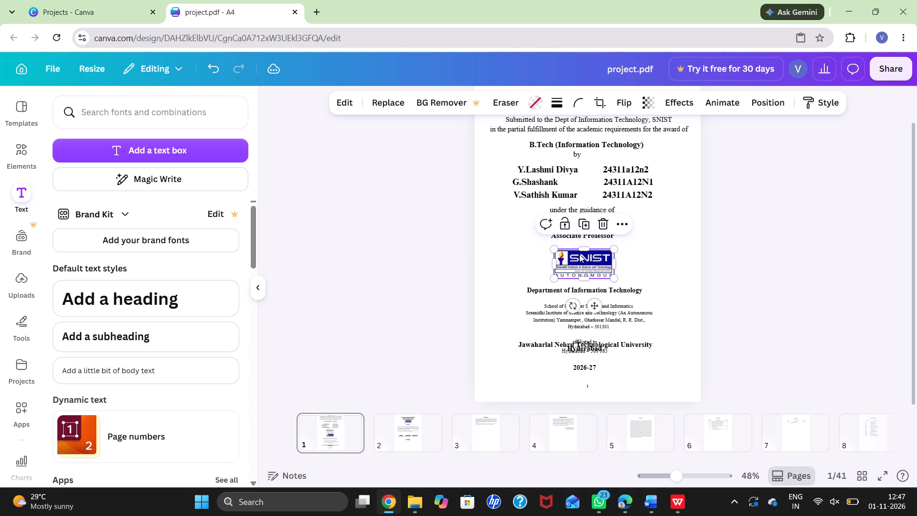
pyautogui.click(580, 264)
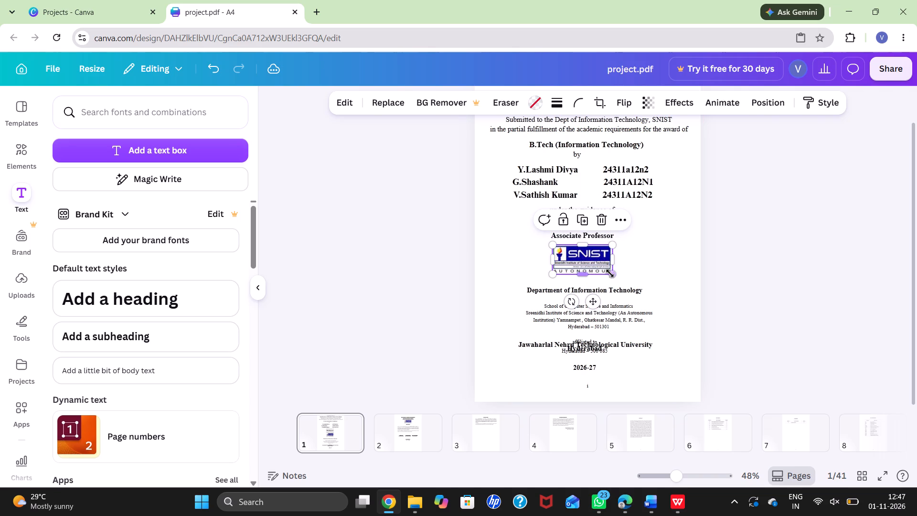
pyautogui.moveTo(611, 273); pyautogui.dragTo(617, 273)
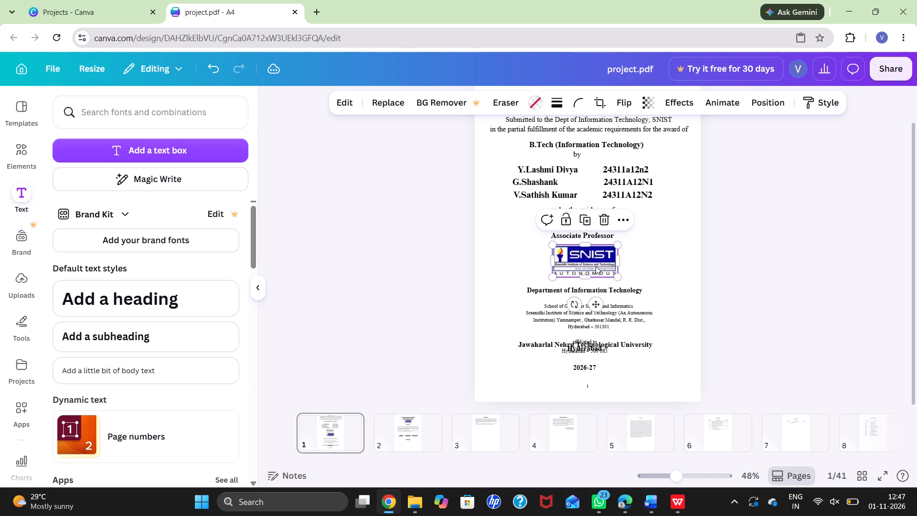
pyautogui.click(595, 265)
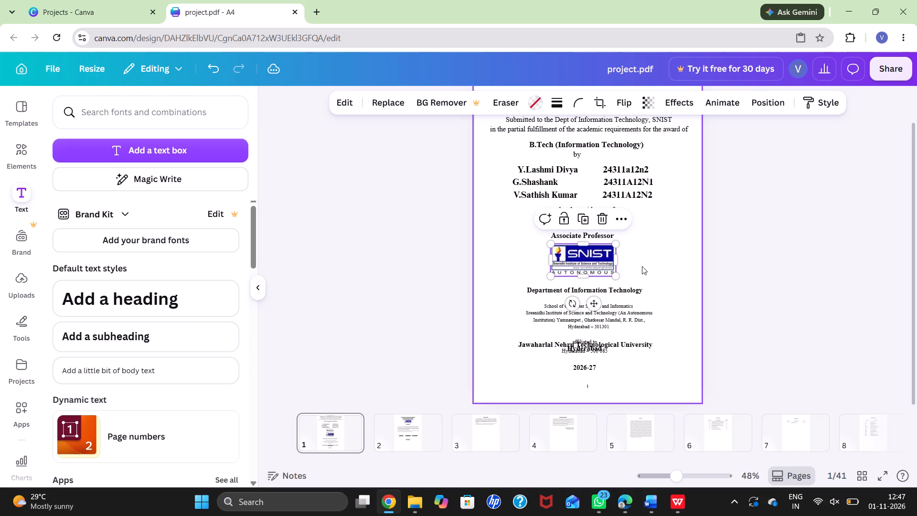
pyautogui.click(661, 257)
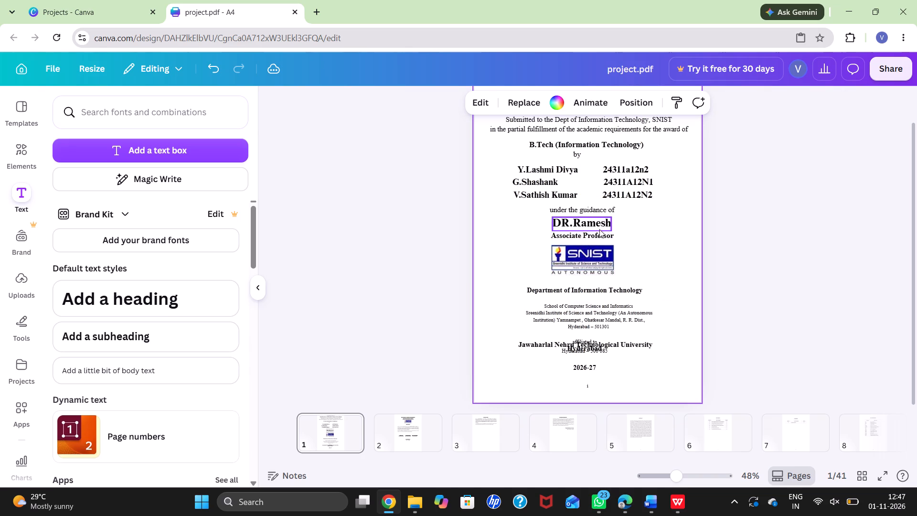
# Nudge the supervisor's name slightly down so it sits closer to the "Associate Professor" line.
pyautogui.click(595, 224)
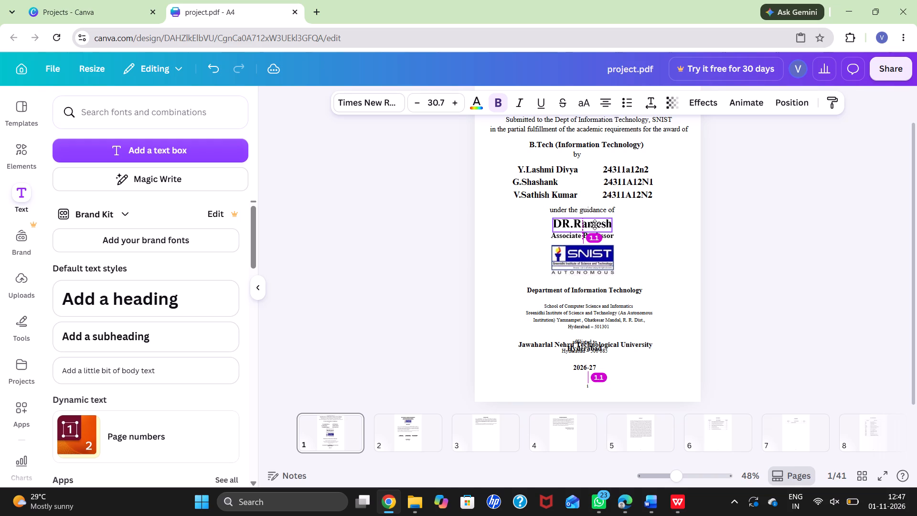
# Increase the "Department of Information Technology" heading's font size to 21 and shift it slightly up toward the logo.
pyautogui.scroll(-1, 654, 277)
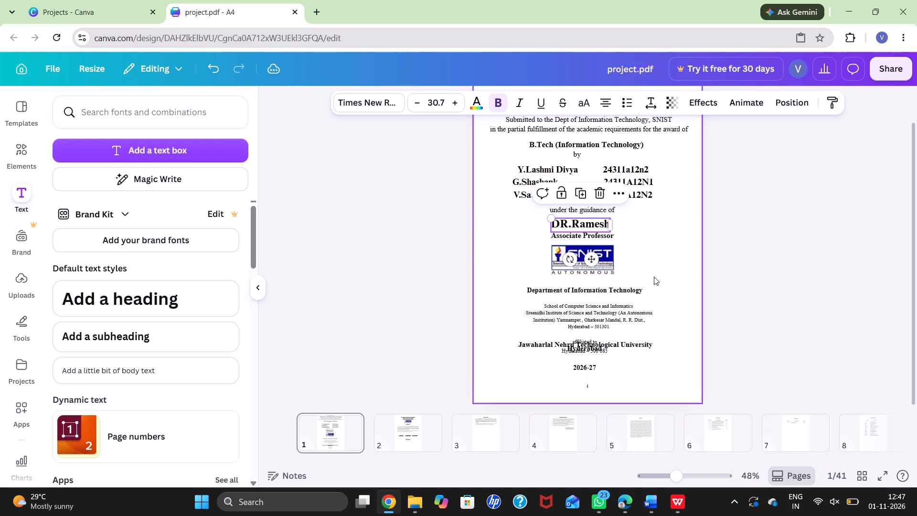
pyautogui.scroll(-2, 654, 277)
pyautogui.click(626, 291)
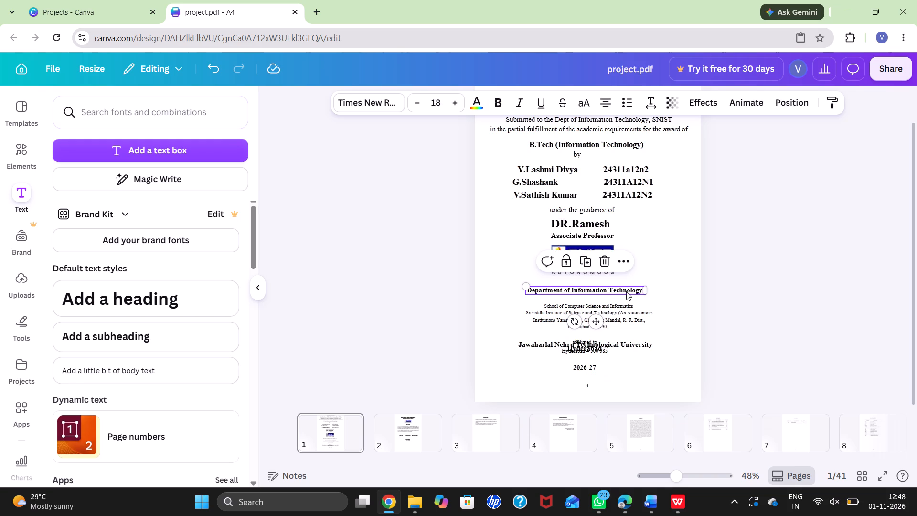
pyautogui.click(613, 288)
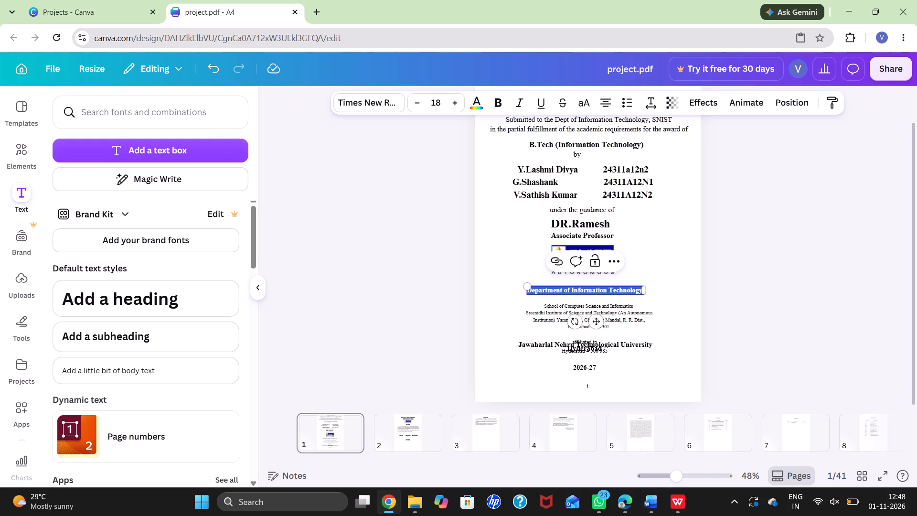
pyautogui.click(452, 100)
pyautogui.doubleClick(452, 100)
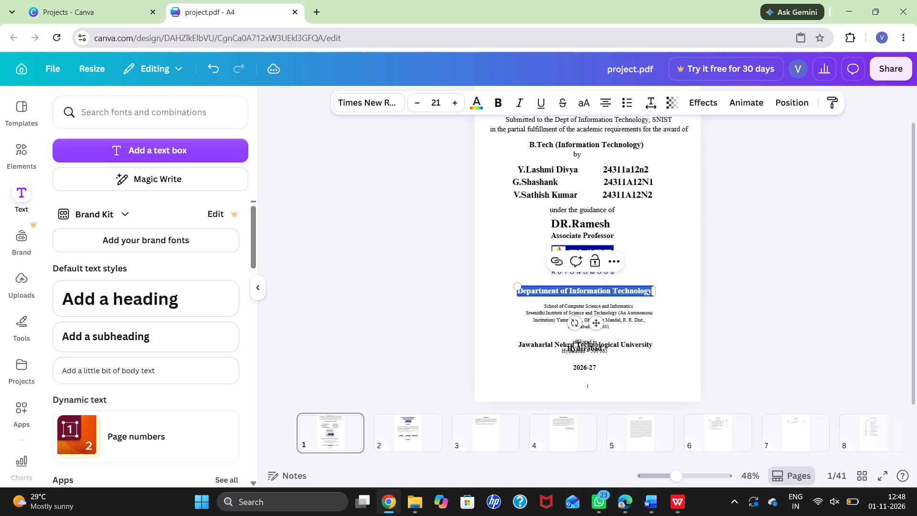
pyautogui.click(519, 325)
pyautogui.click(578, 292)
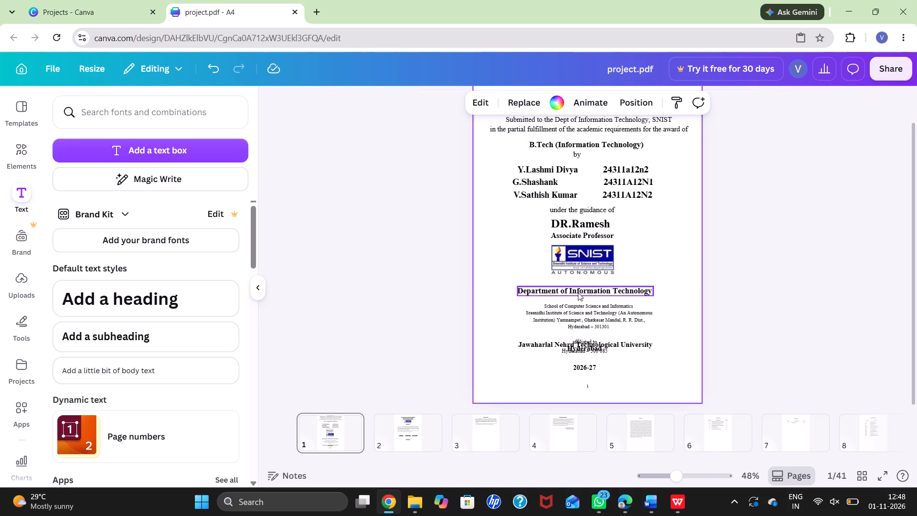
# Widen the school address block, enlarge its text to about size 14.6, and move it up beneath the "Department of Information Technology" heading.
pyautogui.click(586, 314)
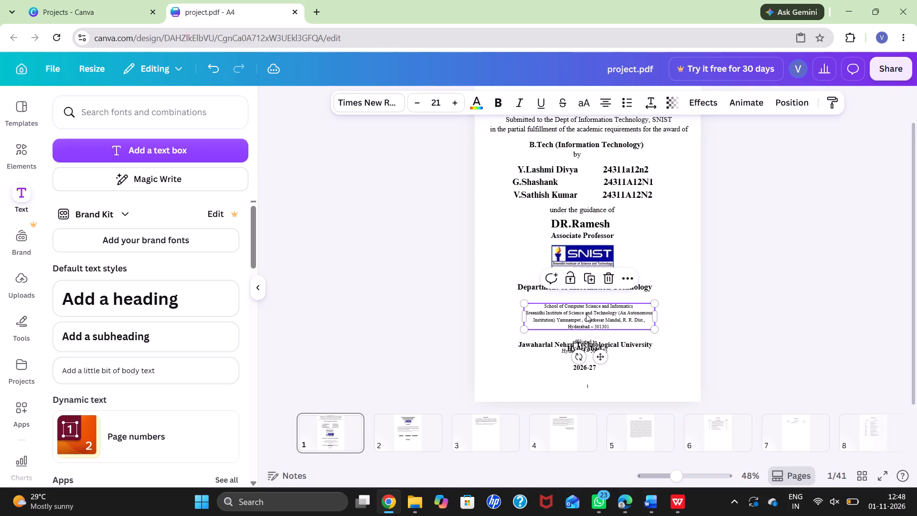
pyautogui.click(586, 314)
pyautogui.hotkey('ctrl', 'a')
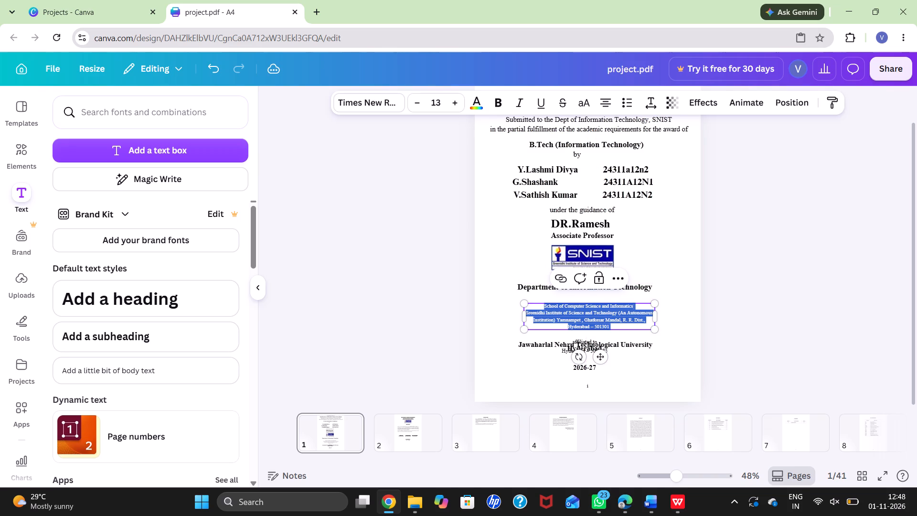
pyautogui.tripleClick(454, 102)
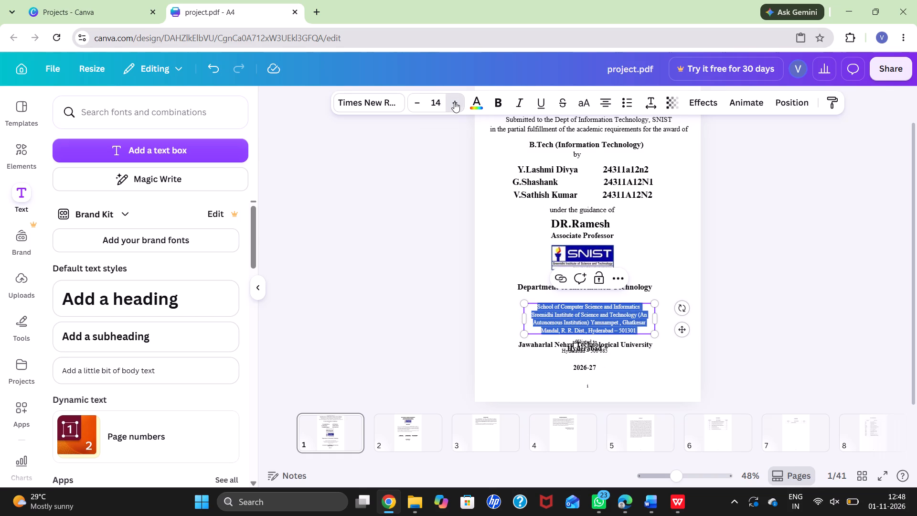
pyautogui.tripleClick(415, 102)
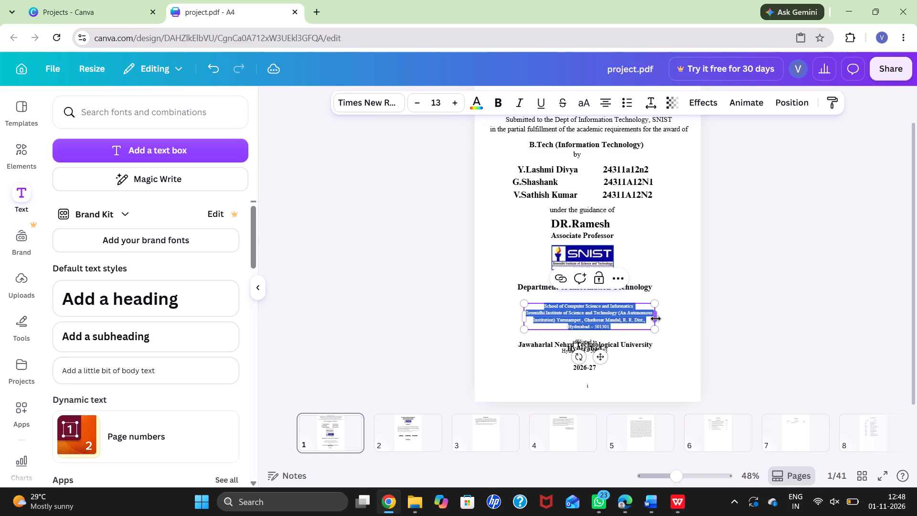
pyautogui.moveTo(655, 316); pyautogui.dragTo(674, 313)
pyautogui.moveTo(674, 332); pyautogui.dragTo(682, 334)
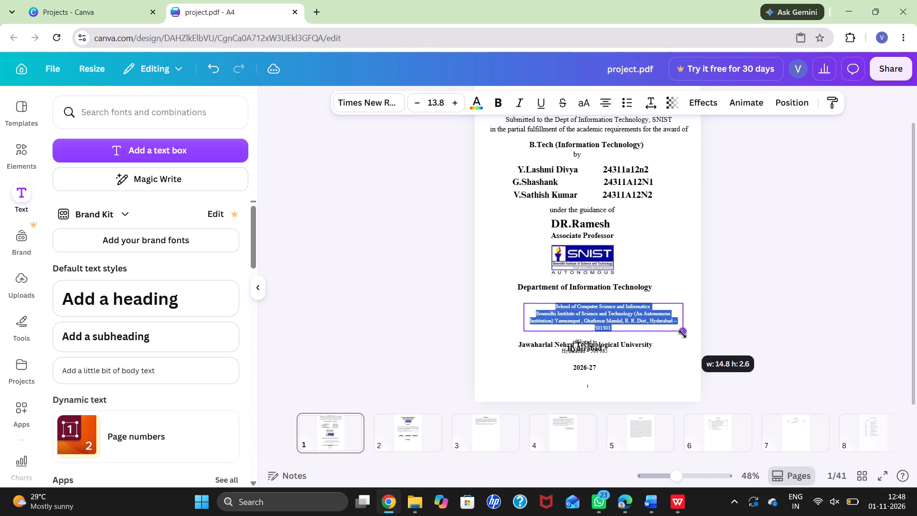
pyautogui.moveTo(682, 334); pyautogui.dragTo(690, 335)
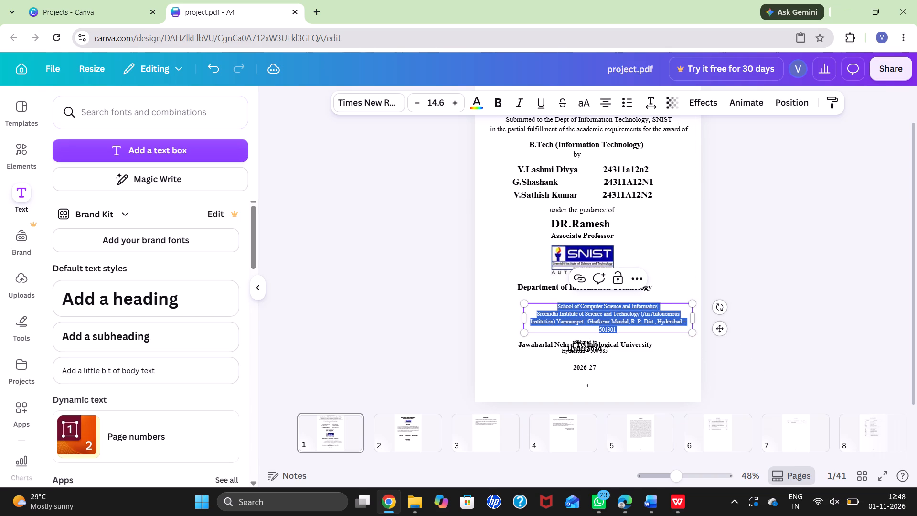
pyautogui.click(669, 378)
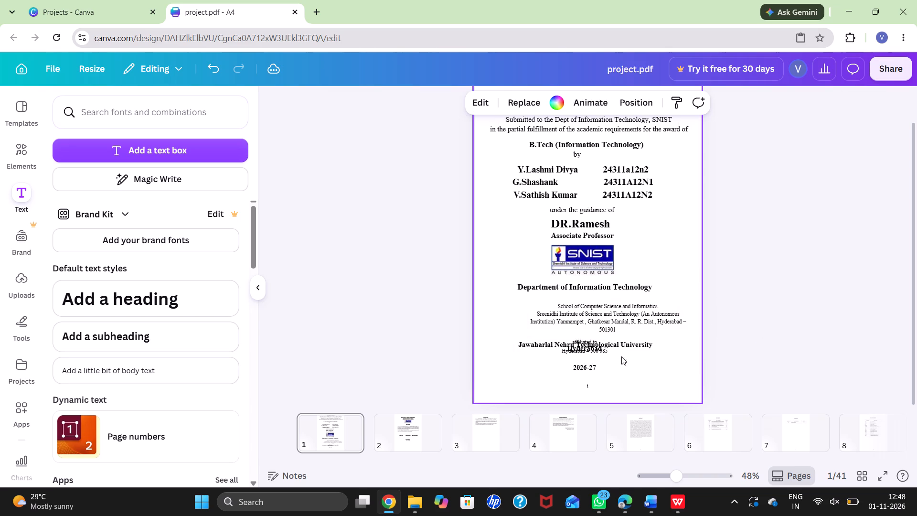
pyautogui.moveTo(608, 312); pyautogui.dragTo(587, 307)
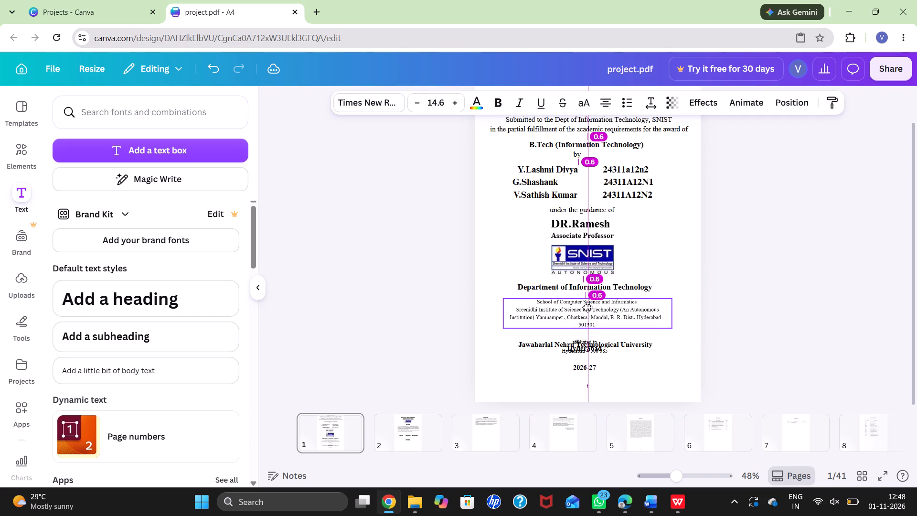
pyautogui.moveTo(587, 307); pyautogui.dragTo(595, 308)
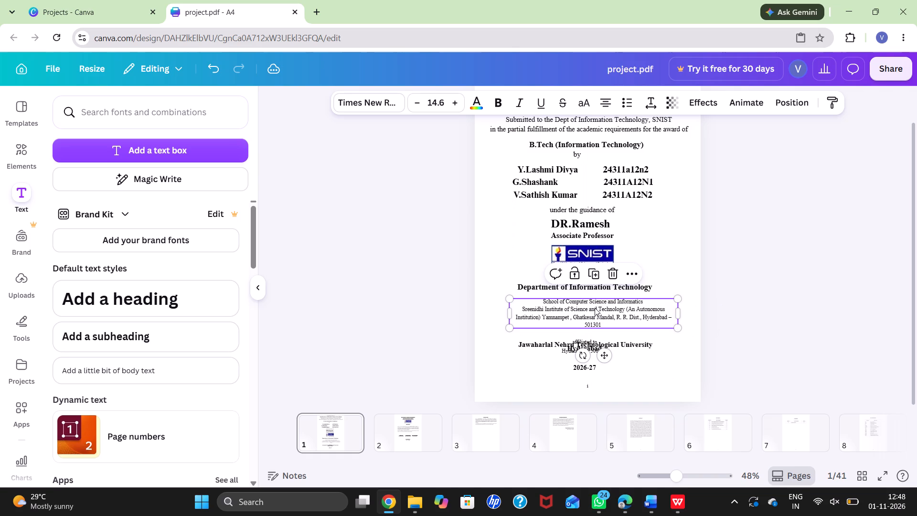
# Increase the school address block's font size to 16.6 and shift it slightly to centre it beneath the department heading.
pyautogui.click(595, 308)
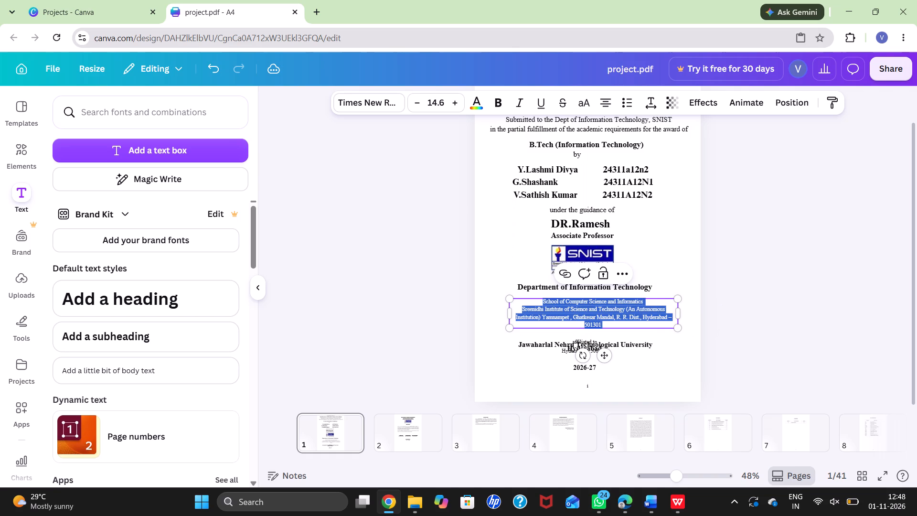
pyautogui.click(454, 103)
pyautogui.click(454, 103)
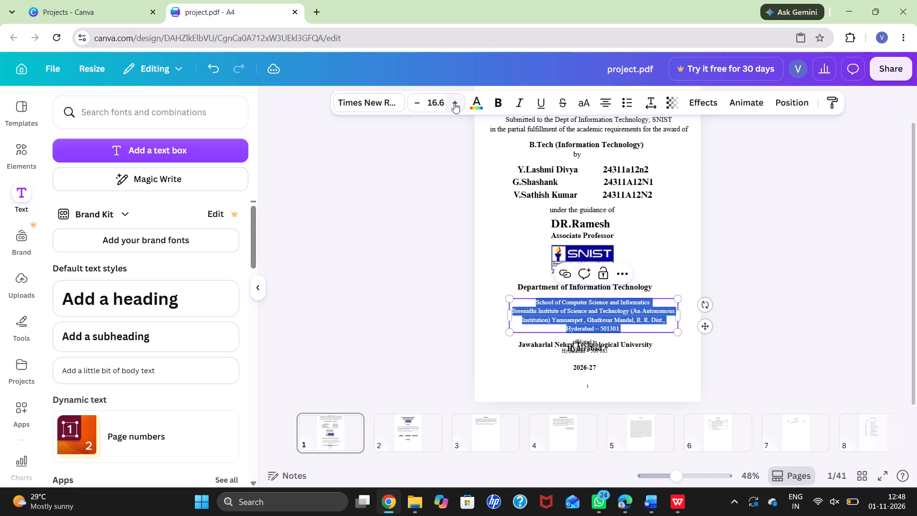
pyautogui.click(454, 103)
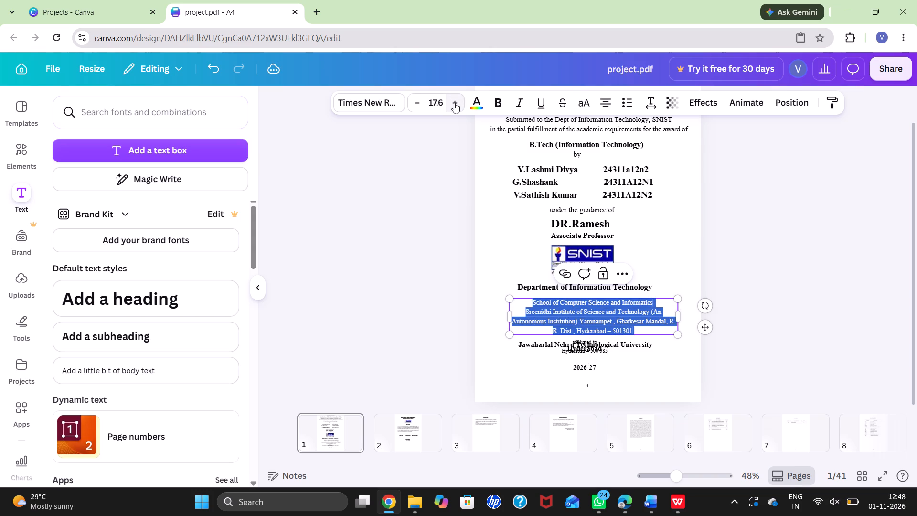
pyautogui.click(454, 103)
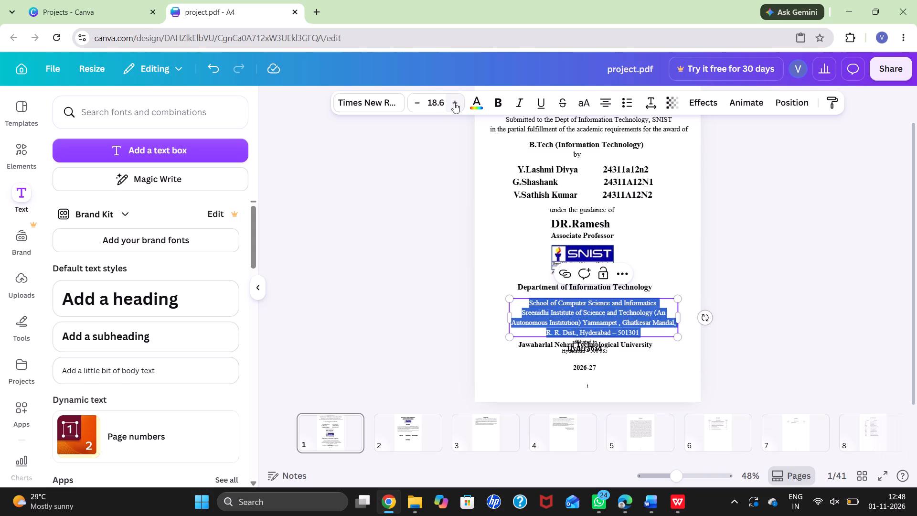
pyautogui.click(415, 101)
pyautogui.click(415, 101)
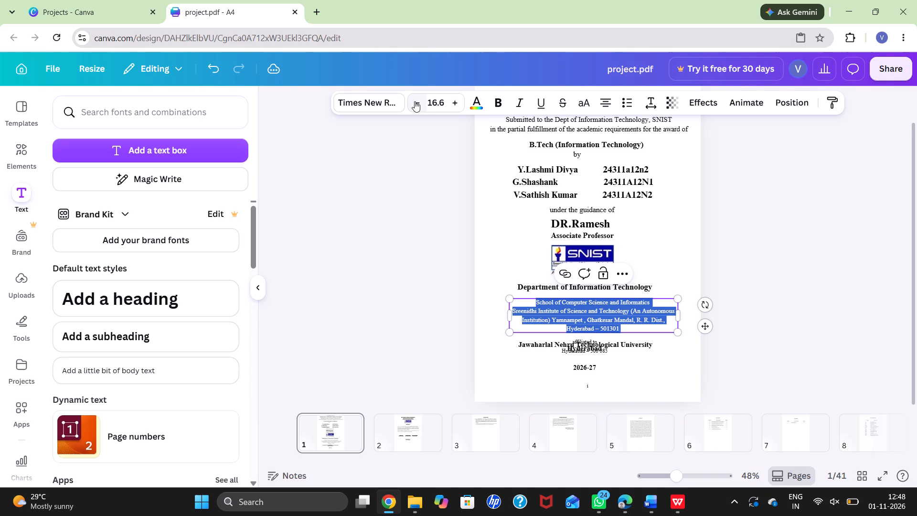
pyautogui.click(661, 382)
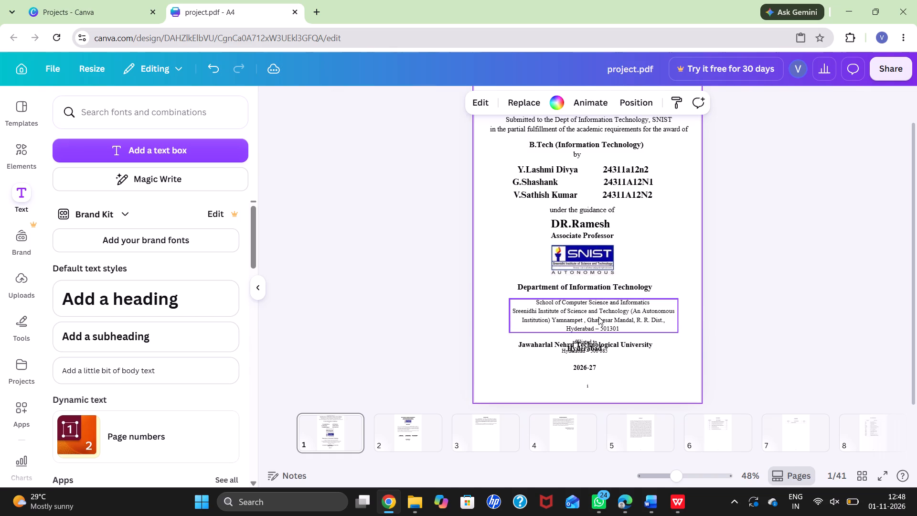
pyautogui.moveTo(598, 317); pyautogui.dragTo(591, 314)
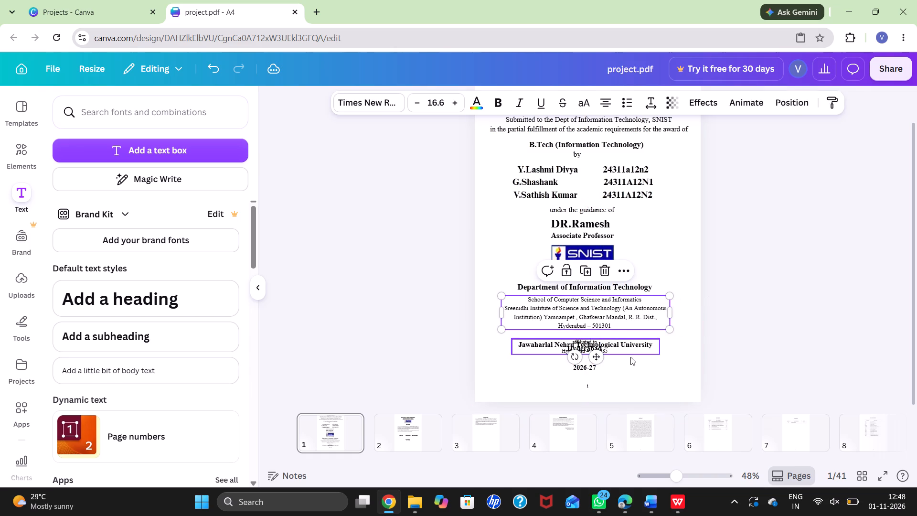
# Delete the overlapping "Jawaharlal Nehru Technological University" affiliation text above the 2026-27 line.
pyautogui.click(592, 367)
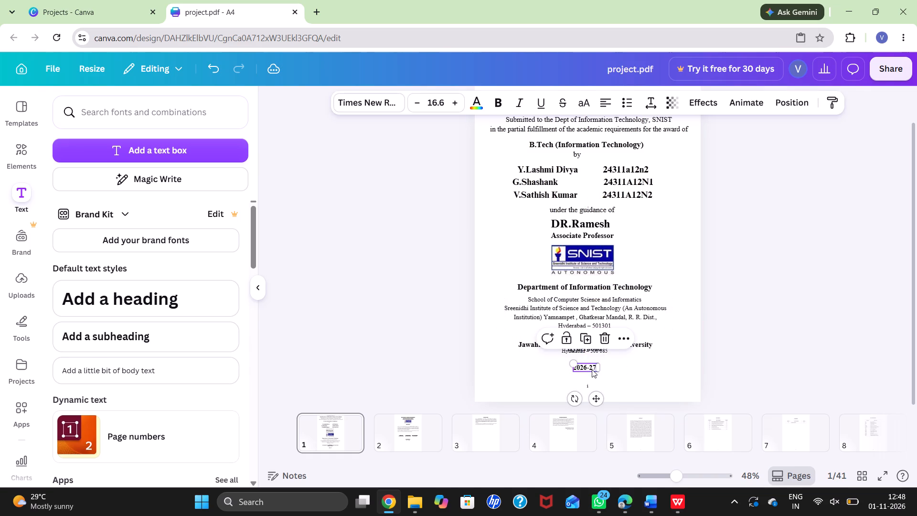
pyautogui.click(639, 343)
pyautogui.click(612, 349)
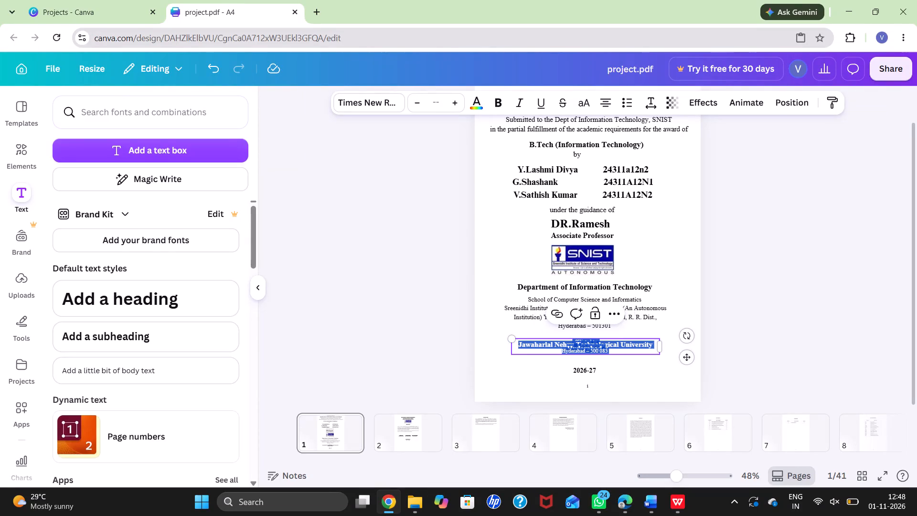
pyautogui.press('BackSpace')
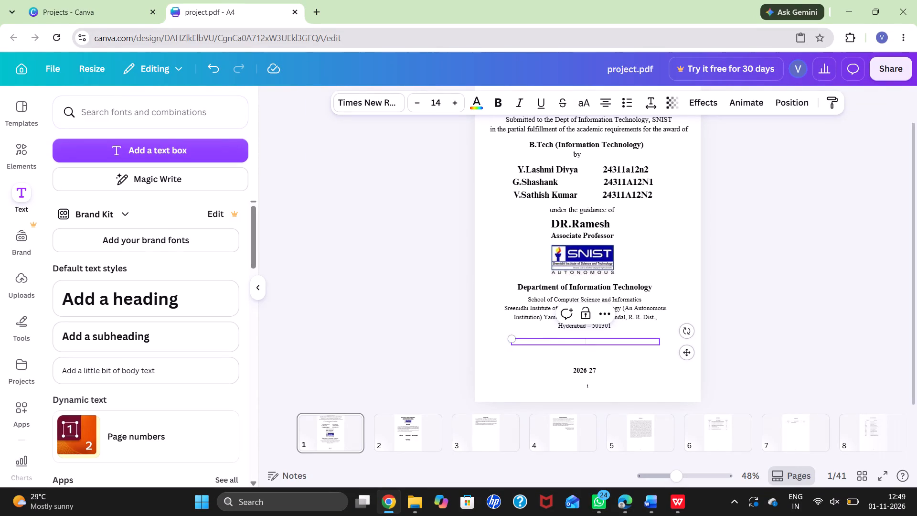
pyautogui.click(612, 349)
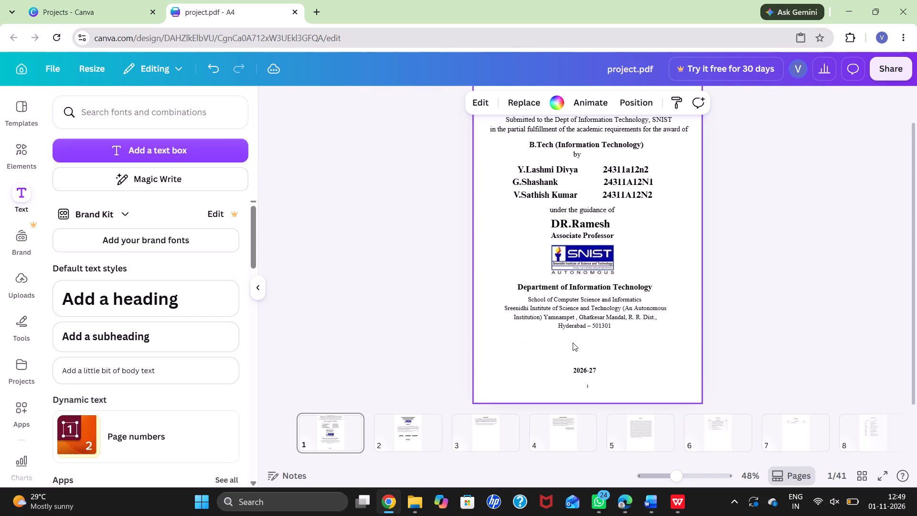
# Add a subheading text box to the title page reading "affiliated to".
pyautogui.click(117, 343)
pyautogui.press('BackSpace')
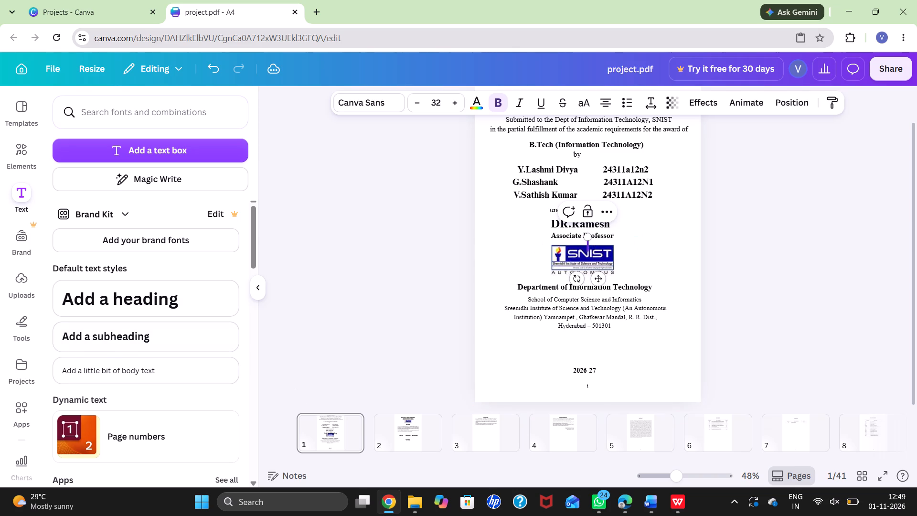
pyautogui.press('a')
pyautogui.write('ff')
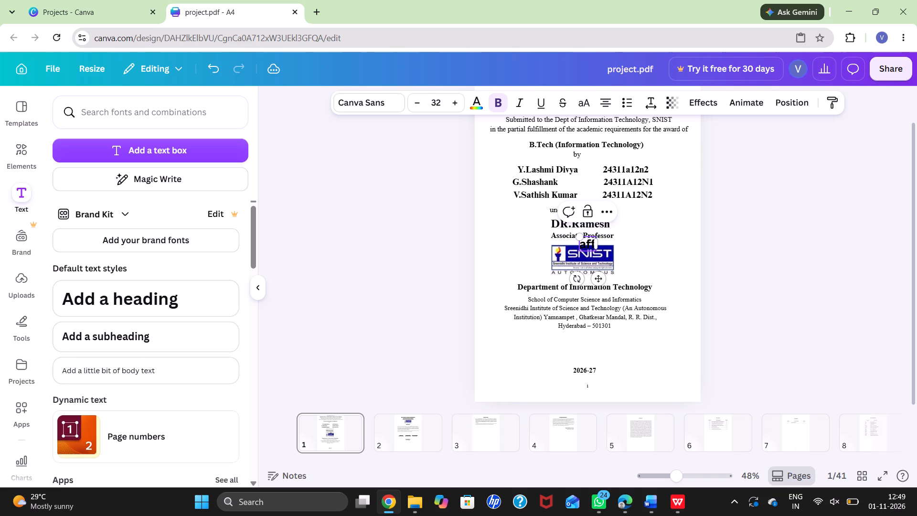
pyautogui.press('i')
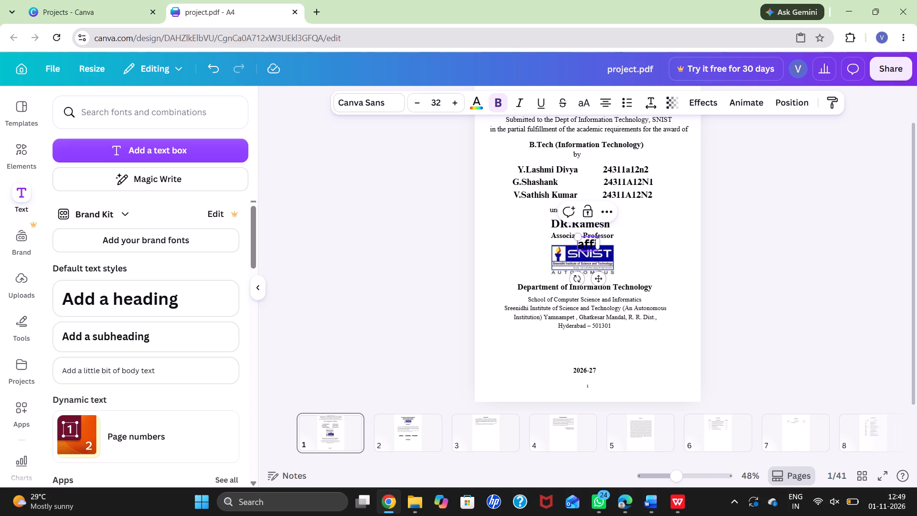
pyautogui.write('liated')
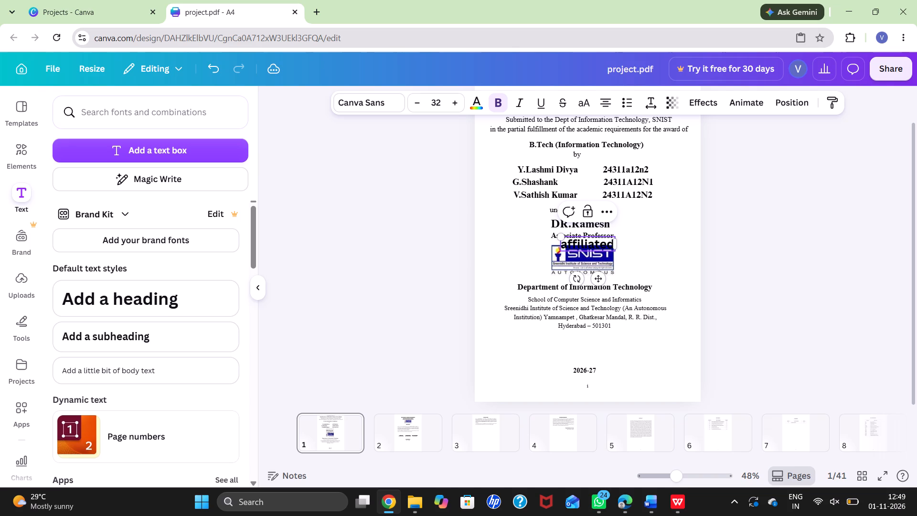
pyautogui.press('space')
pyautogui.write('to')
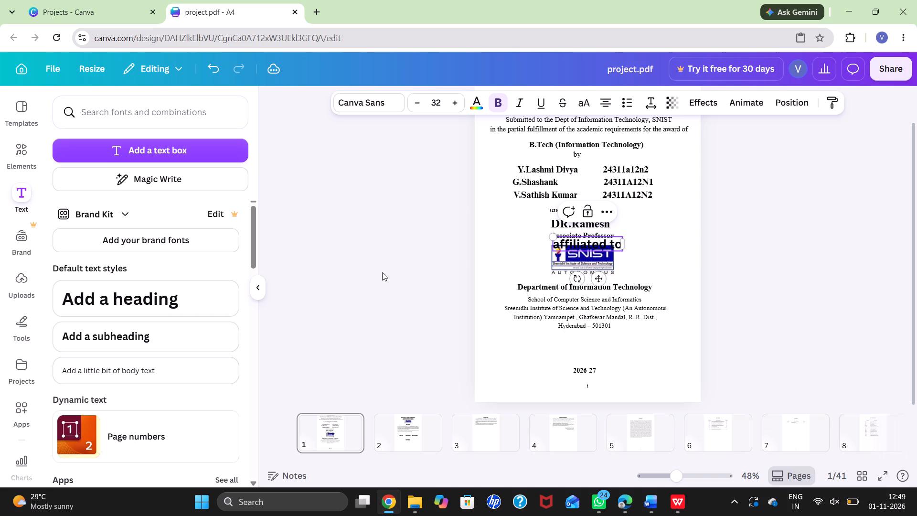
# Reduce the "affiliated to" text to size 28 and remove its bold formatting.
pyautogui.tripleClick(417, 102)
pyautogui.click(417, 102)
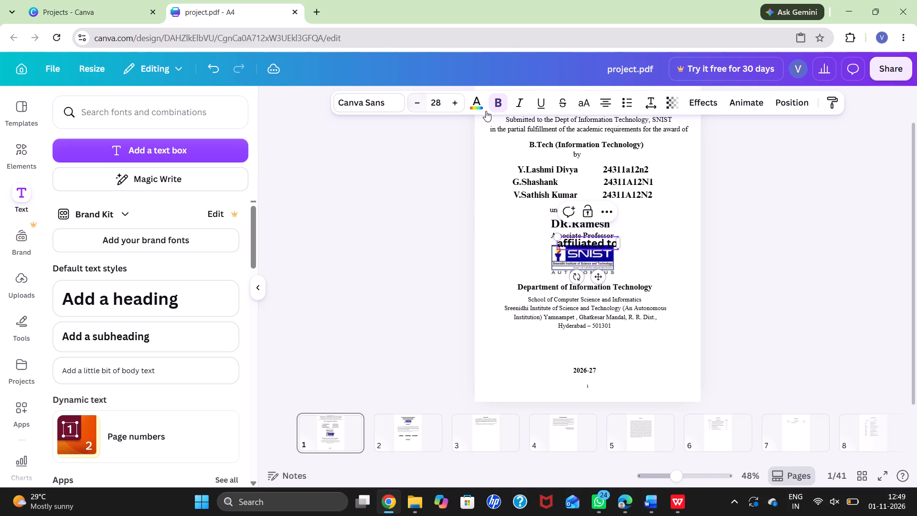
pyautogui.click(502, 104)
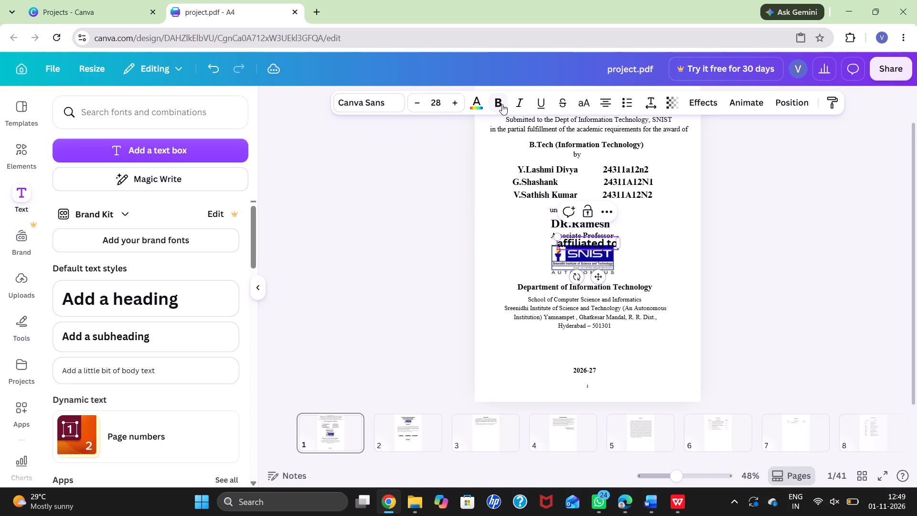
pyautogui.click(502, 104)
pyautogui.click(502, 104)
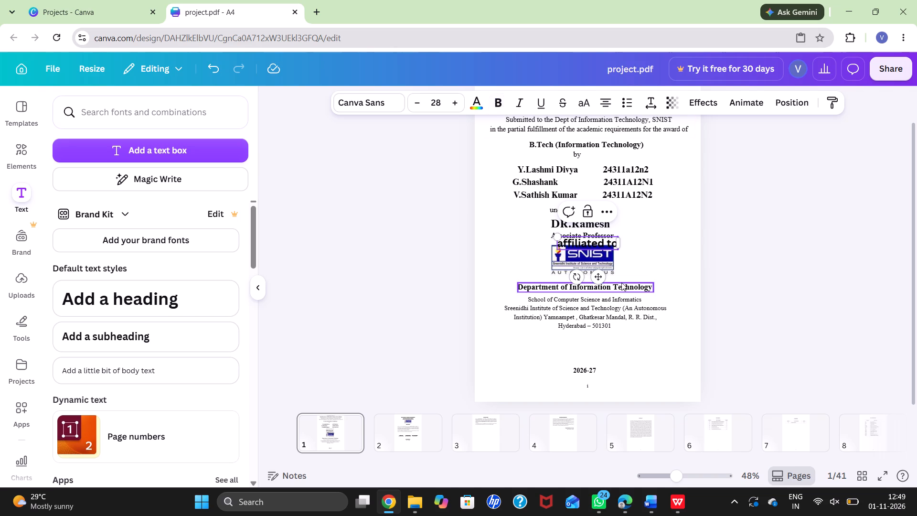
pyautogui.click(599, 243)
pyautogui.hotkey('ctrl', 'a')
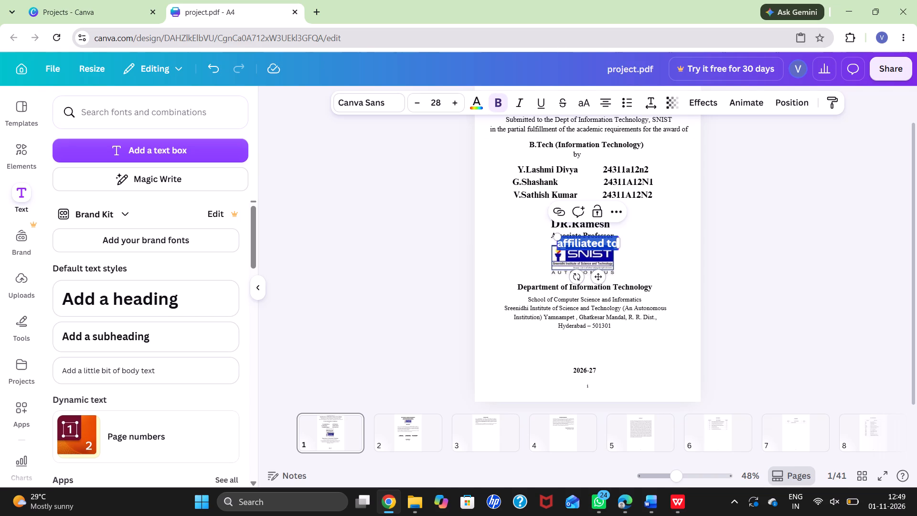
pyautogui.click(499, 100)
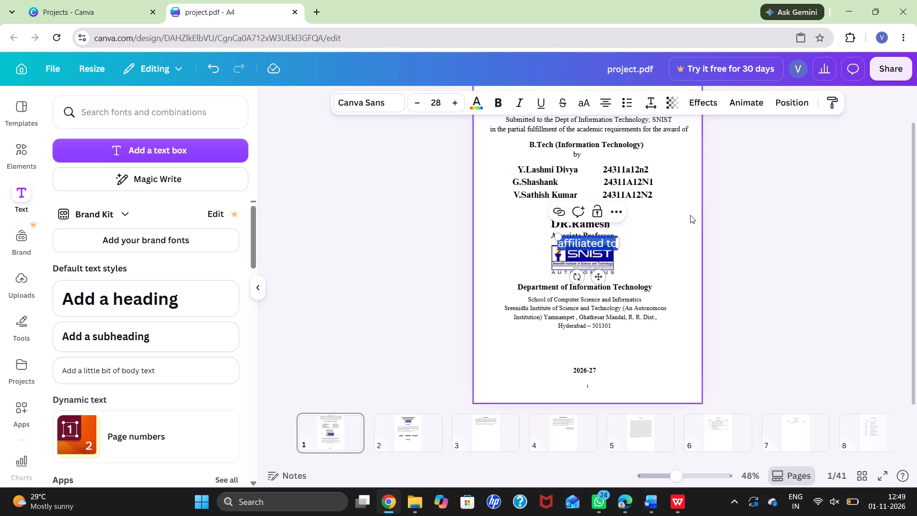
# Change the "affiliated to" text's font to Times New Roman MT.
pyautogui.click(370, 107)
pyautogui.scroll(-3, 178, 387)
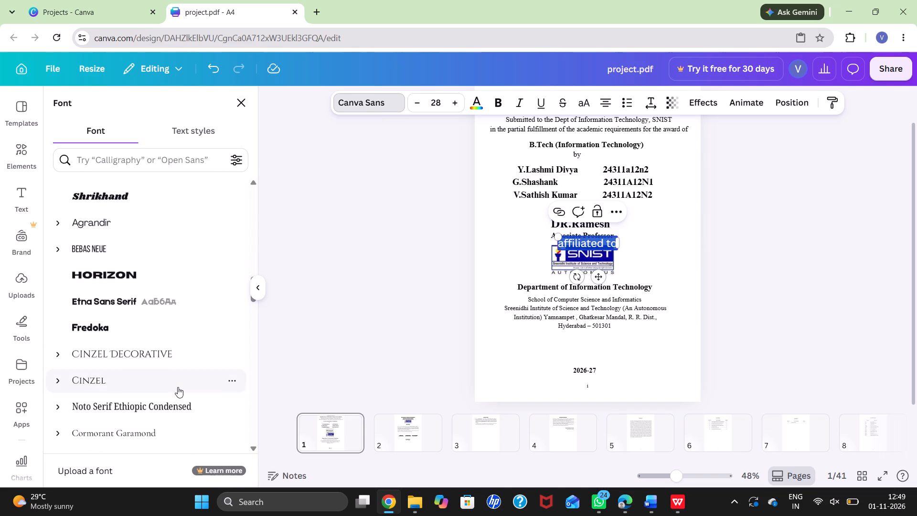
pyautogui.scroll(-8, 178, 387)
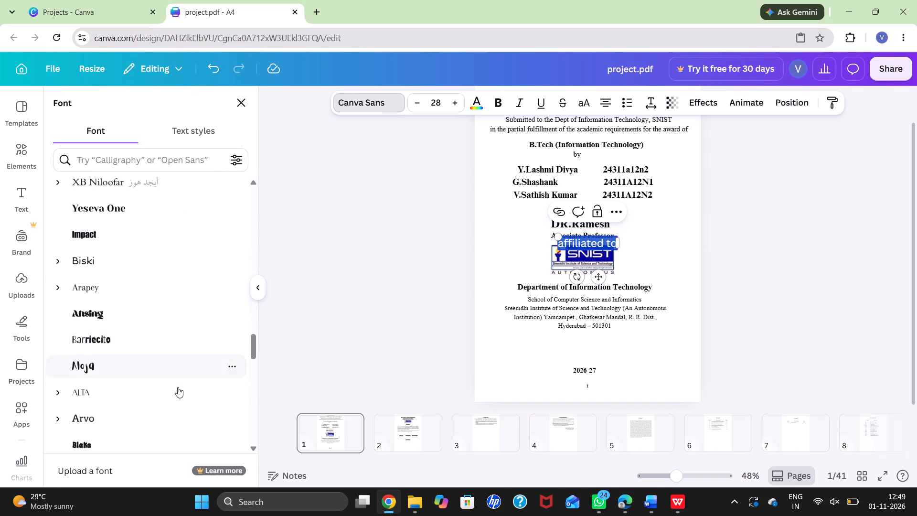
pyautogui.scroll(-3, 178, 387)
pyautogui.scroll(8, 178, 387)
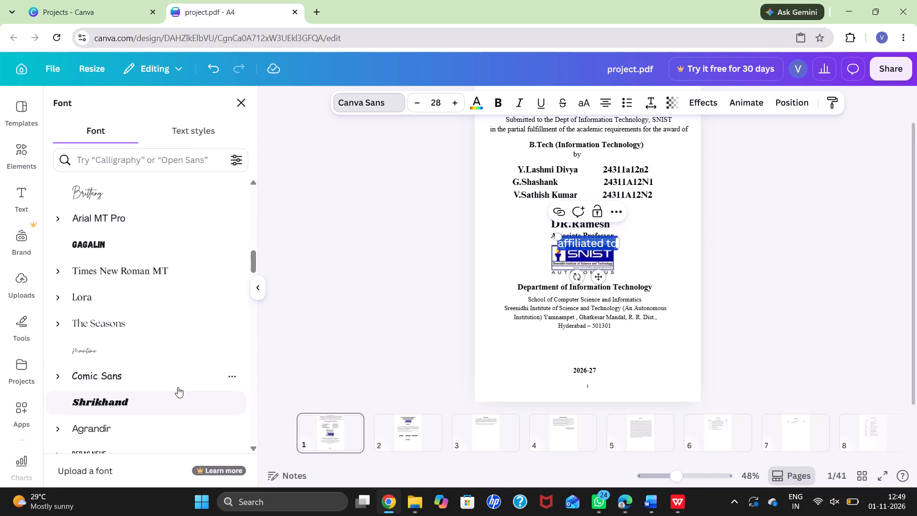
pyautogui.click(155, 279)
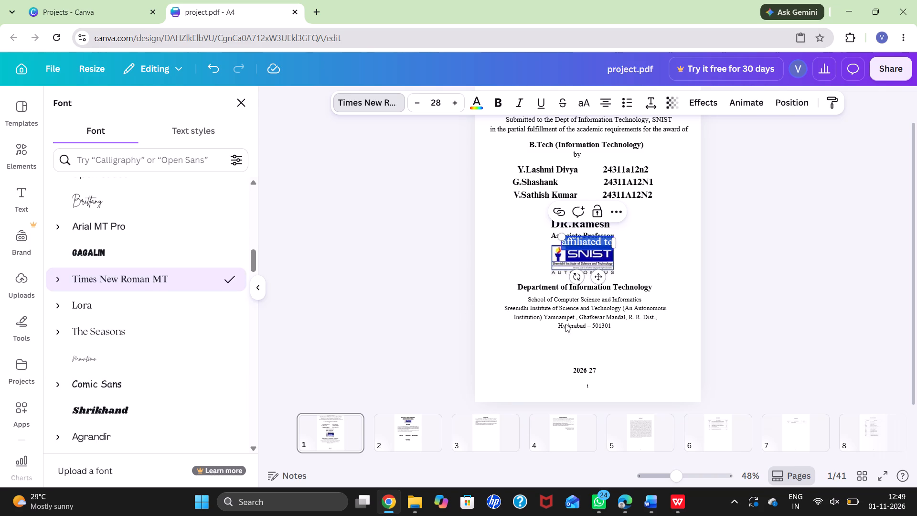
# Move the "affiliated to" text below the "Hyderabad – 501301" line and scale it down to about size 23.7.
pyautogui.click(663, 359)
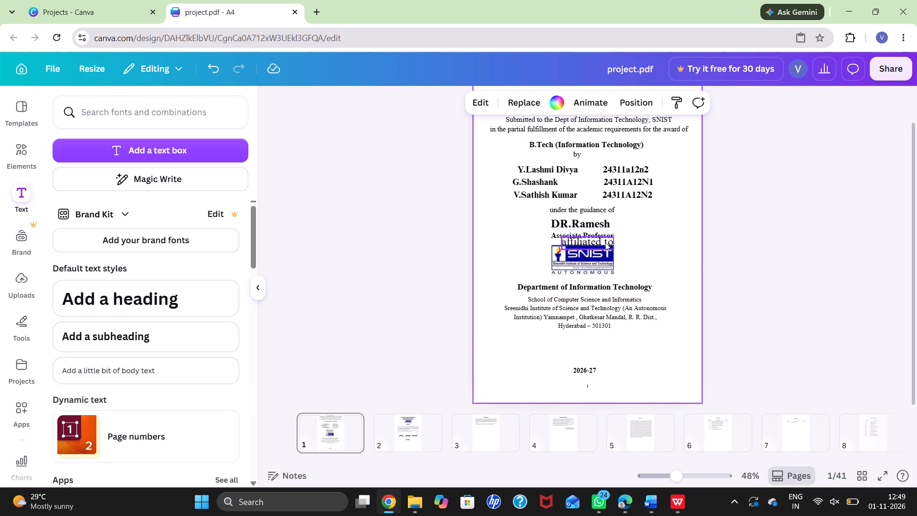
pyautogui.moveTo(605, 242); pyautogui.dragTo(600, 338)
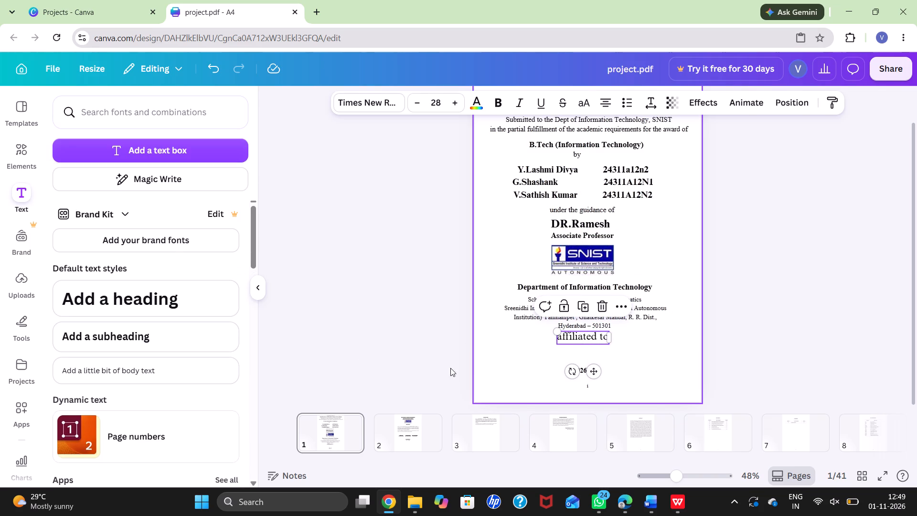
pyautogui.moveTo(557, 331); pyautogui.dragTo(565, 335)
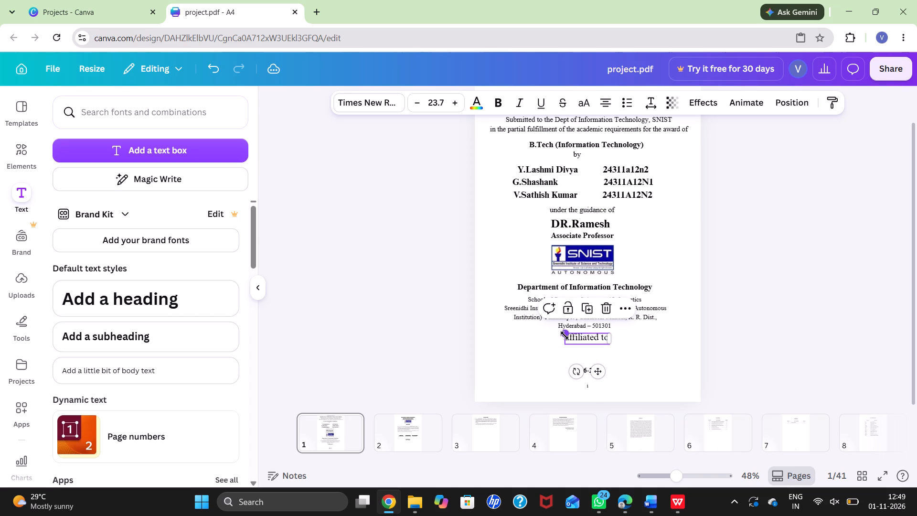
pyautogui.click(626, 362)
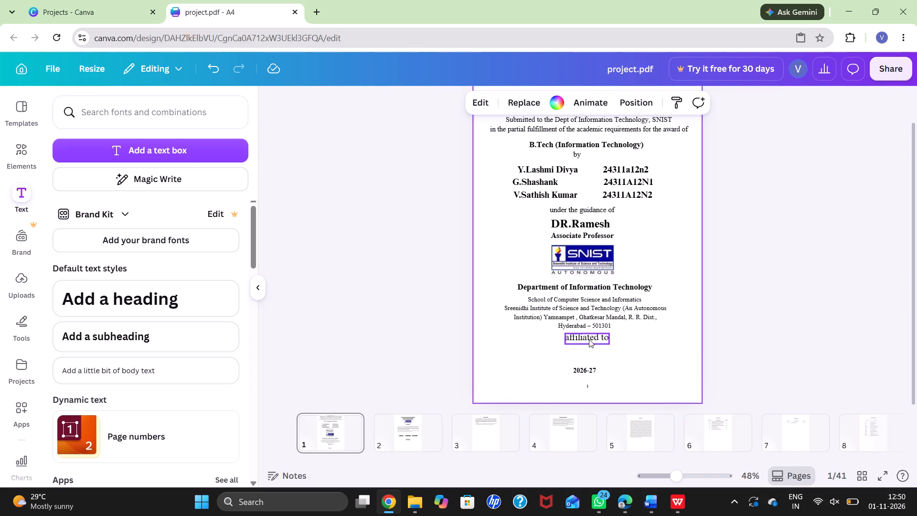
# Change the "affiliated to" text's font to Roboto after trying DM Sans.
pyautogui.doubleClick(589, 339)
pyautogui.hotkey('ctrl', 'a')
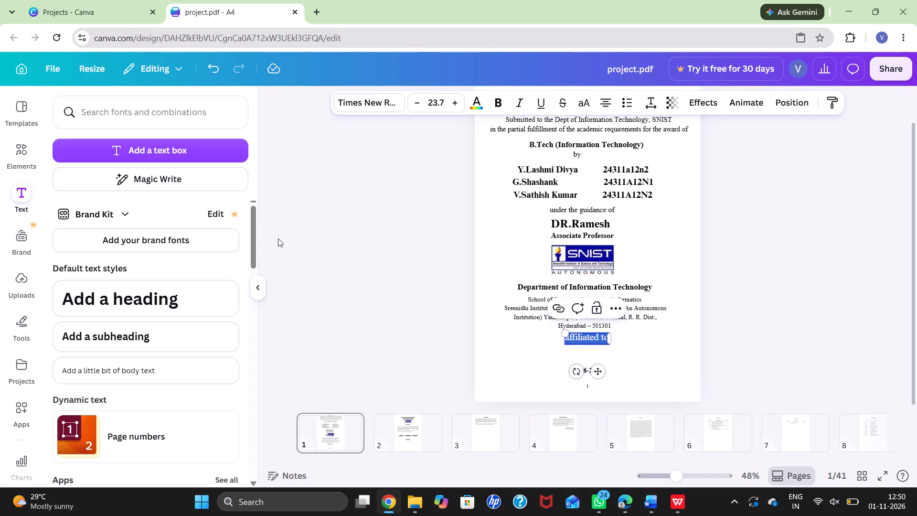
pyautogui.click(367, 96)
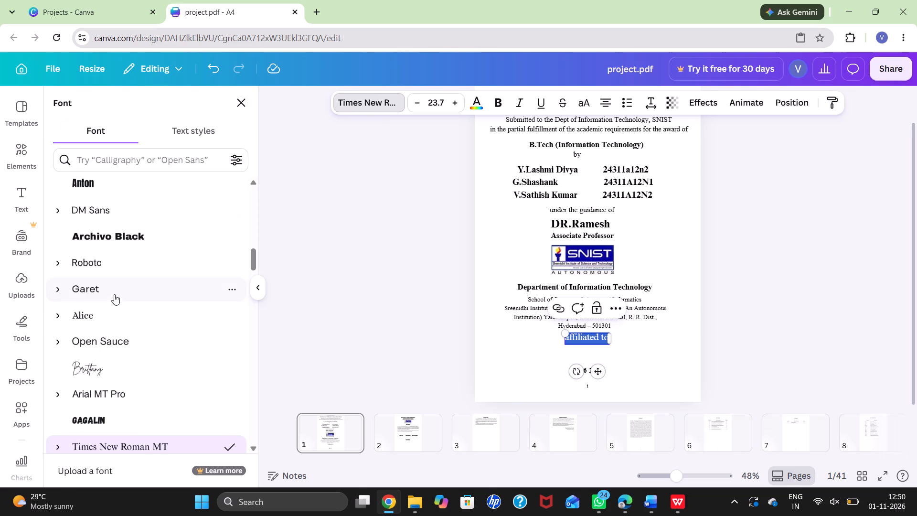
pyautogui.click(119, 219)
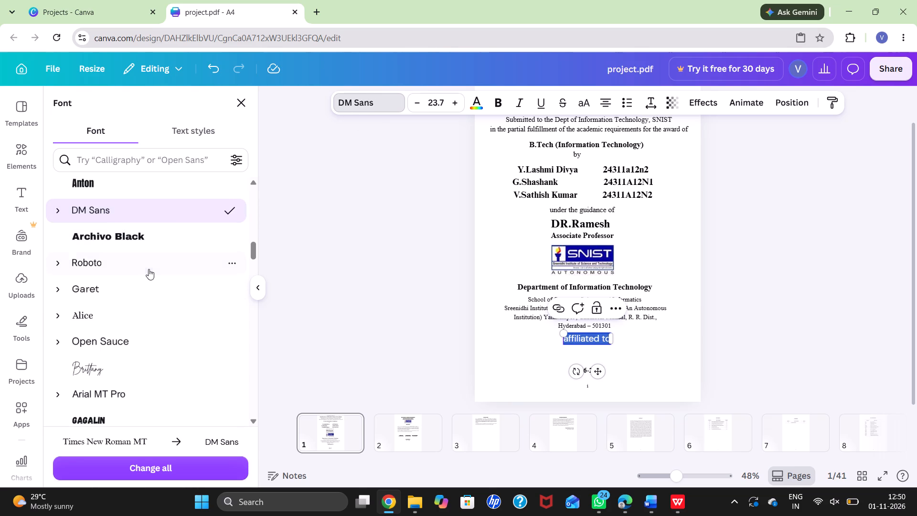
pyautogui.scroll(10, 149, 269)
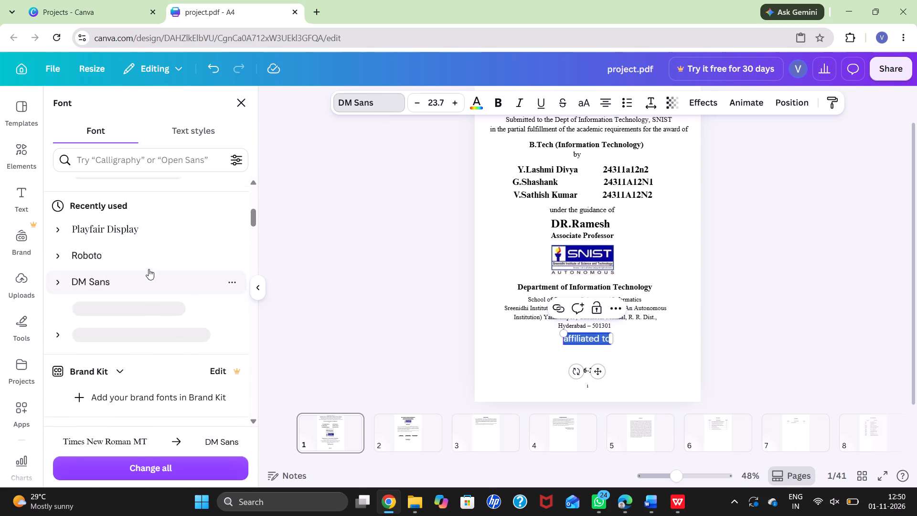
pyautogui.click(132, 251)
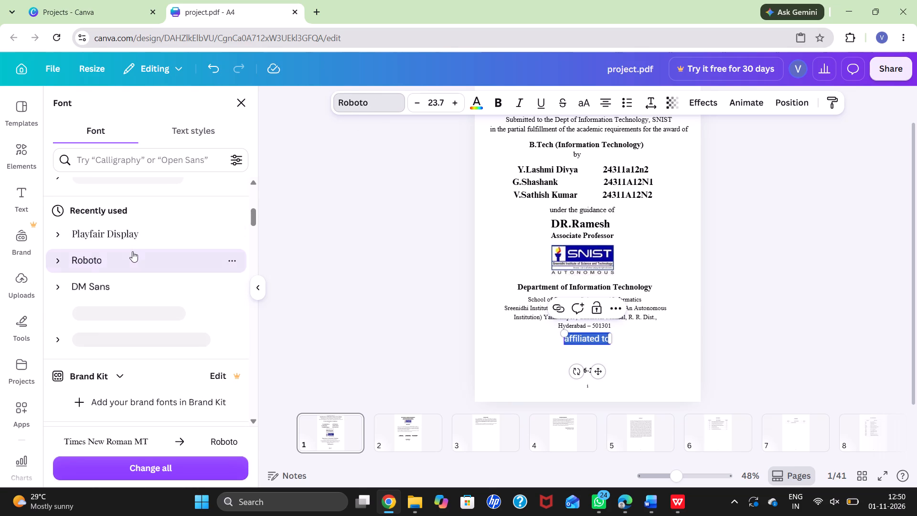
pyautogui.click(630, 362)
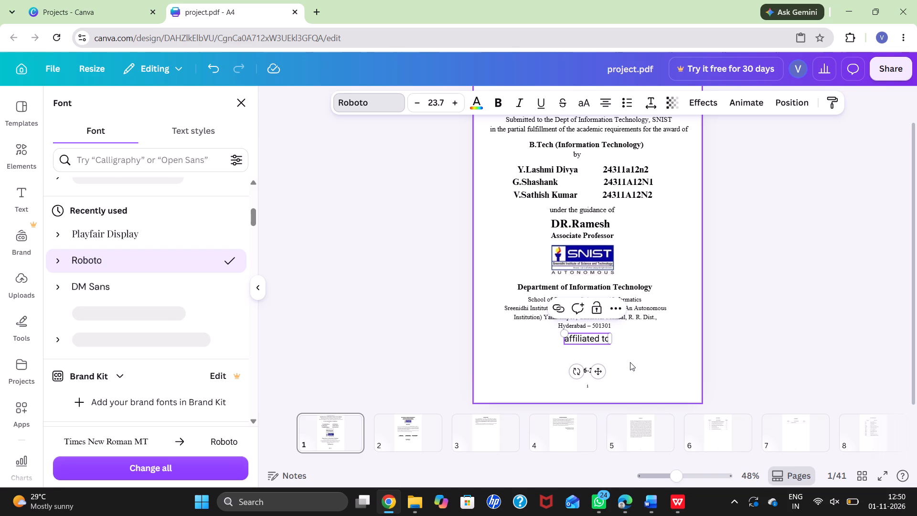
# Scale the "affiliated to" text down to about size 19 and centre it beneath the address lines.
pyautogui.click(604, 342)
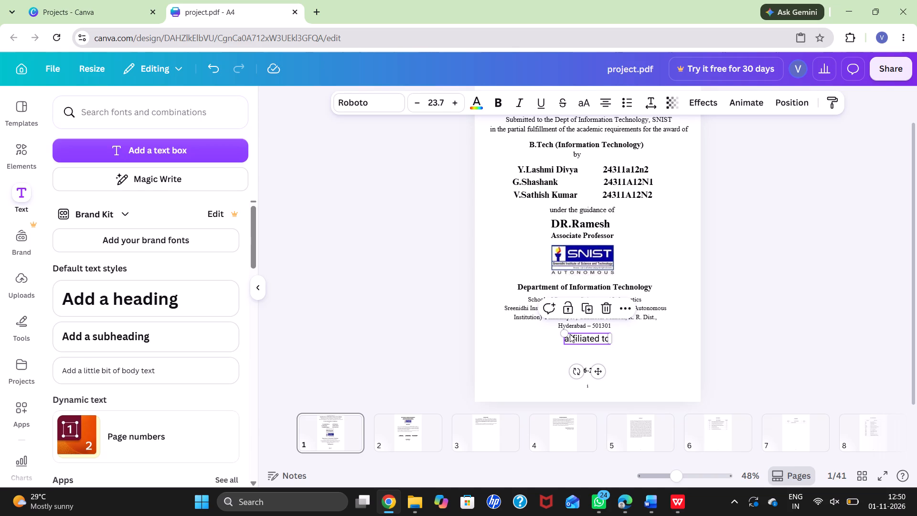
pyautogui.moveTo(563, 334); pyautogui.dragTo(572, 335)
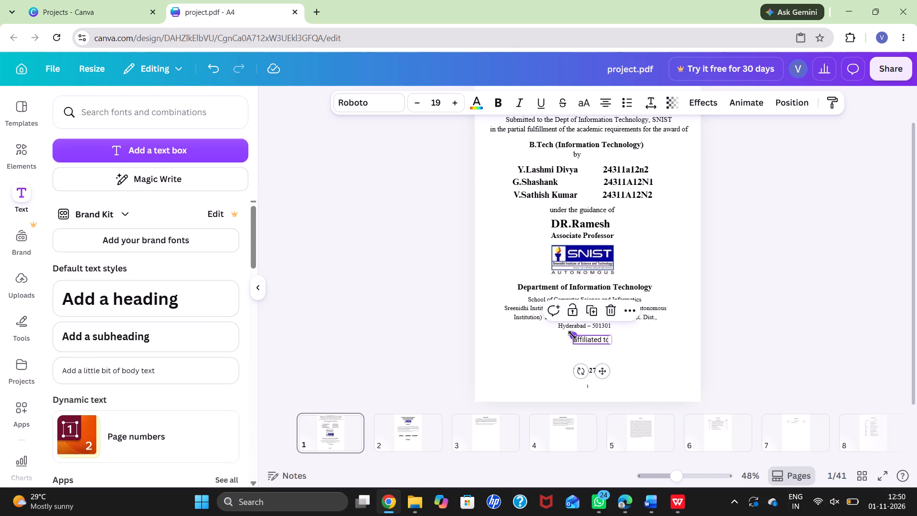
pyautogui.moveTo(597, 336); pyautogui.dragTo(589, 335)
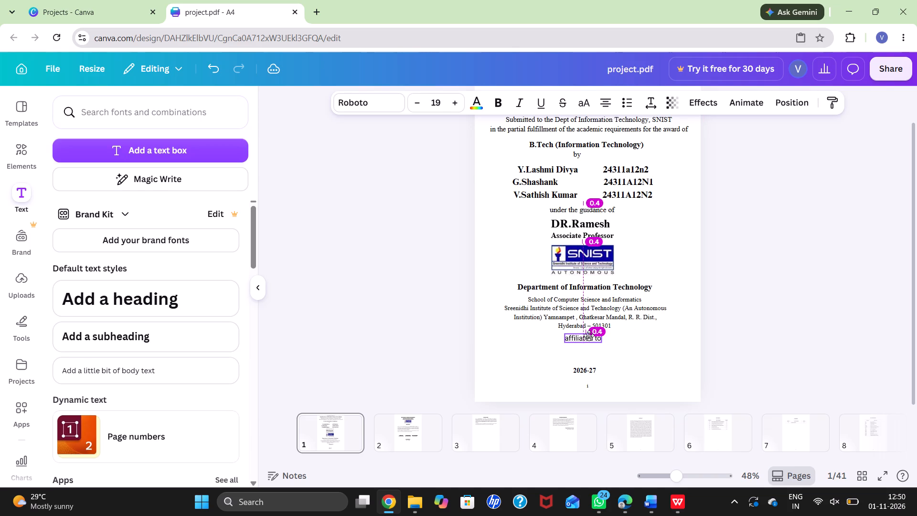
pyautogui.moveTo(589, 335); pyautogui.dragTo(591, 334)
pyautogui.click(632, 362)
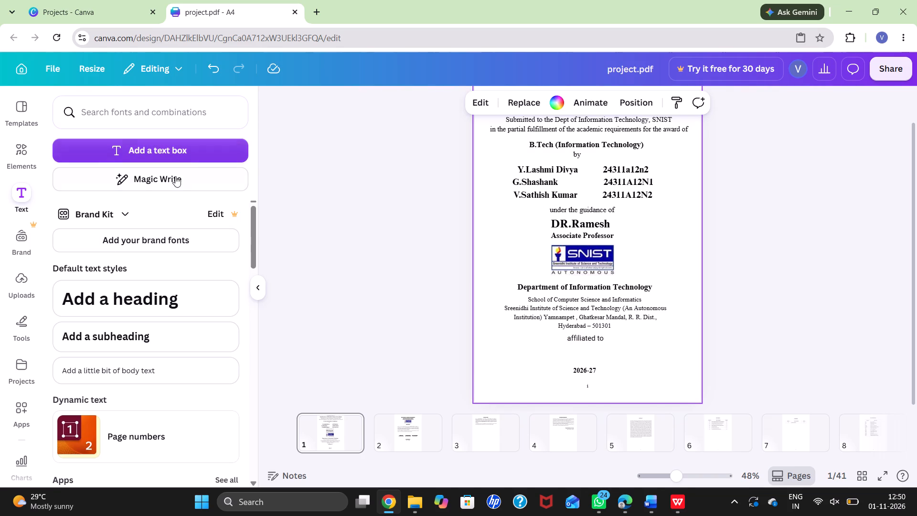
# Add a subheading text box to the title page reading "Jawaharlal Nehru Technological University Hyderabad".
pyautogui.click(176, 327)
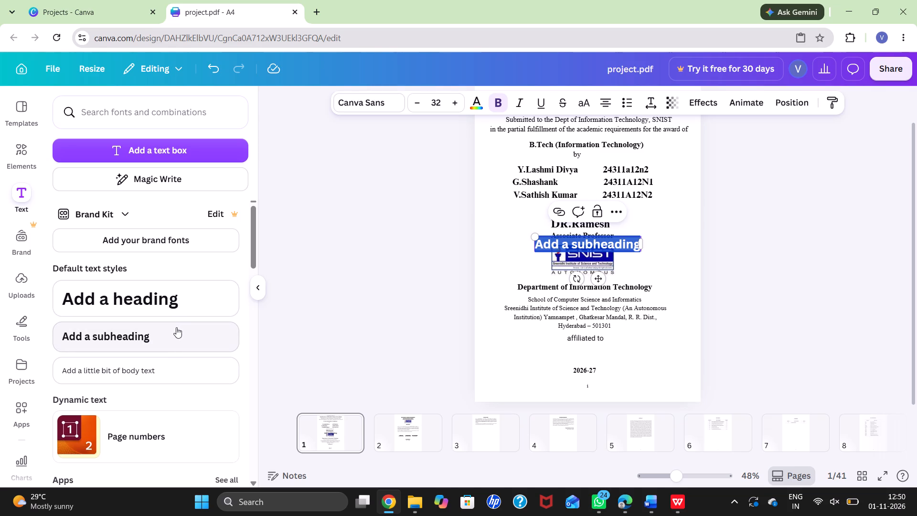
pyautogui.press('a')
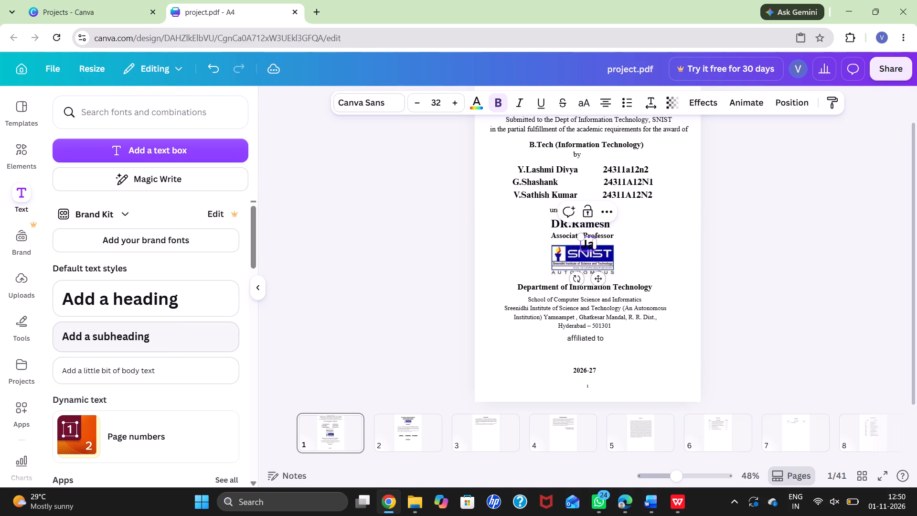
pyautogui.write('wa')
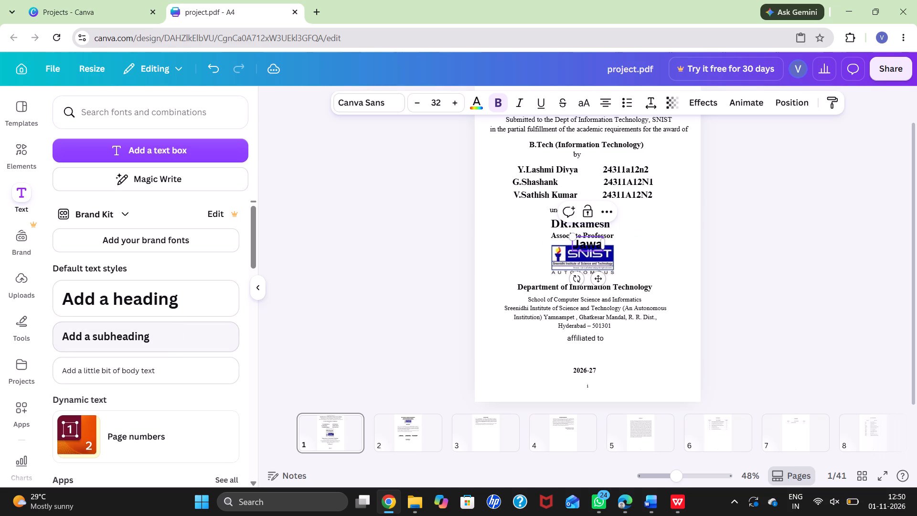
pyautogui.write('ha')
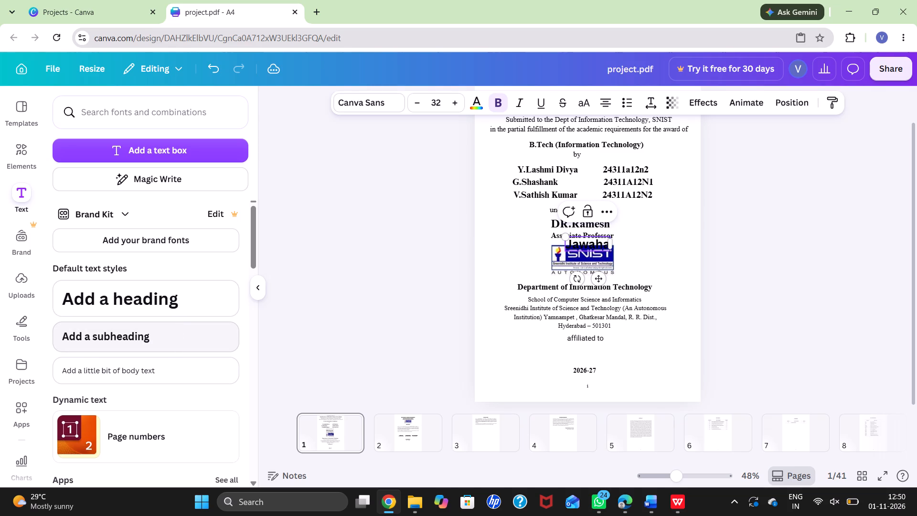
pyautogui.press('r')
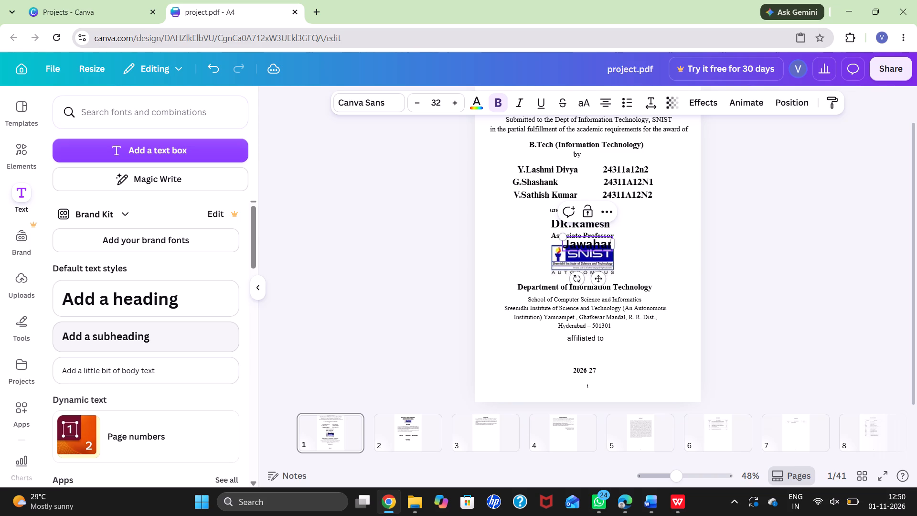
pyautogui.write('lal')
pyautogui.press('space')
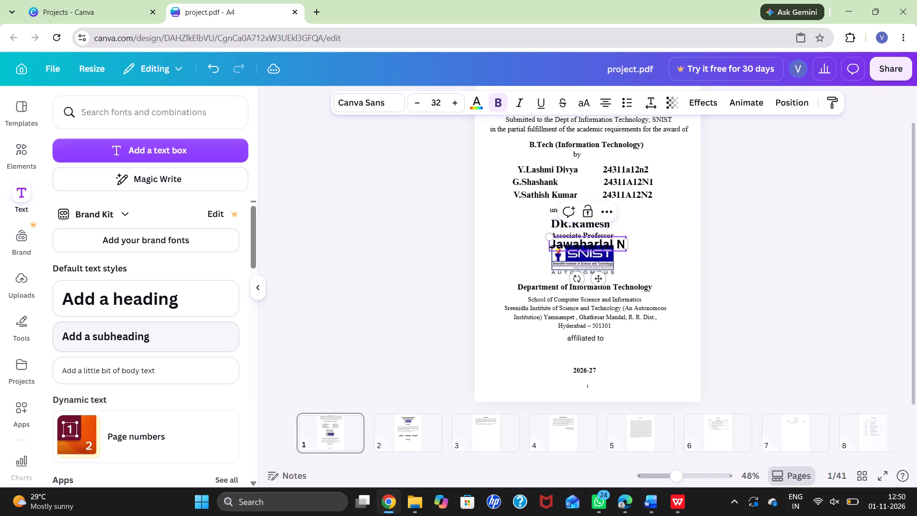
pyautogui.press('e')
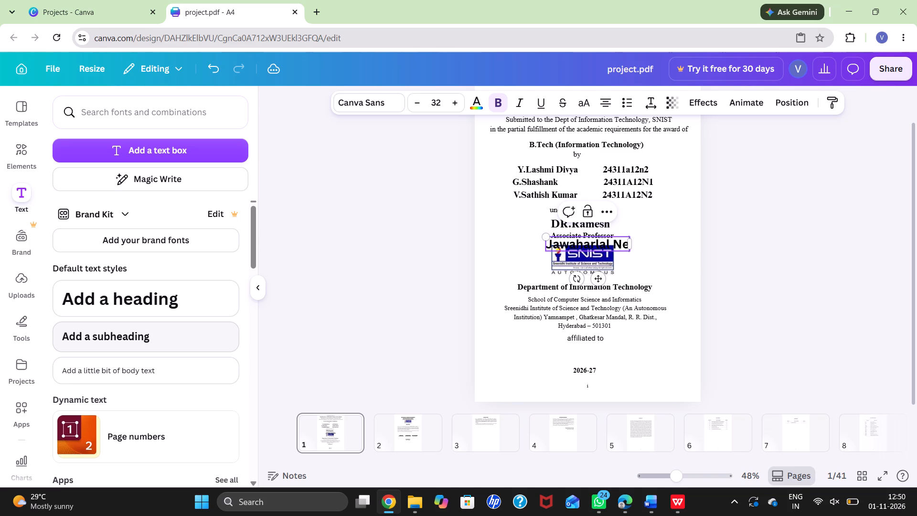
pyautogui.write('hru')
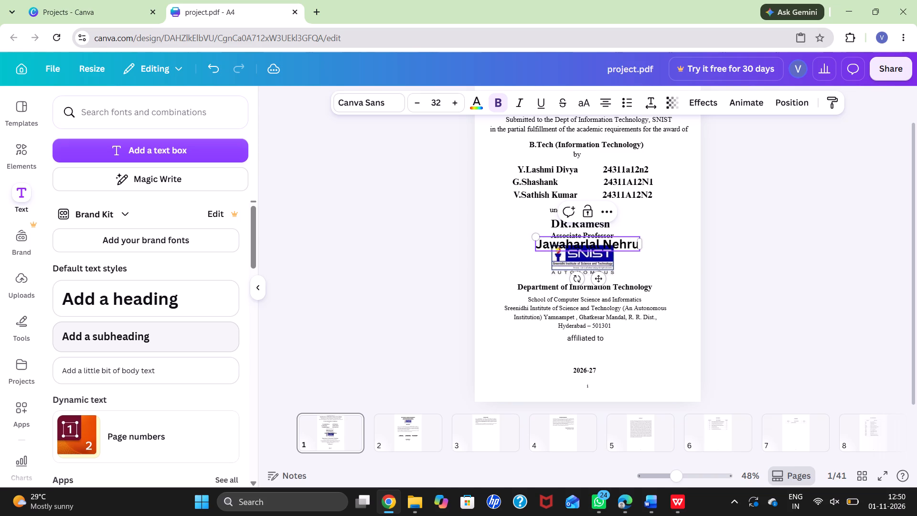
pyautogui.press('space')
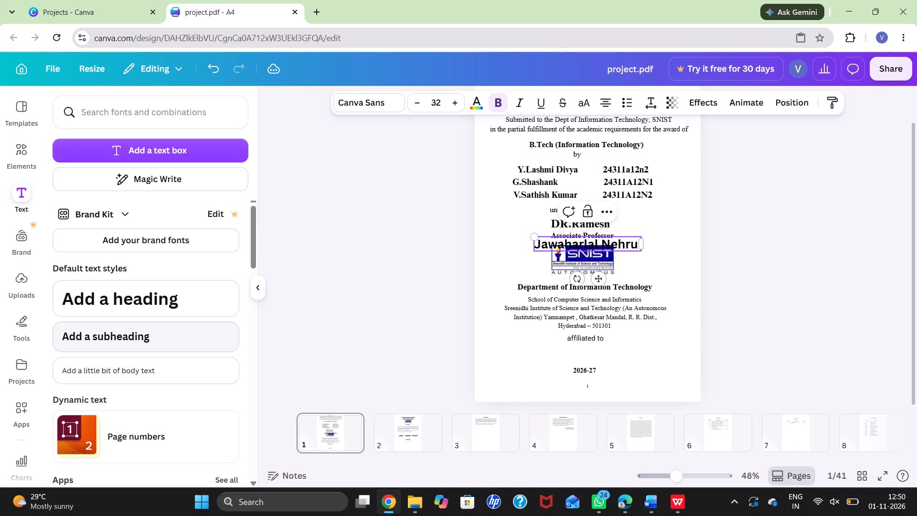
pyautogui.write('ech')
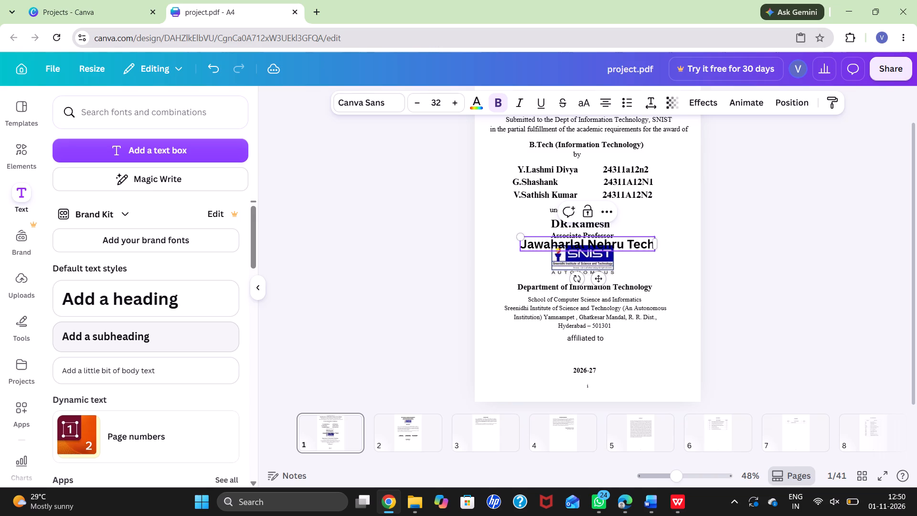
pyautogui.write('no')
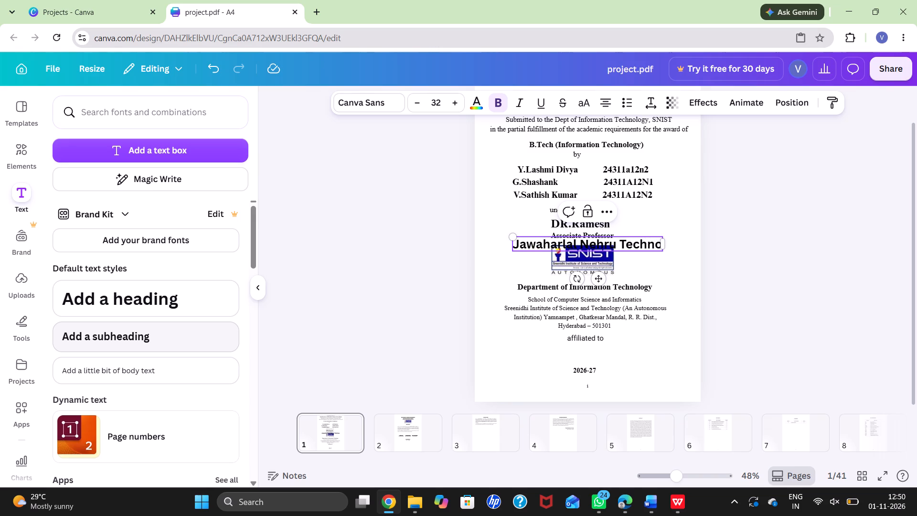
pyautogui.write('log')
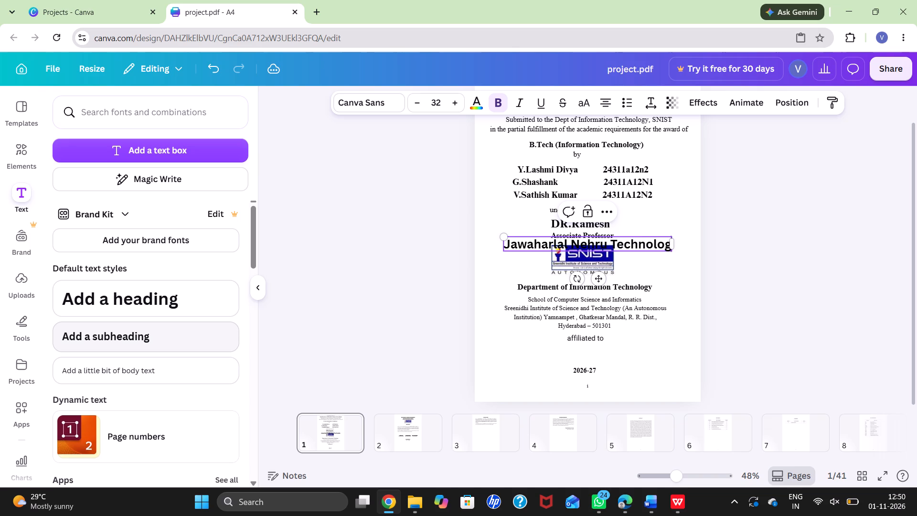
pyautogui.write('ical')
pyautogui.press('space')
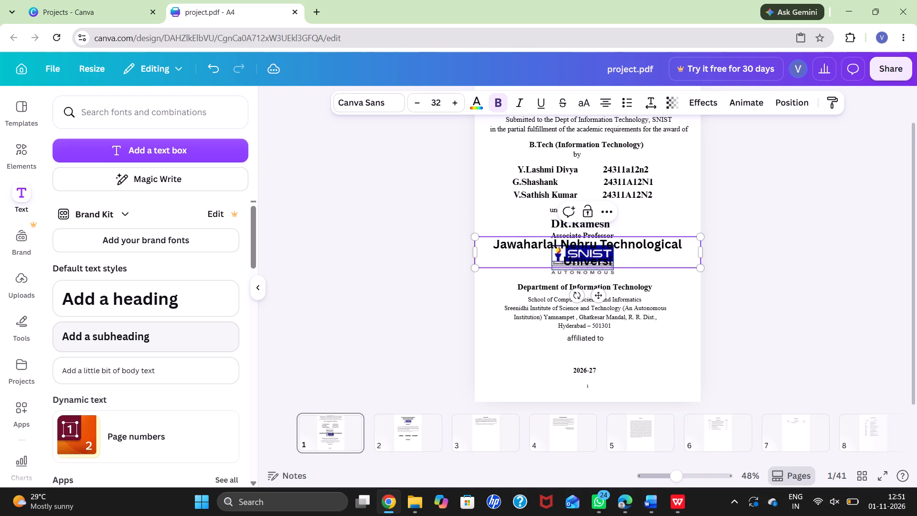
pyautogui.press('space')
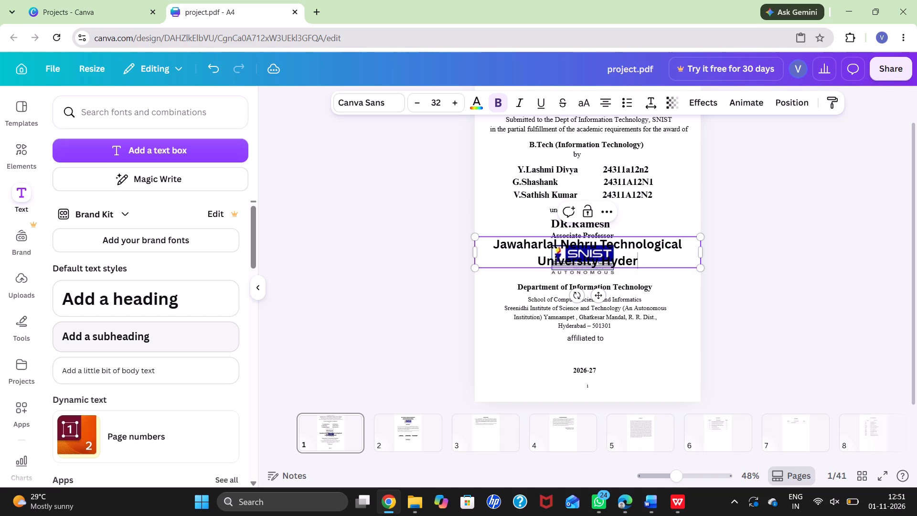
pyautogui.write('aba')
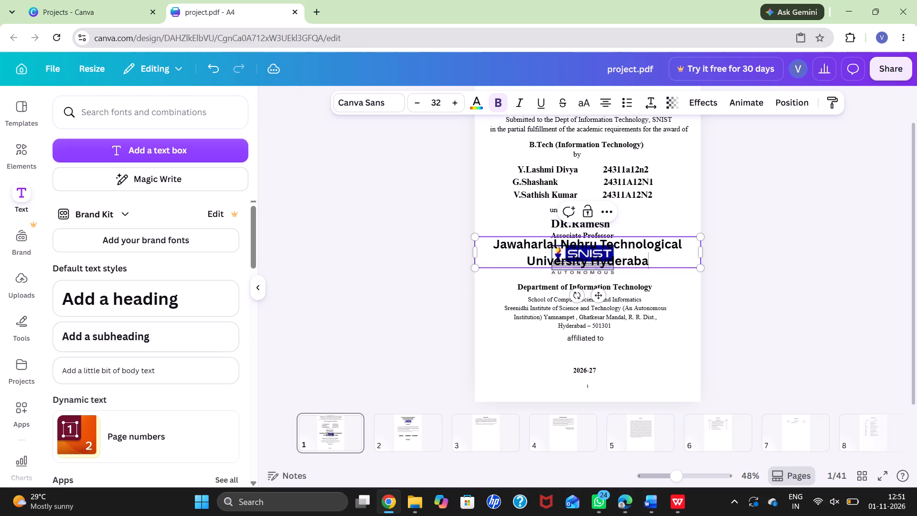
pyautogui.moveTo(496, 245); pyautogui.dragTo(661, 256)
pyautogui.click(661, 256)
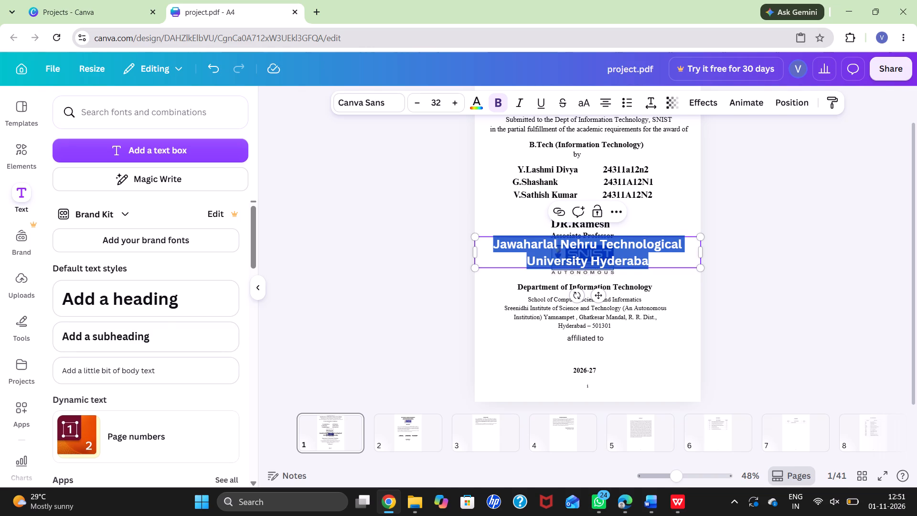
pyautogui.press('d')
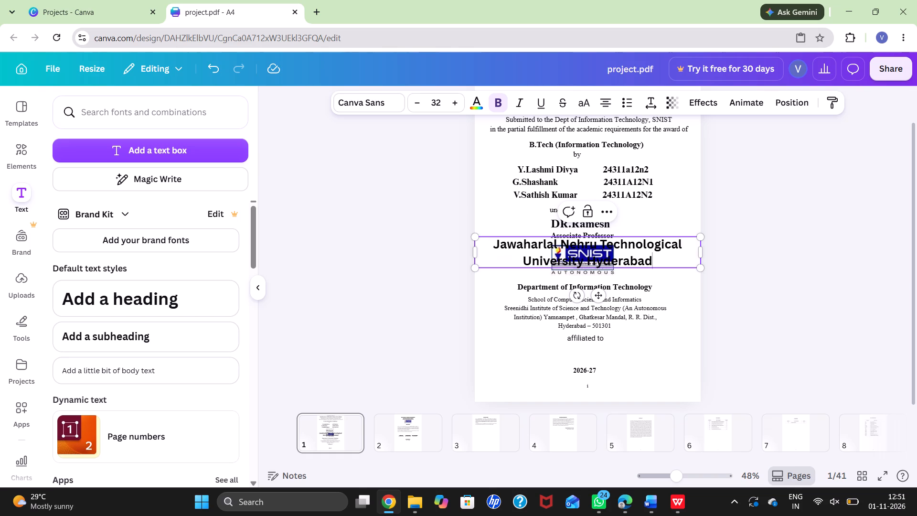
# Change the font of the "Jawaharlal Nehru Technological University Hyderabad" text to Times New Roman MT.
pyautogui.moveTo(492, 245); pyautogui.dragTo(658, 271)
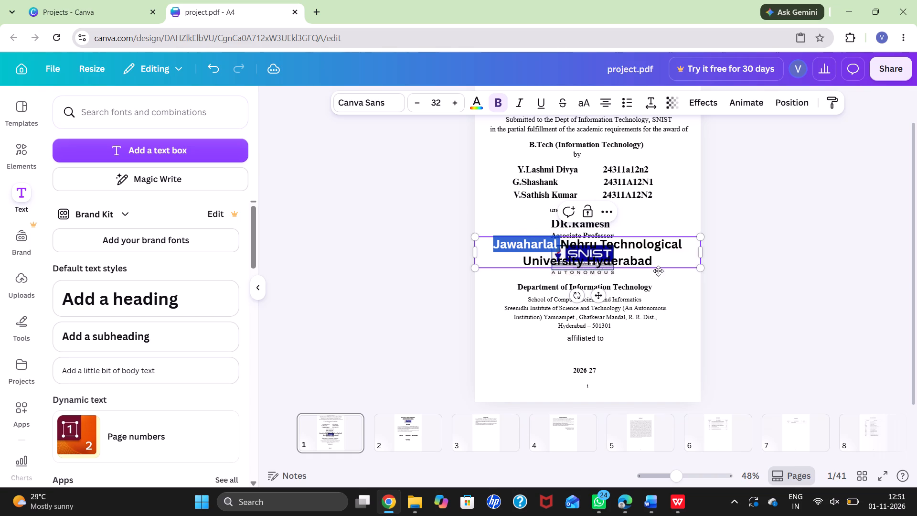
pyautogui.moveTo(658, 271); pyautogui.dragTo(684, 262)
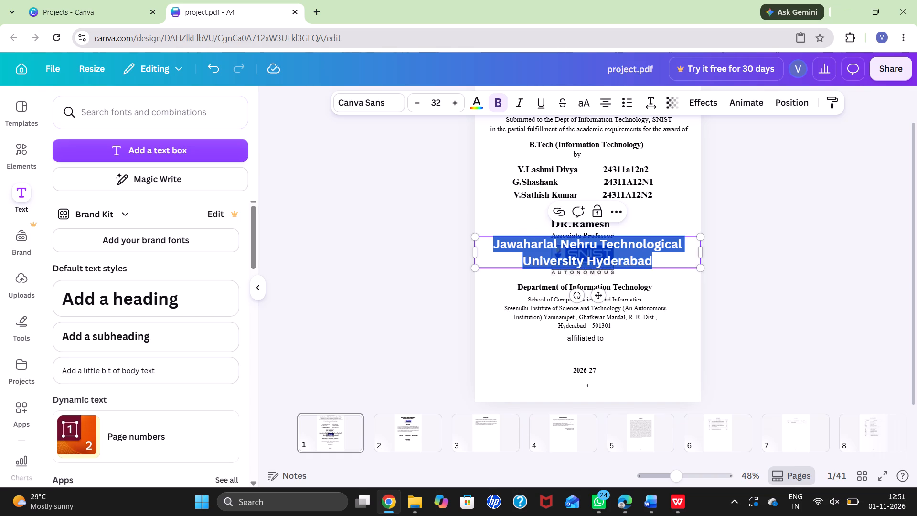
pyautogui.click(366, 104)
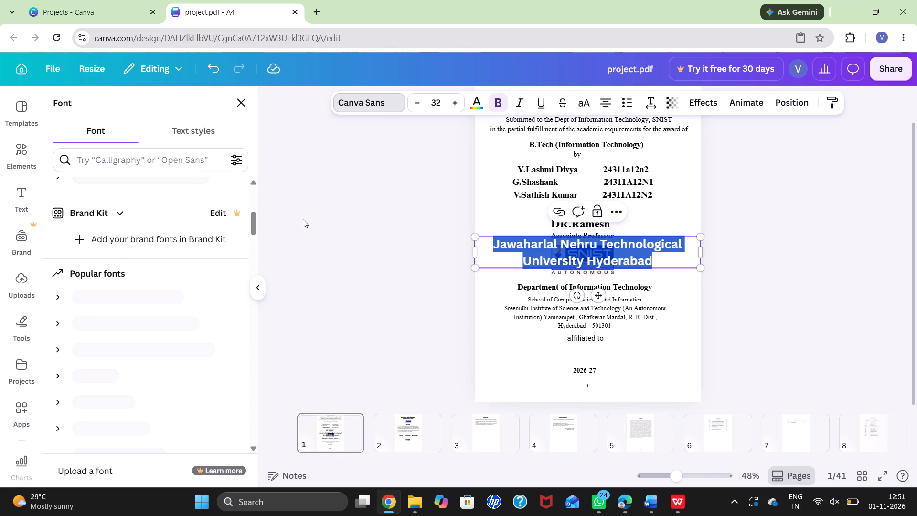
pyautogui.scroll(-2, 159, 367)
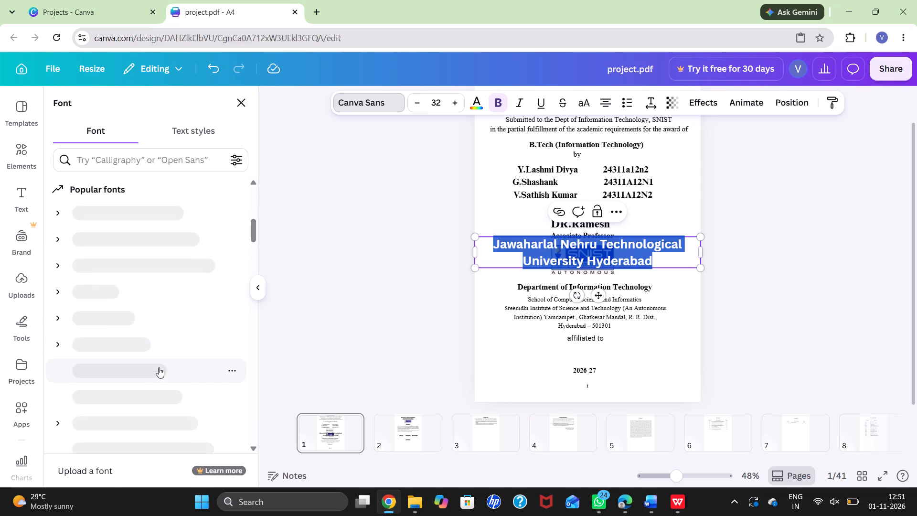
pyautogui.scroll(-1, 159, 367)
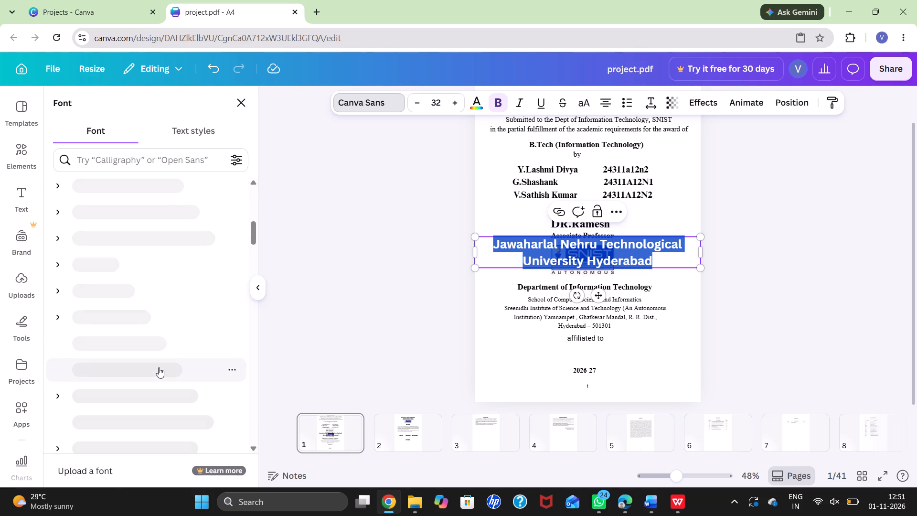
pyautogui.scroll(-1, 159, 367)
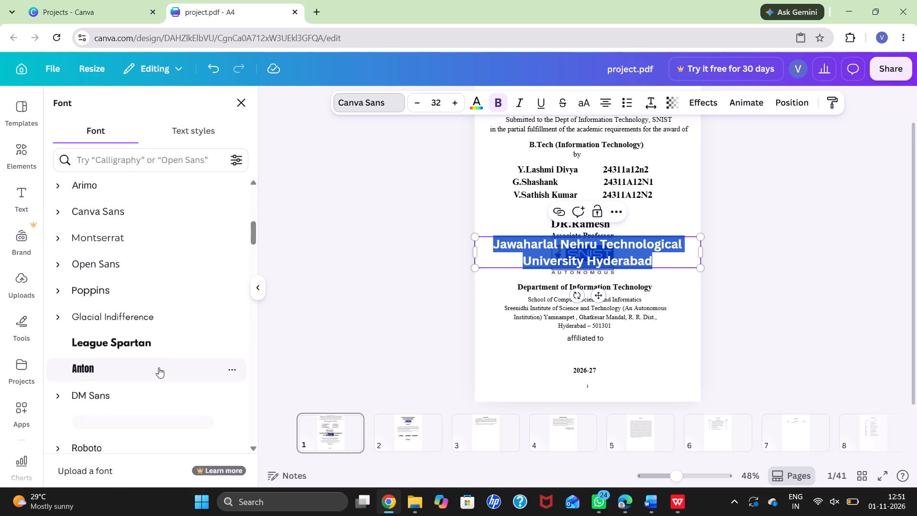
pyautogui.scroll(-4, 159, 367)
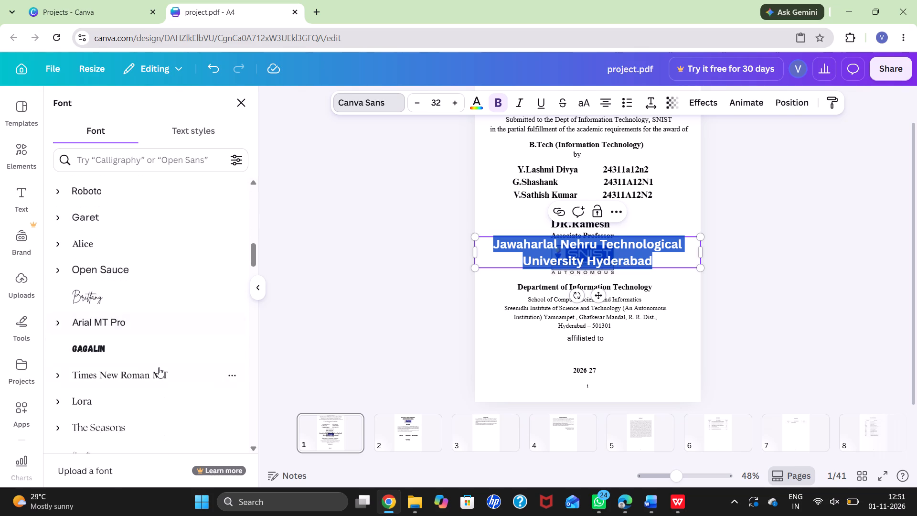
pyautogui.scroll(-1, 159, 367)
pyautogui.click(159, 367)
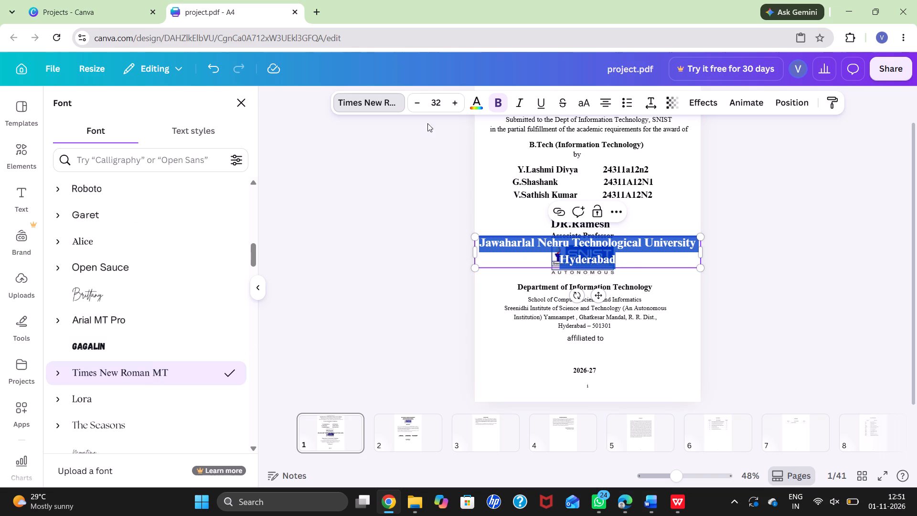
# Reduce the university name text on the title page to font size 24.
pyautogui.click(416, 102)
pyautogui.tripleClick(416, 102)
pyautogui.click(416, 102)
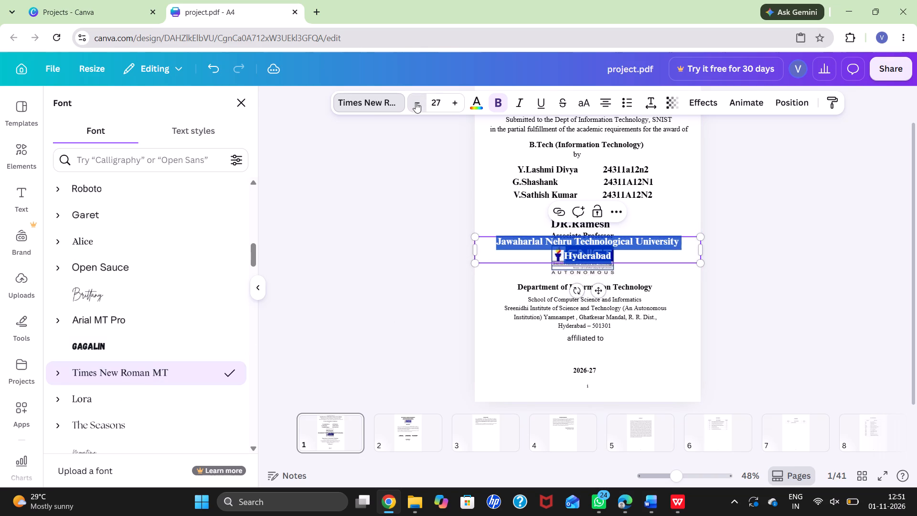
pyautogui.tripleClick(416, 102)
pyautogui.click(416, 102)
pyautogui.click(453, 103)
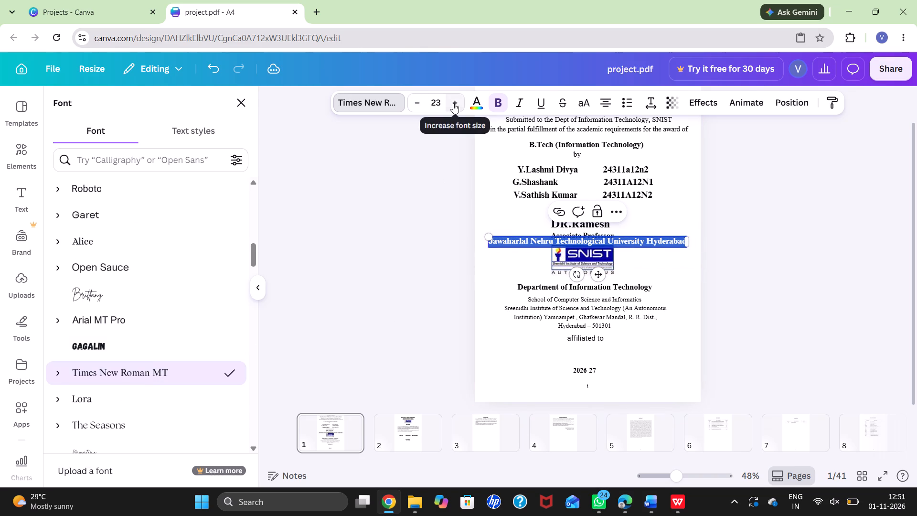
pyautogui.click(515, 304)
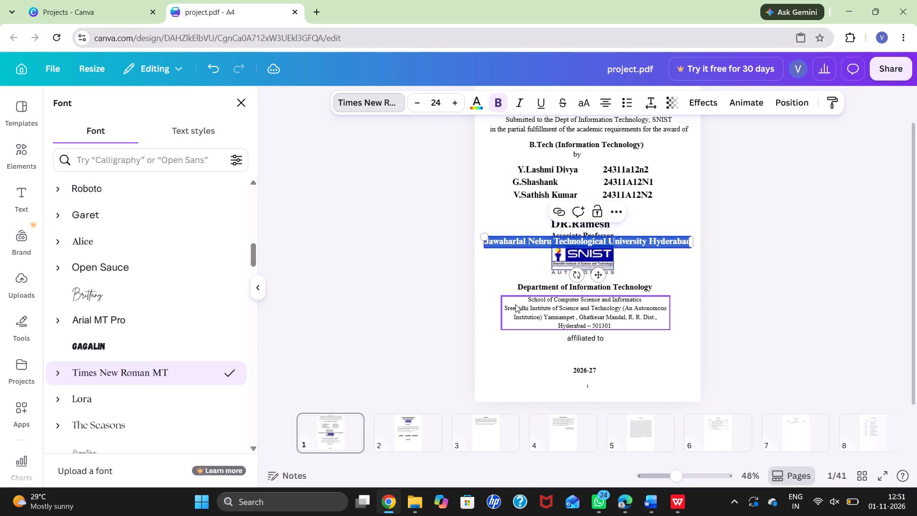
# Move the university name between the "affiliated to" line and the "2026-27" line on the title page.
pyautogui.moveTo(563, 243); pyautogui.dragTo(570, 341)
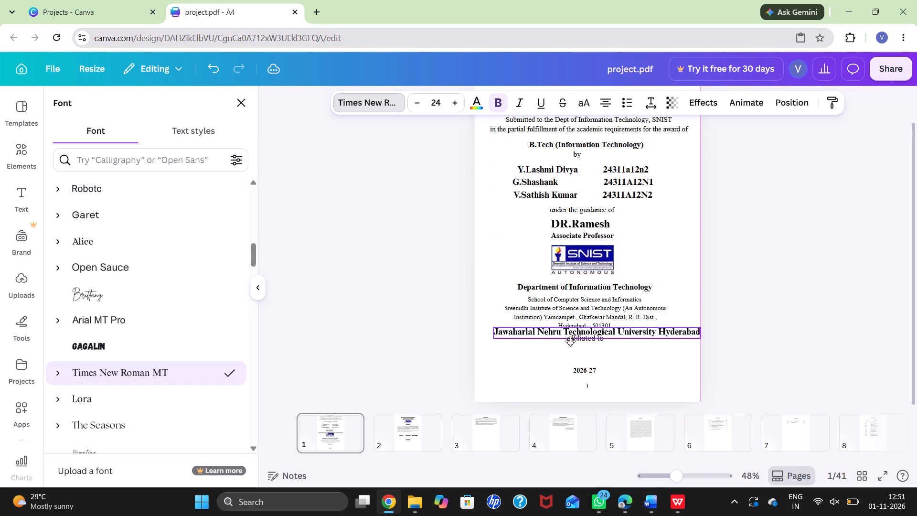
pyautogui.moveTo(570, 341); pyautogui.dragTo(564, 355)
pyautogui.click(550, 378)
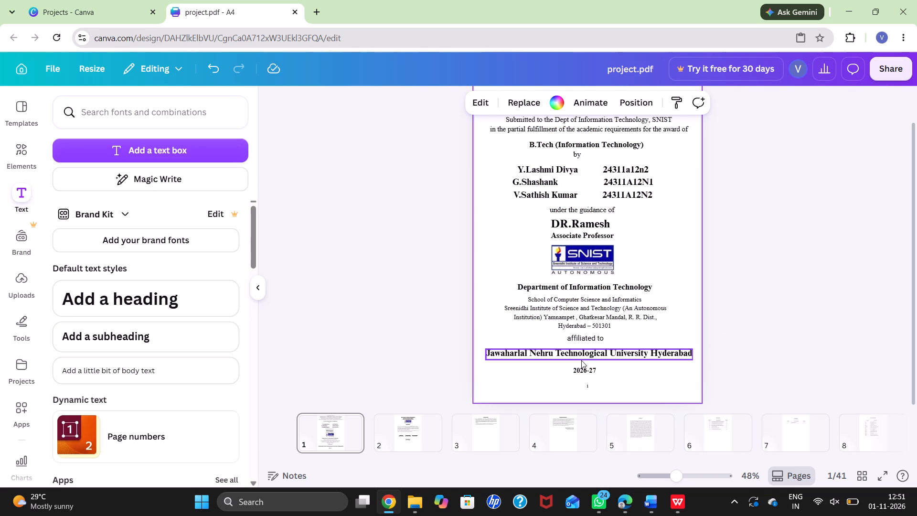
# Increase the report title "Identification of URL-Based Attacks from IP Data" to font size 23.5.
pyautogui.scroll(3, 581, 360)
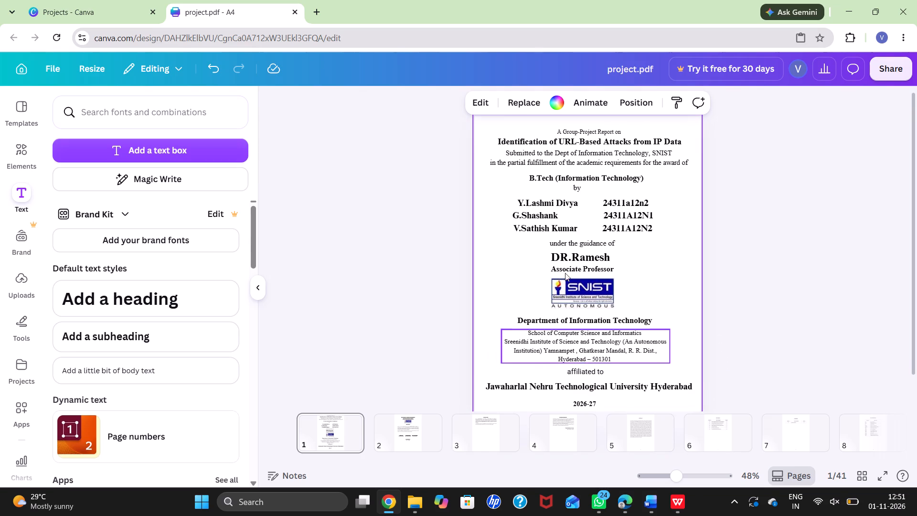
pyautogui.click(570, 142)
pyautogui.doubleClick(570, 142)
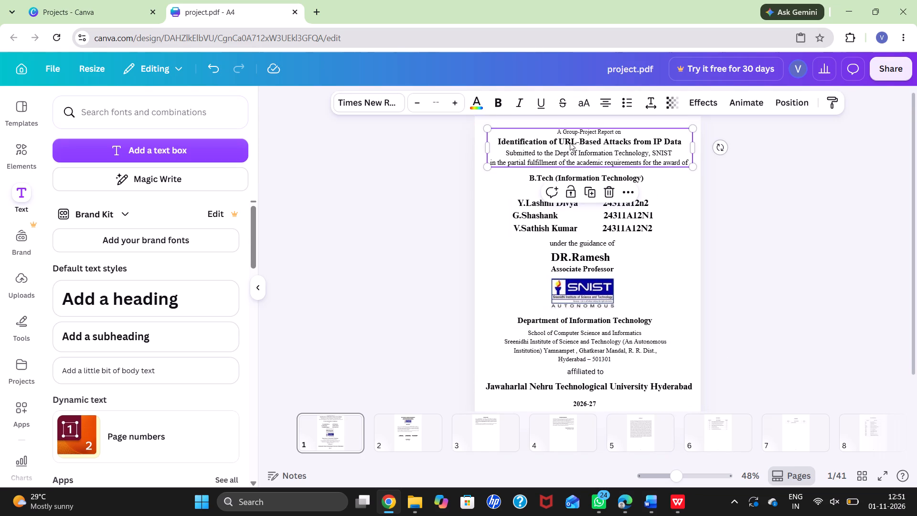
pyautogui.moveTo(495, 144); pyautogui.dragTo(516, 144)
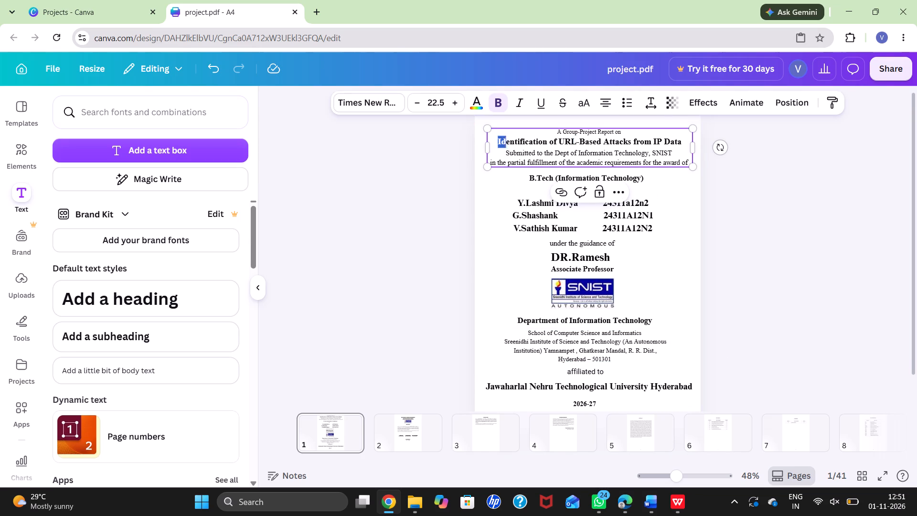
pyautogui.moveTo(516, 144); pyautogui.dragTo(682, 138)
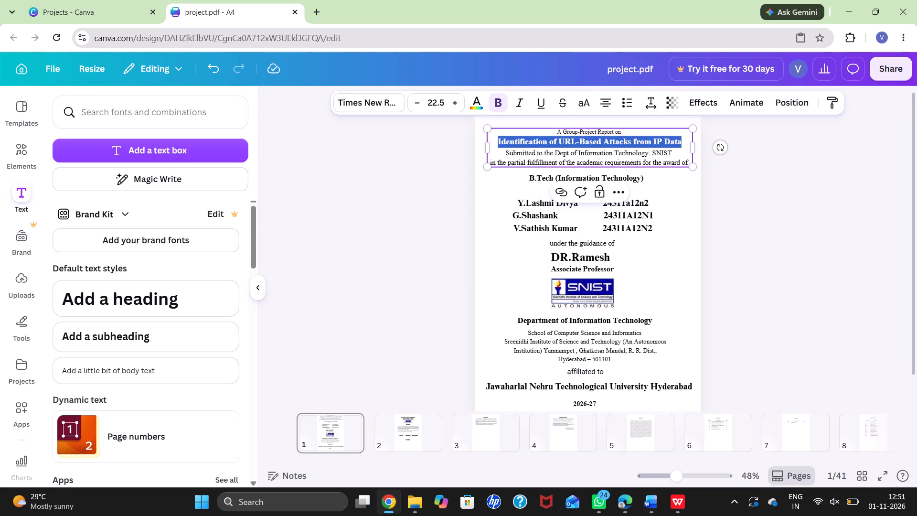
pyautogui.click(456, 101)
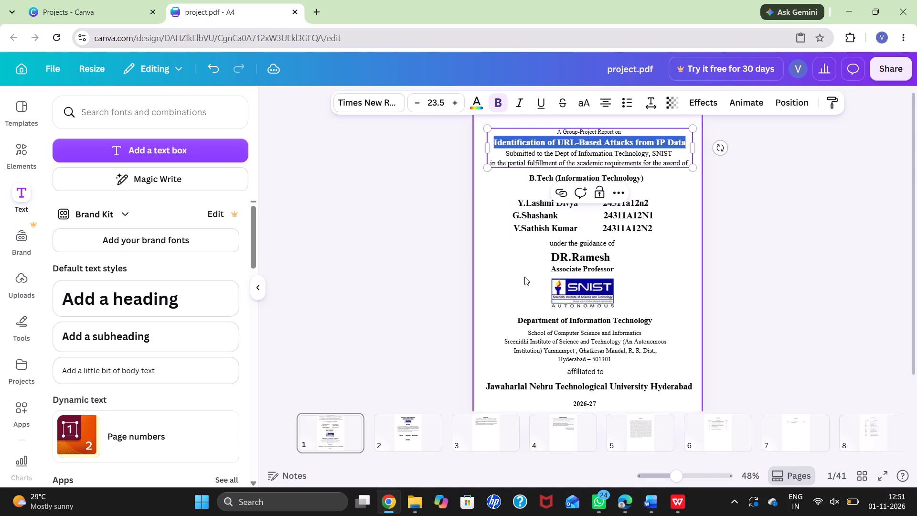
pyautogui.click(524, 277)
# On the certificate page, move the date line down to just above the page number and scale it up to about size 15.4.
pyautogui.scroll(-2, 524, 277)
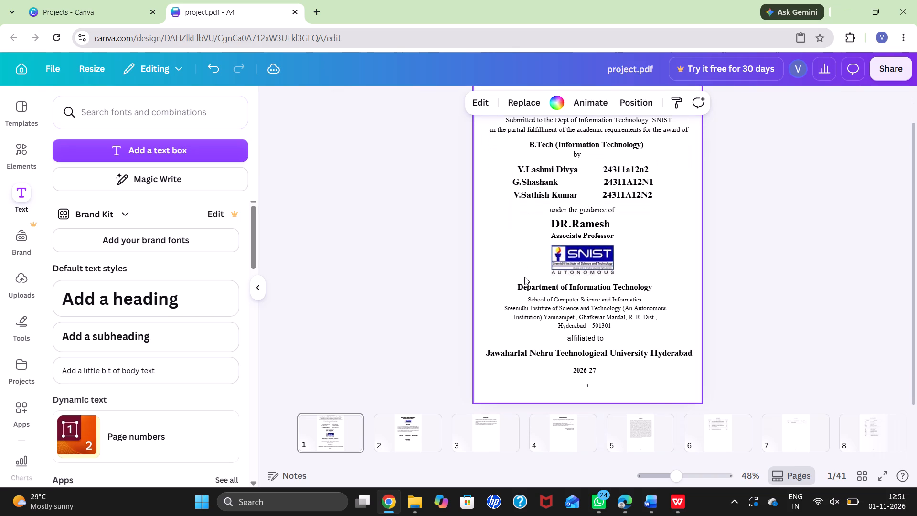
pyautogui.scroll(-1, 524, 277)
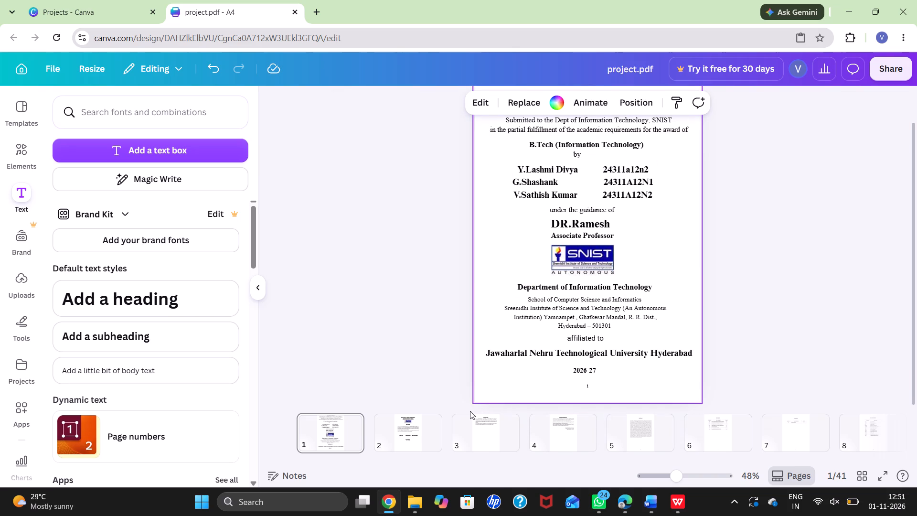
pyautogui.click(413, 430)
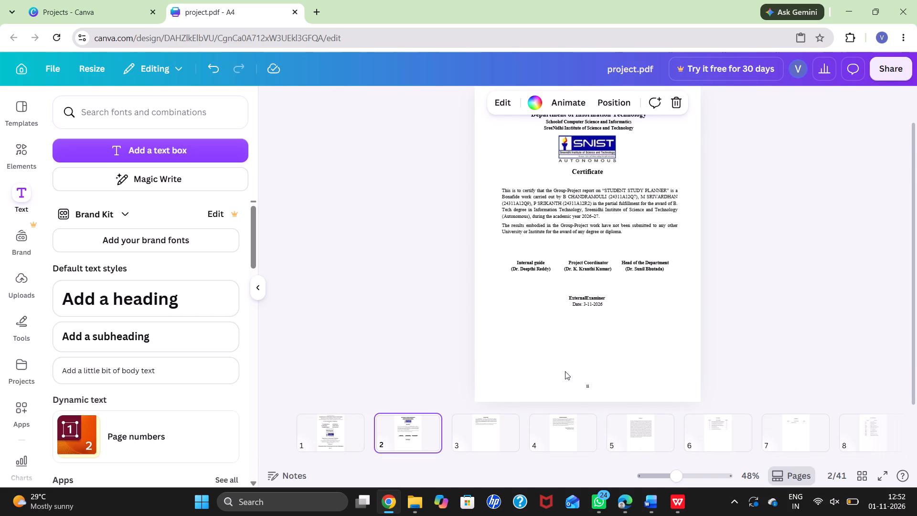
pyautogui.scroll(2, 565, 371)
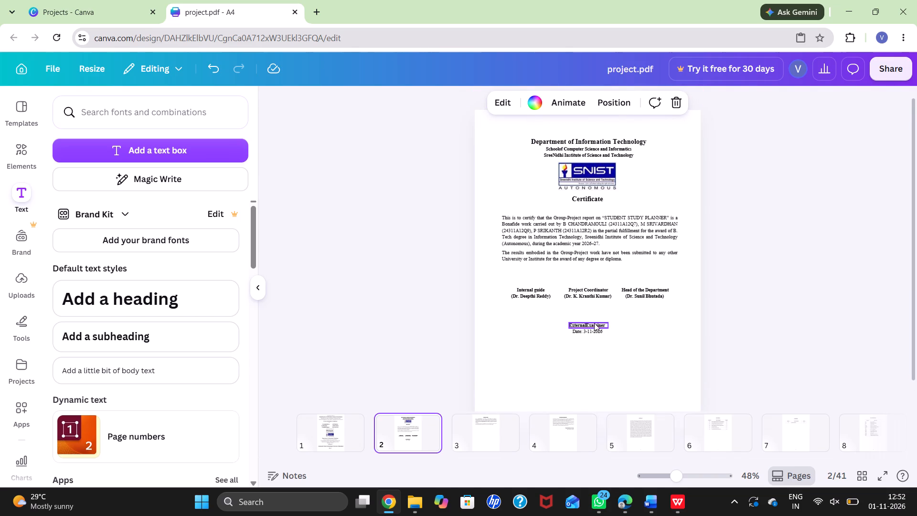
pyautogui.scroll(-1, 586, 336)
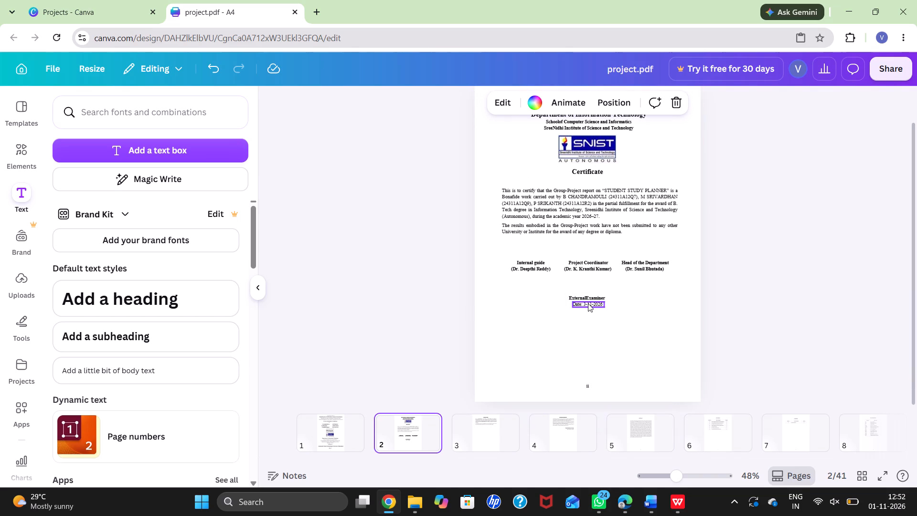
pyautogui.click(588, 303)
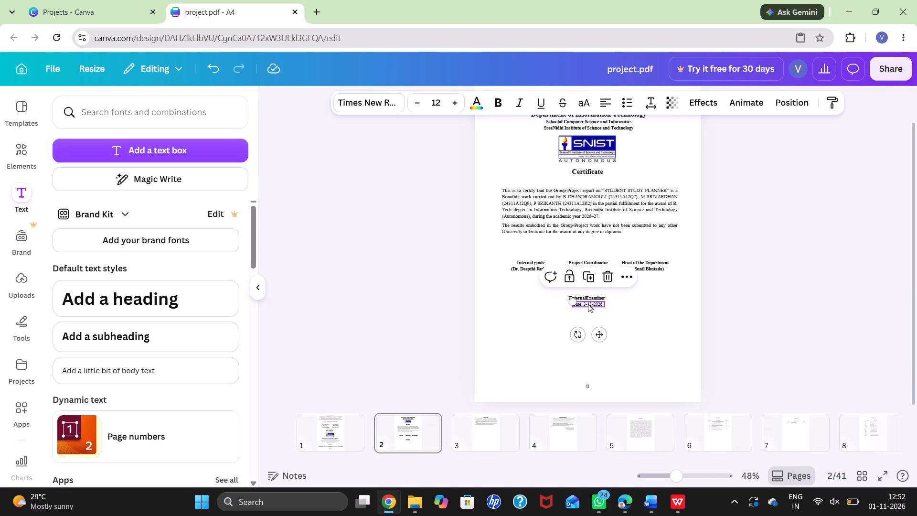
pyautogui.moveTo(588, 302); pyautogui.dragTo(588, 351)
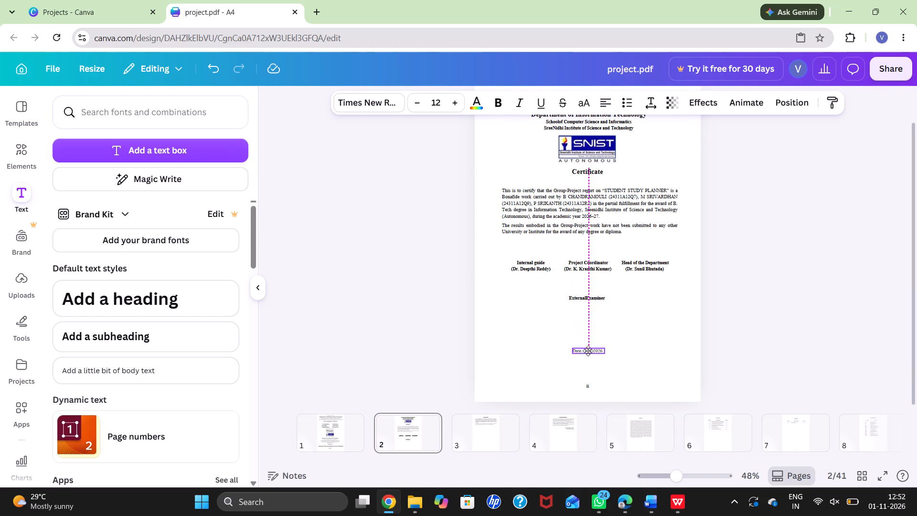
pyautogui.moveTo(588, 351); pyautogui.dragTo(588, 365)
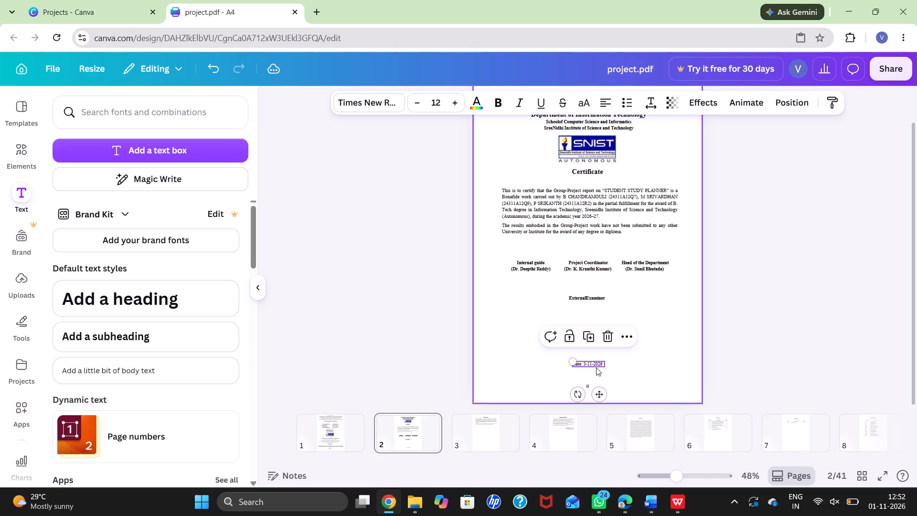
pyautogui.moveTo(573, 362); pyautogui.dragTo(569, 361)
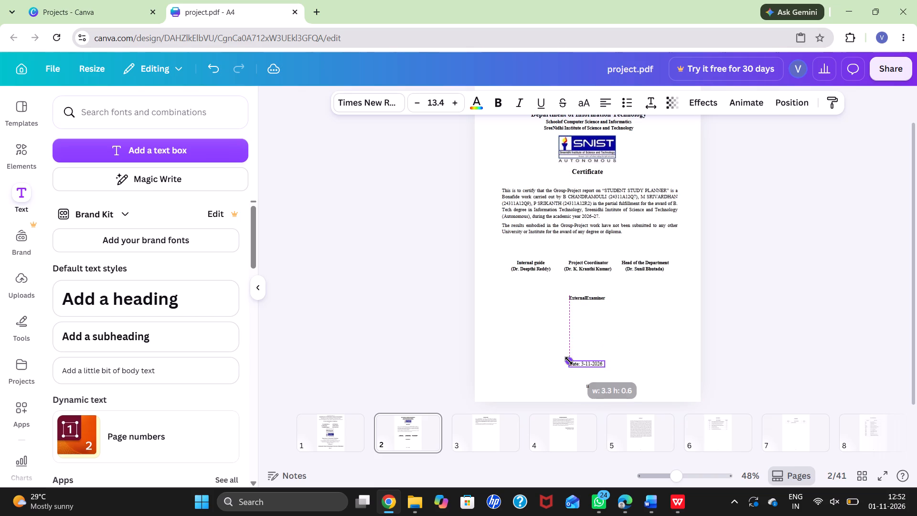
pyautogui.moveTo(569, 361); pyautogui.dragTo(566, 360)
# Move the "ExternalExaminer" text down to just above the date line and scale it up to about size 15.5.
pyautogui.click(596, 296)
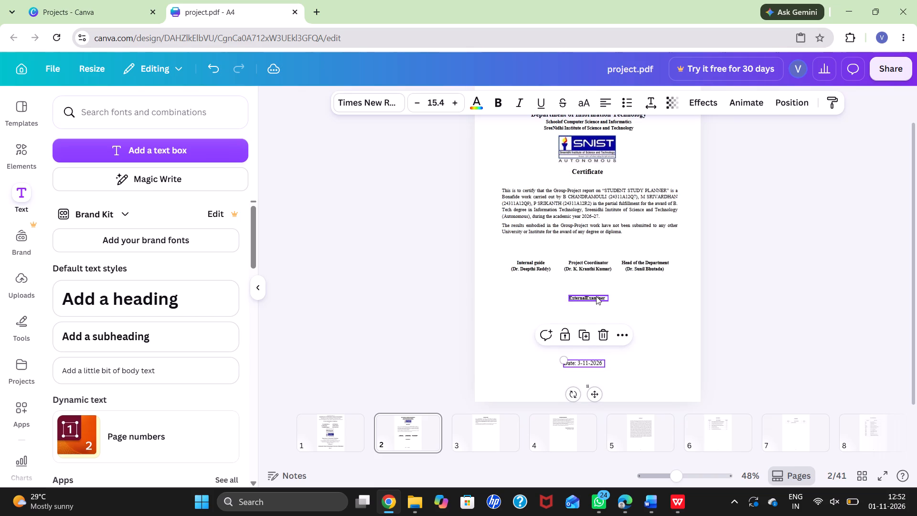
pyautogui.moveTo(596, 296); pyautogui.dragTo(591, 345)
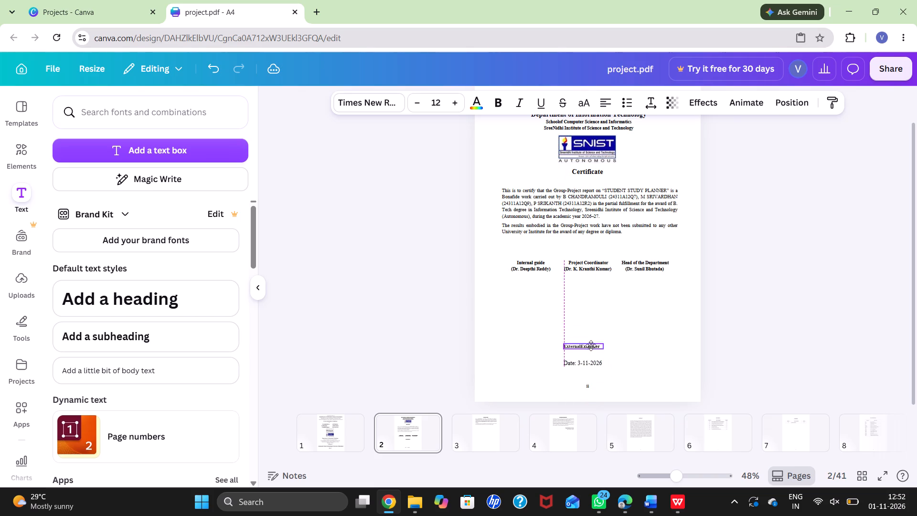
pyautogui.moveTo(591, 345); pyautogui.dragTo(589, 353)
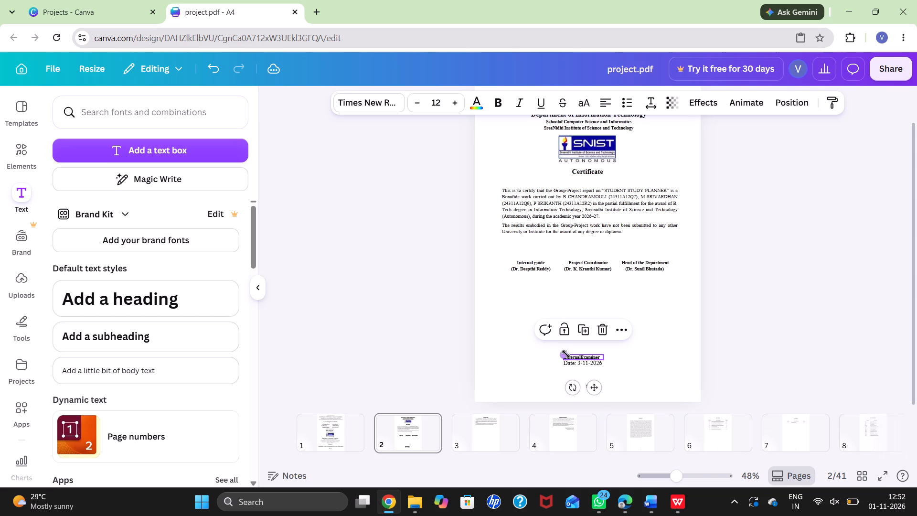
pyautogui.moveTo(564, 353); pyautogui.dragTo(555, 348)
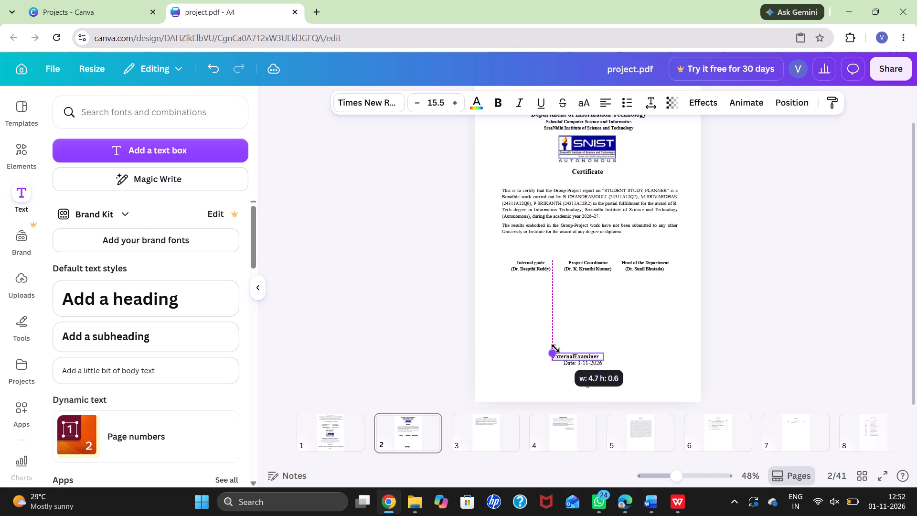
pyautogui.moveTo(555, 348); pyautogui.dragTo(551, 347)
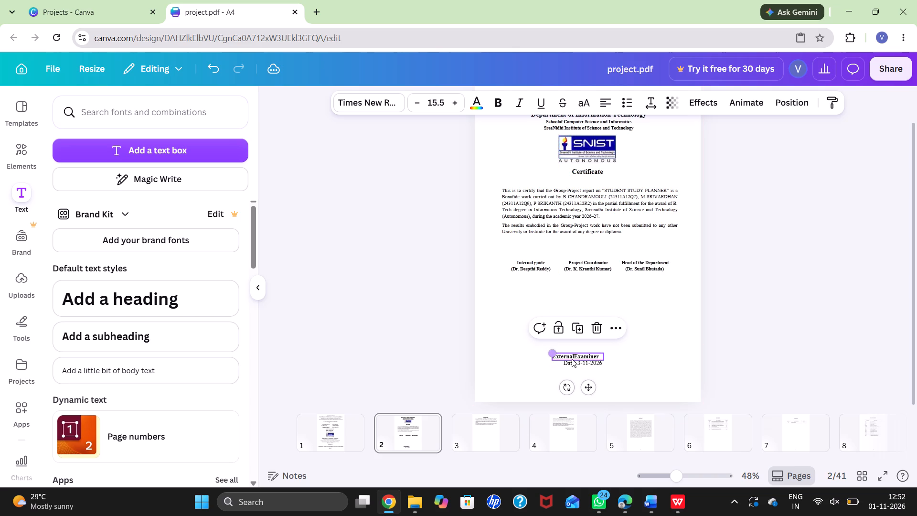
# Insert the missing space so the examiner label reads "External Examiner".
pyautogui.click(572, 355)
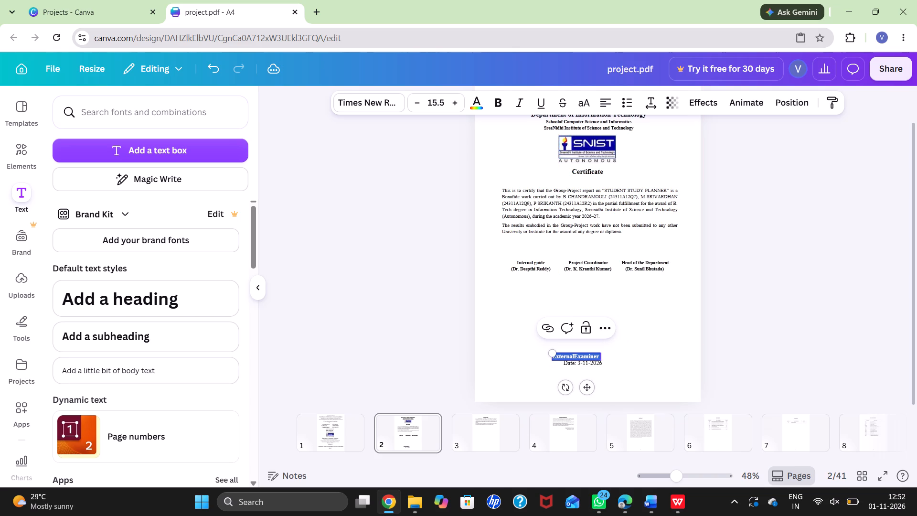
pyautogui.click(573, 355)
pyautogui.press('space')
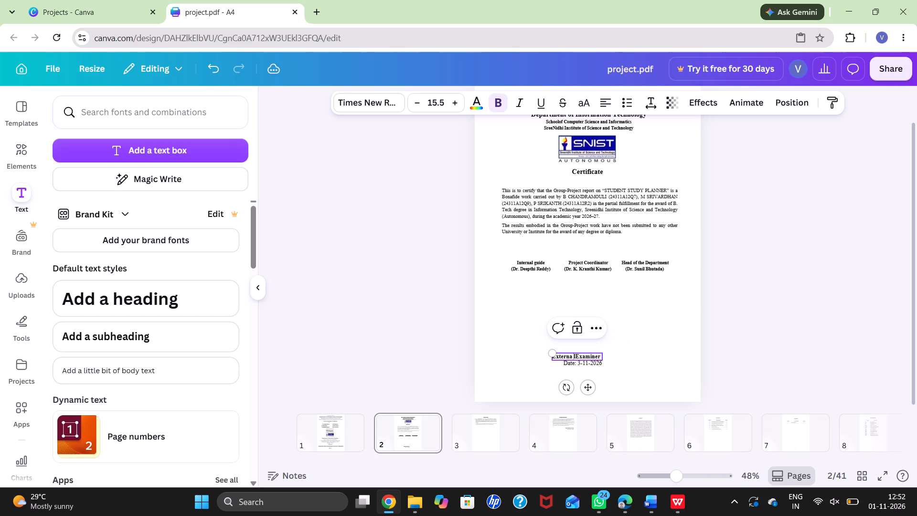
pyautogui.press('BackSpace')
pyautogui.press('Right')
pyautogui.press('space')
# Shift the certificate page's date line slightly left so it sits centred beneath the "External Examiner" label.
pyautogui.click(613, 358)
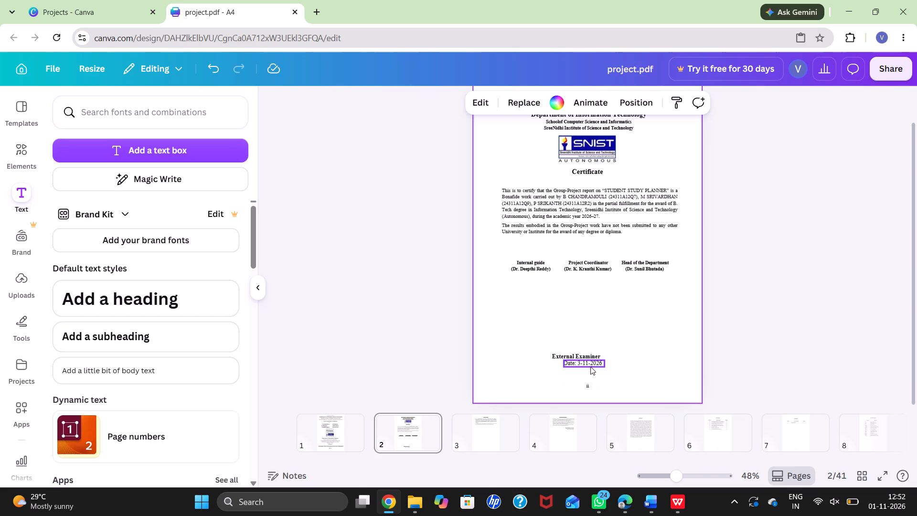
pyautogui.moveTo(590, 366); pyautogui.dragTo(583, 367)
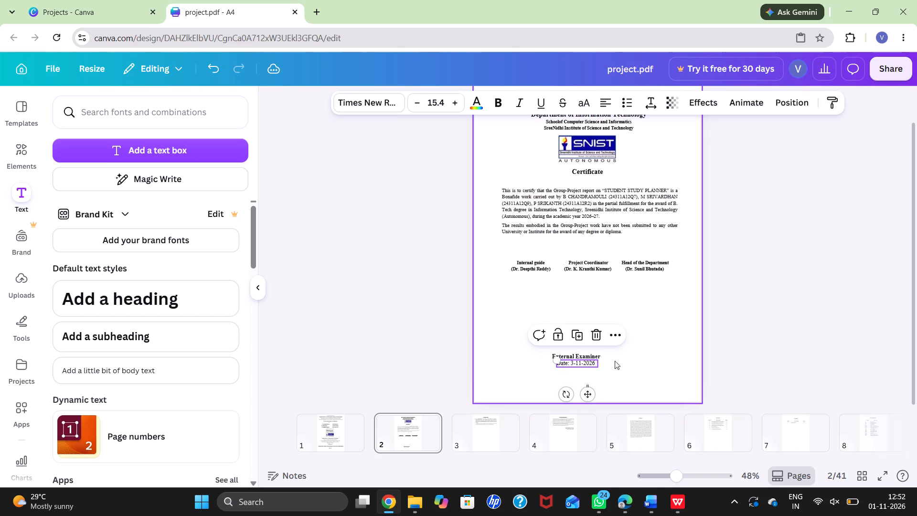
pyautogui.click(660, 362)
# Move the "Head of the Department" signature block down toward the examiner label and scale it up to about size 15.7.
pyautogui.moveTo(650, 268); pyautogui.dragTo(657, 290)
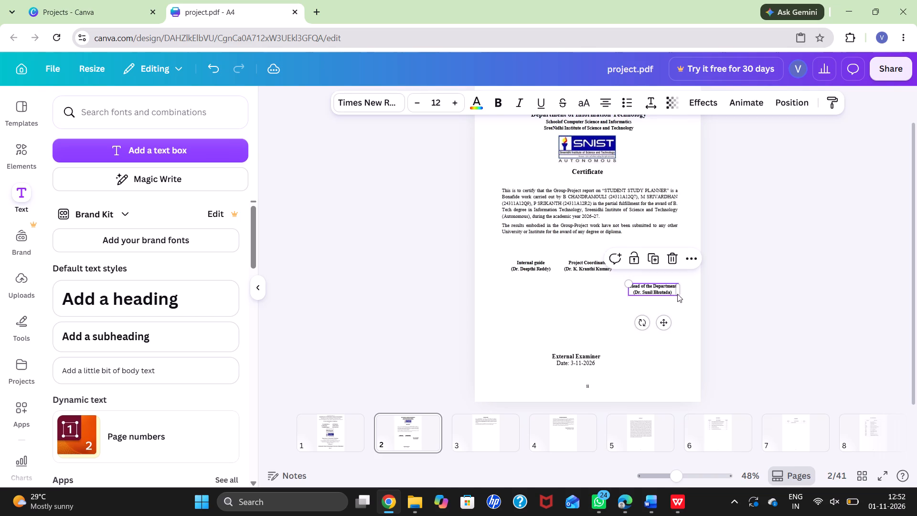
pyautogui.moveTo(628, 286); pyautogui.dragTo(611, 279)
pyautogui.moveTo(642, 286); pyautogui.dragTo(652, 298)
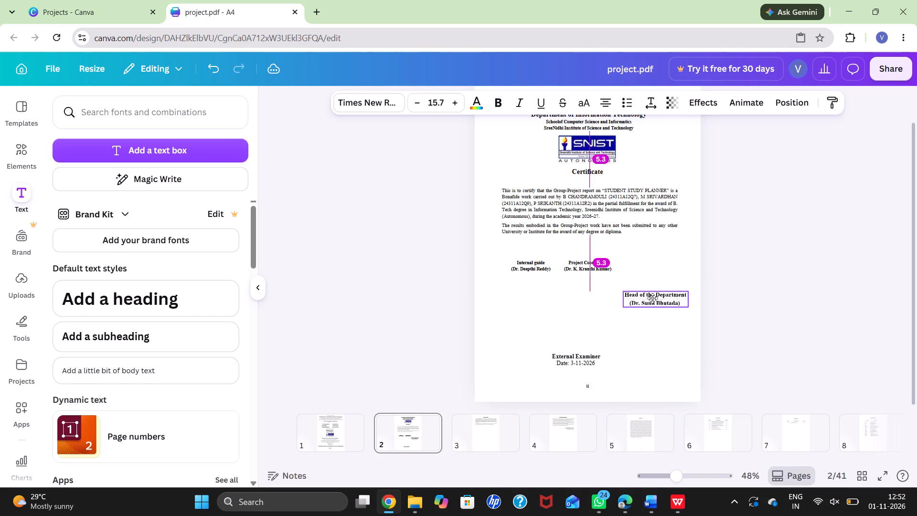
pyautogui.moveTo(652, 298); pyautogui.dragTo(653, 306)
# Move the "Project Coordinator" signature block down beside the "Head of the Department" block and scale it up to about size 15.8.
pyautogui.click(589, 269)
pyautogui.moveTo(589, 269); pyautogui.dragTo(593, 312)
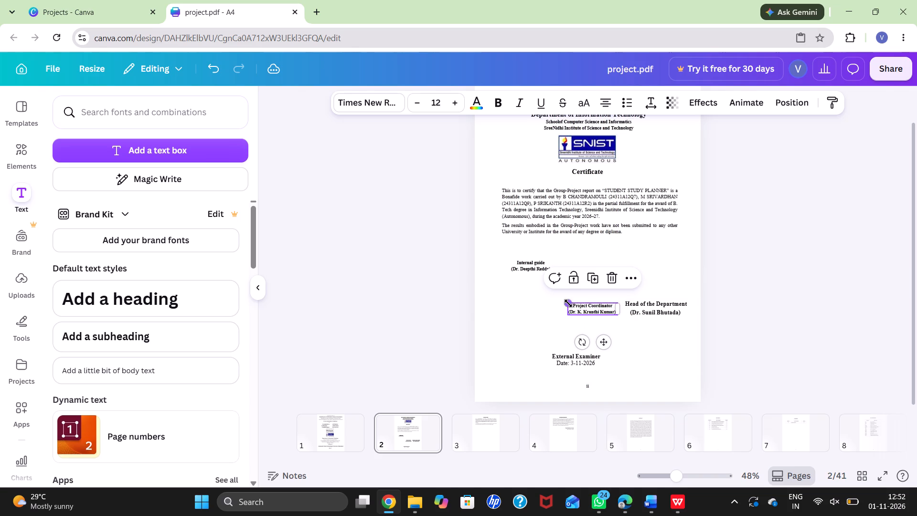
pyautogui.moveTo(568, 303); pyautogui.dragTo(555, 293)
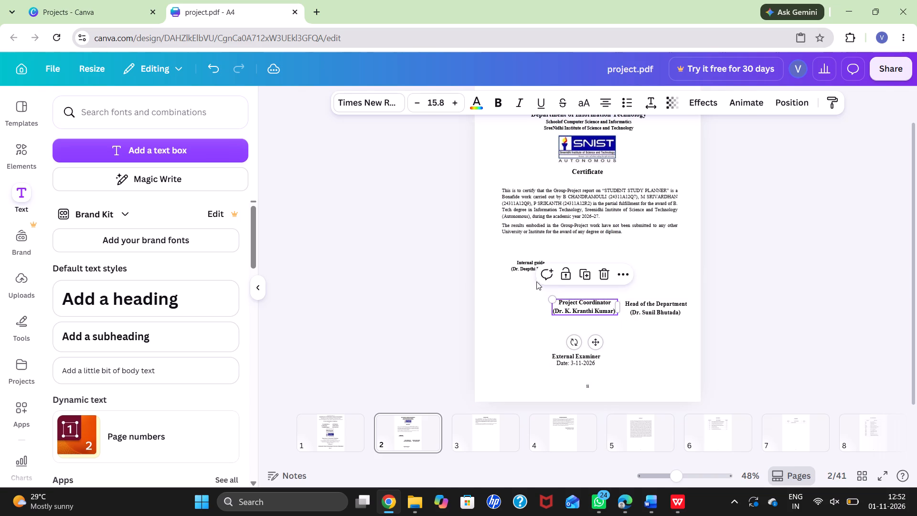
# Move the "Internal guide" signature block down in line with the other two and scale it up to a comparable size.
pyautogui.doubleClick(517, 269)
pyautogui.click(529, 264)
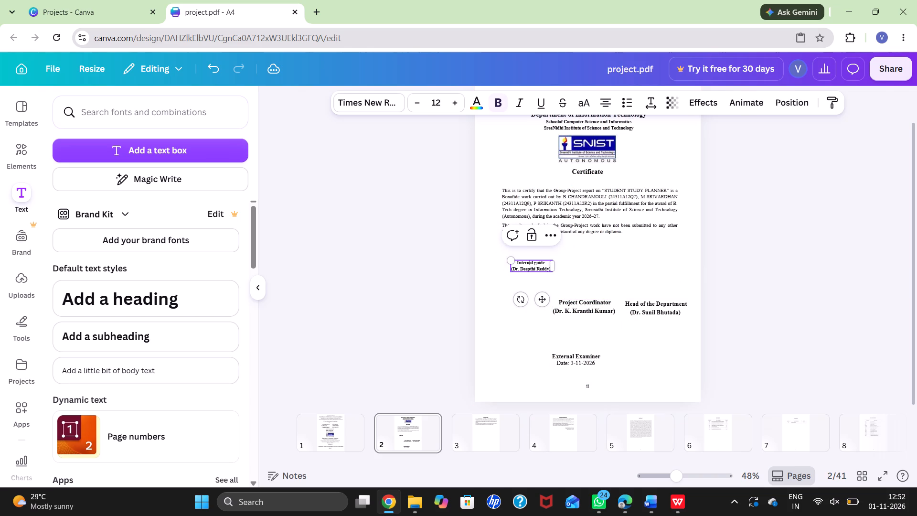
pyautogui.click(522, 280)
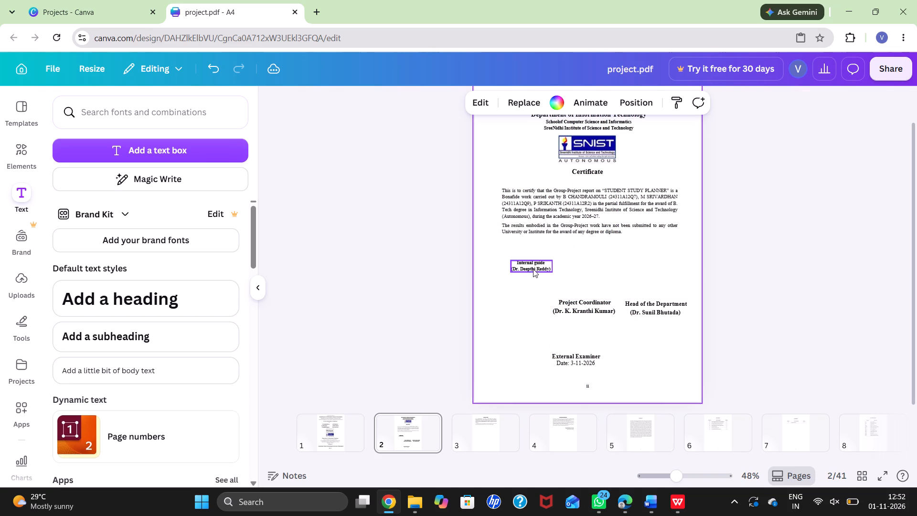
pyautogui.moveTo(533, 268); pyautogui.dragTo(516, 316)
pyautogui.click(516, 316)
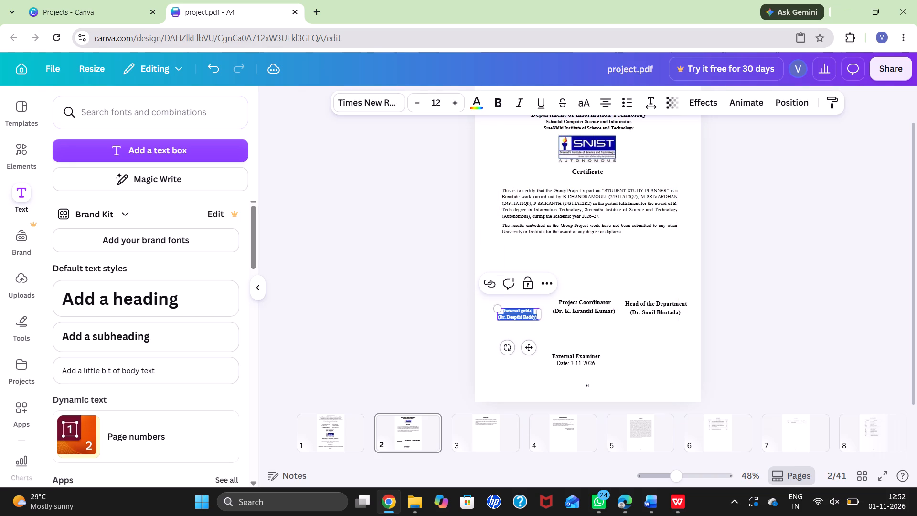
pyautogui.moveTo(497, 312); pyautogui.dragTo(486, 300)
pyautogui.click(513, 364)
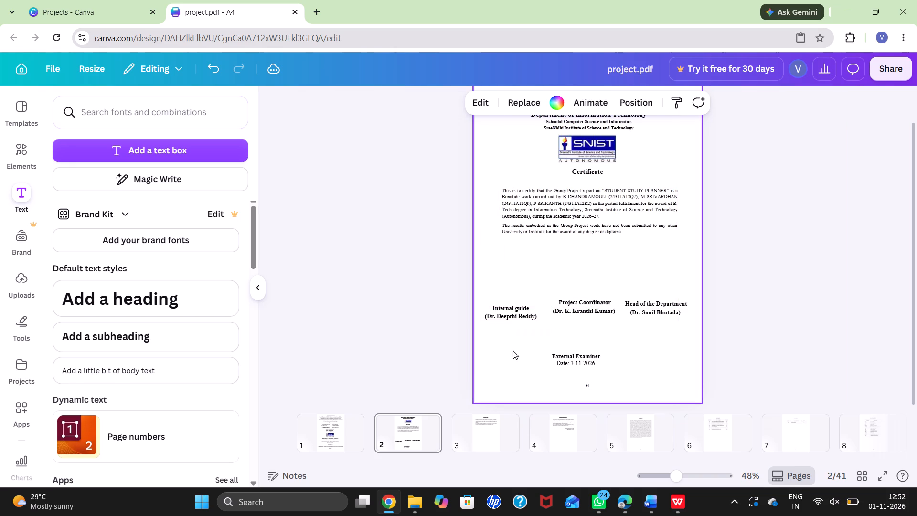
pyautogui.moveTo(513, 314); pyautogui.dragTo(514, 310)
pyautogui.click(514, 310)
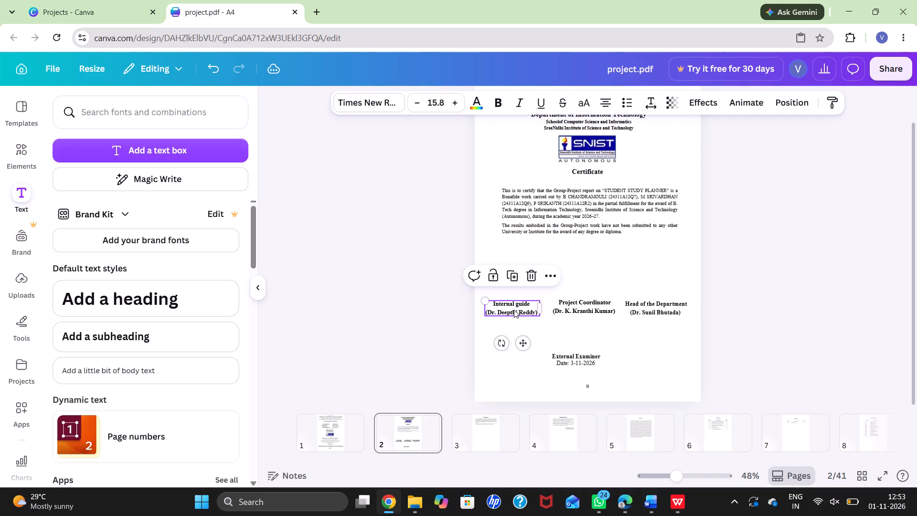
pyautogui.moveTo(485, 302); pyautogui.dragTo(480, 300)
pyautogui.click(519, 363)
# Align the "Project Coordinator" block with its neighbours at about size 16.3 and enlarge the "Head of the Department" block to about 16.2.
pyautogui.click(580, 305)
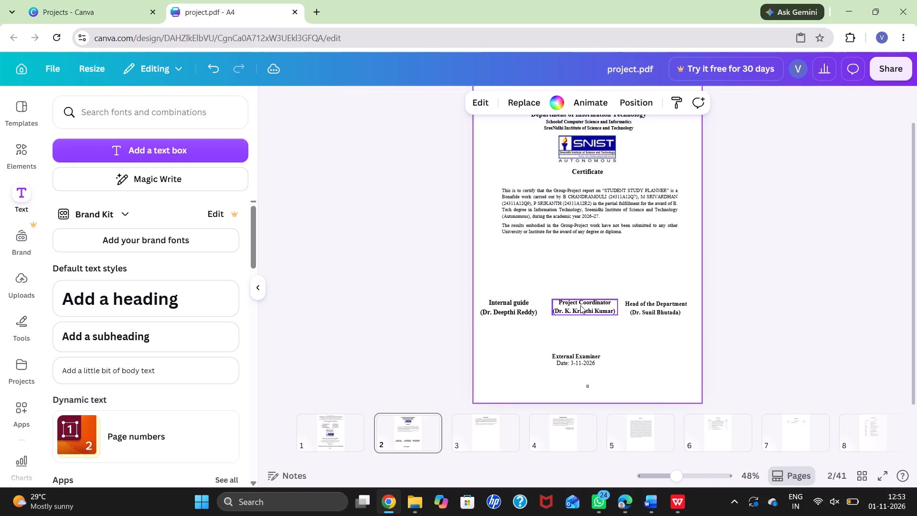
pyautogui.click(551, 300)
pyautogui.click(647, 306)
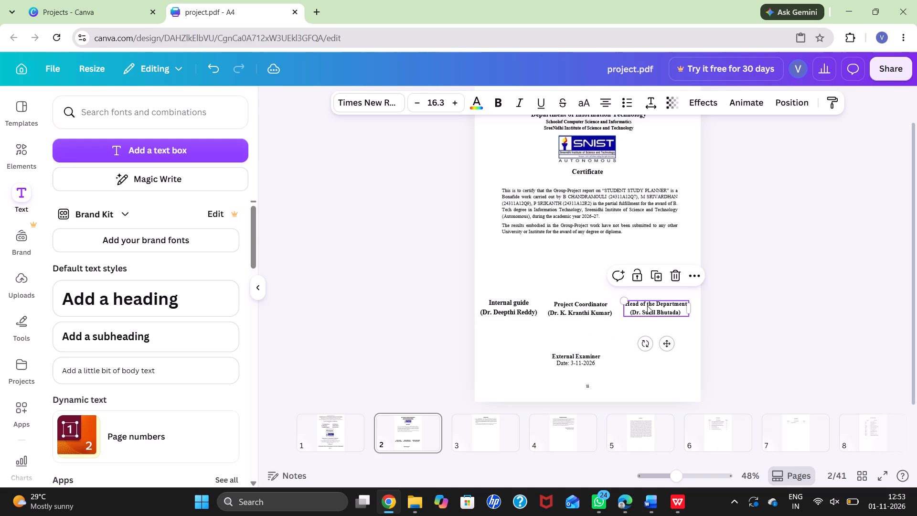
pyautogui.click(625, 300)
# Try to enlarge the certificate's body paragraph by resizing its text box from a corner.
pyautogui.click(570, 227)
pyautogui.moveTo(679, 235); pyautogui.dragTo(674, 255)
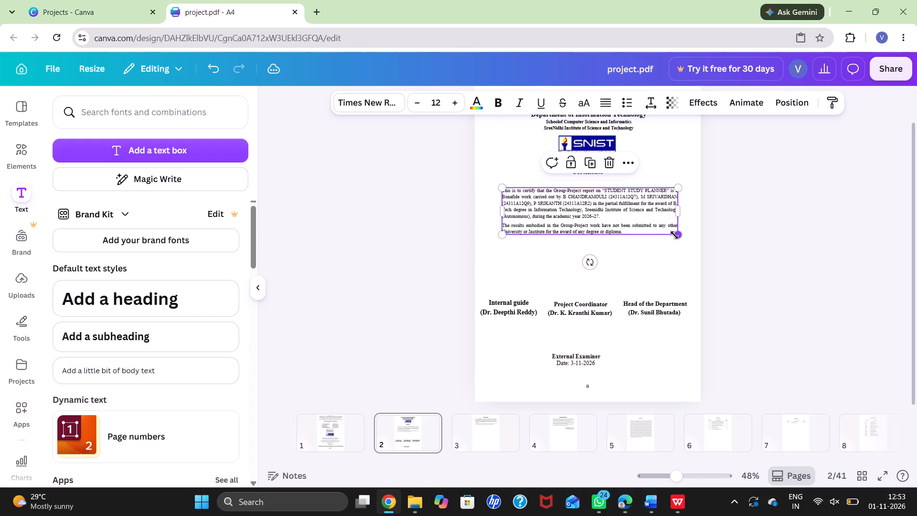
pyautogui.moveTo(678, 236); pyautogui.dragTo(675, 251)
# Enlarge the "Department of Information Technology" heading block to nearly the body text's width and centre it near the page's top edge.
pyautogui.scroll(3, 575, 203)
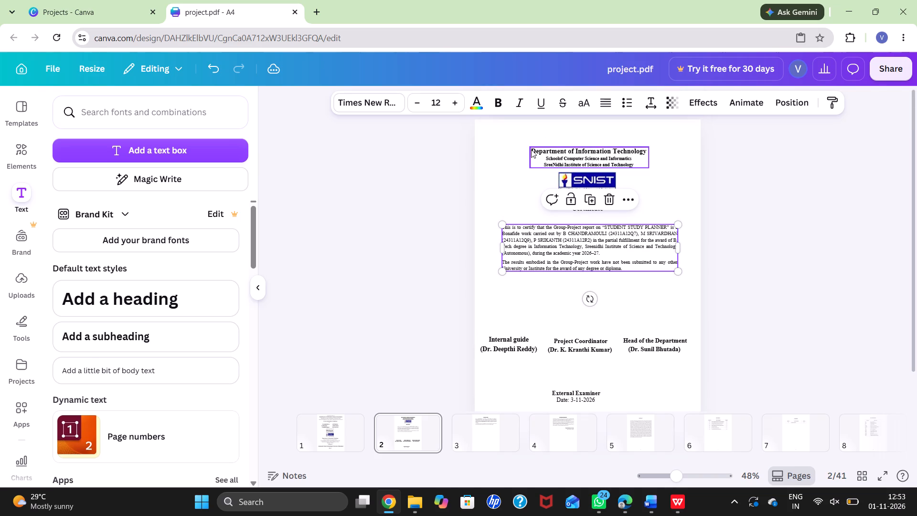
pyautogui.click(531, 150)
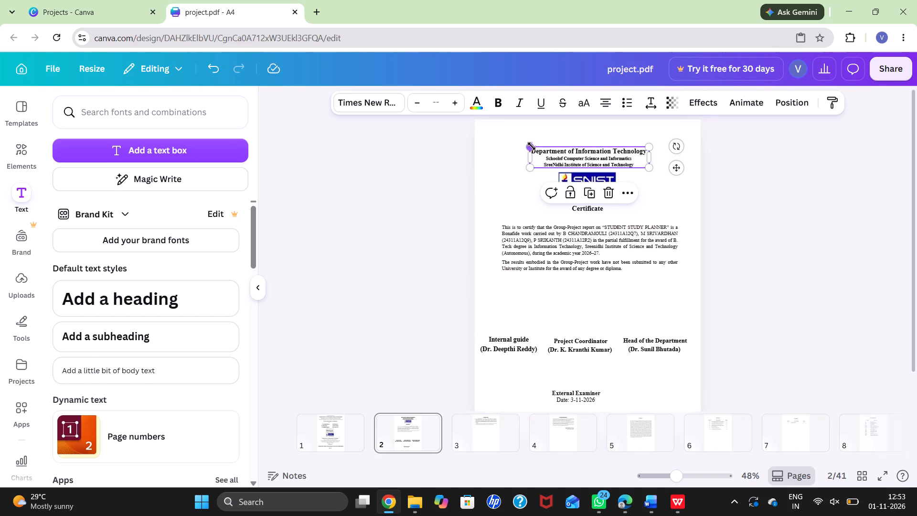
pyautogui.moveTo(532, 146); pyautogui.dragTo(506, 129)
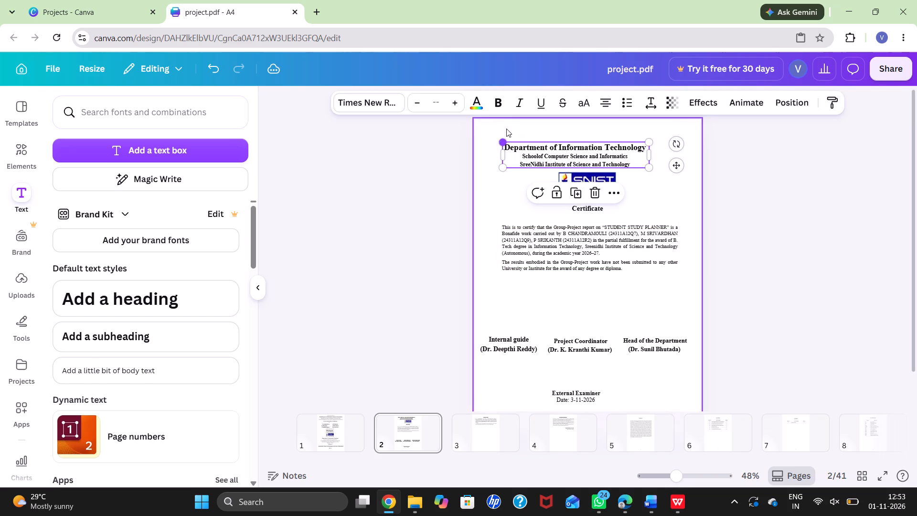
pyautogui.moveTo(541, 156); pyautogui.dragTo(557, 146)
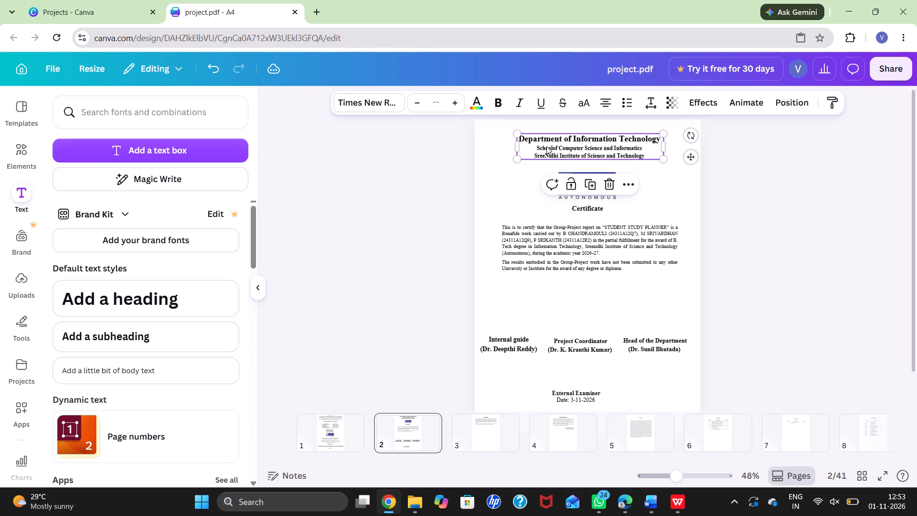
pyautogui.moveTo(517, 132); pyautogui.dragTo(503, 125)
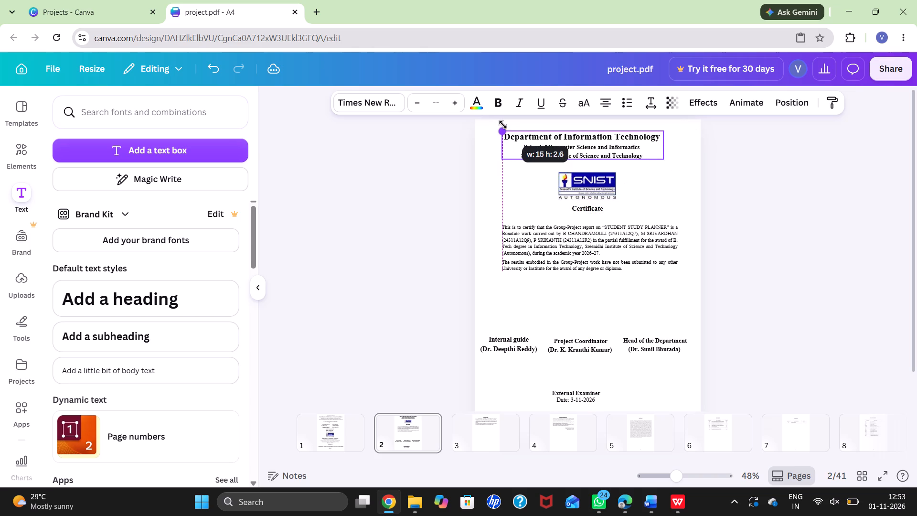
pyautogui.moveTo(503, 125); pyautogui.dragTo(492, 125)
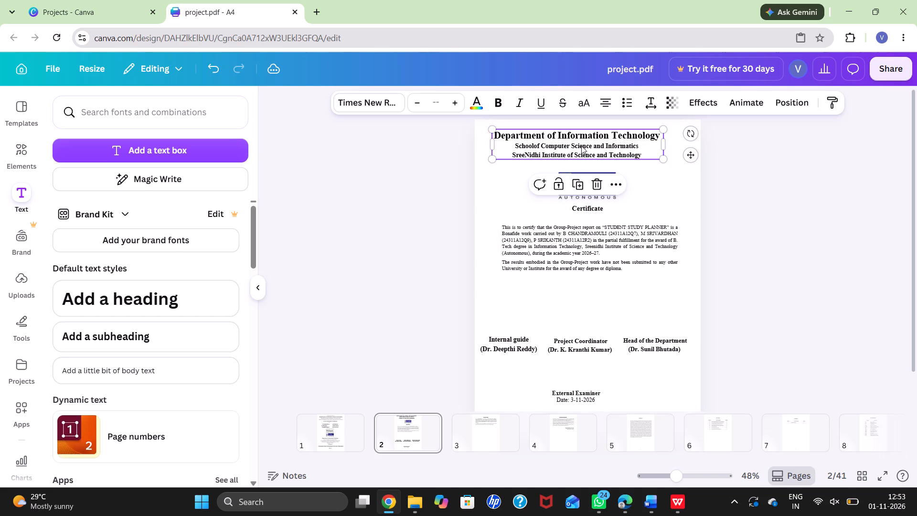
pyautogui.moveTo(581, 145); pyautogui.dragTo(593, 144)
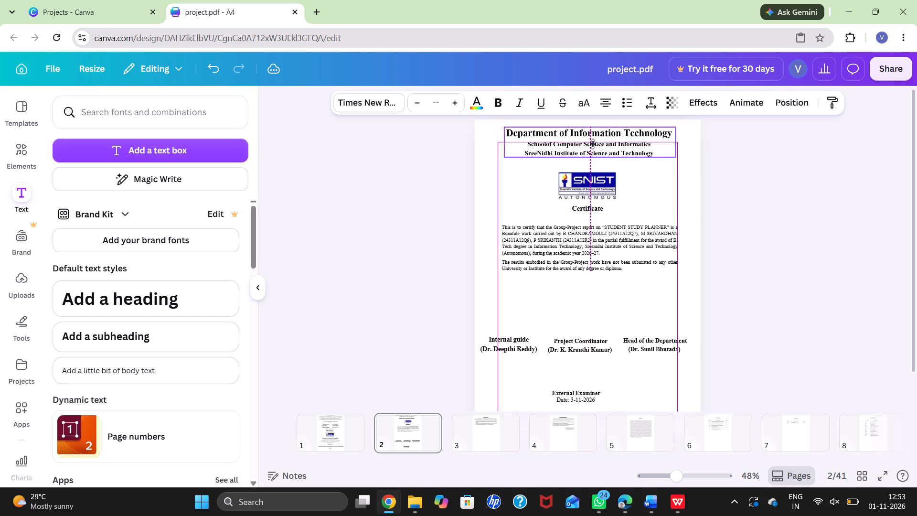
pyautogui.moveTo(593, 144); pyautogui.dragTo(594, 144)
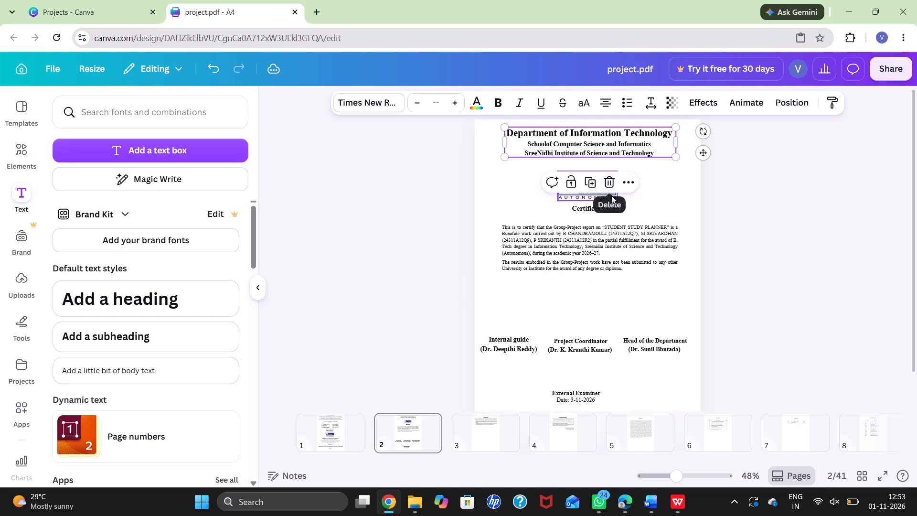
pyautogui.click(620, 205)
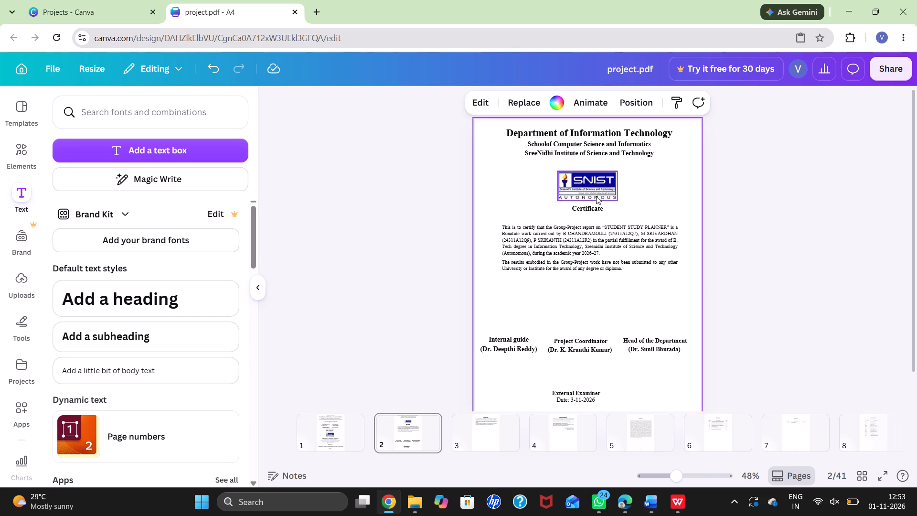
# Enlarge the SNIST logo to about 6 by 3 and recentre it just below the heading block.
pyautogui.click(596, 196)
pyautogui.moveTo(618, 202); pyautogui.dragTo(624, 204)
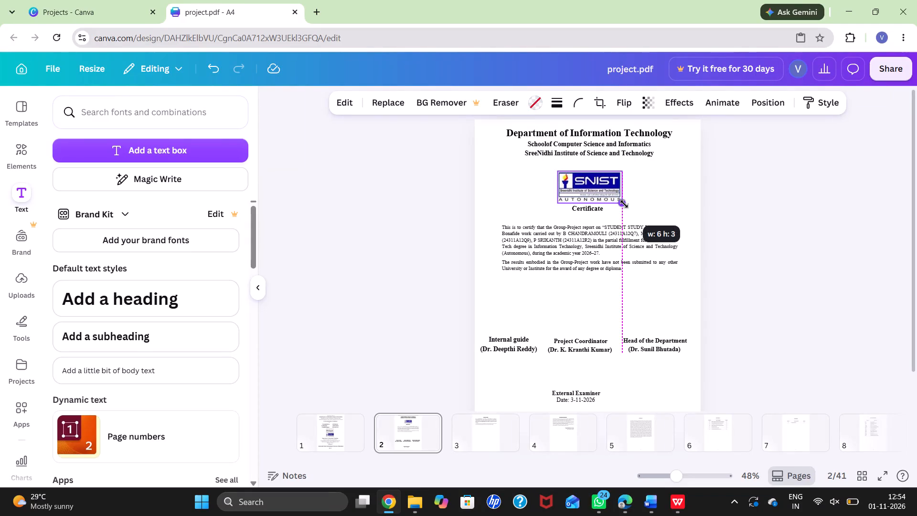
pyautogui.moveTo(624, 204); pyautogui.dragTo(628, 204)
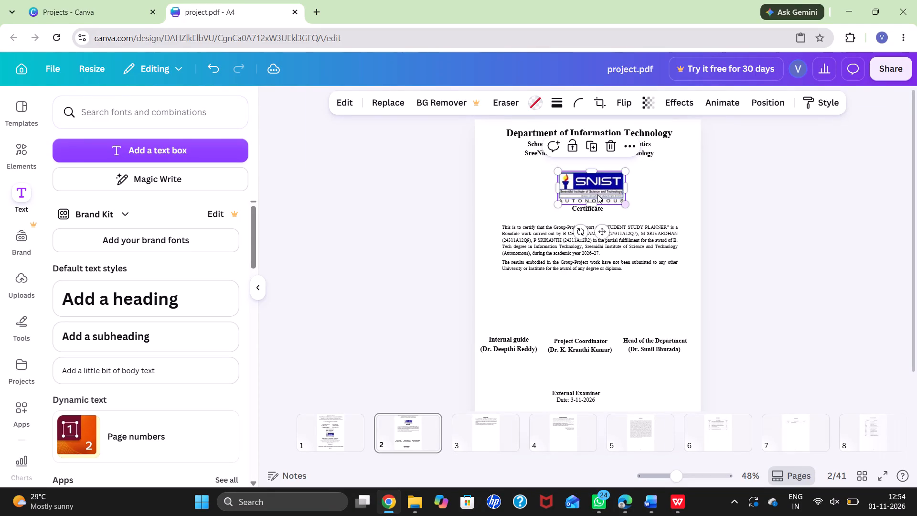
pyautogui.moveTo(597, 194); pyautogui.dragTo(594, 190)
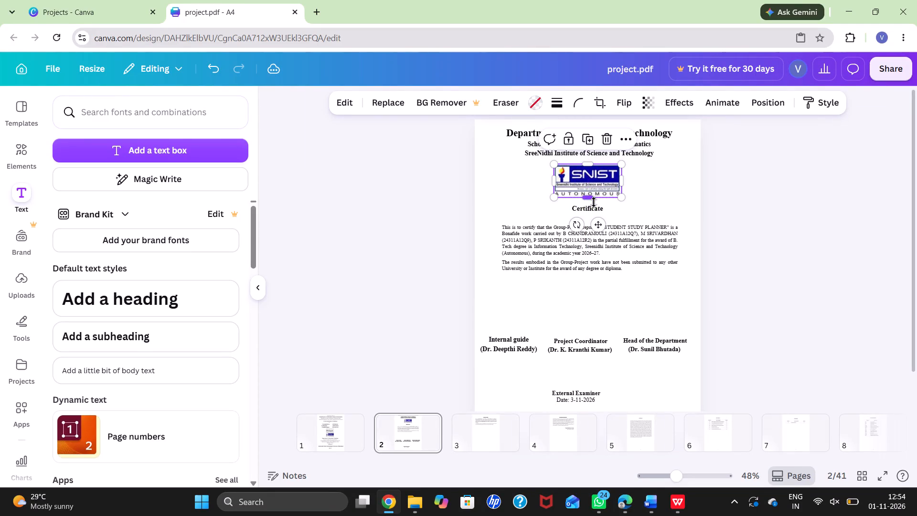
# Scale the "Certificate" title up to about size 26.4.
pyautogui.click(594, 208)
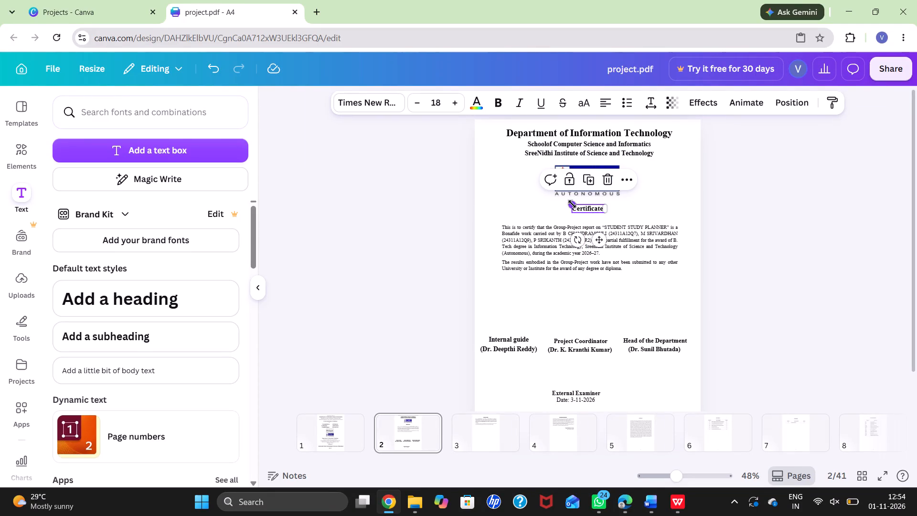
pyautogui.moveTo(572, 204); pyautogui.dragTo(560, 202)
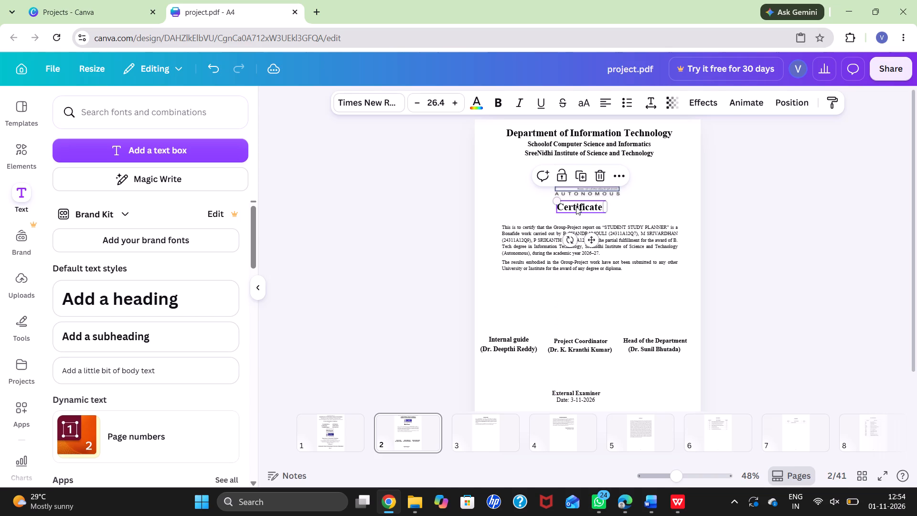
# Move the certificate's body paragraph down to leave more space below the "Certificate" title.
pyautogui.click(569, 255)
pyautogui.moveTo(569, 255); pyautogui.dragTo(569, 269)
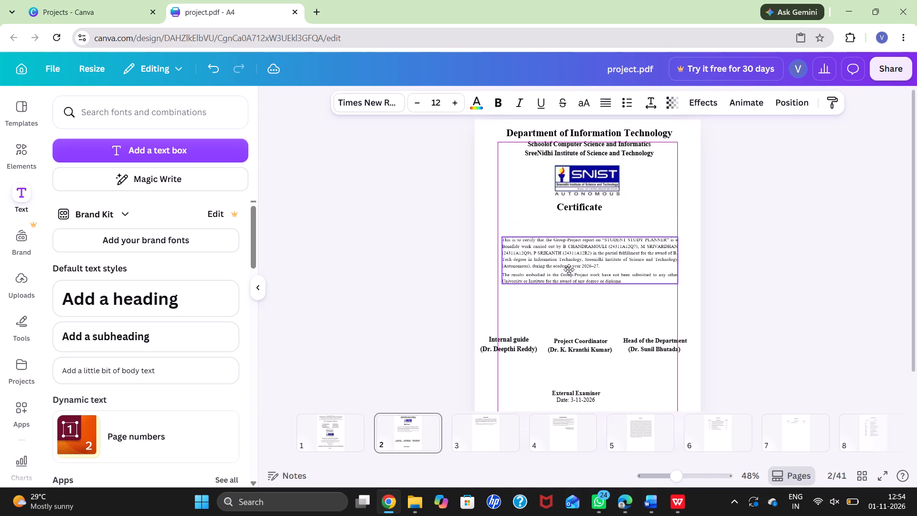
pyautogui.moveTo(569, 269); pyautogui.dragTo(567, 272)
pyautogui.click(687, 201)
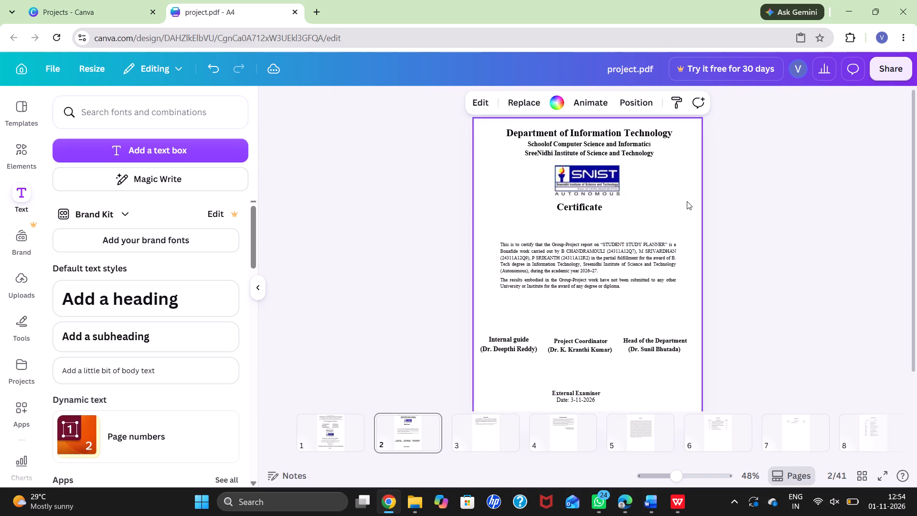
# Move the "Certificate" title down and slightly right, centring it between the logo and the body paragraph.
pyautogui.moveTo(586, 208); pyautogui.dragTo(588, 221)
# Increase all of the certificate's body paragraph text to font size 14.
pyautogui.click(578, 268)
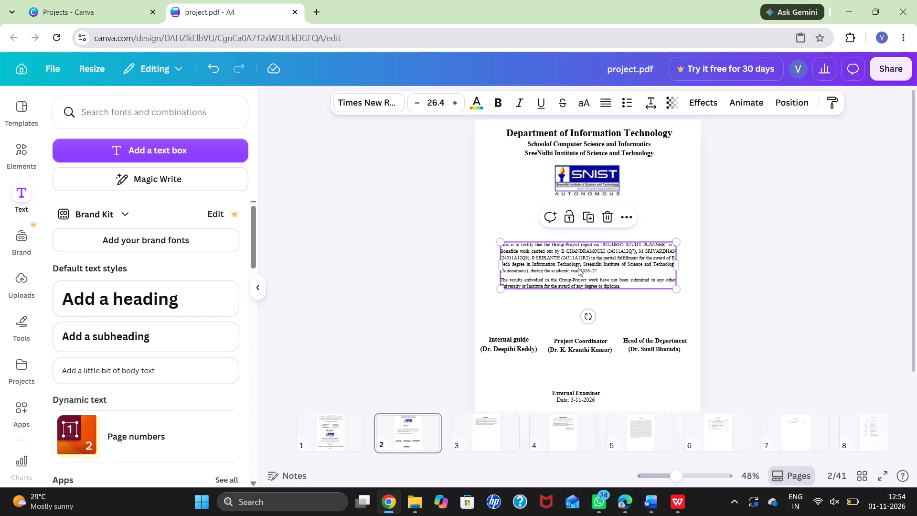
pyautogui.click(578, 268)
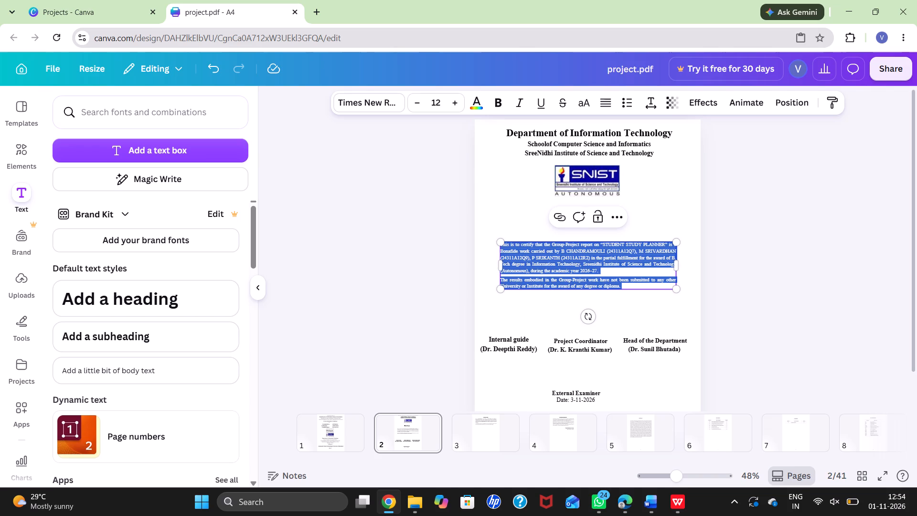
pyautogui.doubleClick(453, 103)
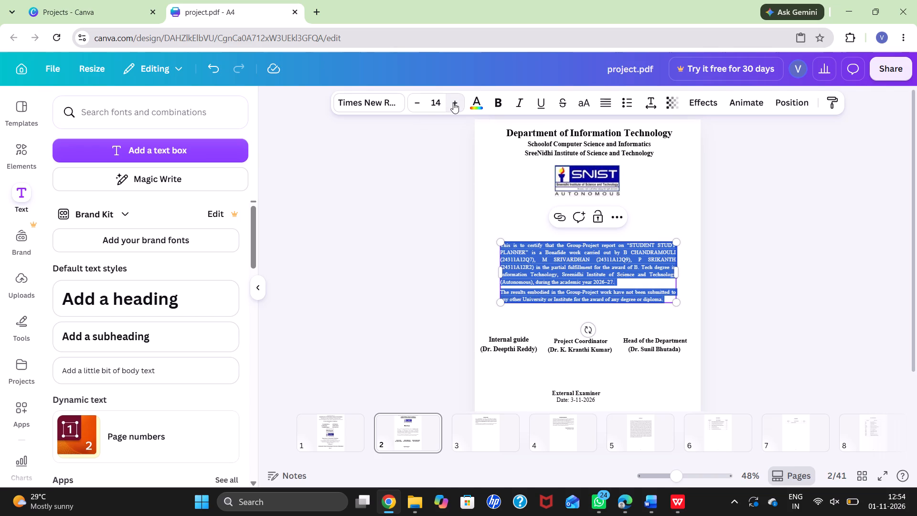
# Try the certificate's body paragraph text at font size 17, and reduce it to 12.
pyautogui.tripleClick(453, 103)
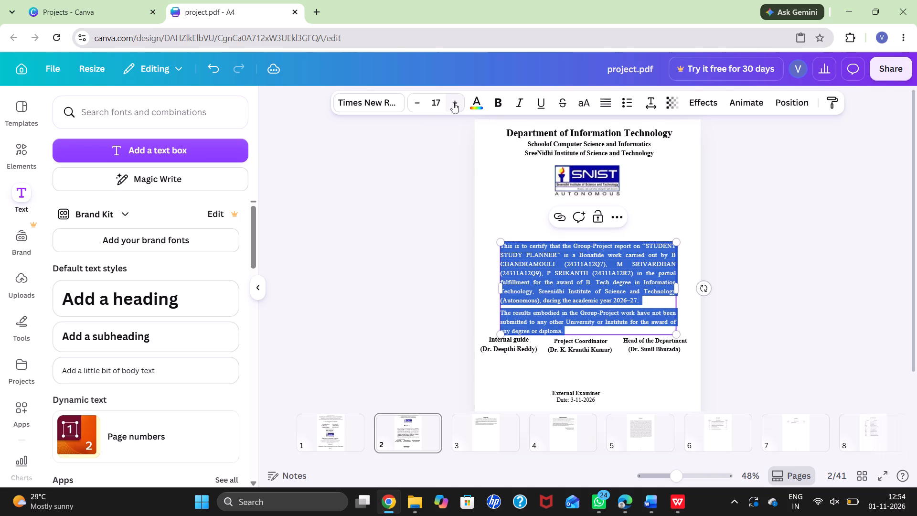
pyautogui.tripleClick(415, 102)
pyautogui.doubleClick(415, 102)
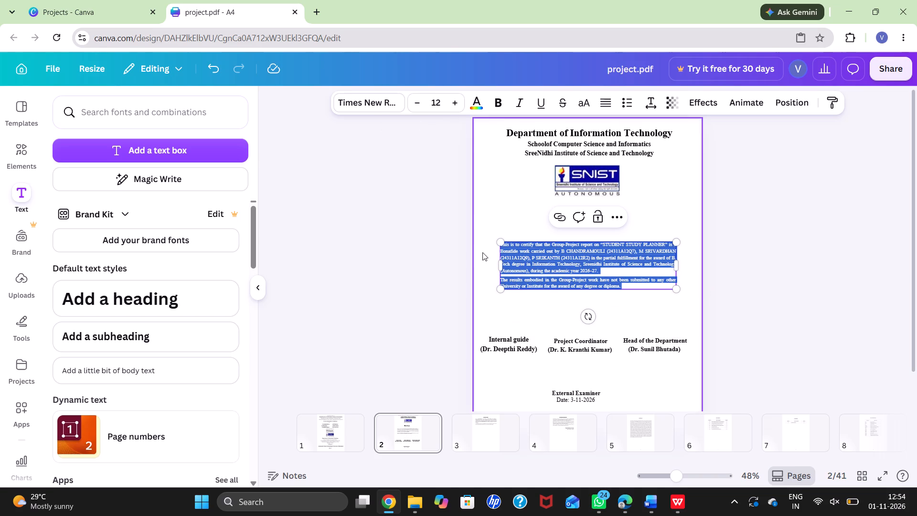
# Scale the certificate's body paragraph box to font size 12.5 and widen it toward both page margins.
pyautogui.moveTo(499, 289); pyautogui.dragTo(496, 310)
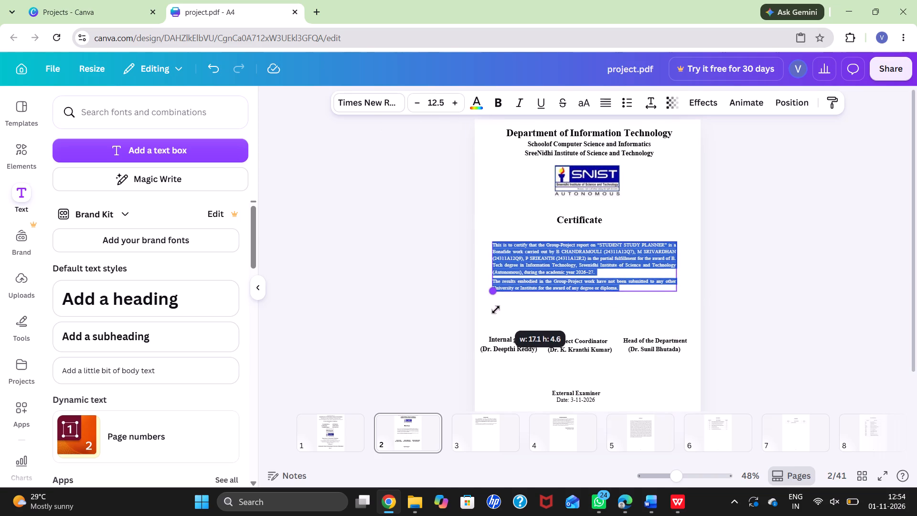
pyautogui.moveTo(496, 310); pyautogui.dragTo(497, 310)
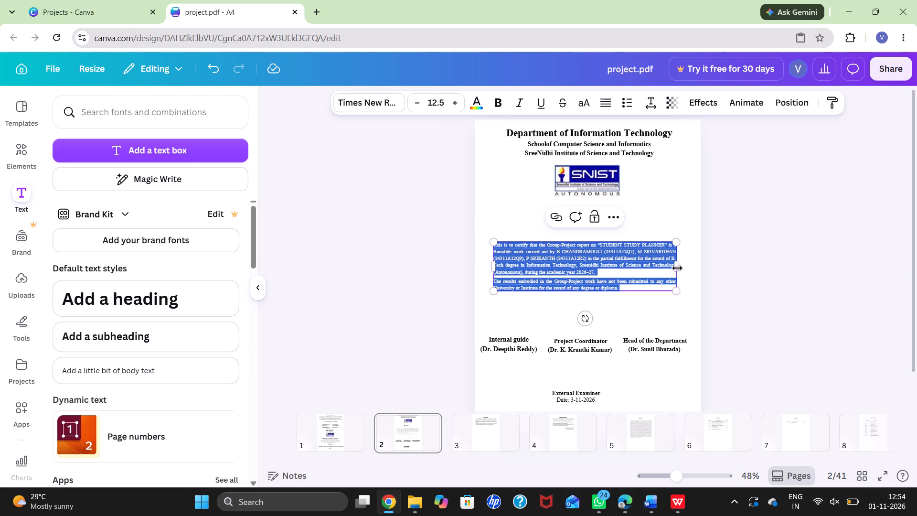
pyautogui.moveTo(676, 267); pyautogui.dragTo(687, 266)
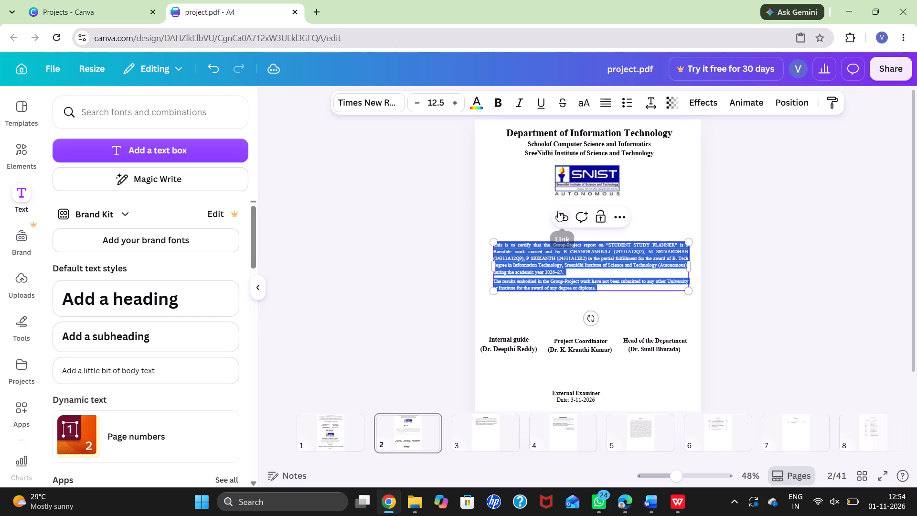
# Increase all of the certificate's body paragraph text to font size 17.5.
pyautogui.click(456, 103)
pyautogui.click(456, 103)
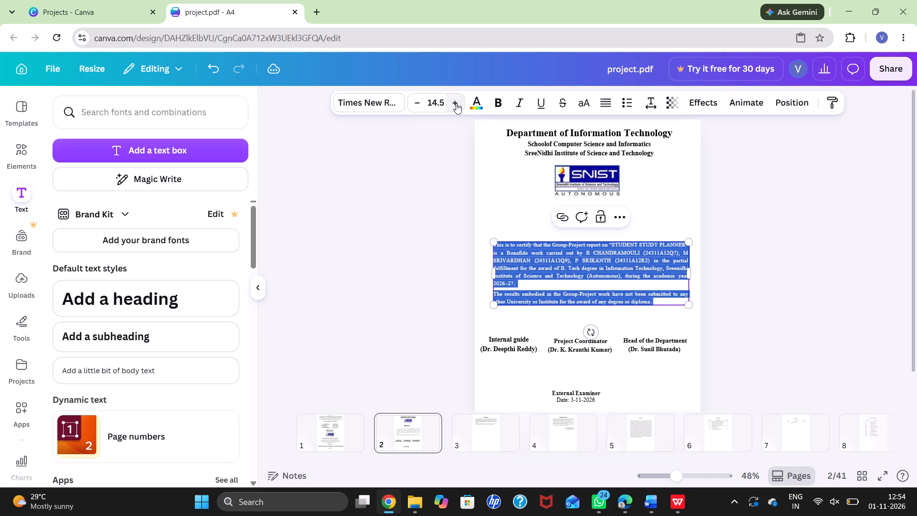
pyautogui.click(456, 103)
pyautogui.click(456, 103)
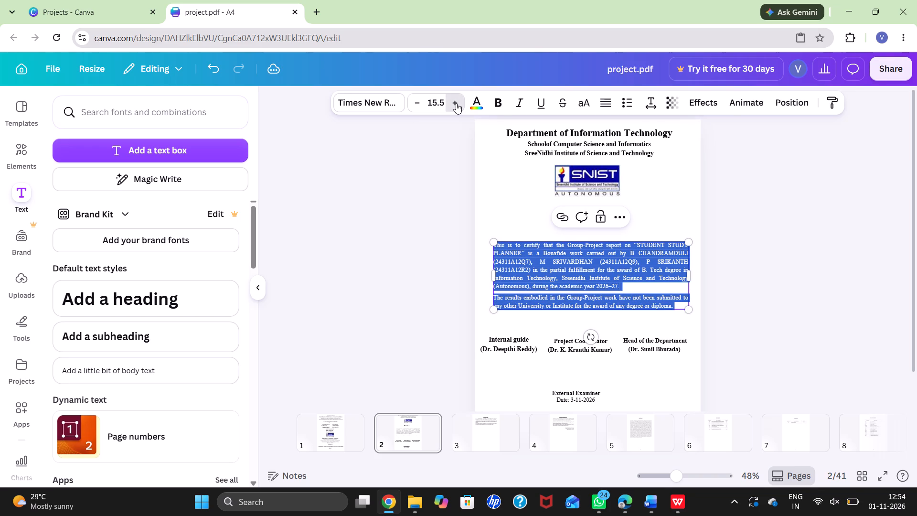
pyautogui.click(456, 103)
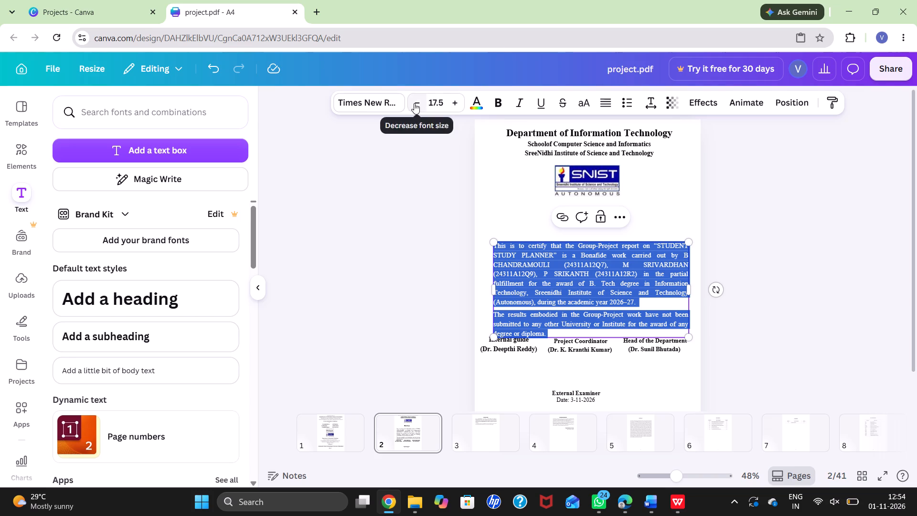
pyautogui.click(433, 231)
# Move the certificate's body paragraph up and slightly left, closer to the "Certificate" title.
pyautogui.moveTo(552, 272); pyautogui.dragTo(549, 262)
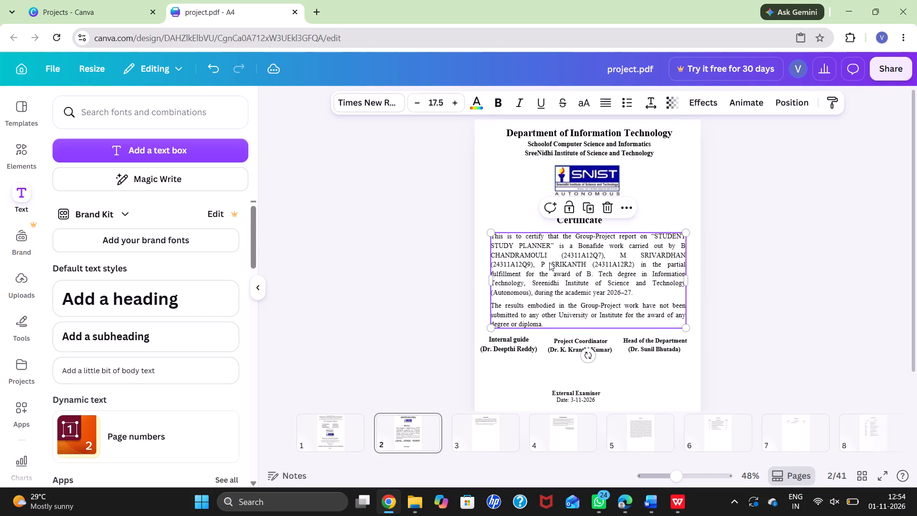
# Move the Internal guide, Project Coordinator and Head of the Department signature blocks slightly down, aligning them in one row below the body paragraph.
pyautogui.scroll(-1, 593, 286)
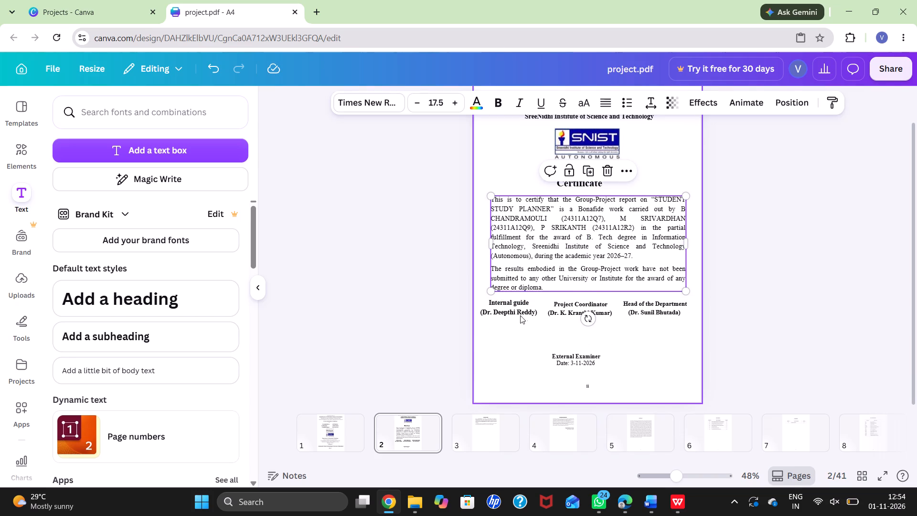
pyautogui.moveTo(518, 312); pyautogui.dragTo(518, 321)
pyautogui.click(570, 304)
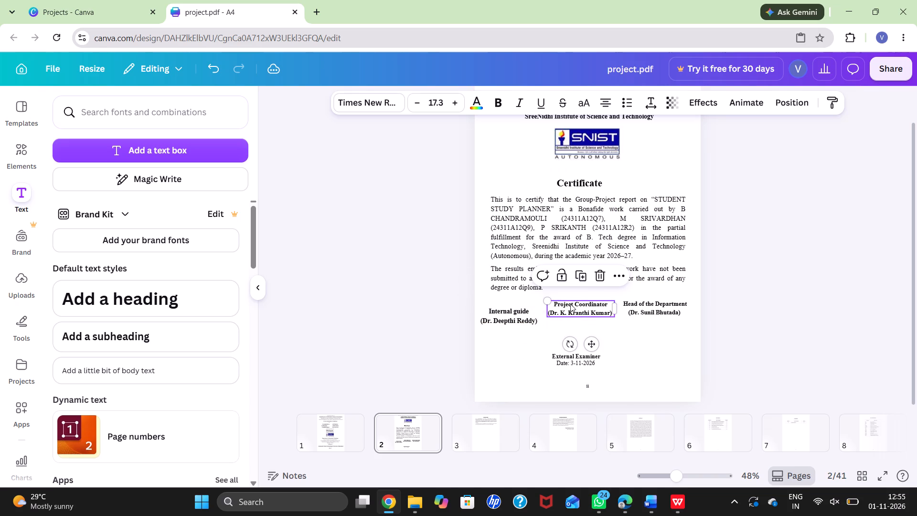
pyautogui.moveTo(639, 304); pyautogui.dragTo(641, 308)
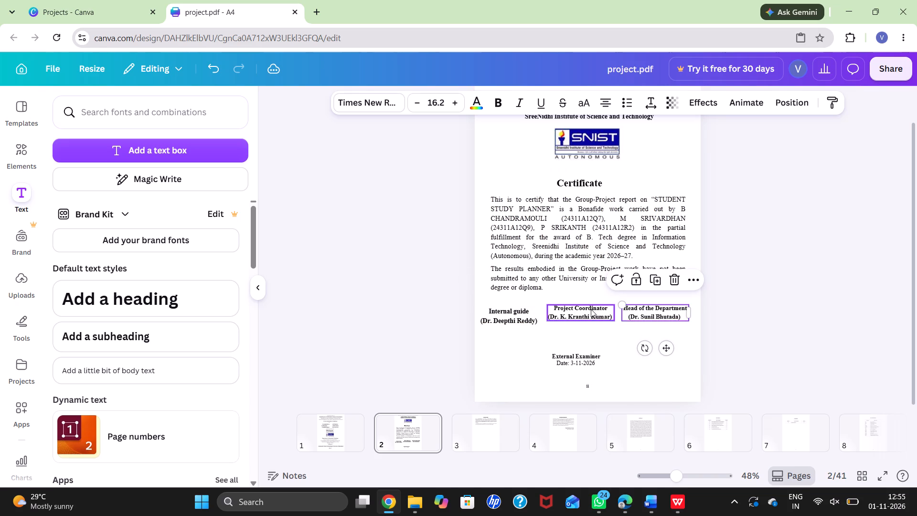
pyautogui.click(590, 309)
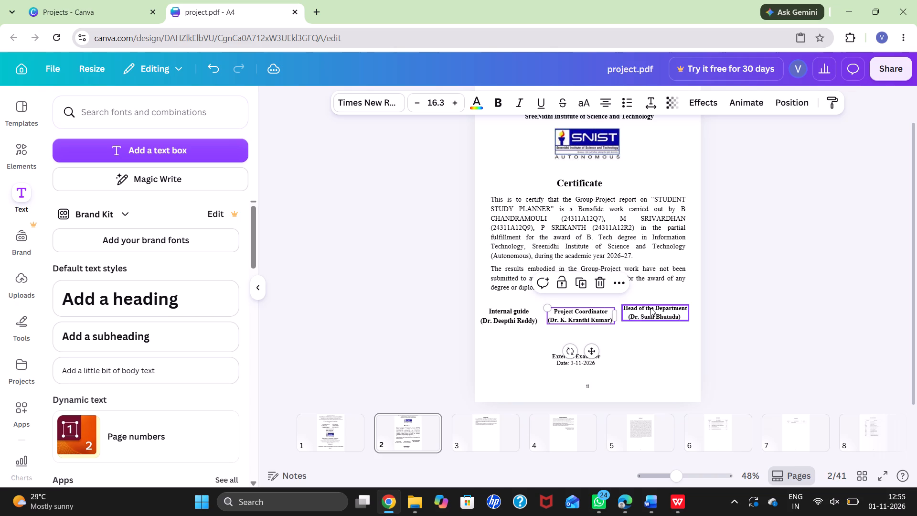
pyautogui.moveTo(650, 308); pyautogui.dragTo(655, 310)
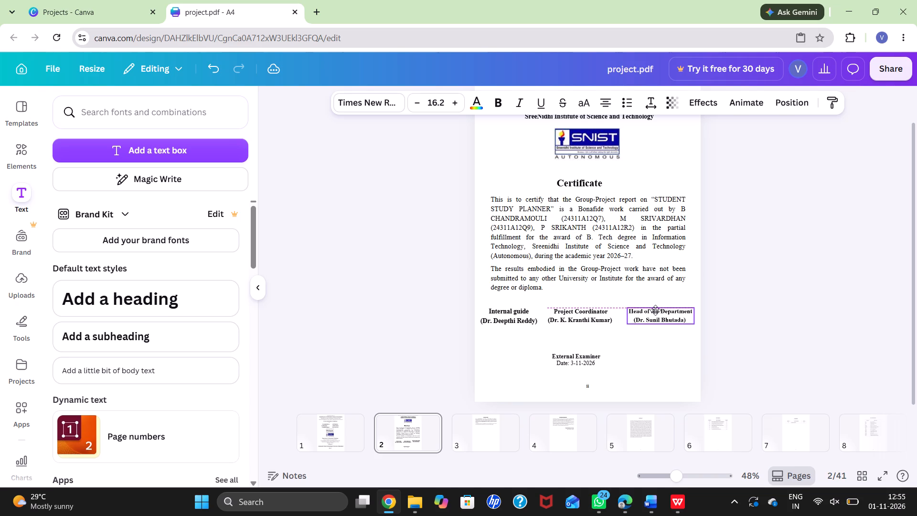
pyautogui.moveTo(655, 310); pyautogui.dragTo(655, 310)
pyautogui.click(726, 260)
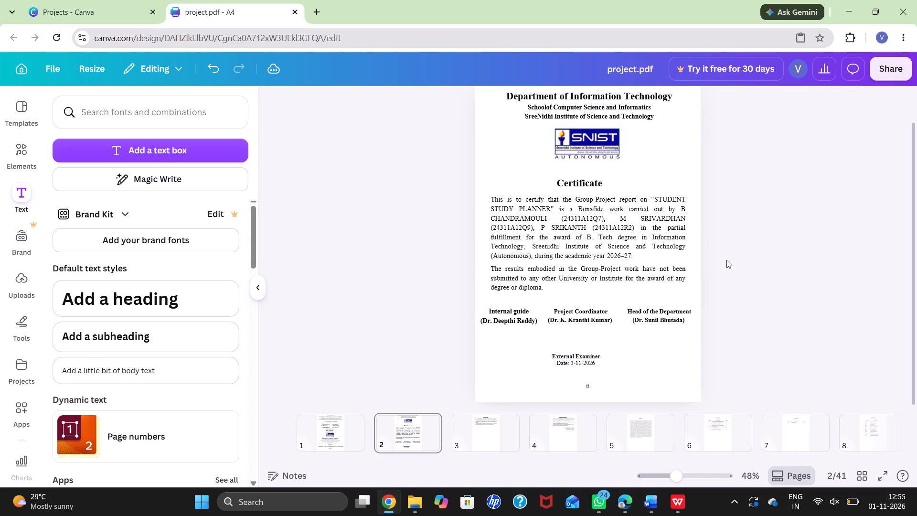
# Scale the Project Coordinator signature block to about size 17.2, keeping it centred between the other two signature blocks.
pyautogui.click(597, 313)
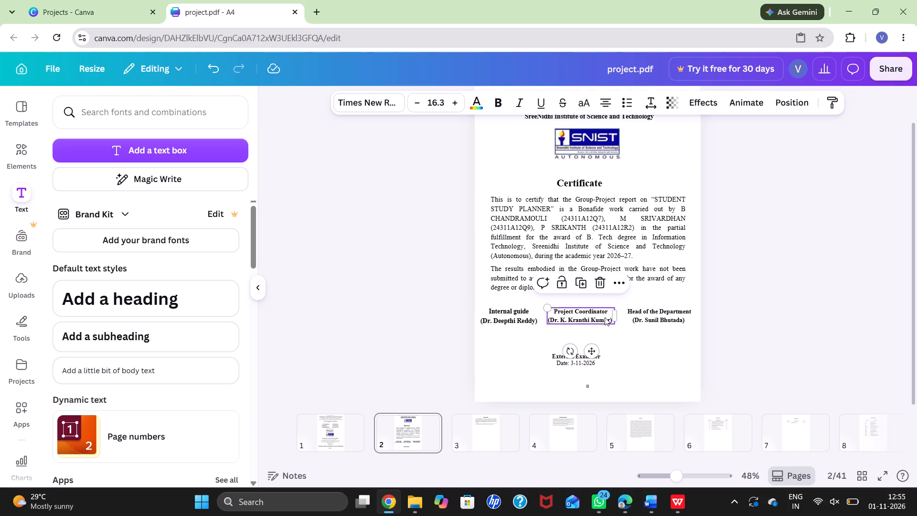
pyautogui.moveTo(546, 307); pyautogui.dragTo(543, 306)
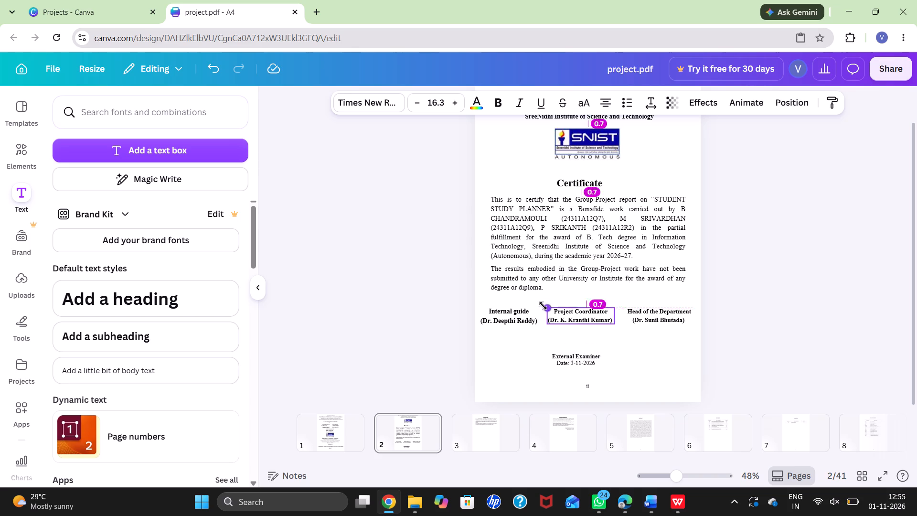
pyautogui.moveTo(543, 306); pyautogui.dragTo(542, 305)
pyautogui.click(565, 313)
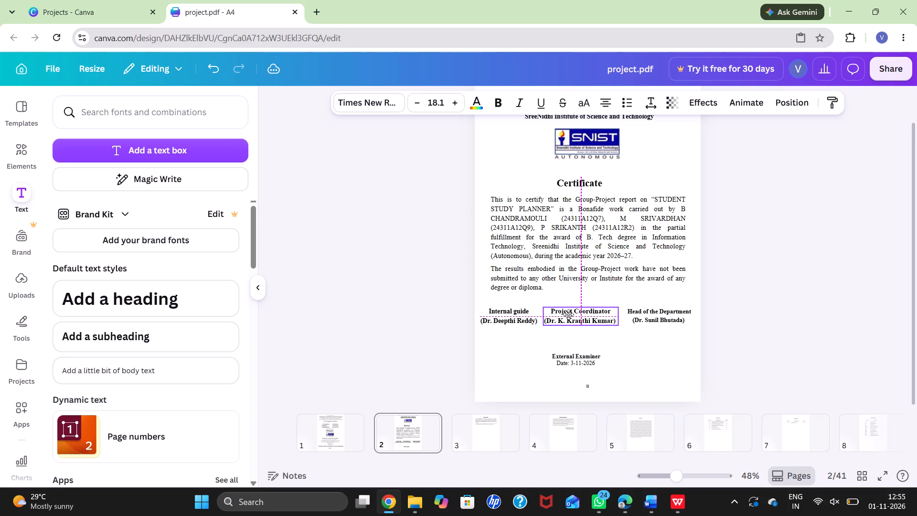
pyautogui.click(543, 307)
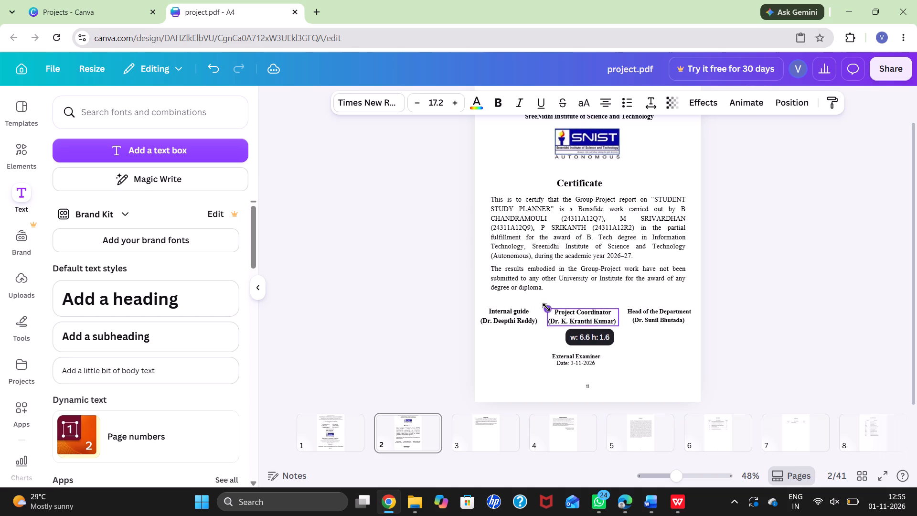
pyautogui.click(571, 319)
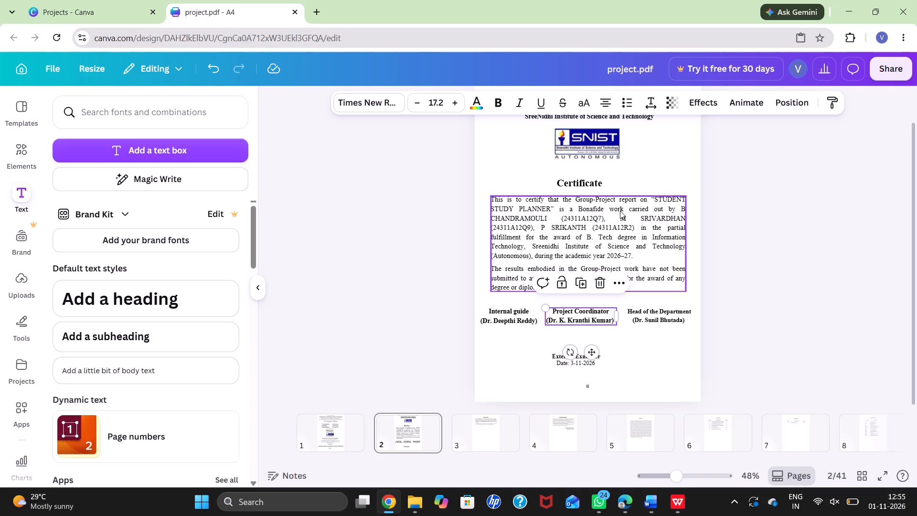
# Delete the old project title "STUDENT STUDY PLANNER" from between the quotation marks in the certificate's body paragraph.
pyautogui.click(657, 198)
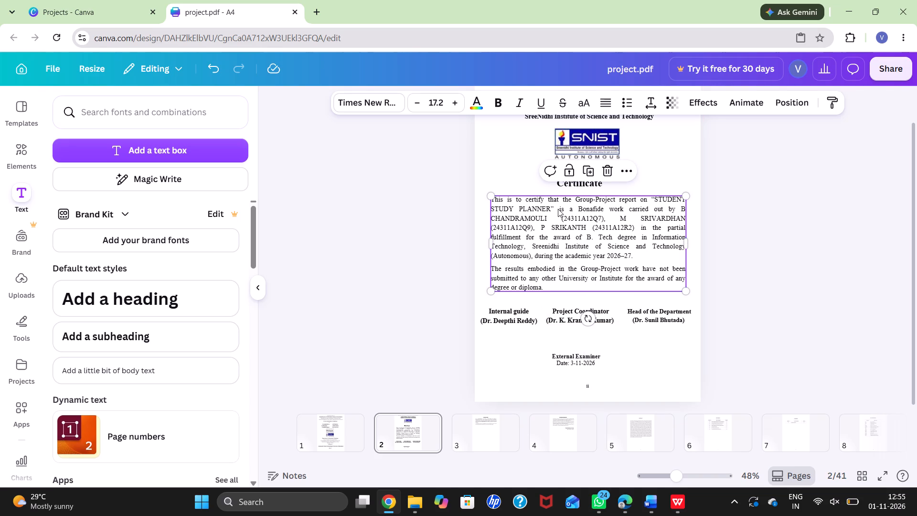
pyautogui.click(558, 209)
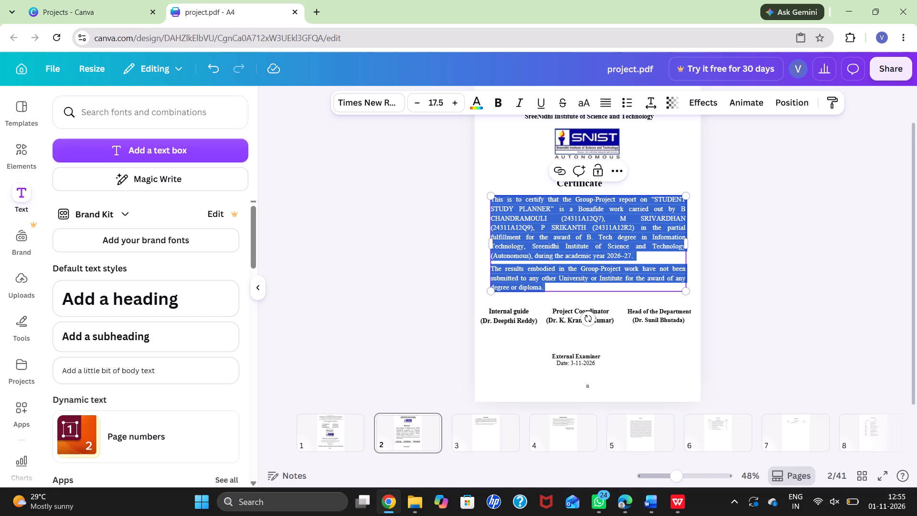
pyautogui.click(550, 208)
pyautogui.moveTo(550, 208); pyautogui.dragTo(500, 209)
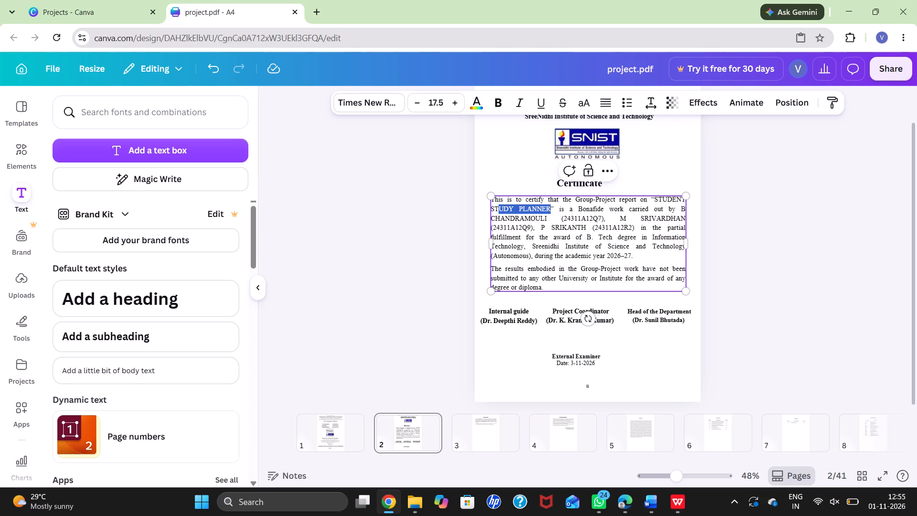
pyautogui.moveTo(500, 209); pyautogui.dragTo(492, 211)
pyautogui.moveTo(492, 211); pyautogui.dragTo(492, 211)
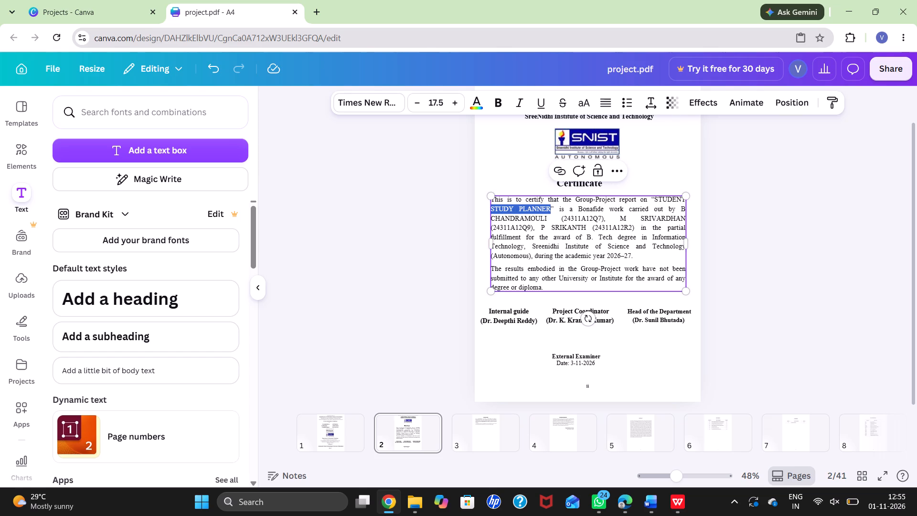
pyautogui.press('BackSpace')
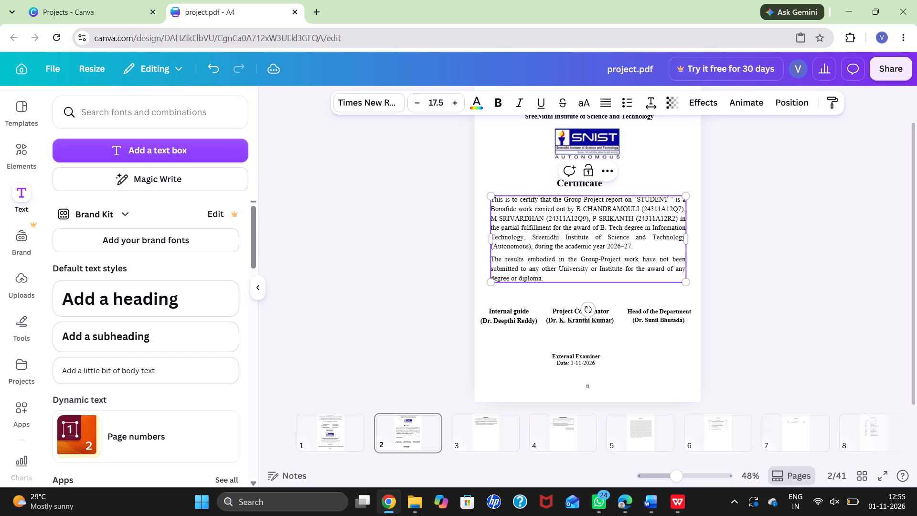
pyautogui.press('BackSpace')
pyautogui.press('BackSpace')
pyautogui.press('BackSpace')
pyautogui.press('BackSpace')
pyautogui.press('BackSpace')
pyautogui.press('BackSpace')
pyautogui.press('BackSpace')
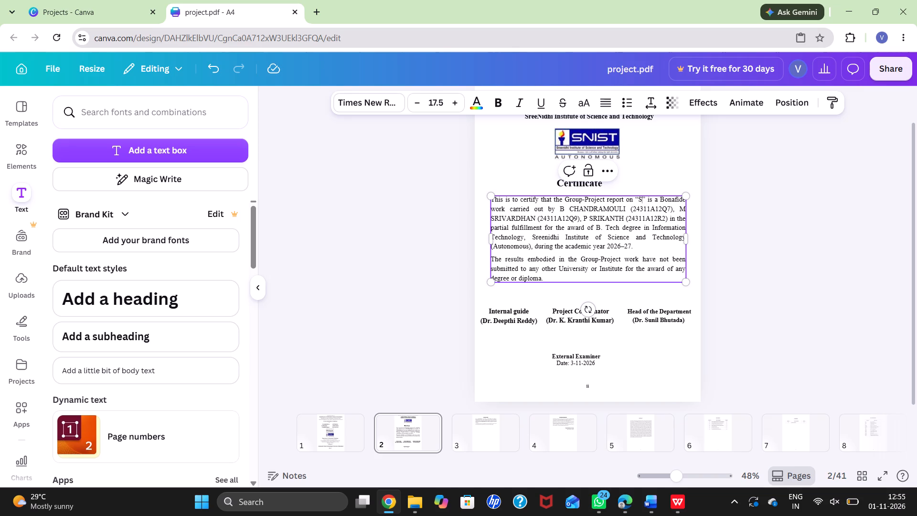
pyautogui.press('BackSpace')
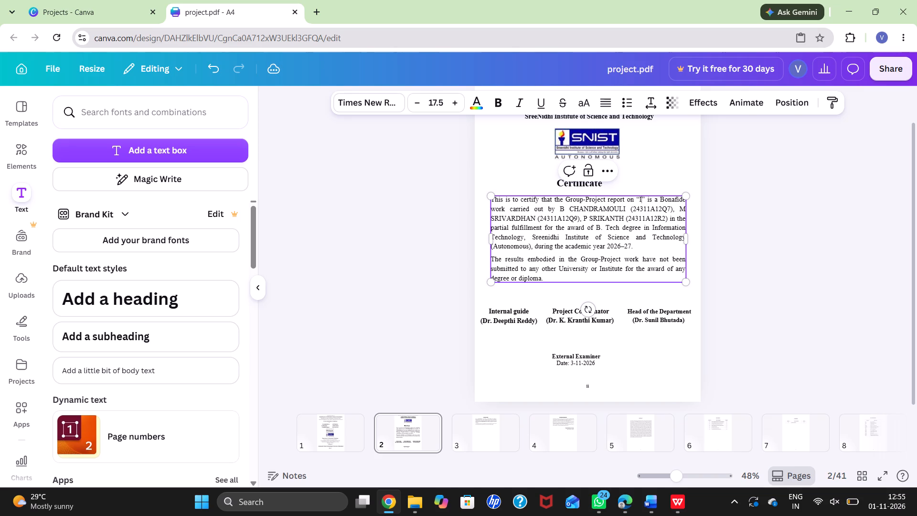
# Enter "Identification of URL-based" between the quotation marks as the start of the certificate's new project title.
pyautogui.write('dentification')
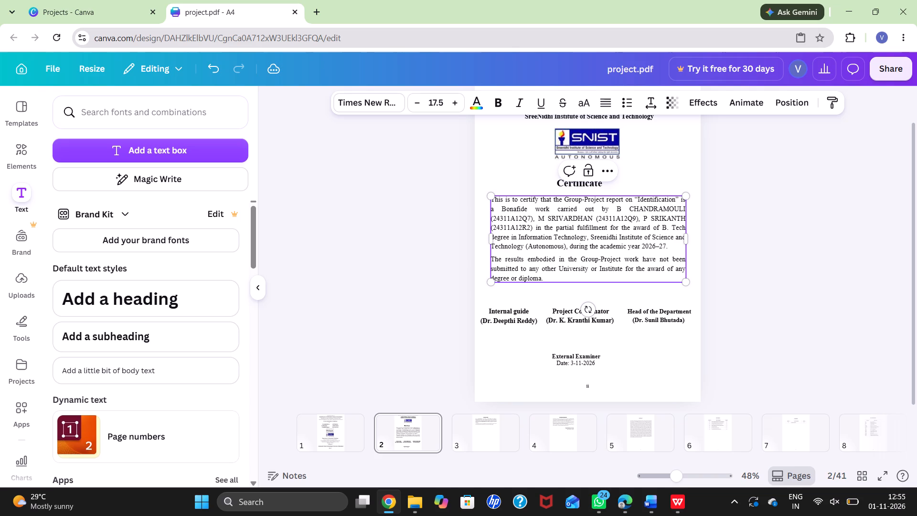
pyautogui.scroll(6, 673, 202)
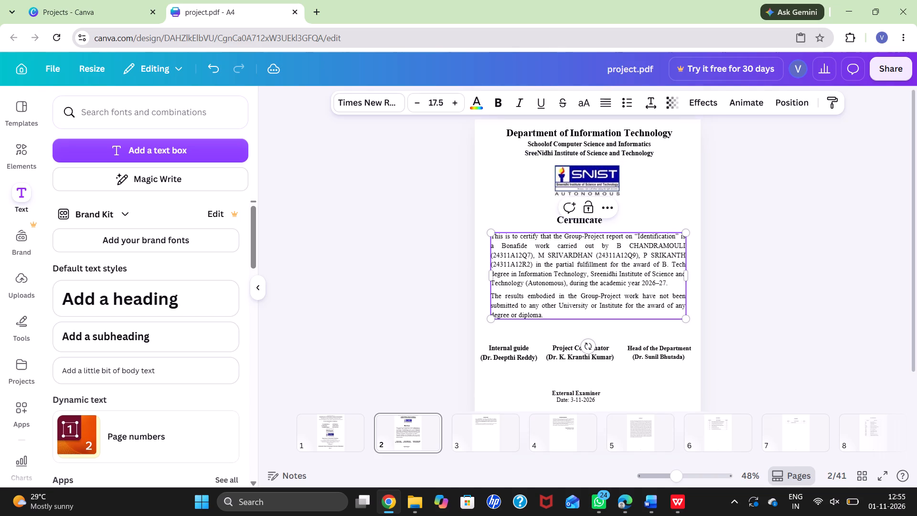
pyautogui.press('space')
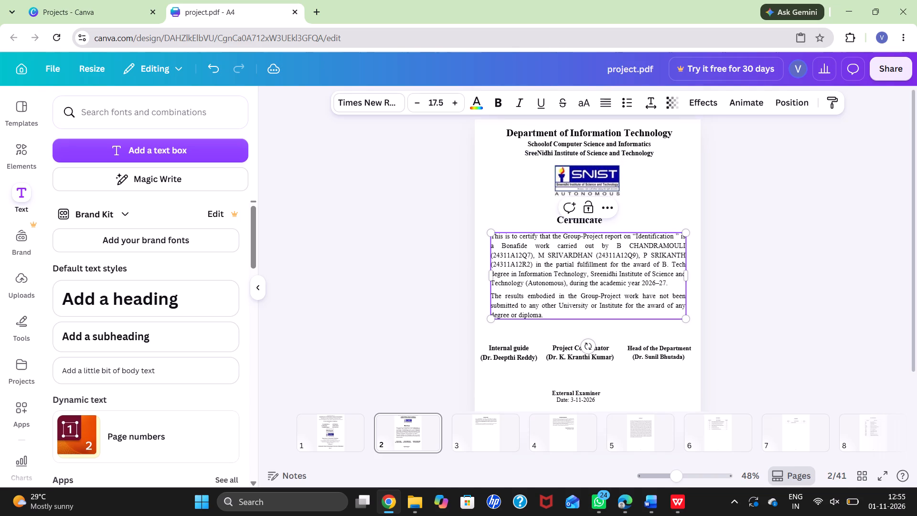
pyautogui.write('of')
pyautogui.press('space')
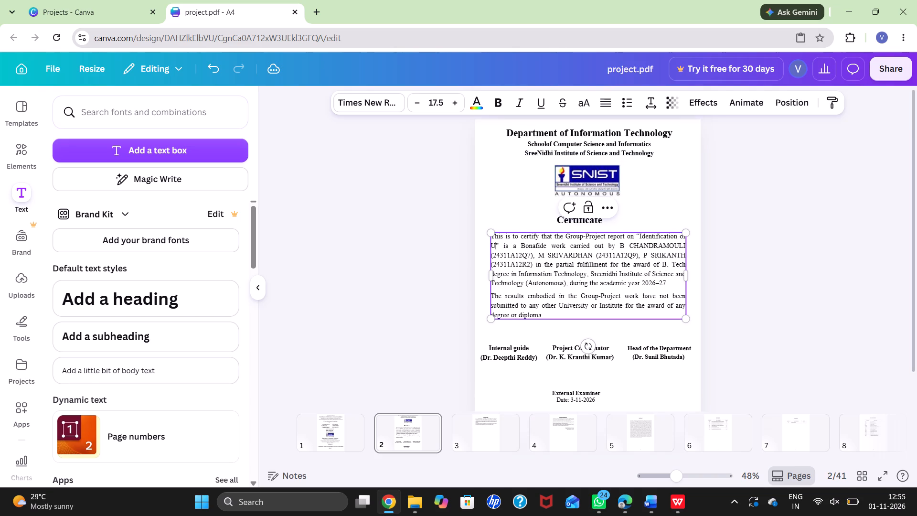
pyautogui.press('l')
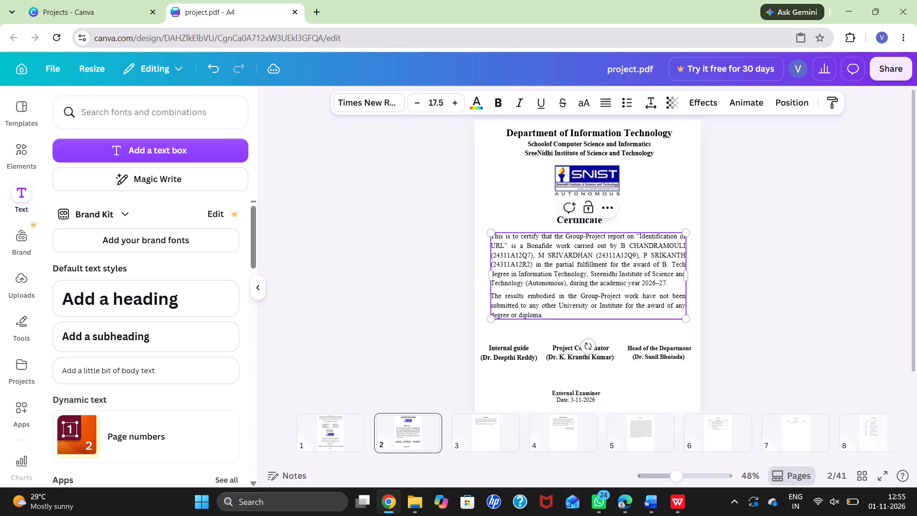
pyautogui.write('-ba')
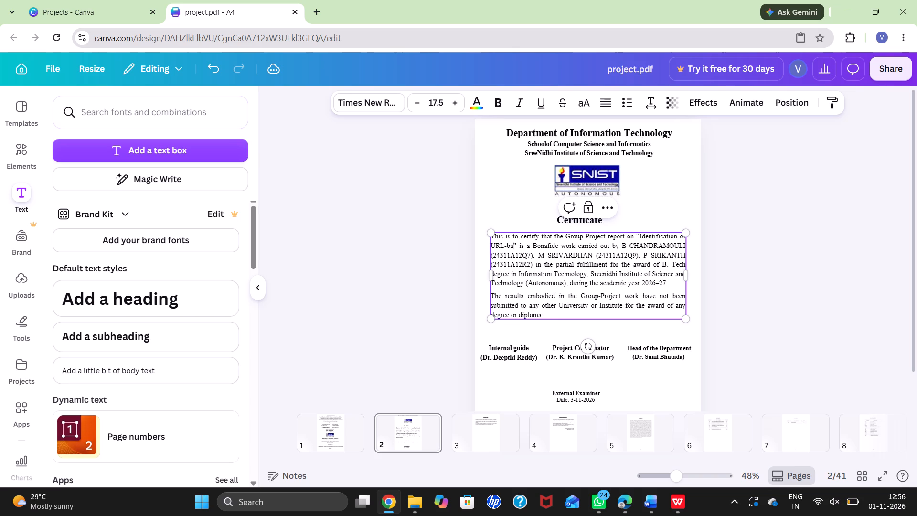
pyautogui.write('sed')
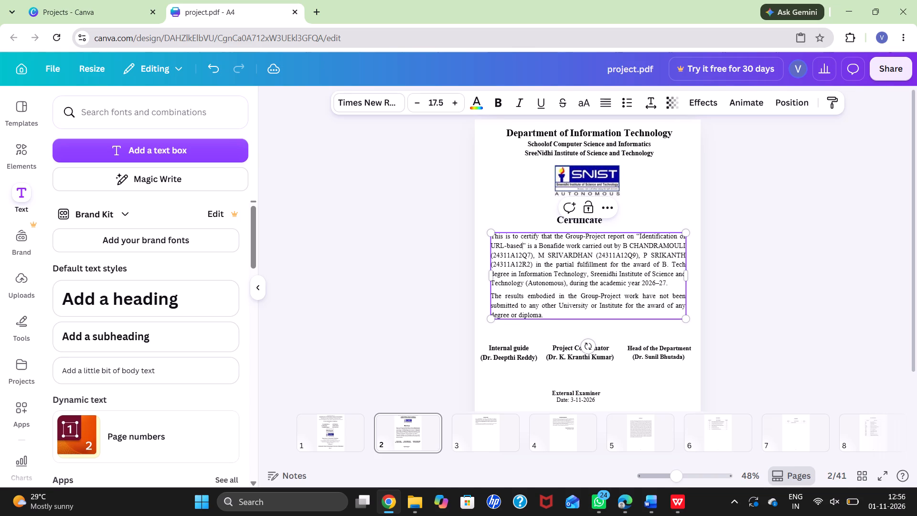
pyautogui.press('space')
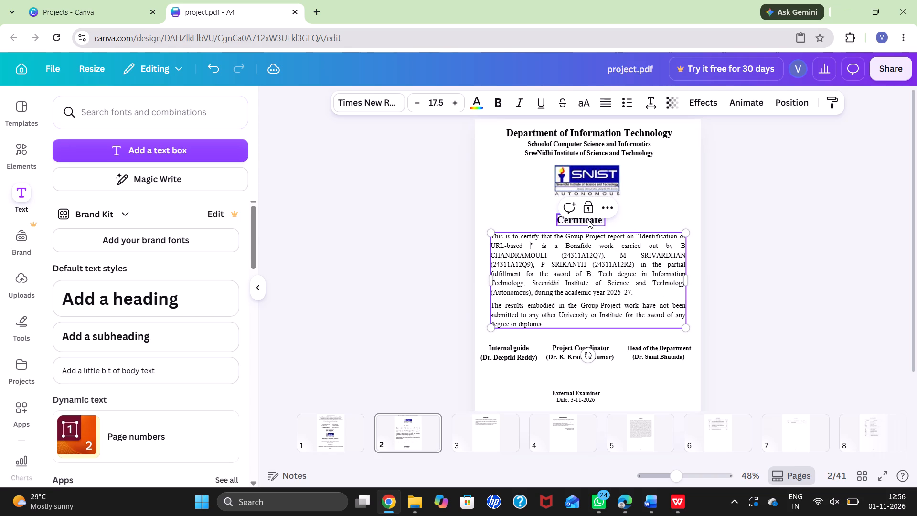
# Capitalise the second word of "URL-based" in the certificate's title so it reads "URL-Based".
pyautogui.click(511, 246)
pyautogui.press('BackSpace')
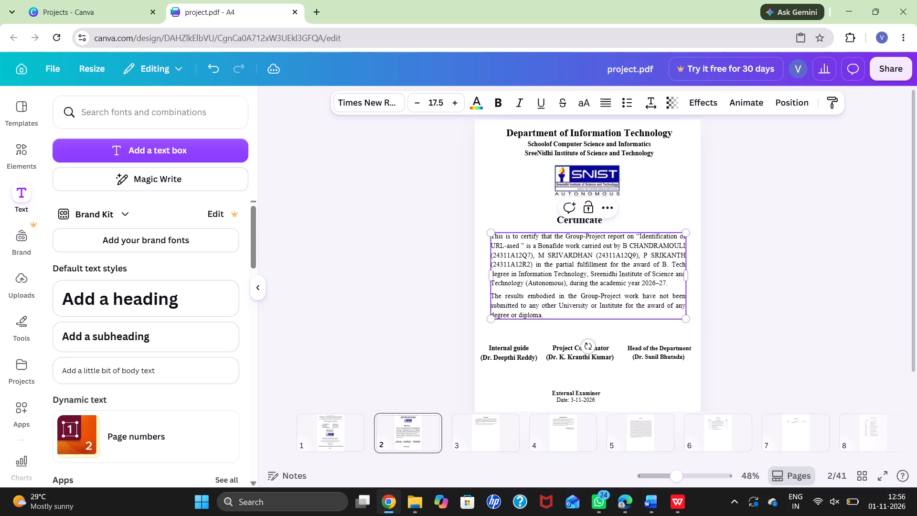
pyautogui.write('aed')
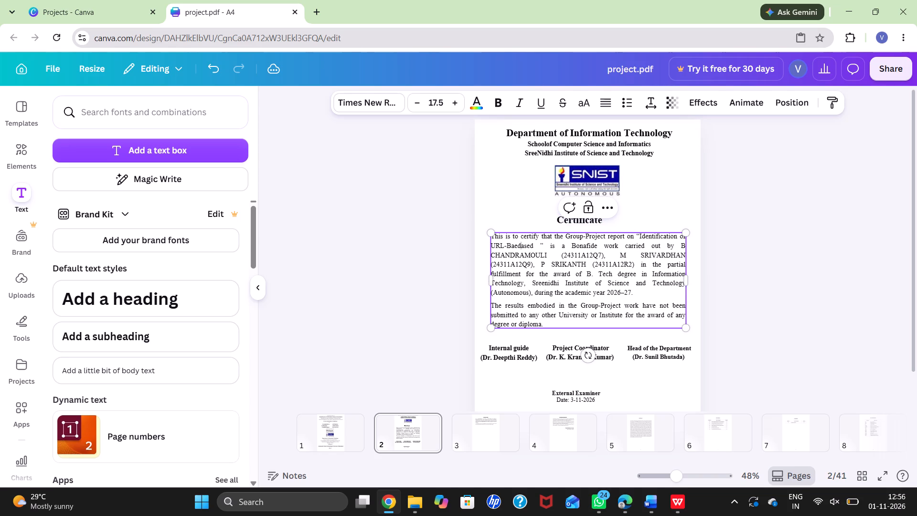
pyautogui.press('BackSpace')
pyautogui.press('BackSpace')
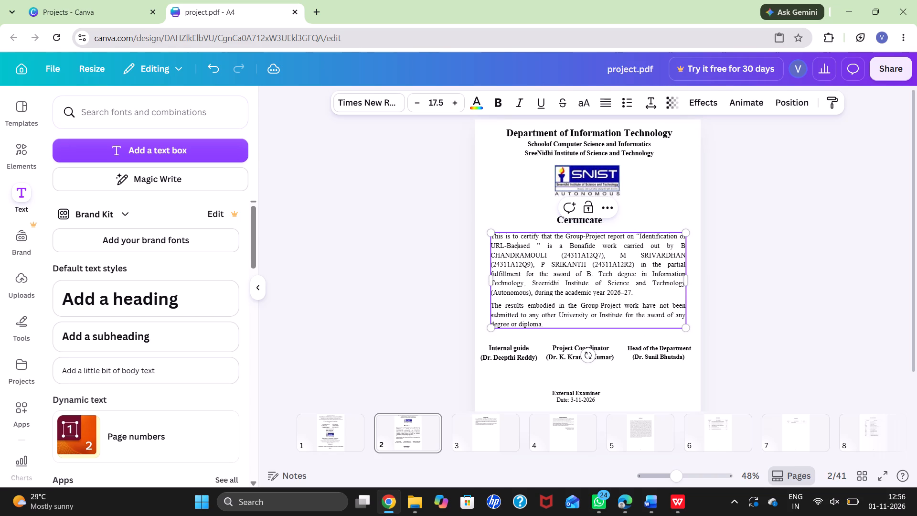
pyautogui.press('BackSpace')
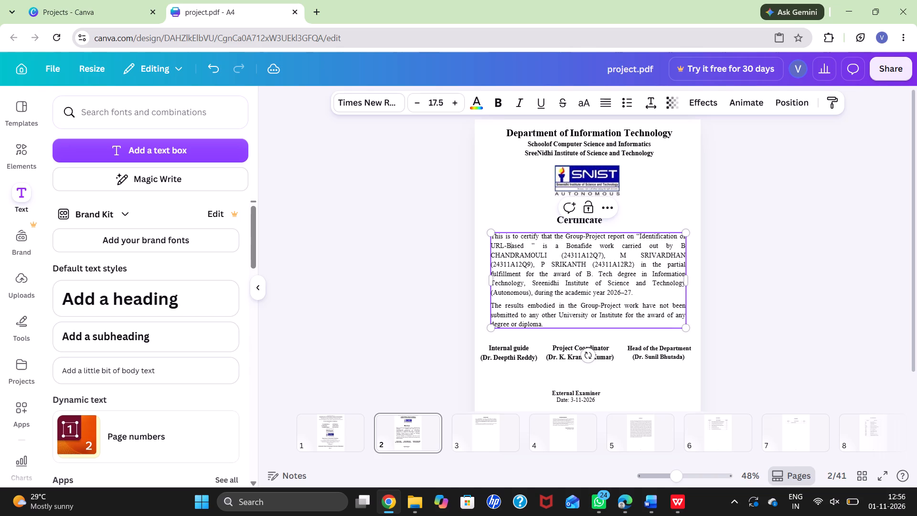
# Continue the certificate's project title after "URL-Based" with "attacks from IP Data".
pyautogui.click(527, 245)
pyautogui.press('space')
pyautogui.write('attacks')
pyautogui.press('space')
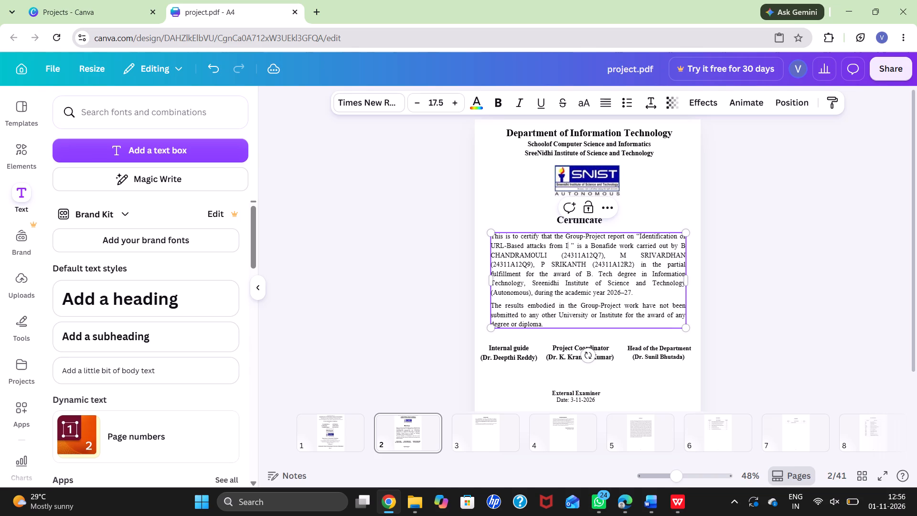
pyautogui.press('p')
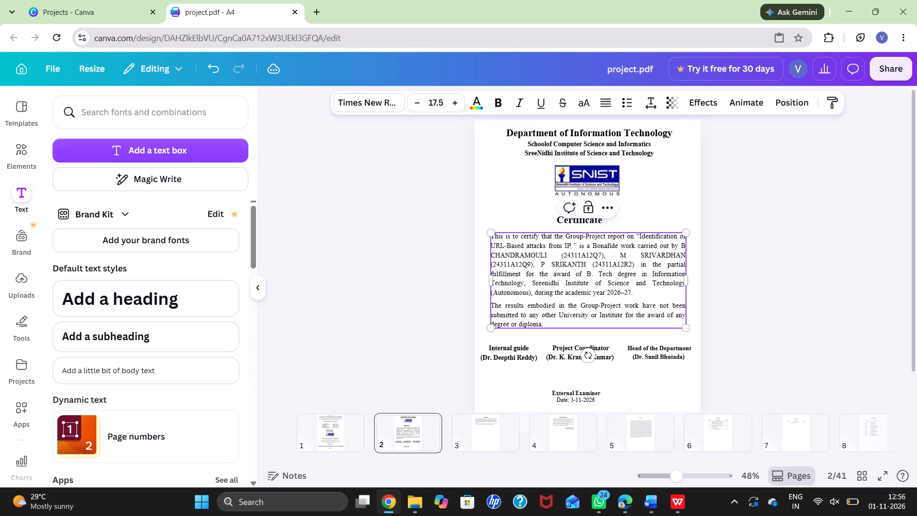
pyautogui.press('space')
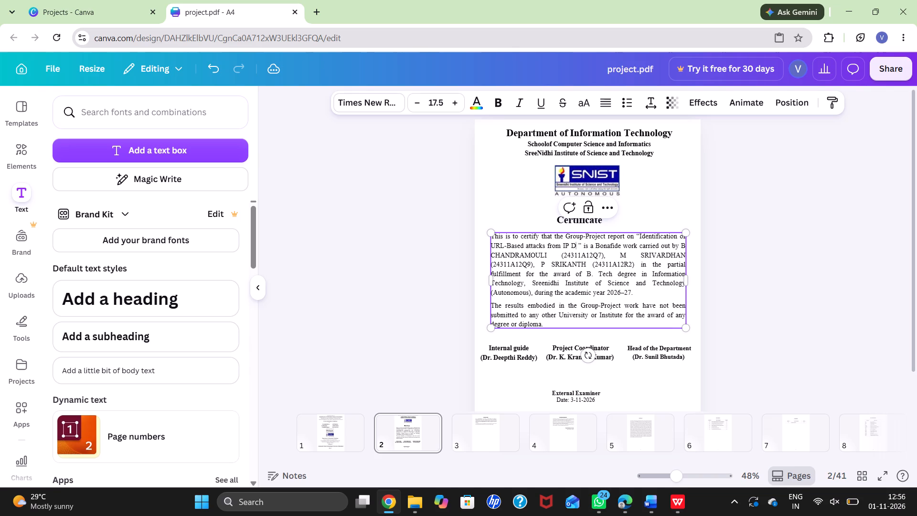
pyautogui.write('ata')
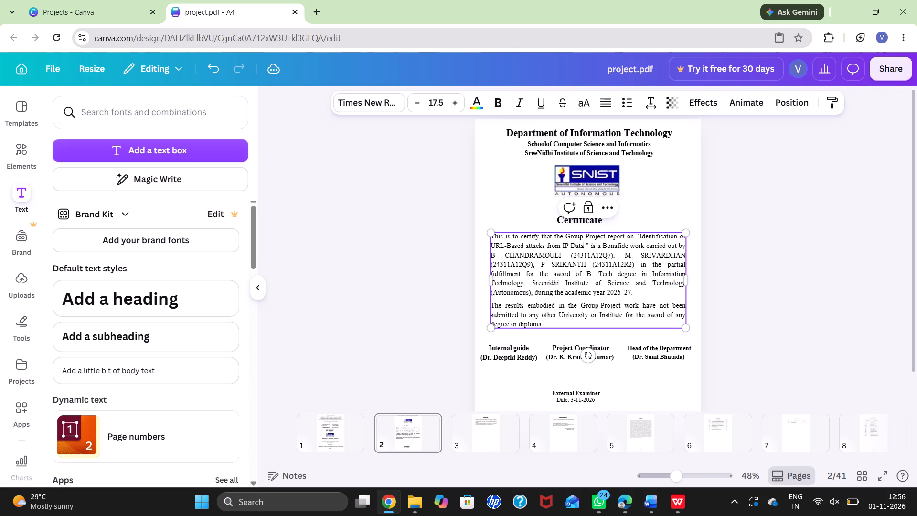
# Make the whole quoted title "Identification of URL-Based attacks from IP Data" bold in the certificate's body paragraph.
pyautogui.click(584, 246)
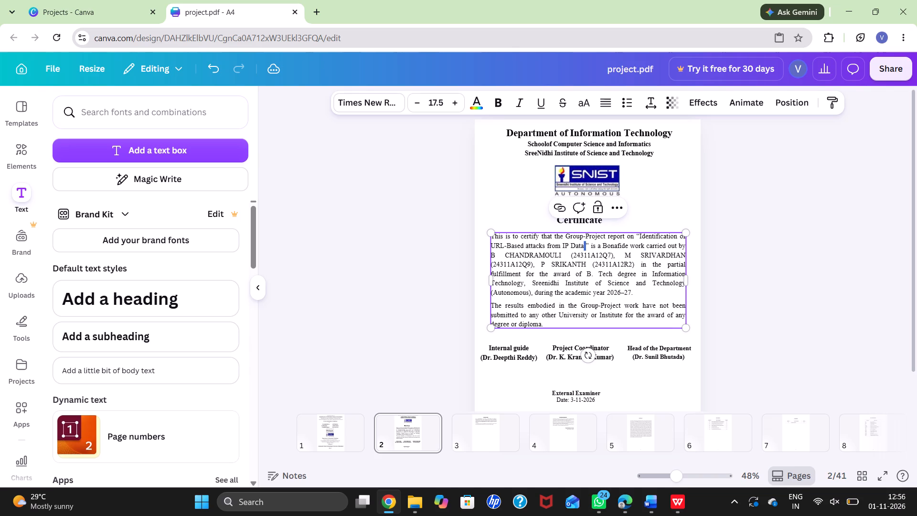
pyautogui.moveTo(590, 246); pyautogui.dragTo(491, 247)
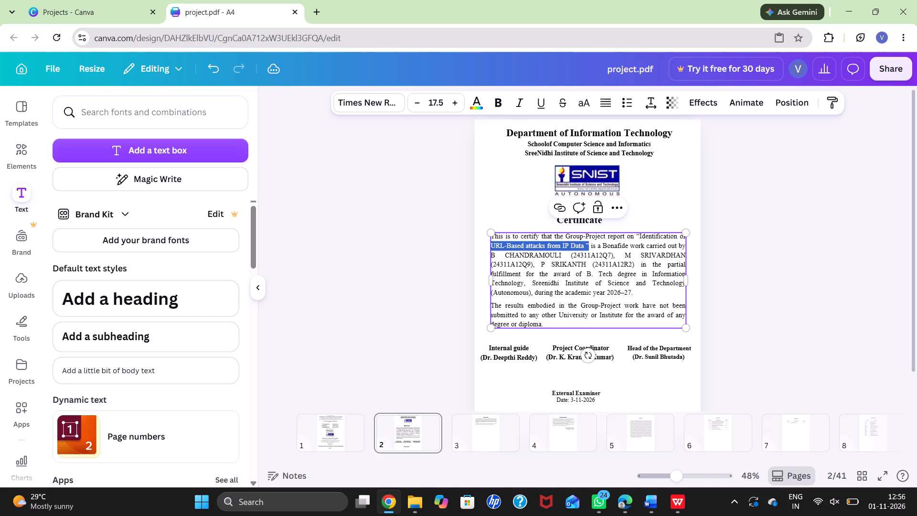
pyautogui.moveTo(491, 247); pyautogui.dragTo(491, 247)
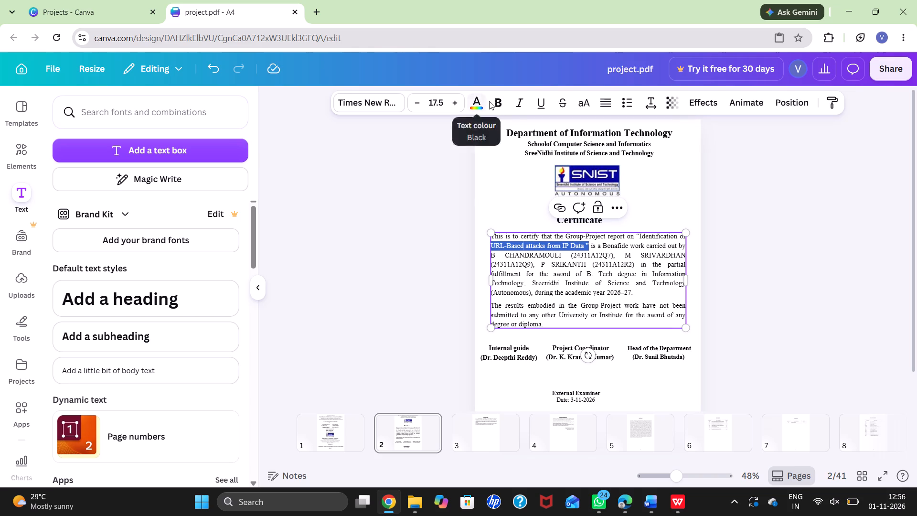
pyautogui.click(491, 100)
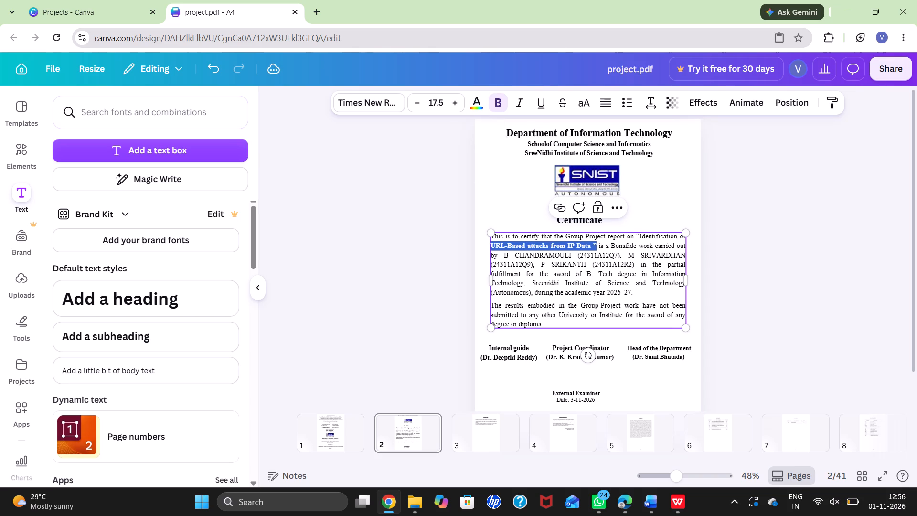
pyautogui.moveTo(636, 236); pyautogui.dragTo(682, 236)
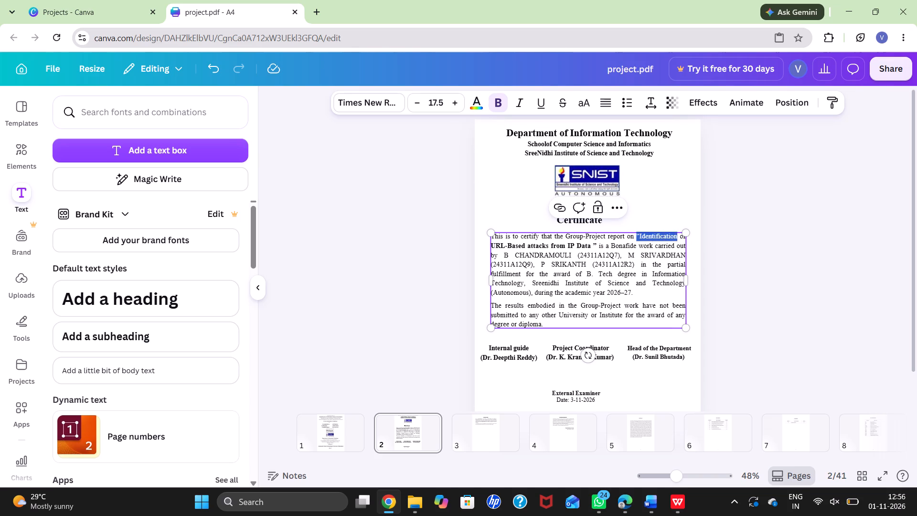
pyautogui.moveTo(682, 236); pyautogui.dragTo(684, 234)
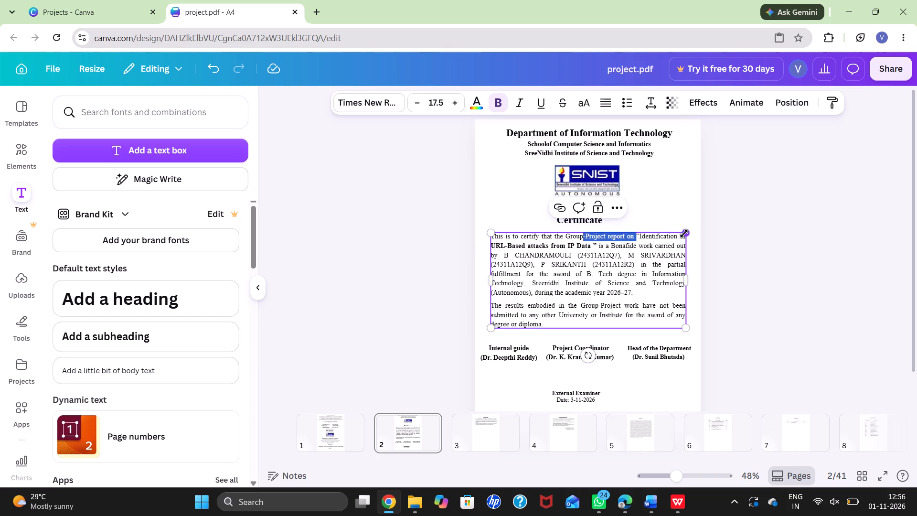
pyautogui.moveTo(684, 234); pyautogui.dragTo(683, 237)
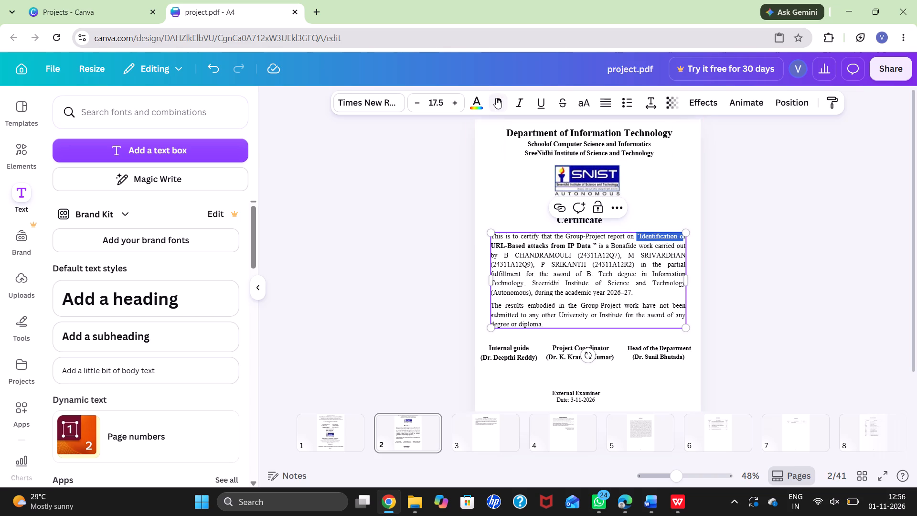
pyautogui.click(496, 98)
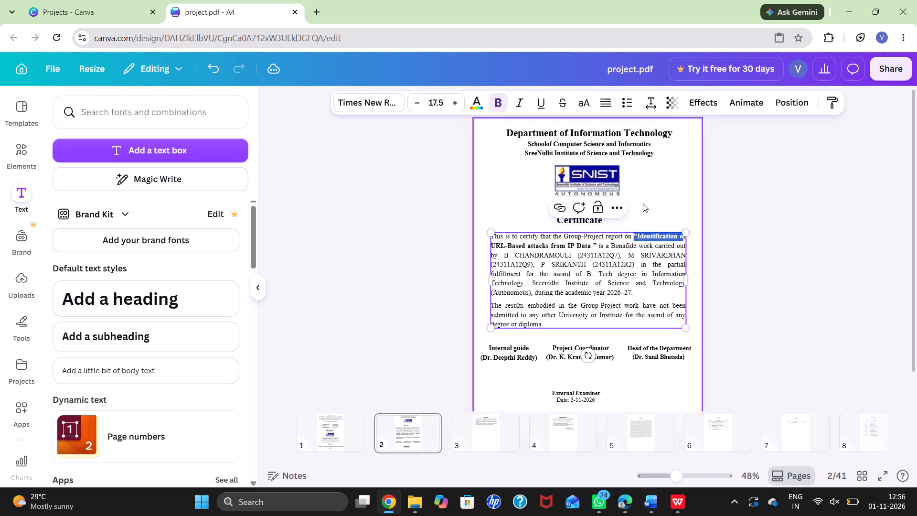
pyautogui.click(643, 204)
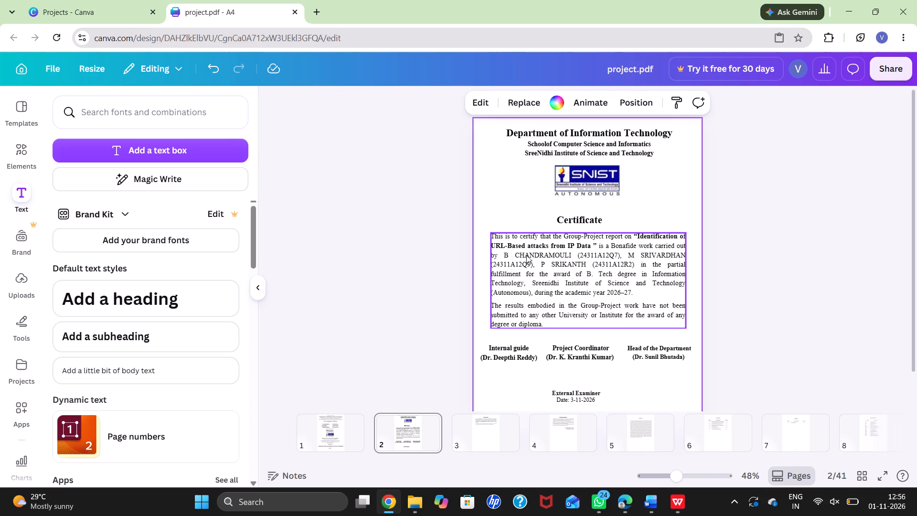
# Replace the first student's name in the certificate's body paragraph with the new first team member's name, keeping the roll number's brackets.
pyautogui.click(502, 251)
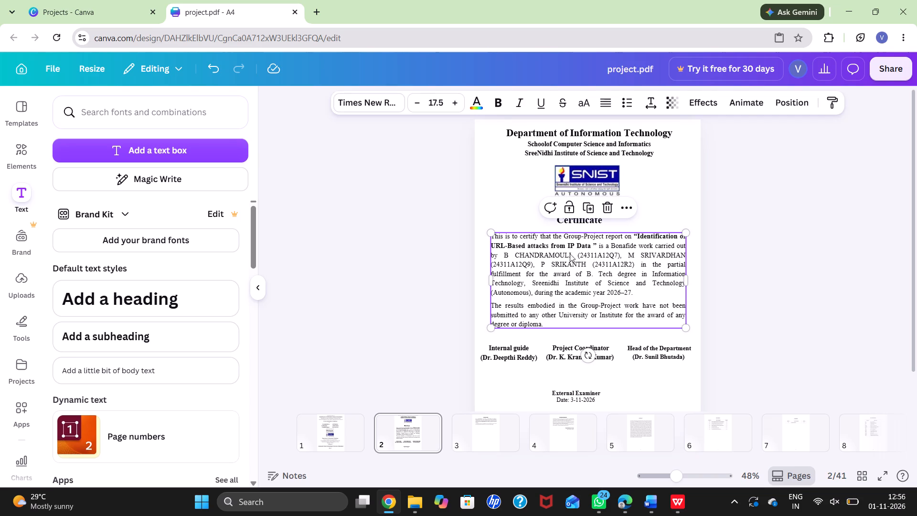
pyautogui.click(575, 252)
pyautogui.press('BackSpace')
pyautogui.press('BackSpace')
pyautogui.press('BackSpace')
pyautogui.press('BackSpace')
pyautogui.press('BackSpace')
pyautogui.press('BackSpace')
pyautogui.press('BackSpace')
pyautogui.press('BackSpace')
pyautogui.press('BackSpace')
pyautogui.press('BackSpace')
pyautogui.press('BackSpace')
pyautogui.press('BackSpace')
pyautogui.press('BackSpace')
pyautogui.press('BackSpace')
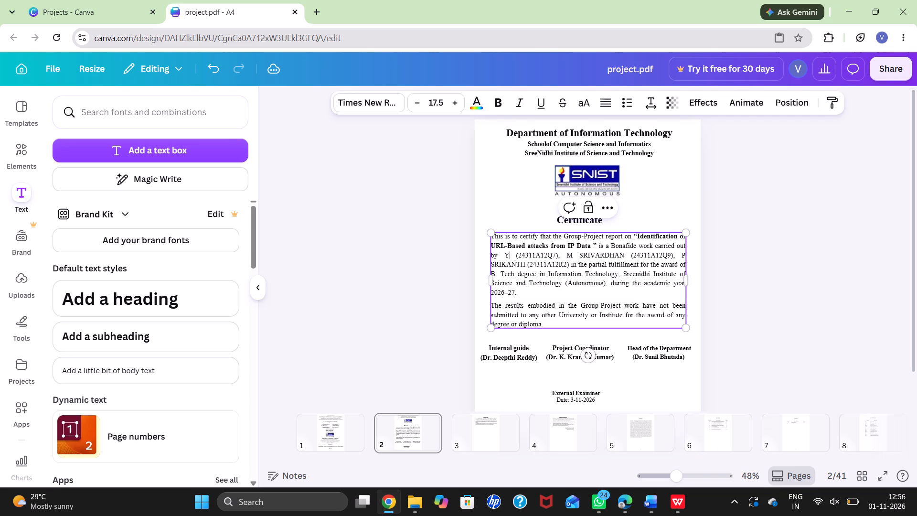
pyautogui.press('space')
pyautogui.press('BackSpace')
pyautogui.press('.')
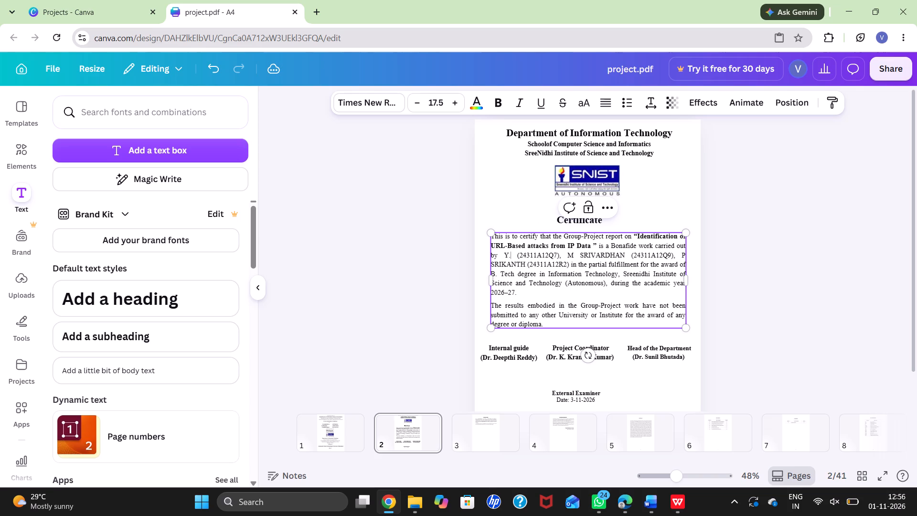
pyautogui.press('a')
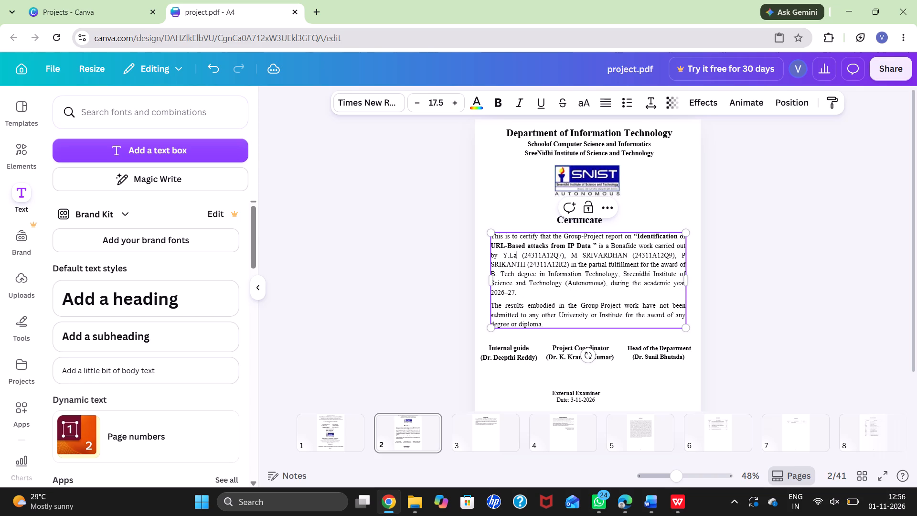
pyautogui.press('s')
pyautogui.press('BackSpace')
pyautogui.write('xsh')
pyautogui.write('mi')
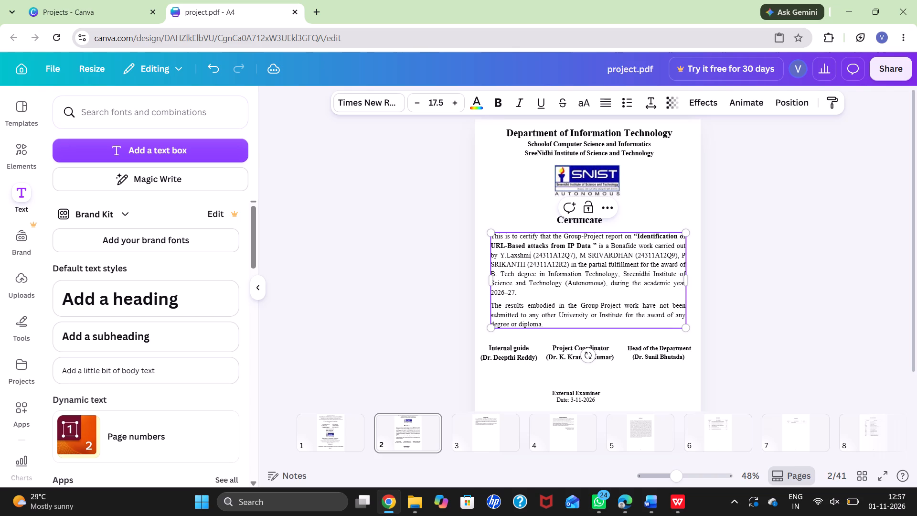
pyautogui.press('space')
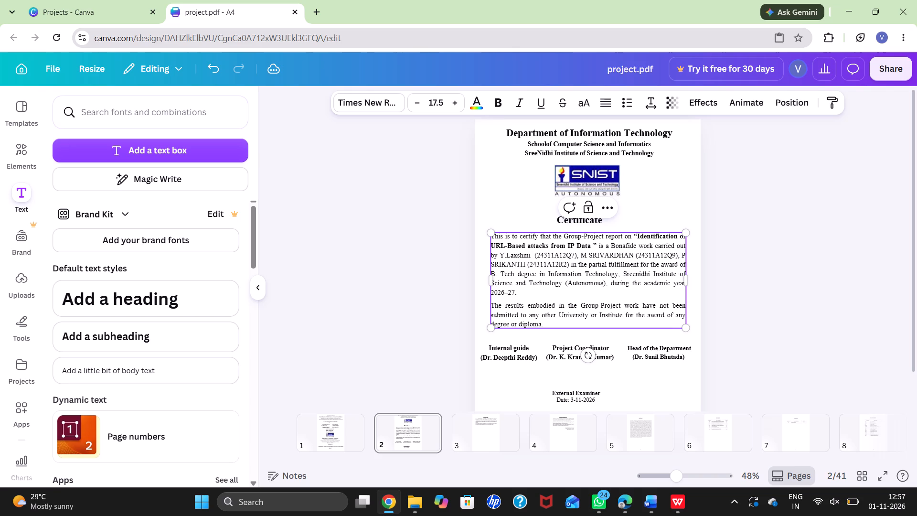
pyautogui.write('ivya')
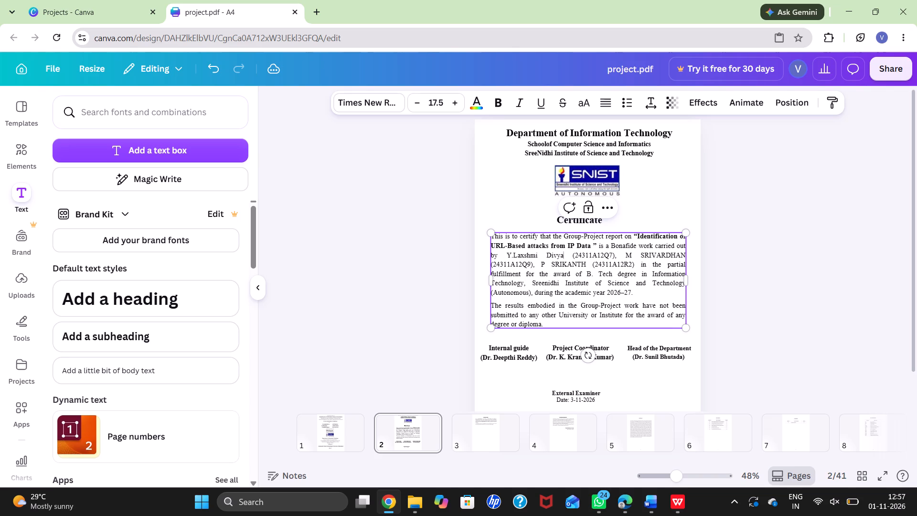
pyautogui.click(544, 257)
pyautogui.press('BackSpace')
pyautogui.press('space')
# Update the last two characters of the first student's roll number in the certificate paragraph.
pyautogui.click(613, 255)
pyautogui.press('BackSpace')
pyautogui.press('BackSpace')
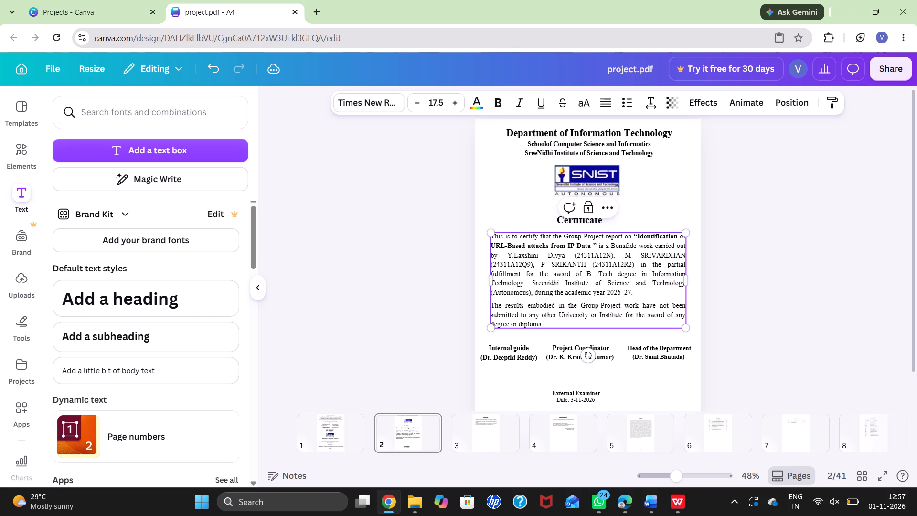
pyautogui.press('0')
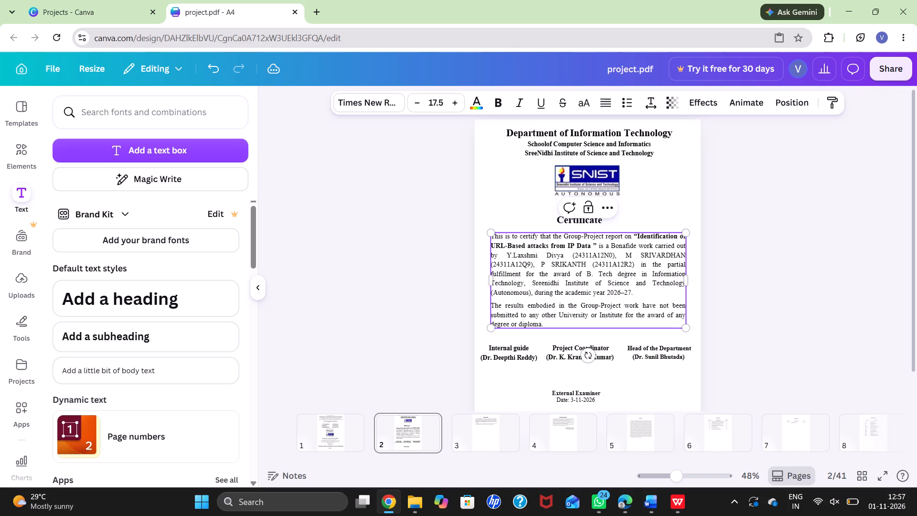
# Delete the second and third students' old names and roll numbers from the certificate paragraph.
pyautogui.moveTo(624, 257); pyautogui.dragTo(686, 259)
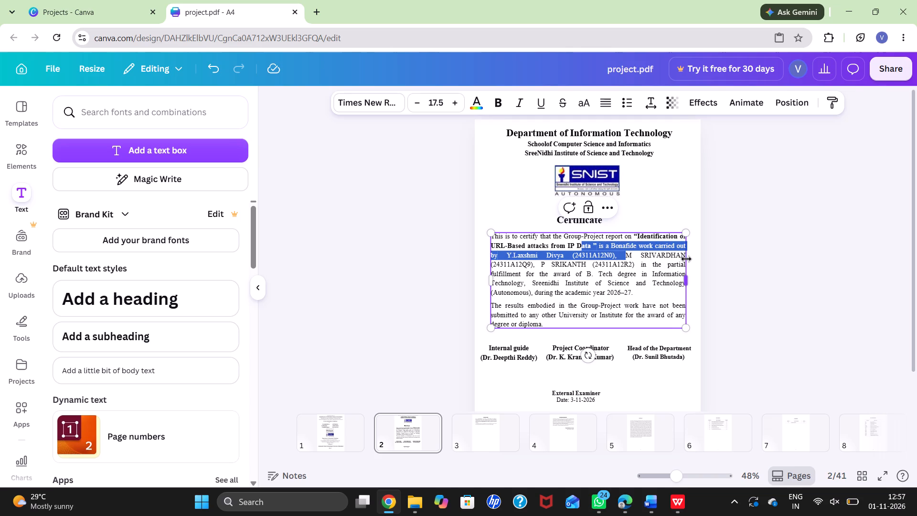
pyautogui.moveTo(686, 259); pyautogui.dragTo(640, 267)
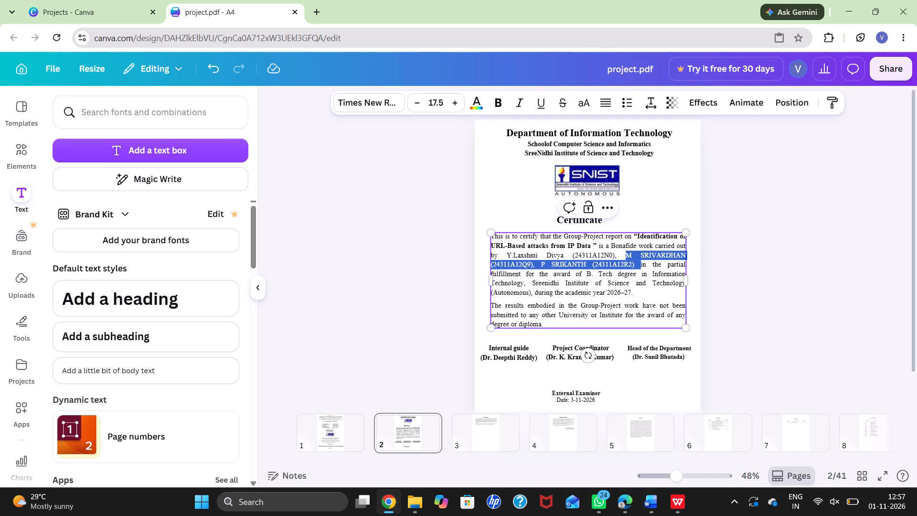
pyautogui.moveTo(640, 267); pyautogui.dragTo(634, 267)
pyautogui.press('BackSpace')
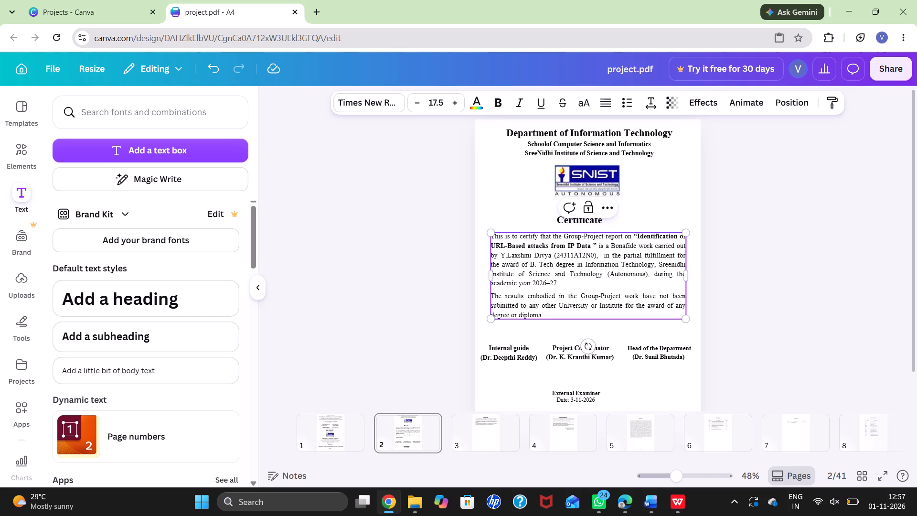
# Enter the second team member's name and bracketed roll number after the first student's entry, followed by a comma.
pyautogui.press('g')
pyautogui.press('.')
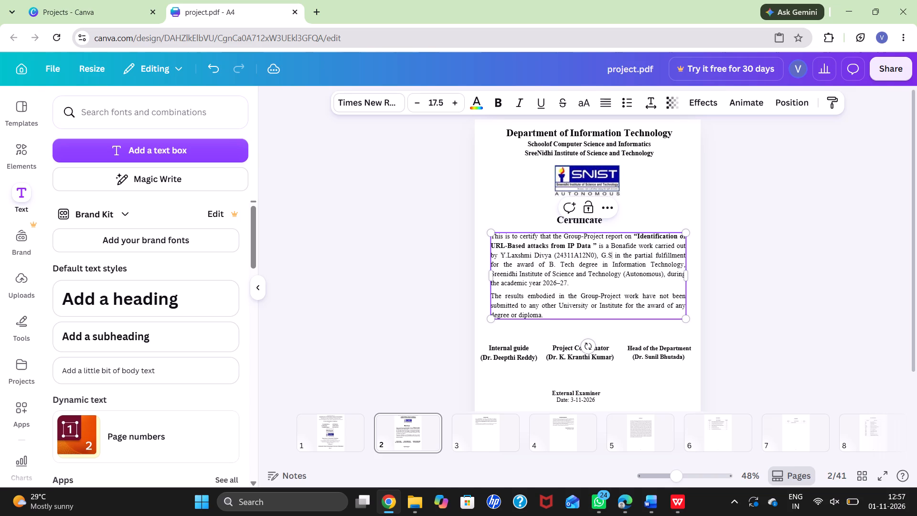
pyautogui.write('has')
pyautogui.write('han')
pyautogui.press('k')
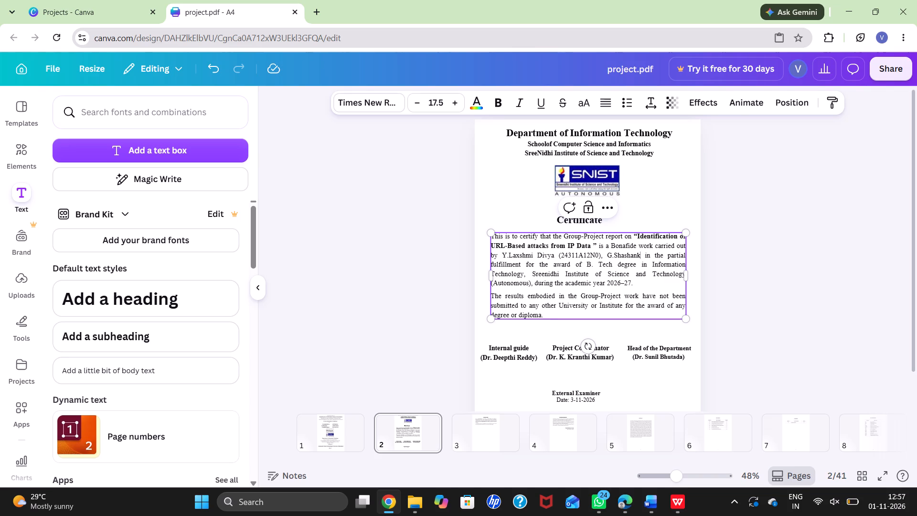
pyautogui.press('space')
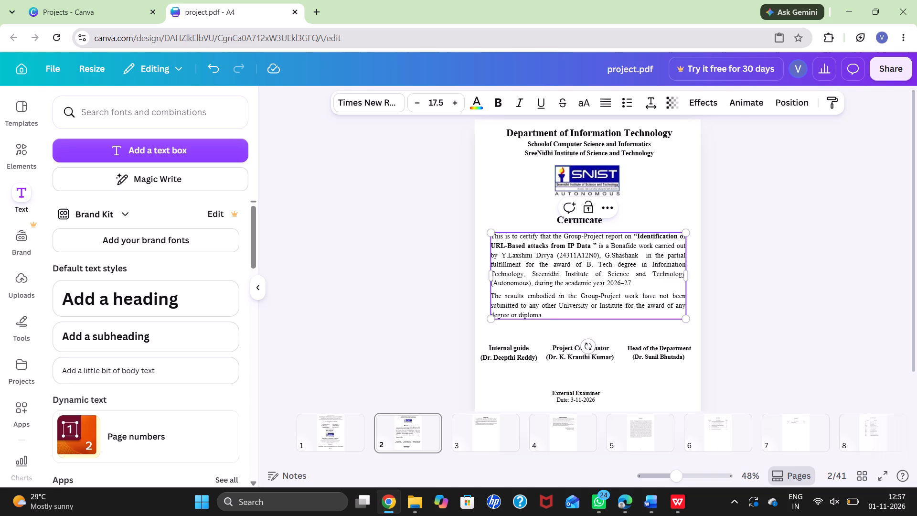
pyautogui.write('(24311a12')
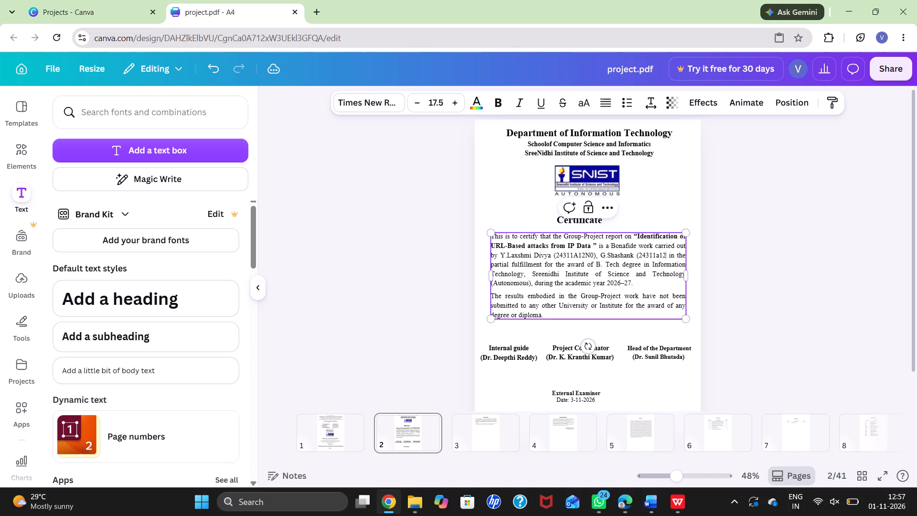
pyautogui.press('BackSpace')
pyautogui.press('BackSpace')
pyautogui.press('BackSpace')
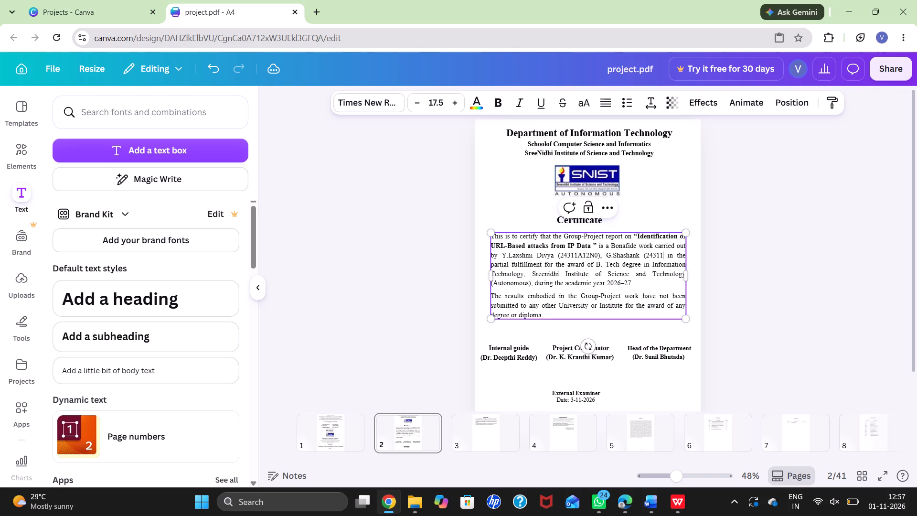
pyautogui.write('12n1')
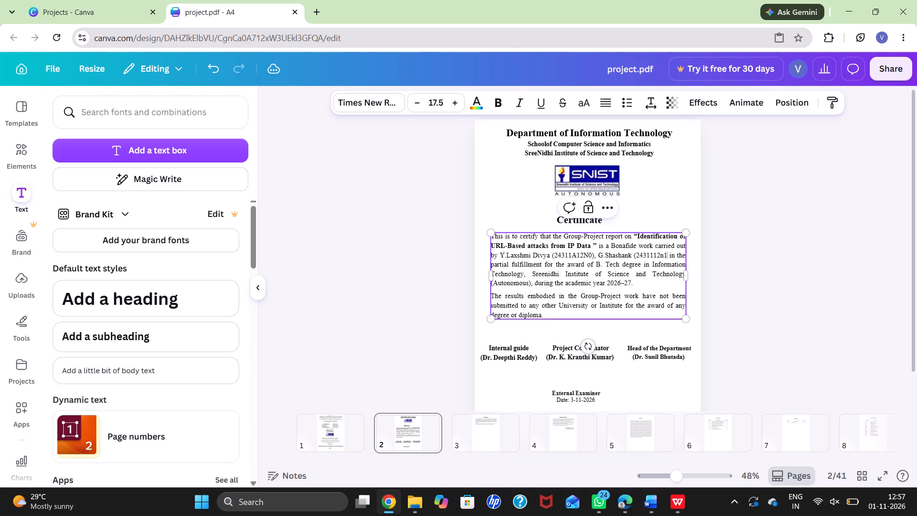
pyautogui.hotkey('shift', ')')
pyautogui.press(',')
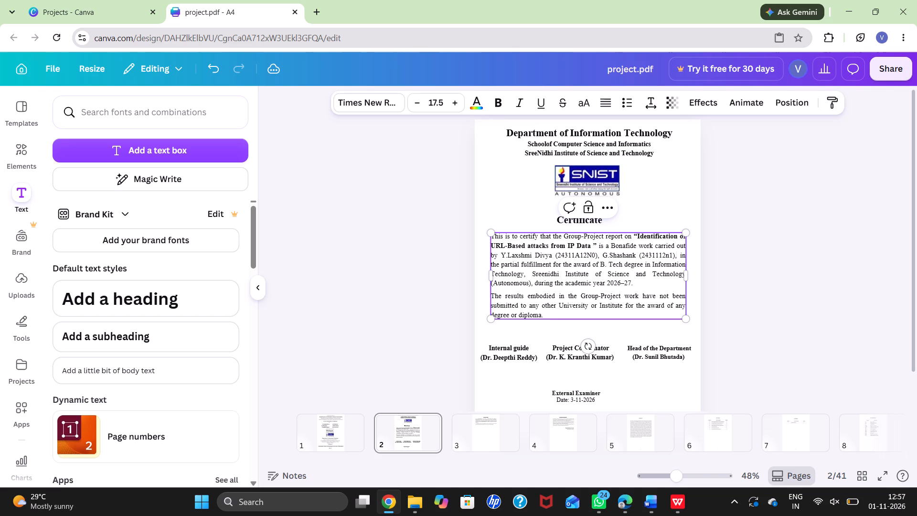
# Enter the third team member's name and bracketed roll number before "in the partial fulfillment".
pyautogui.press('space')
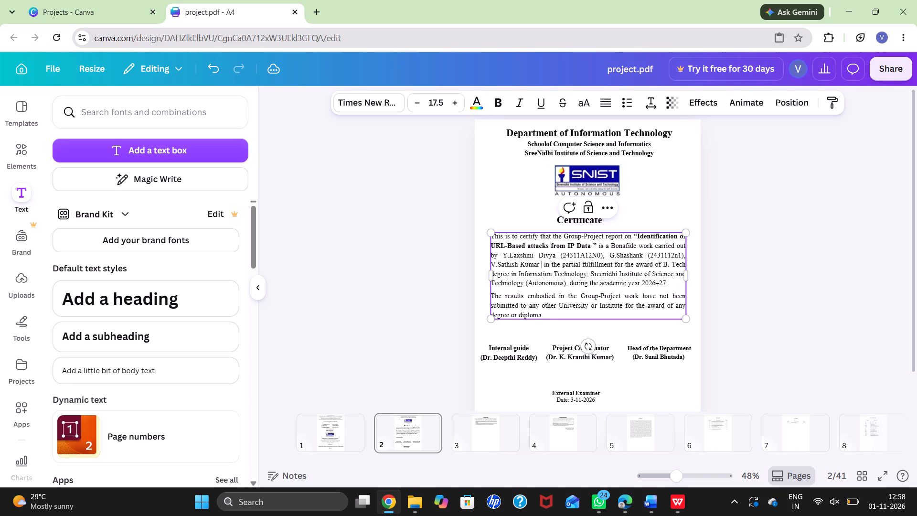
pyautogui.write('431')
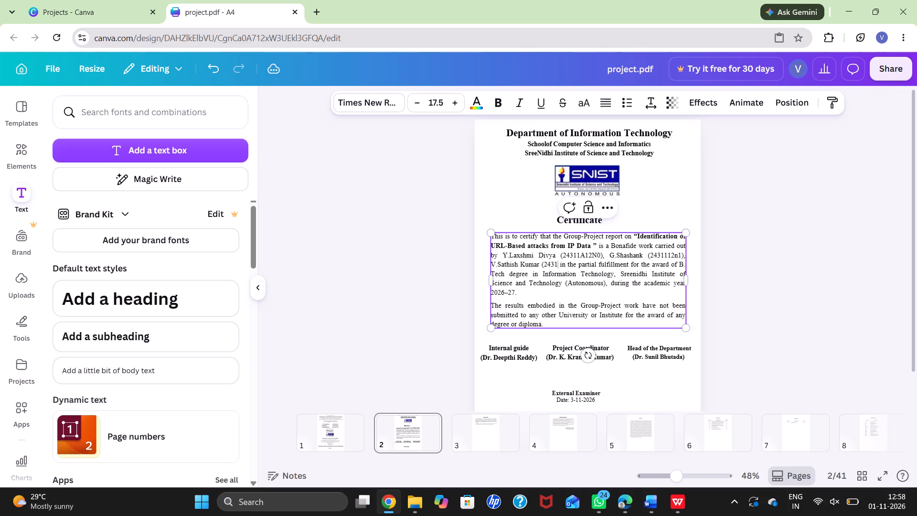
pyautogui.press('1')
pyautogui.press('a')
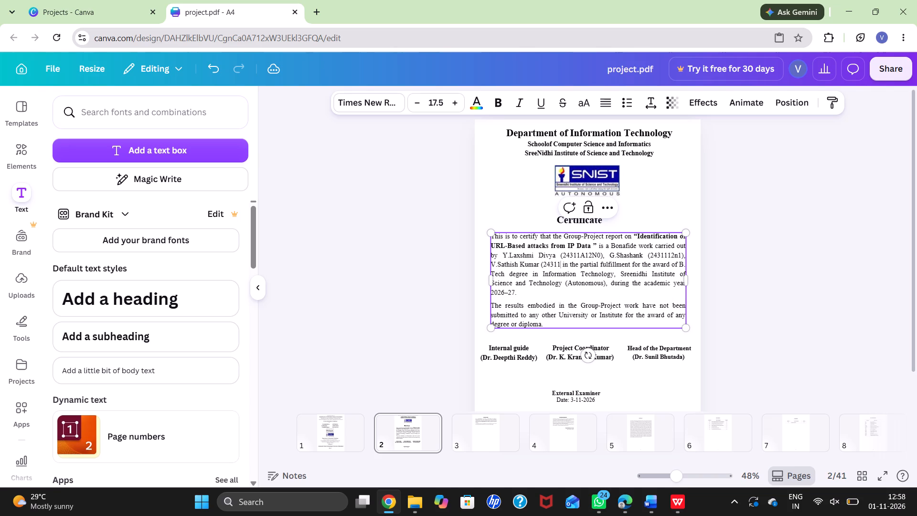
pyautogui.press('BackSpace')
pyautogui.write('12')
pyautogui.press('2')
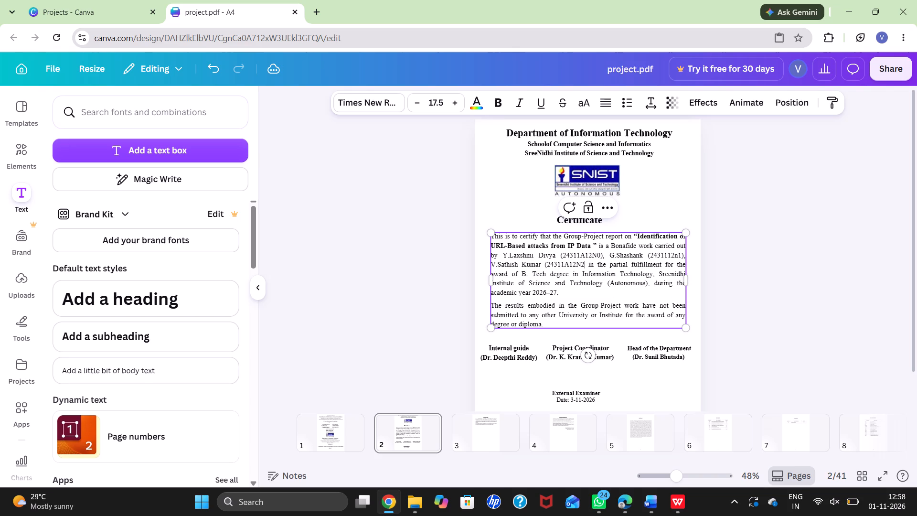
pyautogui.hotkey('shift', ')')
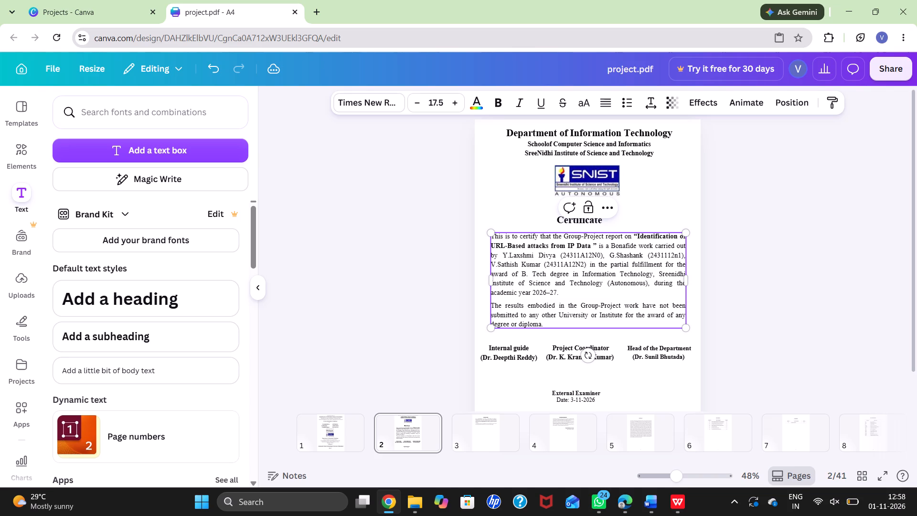
# Make all three students' names and roll numbers bold in the certificate's body paragraph.
pyautogui.moveTo(502, 254); pyautogui.dragTo(539, 262)
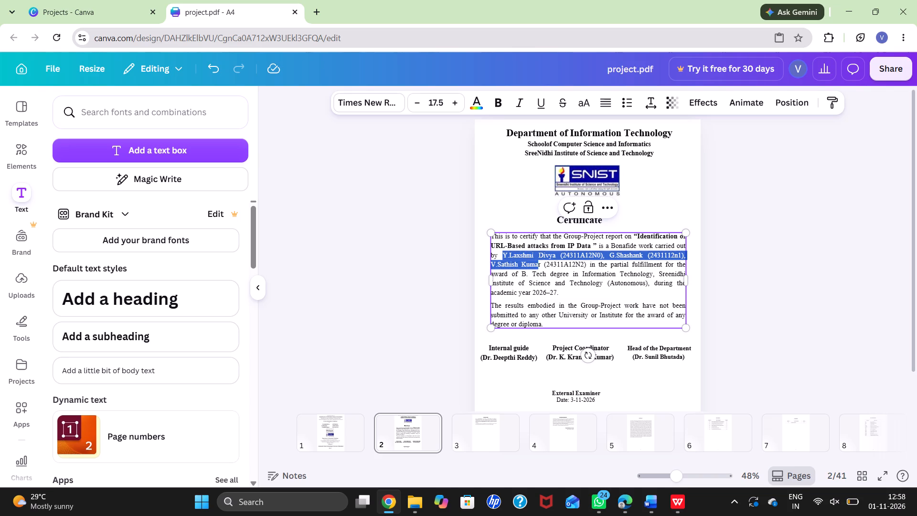
pyautogui.moveTo(539, 262); pyautogui.dragTo(585, 263)
pyautogui.moveTo(585, 263); pyautogui.dragTo(587, 263)
pyautogui.click(499, 97)
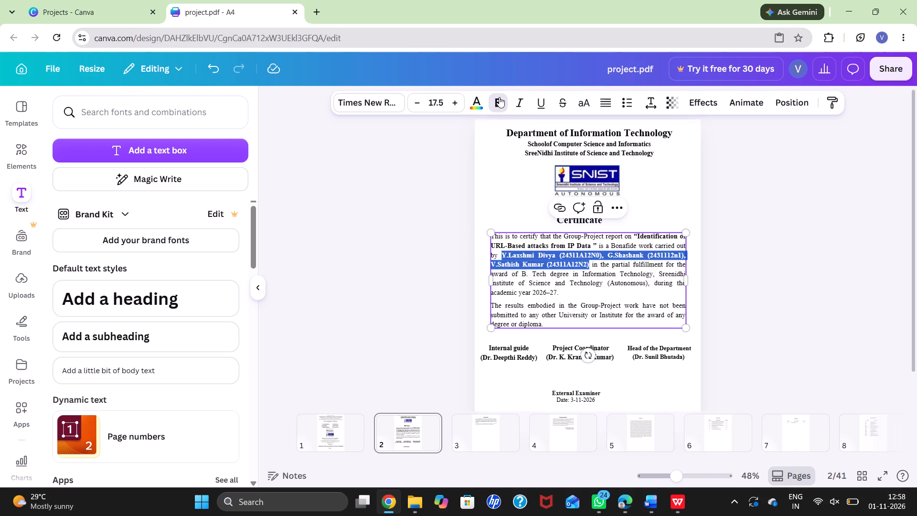
pyautogui.click(587, 300)
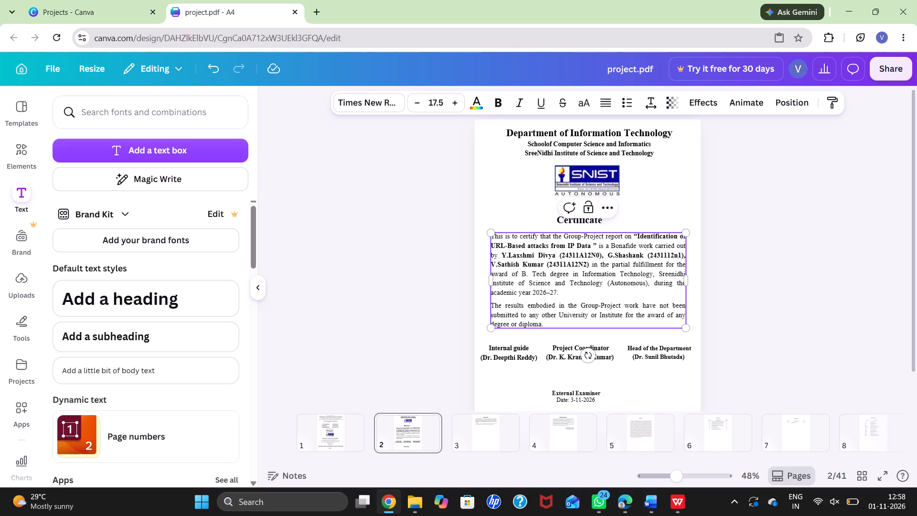
pyautogui.scroll(-2, 568, 308)
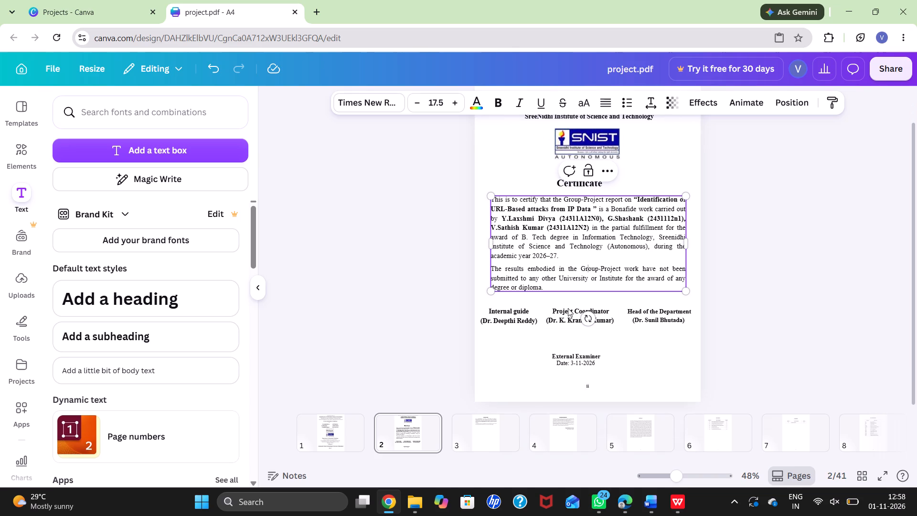
# On page 3, move the declaration's body paragraph down to leave a wide gap below the DECLARATION heading.
pyautogui.click(478, 435)
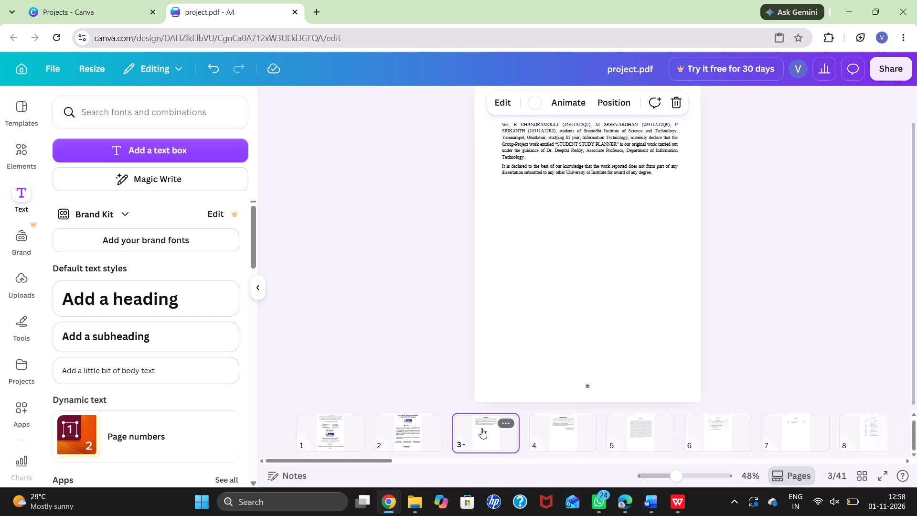
pyautogui.scroll(1, 554, 308)
pyautogui.click(554, 308)
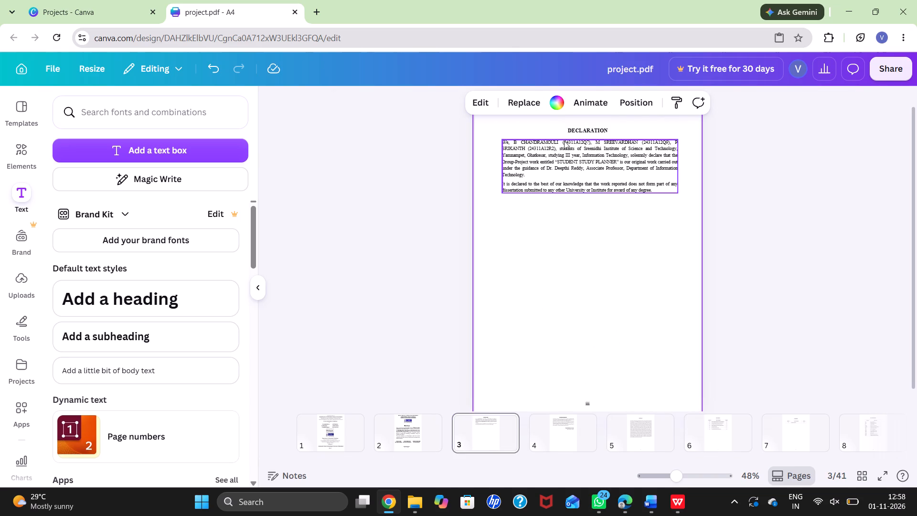
pyautogui.click(575, 140)
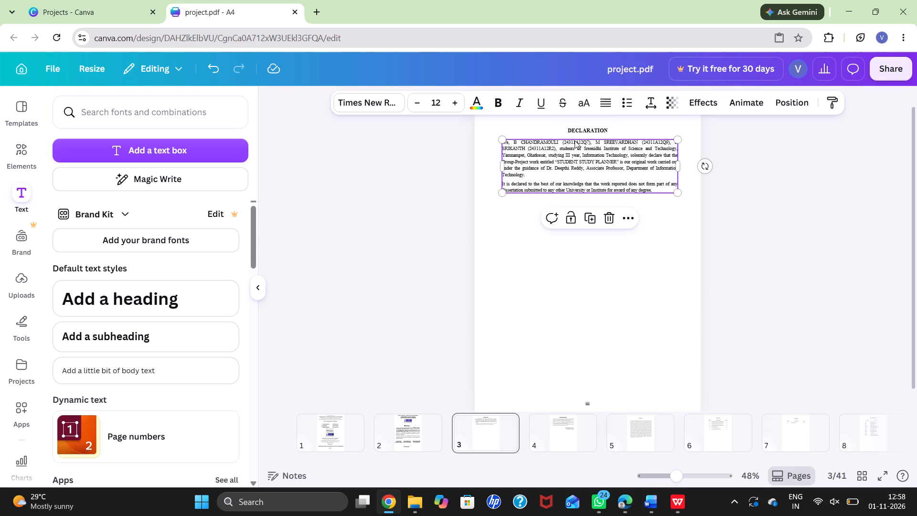
pyautogui.moveTo(573, 155); pyautogui.dragTo(577, 222)
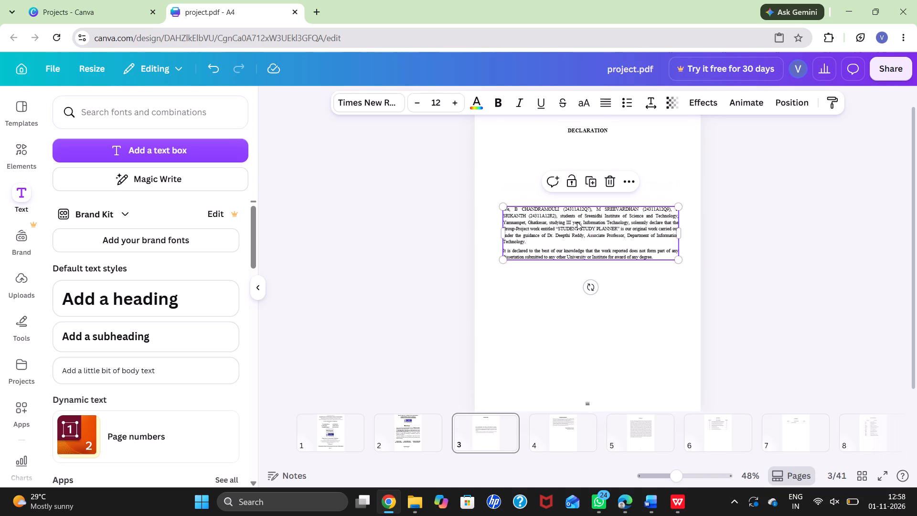
# Make the DECLARATION heading bold and enlarge it to a font size of about 27.
pyautogui.click(582, 130)
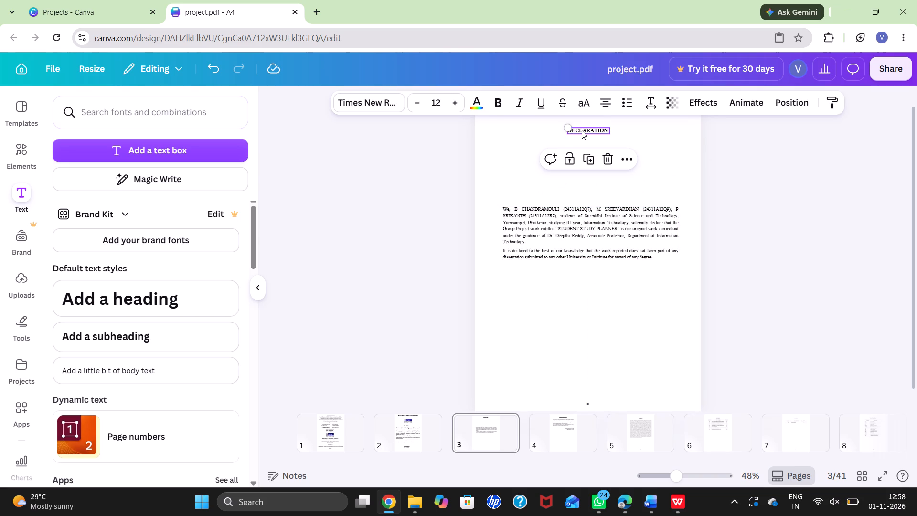
pyautogui.click(582, 130)
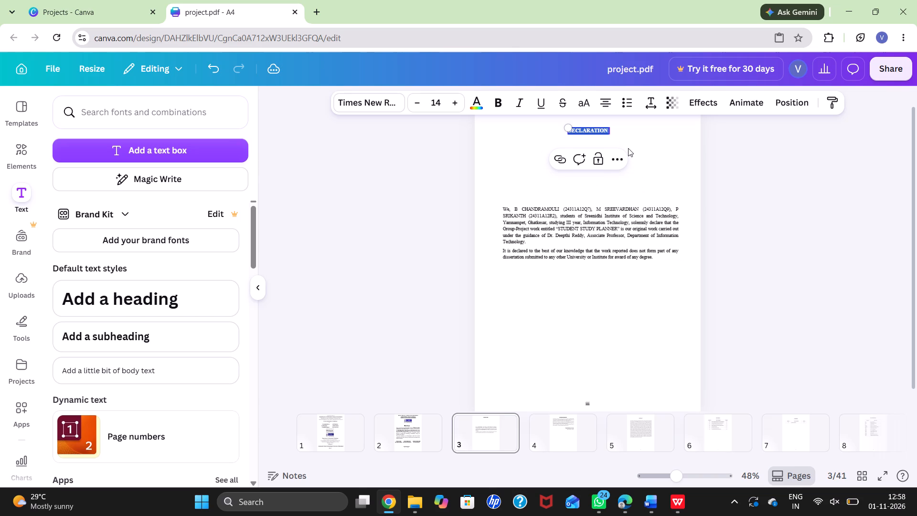
pyautogui.click(628, 148)
pyautogui.click(496, 104)
pyautogui.moveTo(572, 128); pyautogui.dragTo(536, 129)
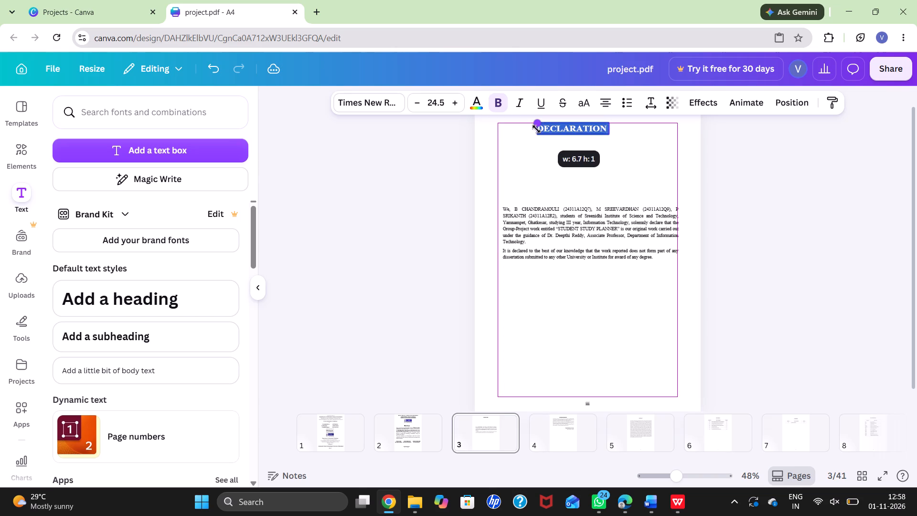
pyautogui.moveTo(536, 129); pyautogui.dragTo(533, 129)
pyautogui.click(514, 160)
# Reposition the enlarged DECLARATION heading so it is roughly centred across the page and slightly lower, above the body paragraph.
pyautogui.scroll(1, 514, 160)
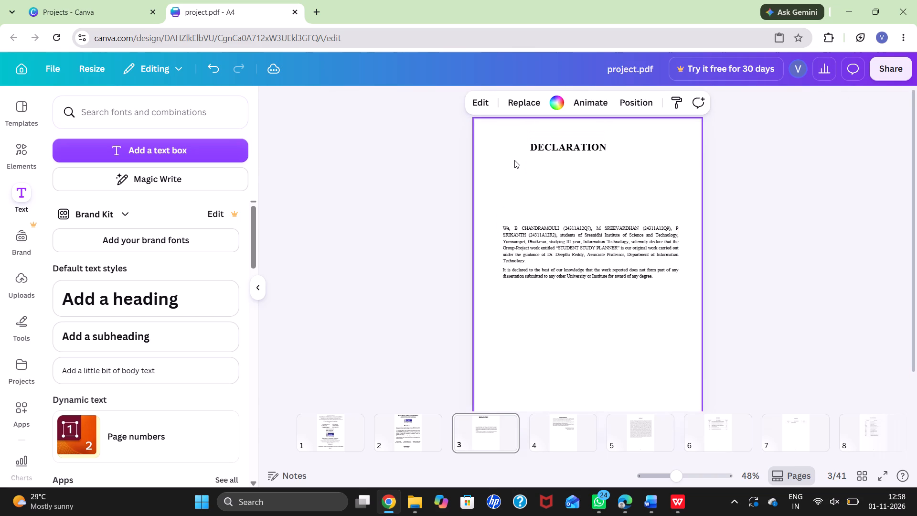
pyautogui.scroll(1, 514, 160)
pyautogui.moveTo(562, 147); pyautogui.dragTo(576, 143)
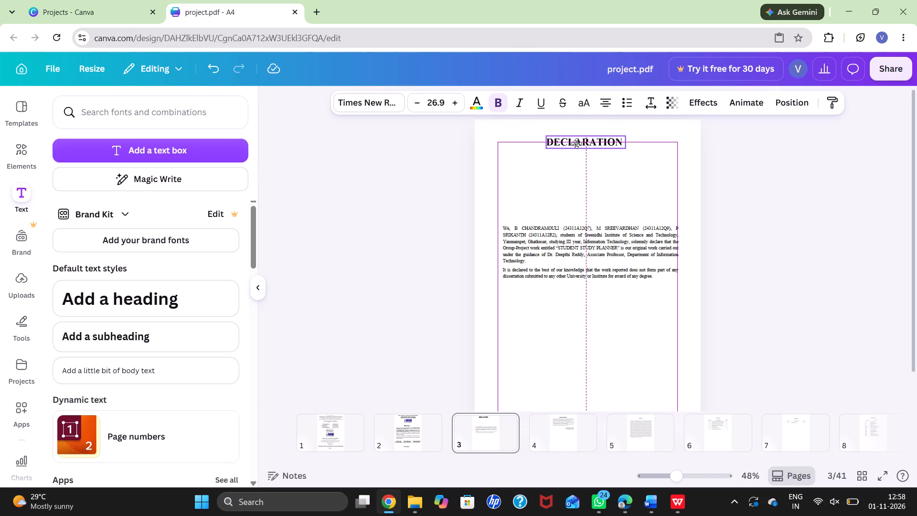
pyautogui.moveTo(576, 143); pyautogui.dragTo(576, 160)
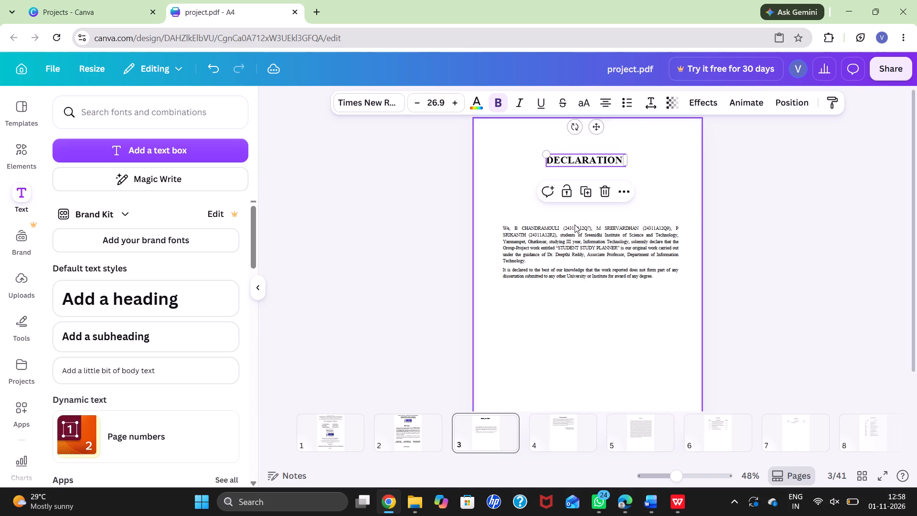
# Widen the declaration's body text box slightly towards the page's right margin.
pyautogui.click(575, 226)
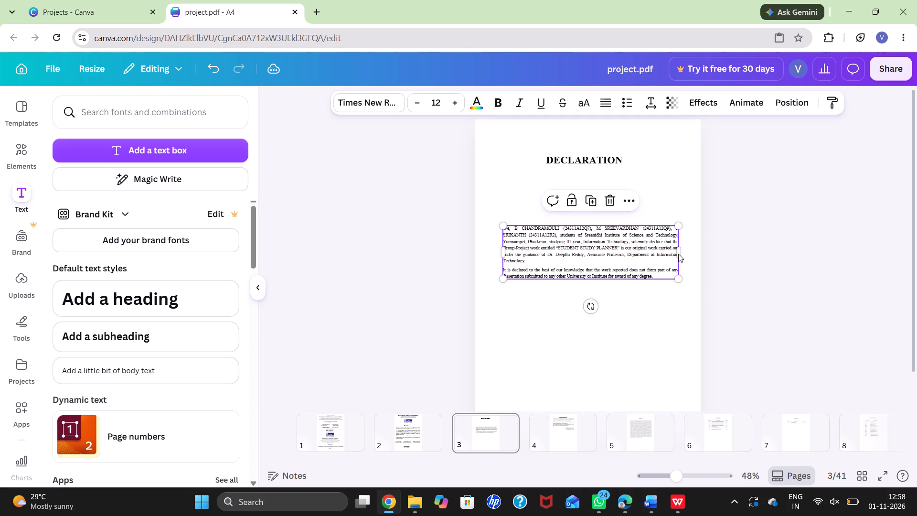
pyautogui.moveTo(679, 250); pyautogui.dragTo(683, 250)
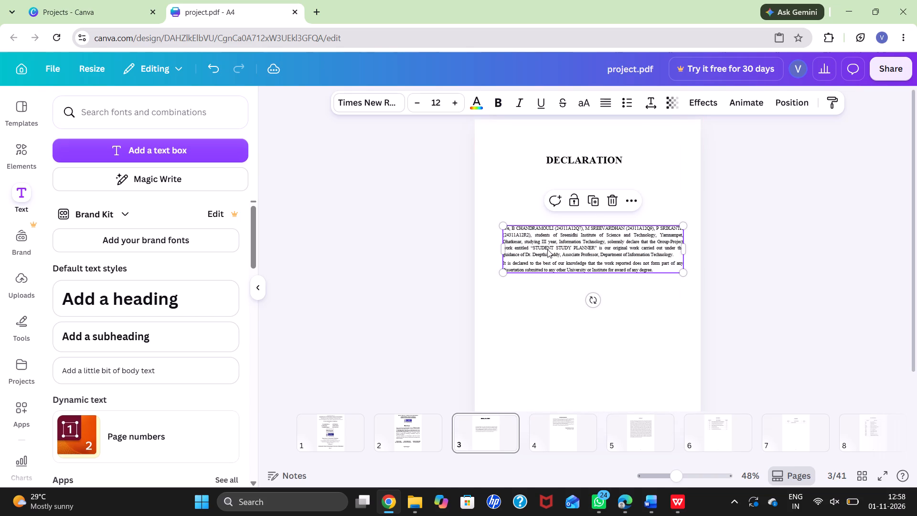
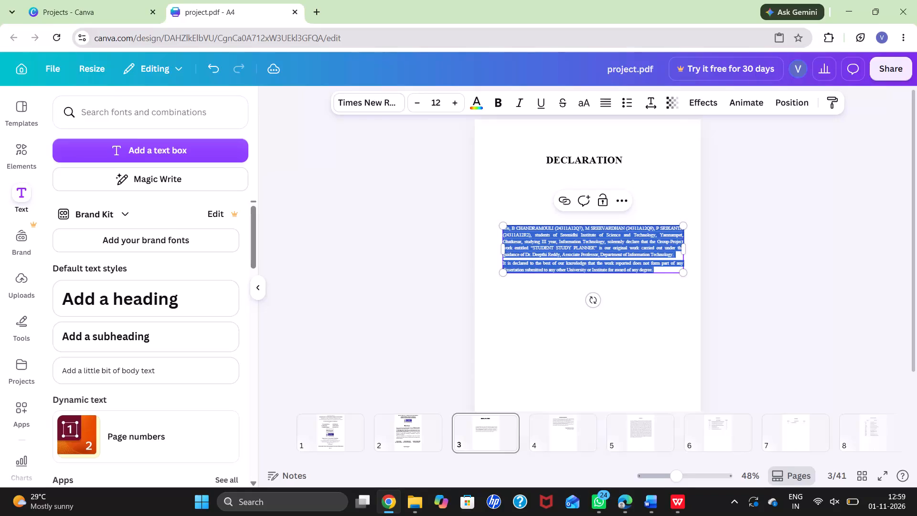
# Increase the font size of the declaration body text on page 3 to 22.
pyautogui.tripleClick(449, 100)
pyautogui.tripleClick(449, 100)
pyautogui.tripleClick(449, 100)
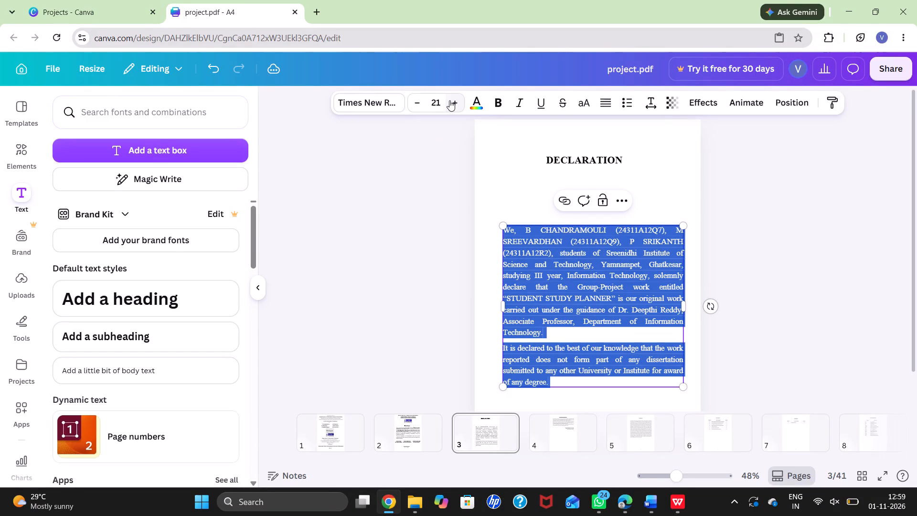
pyautogui.click(449, 100)
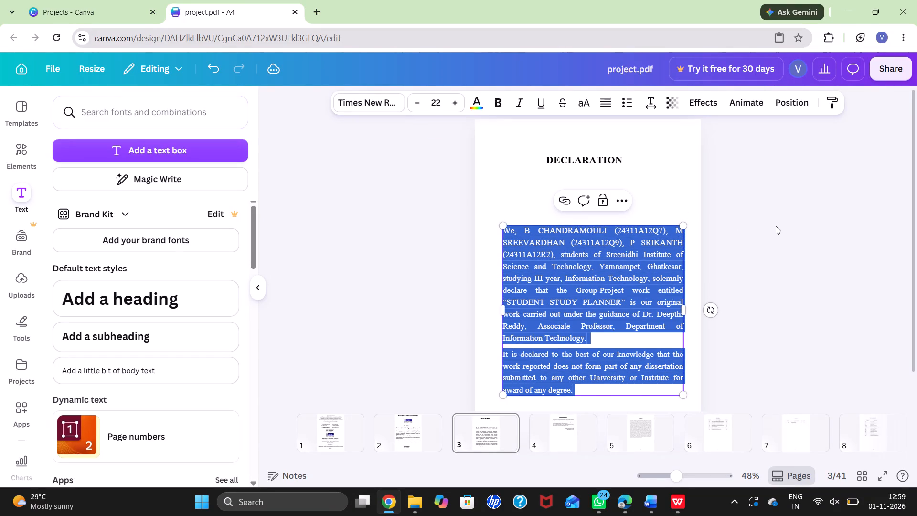
pyautogui.click(776, 226)
# Move the declaration body text up closer to the heading, centred between the page's side margins.
pyautogui.scroll(-2, 776, 226)
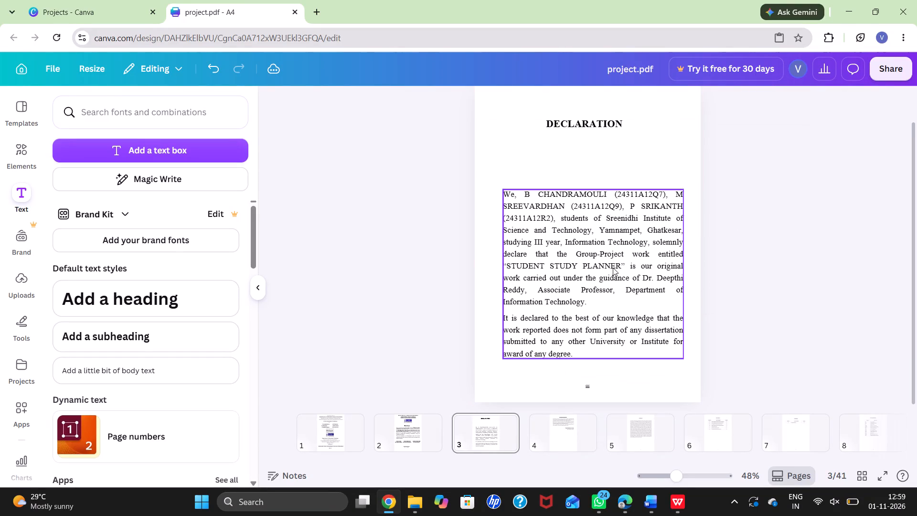
pyautogui.moveTo(613, 268); pyautogui.dragTo(607, 230)
pyautogui.scroll(-1, 607, 230)
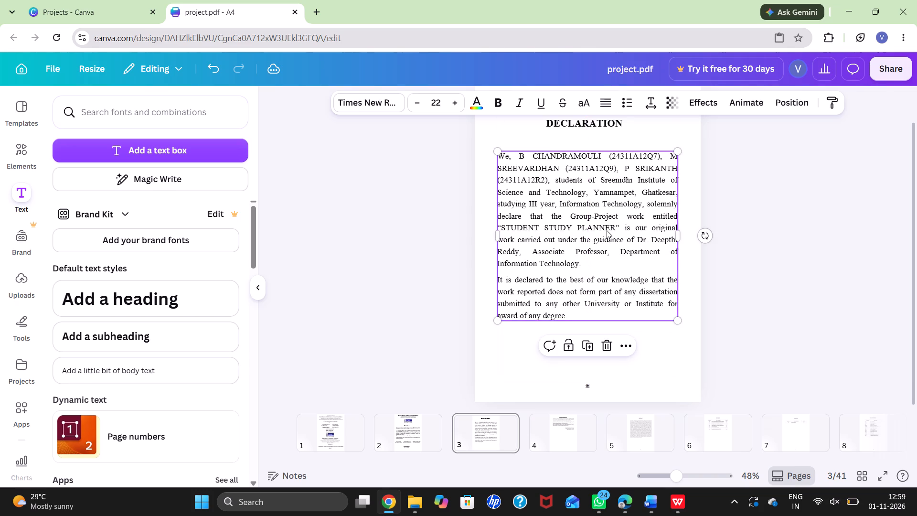
pyautogui.scroll(-1, 607, 230)
pyautogui.moveTo(593, 231); pyautogui.dragTo(592, 245)
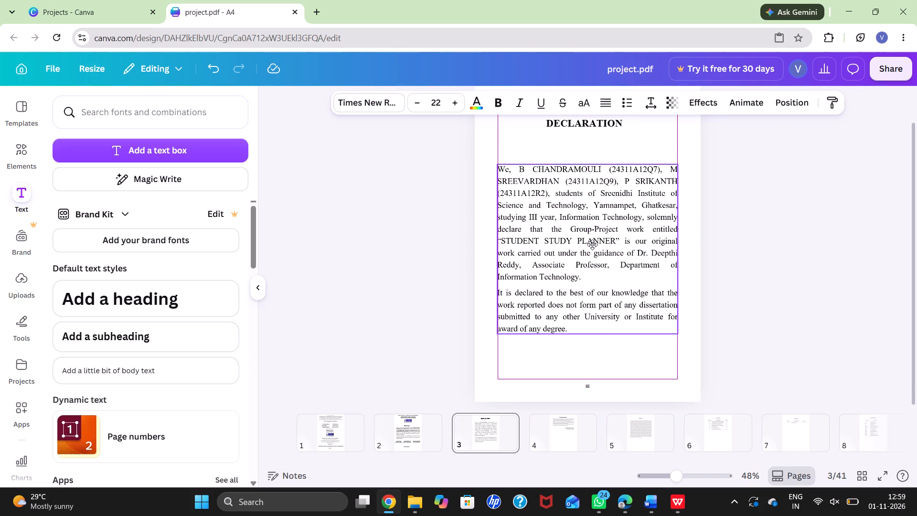
pyautogui.moveTo(592, 245); pyautogui.dragTo(592, 247)
# Move the DECLARATION heading slightly down towards the body text.
pyautogui.click(522, 134)
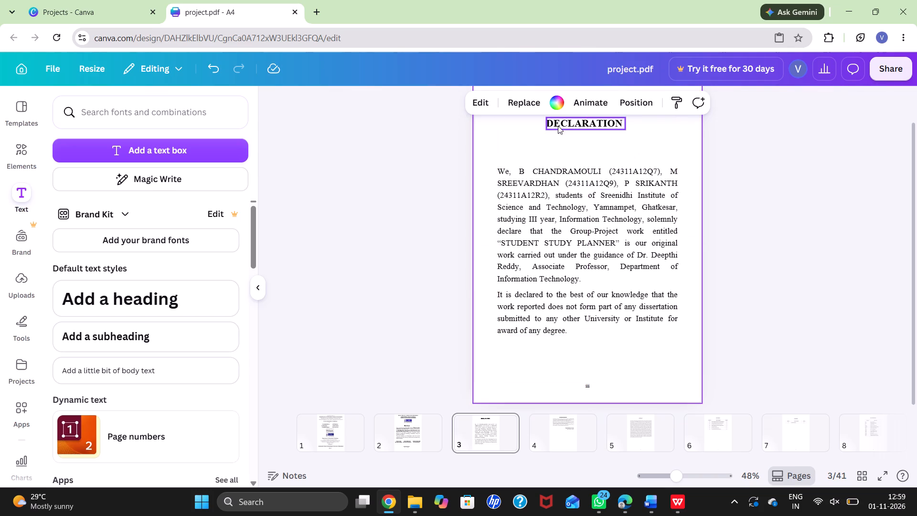
pyautogui.moveTo(568, 122); pyautogui.dragTo(566, 132)
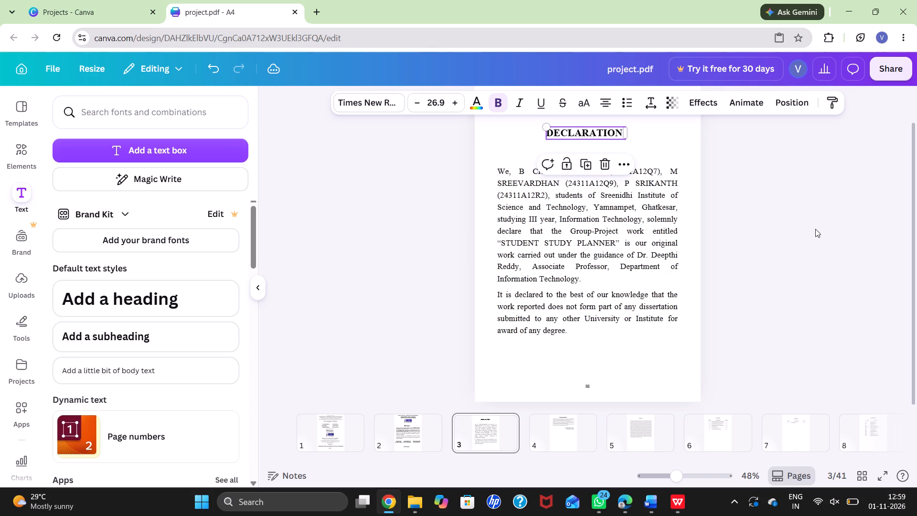
# Copy the three bold student names with roll numbers from the certificate paragraph on page 2.
pyautogui.scroll(1, 815, 229)
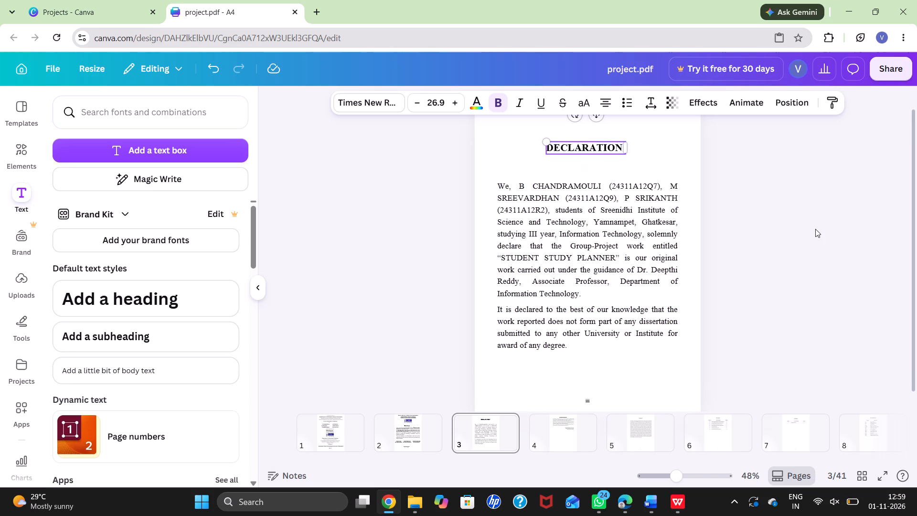
pyautogui.scroll(1, 815, 229)
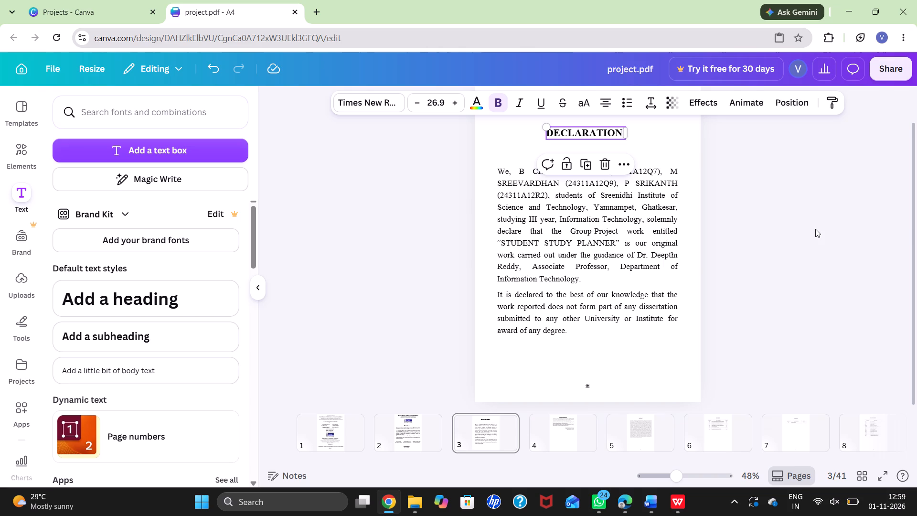
pyautogui.scroll(6, 815, 229)
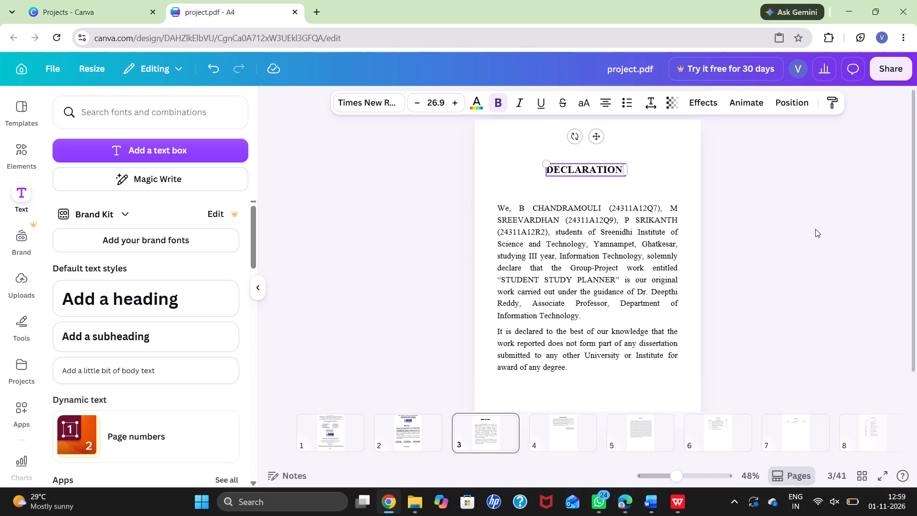
pyautogui.scroll(2, 815, 229)
pyautogui.click(420, 430)
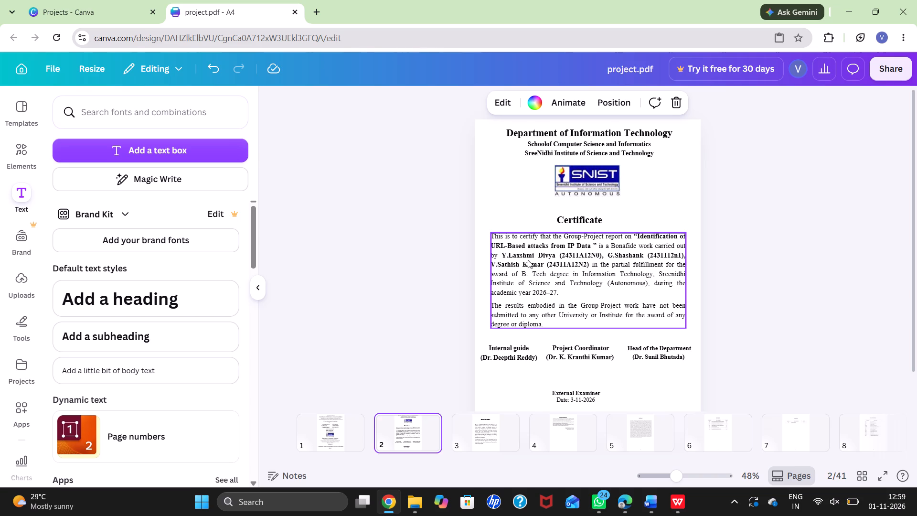
pyautogui.click(501, 253)
pyautogui.click(501, 253)
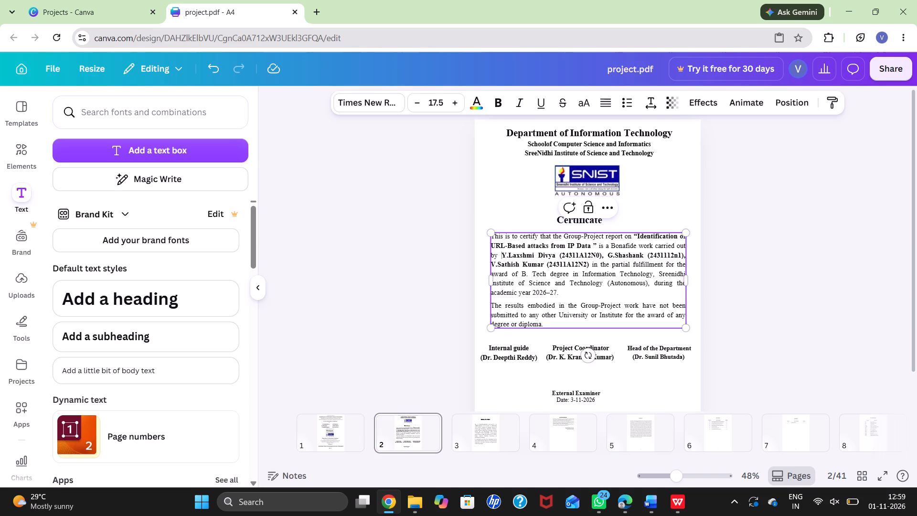
pyautogui.moveTo(501, 253); pyautogui.dragTo(591, 269)
pyautogui.hotkey('ctrl', 'c')
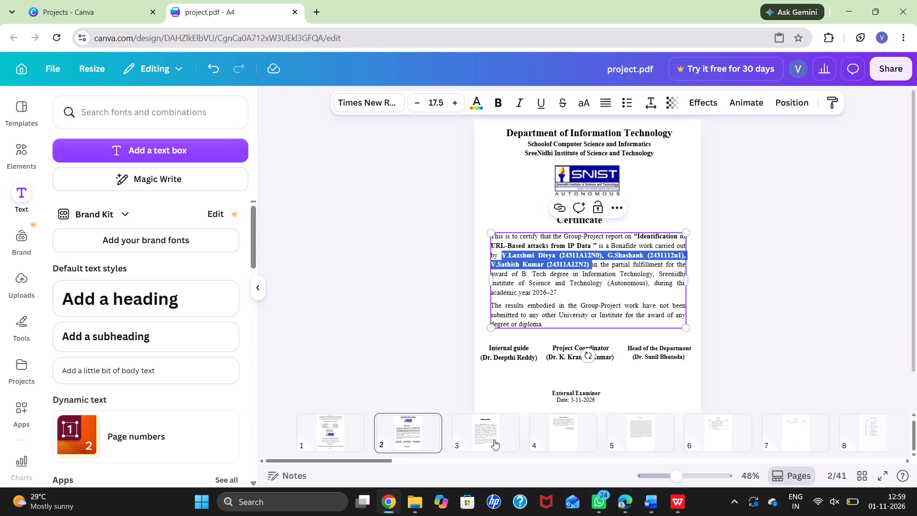
# Replace the student names and roll numbers after "We," in the page 3 declaration with the copied ones, removing the trailing comma.
pyautogui.click(495, 437)
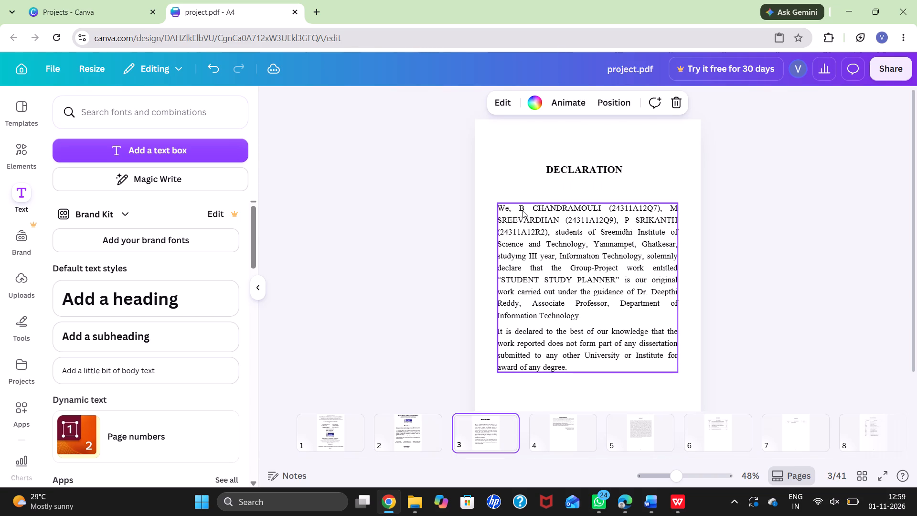
pyautogui.doubleClick(517, 209)
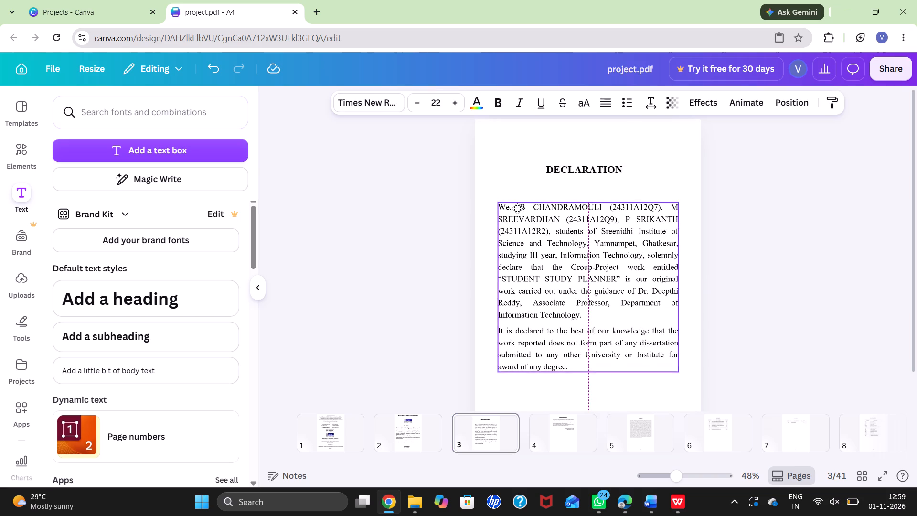
pyautogui.click(517, 208)
pyautogui.click(517, 208)
pyautogui.moveTo(517, 208); pyautogui.dragTo(548, 231)
pyautogui.press('BackSpace')
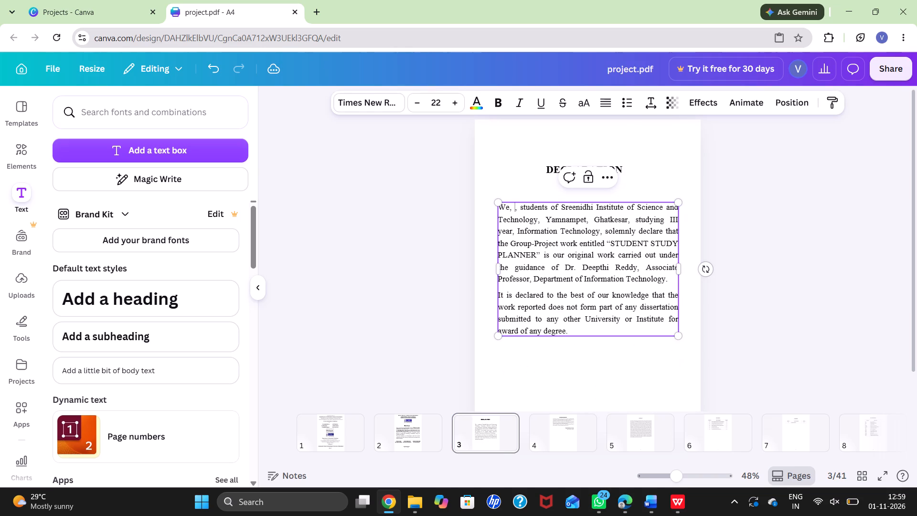
pyautogui.hotkey('ctrl', 'v')
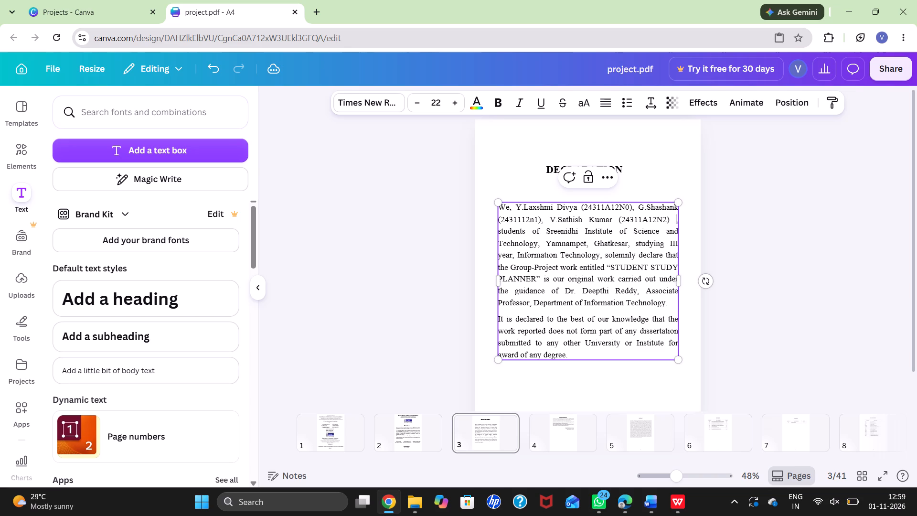
pyautogui.press('Right')
pyautogui.press('BackSpace')
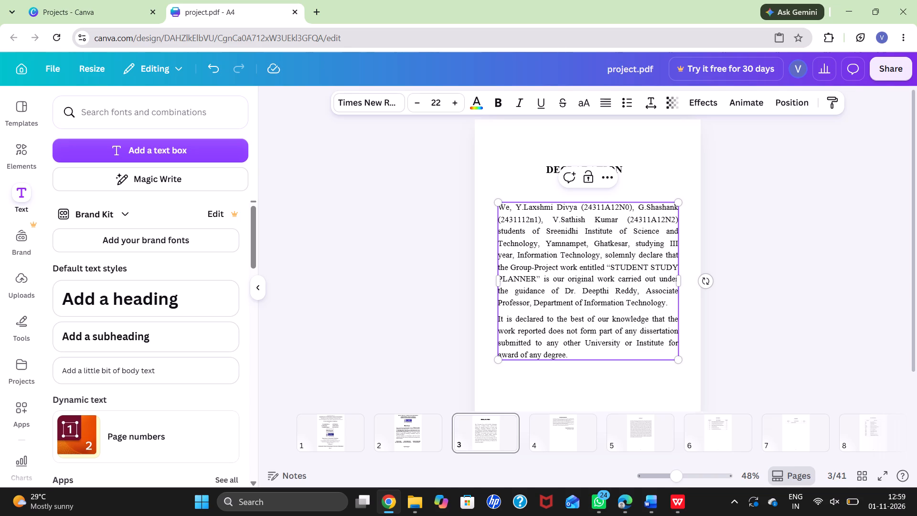
# Delete the quoted project title “STUDENT STUDY PLANNER” from the declaration paragraph.
pyautogui.moveTo(606, 267); pyautogui.dragTo(581, 275)
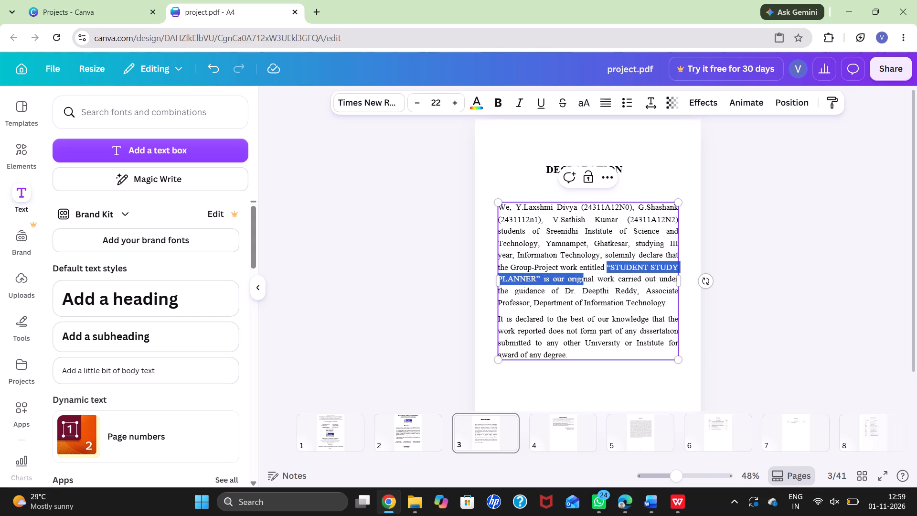
pyautogui.moveTo(581, 275); pyautogui.dragTo(541, 278)
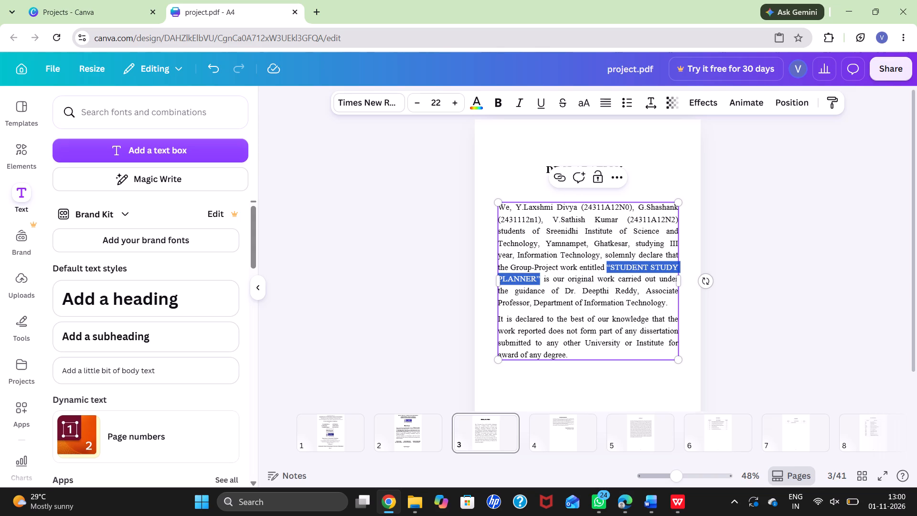
pyautogui.press('BackSpace')
# Copy the quoted project title “Identification of URL-Based attacks from IP Data ” from the certificate on page 2.
pyautogui.click(427, 430)
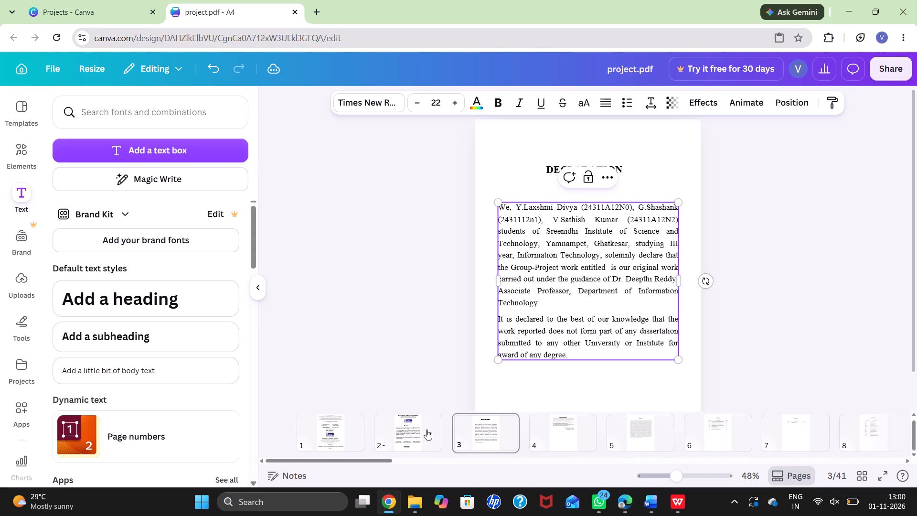
pyautogui.click(634, 235)
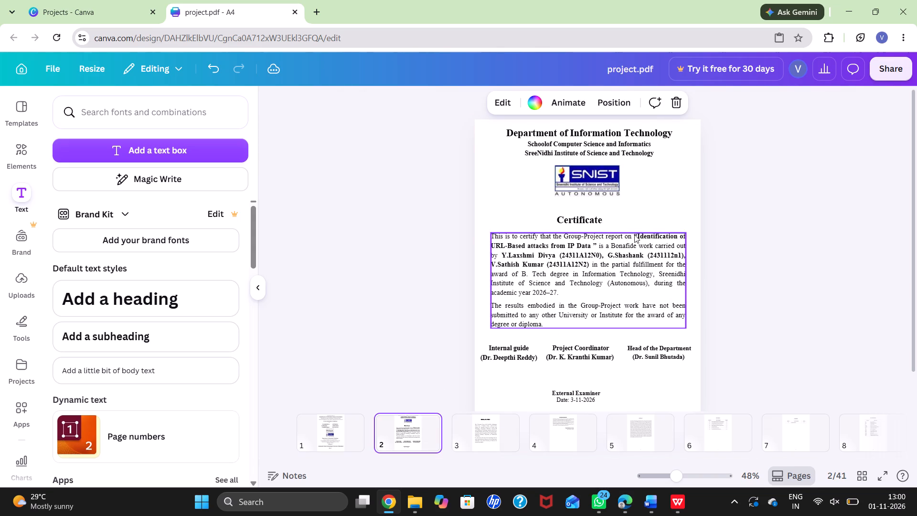
pyautogui.click(634, 235)
pyautogui.moveTo(634, 235); pyautogui.dragTo(607, 252)
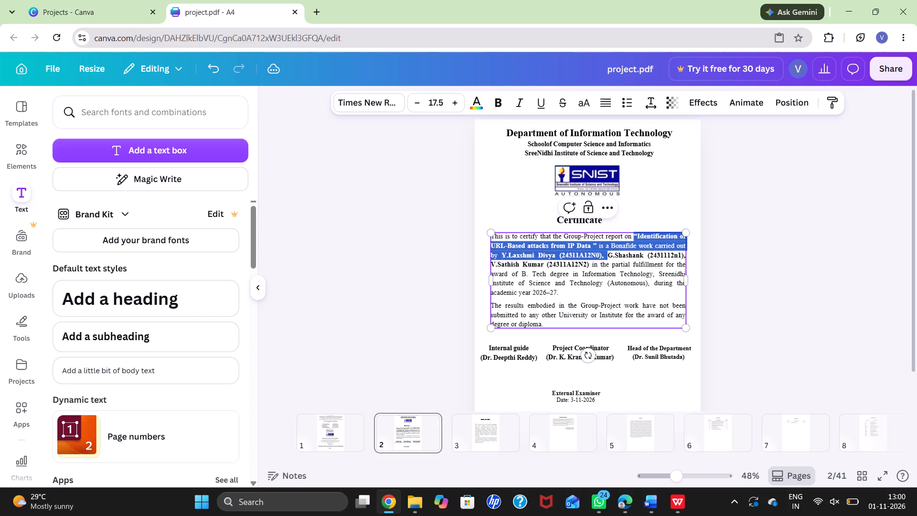
pyautogui.moveTo(607, 252); pyautogui.dragTo(597, 245)
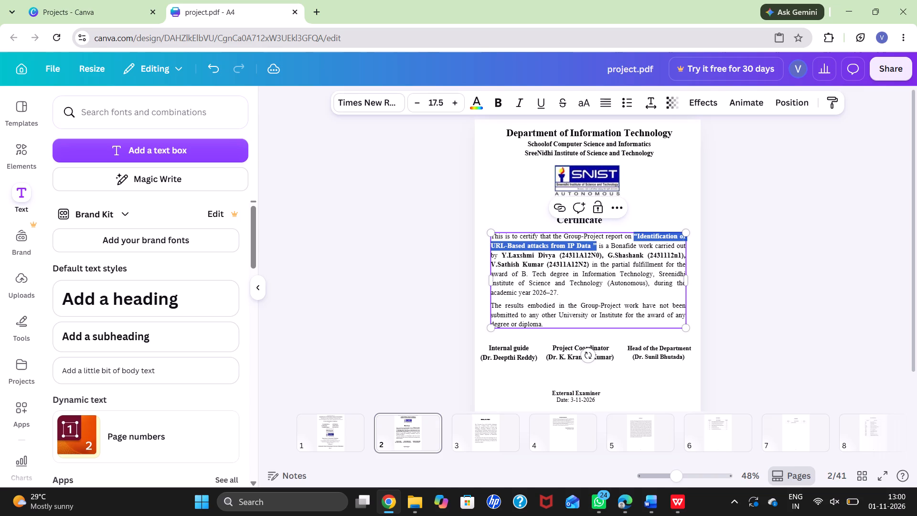
pyautogui.hotkey('ctrl', 'c')
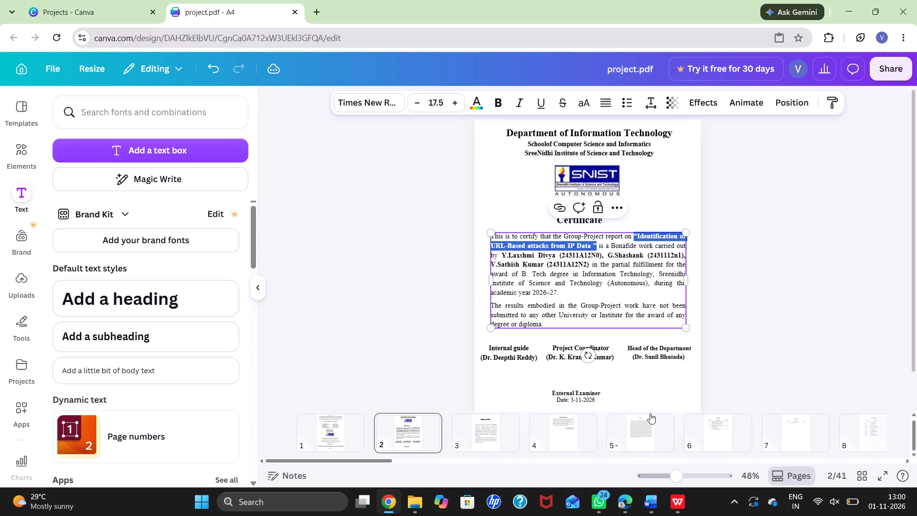
# On page 3, shorten "entitled" to "titled" and paste the copied project title after it in the declaration.
pyautogui.click(490, 436)
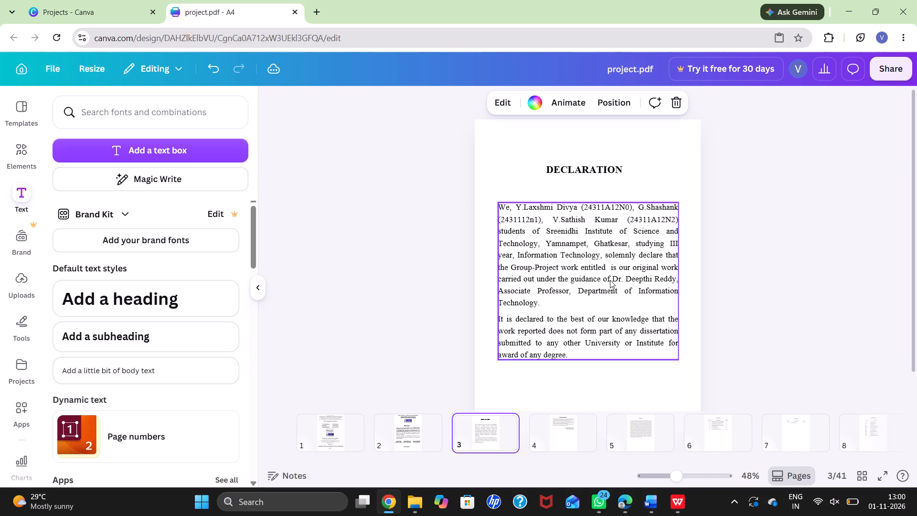
pyautogui.click(586, 268)
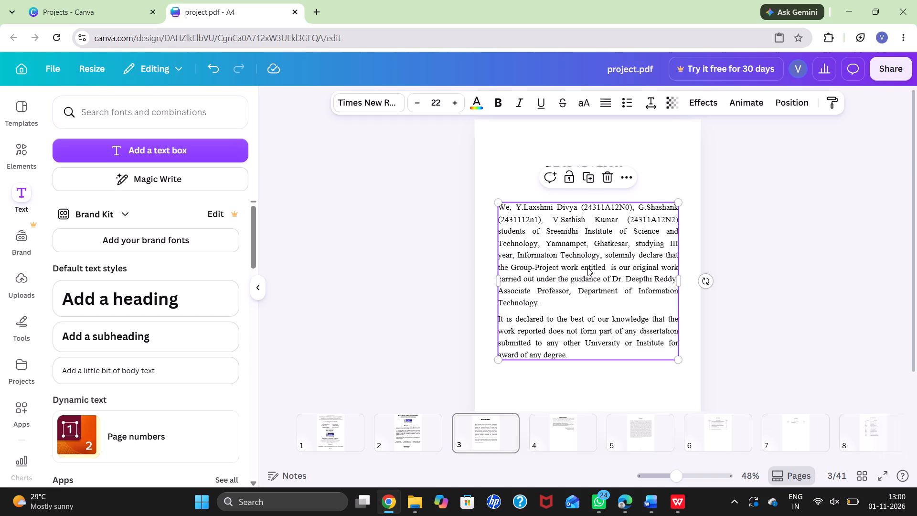
pyautogui.click(587, 268)
pyautogui.press('BackSpace')
pyautogui.press('BackSpace')
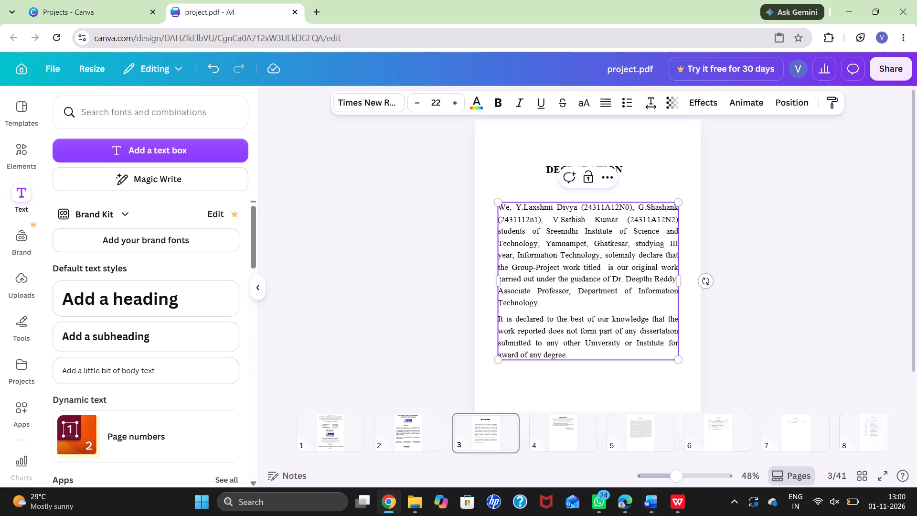
pyautogui.press('Right')
pyautogui.press('Right')
pyautogui.press('Right')
pyautogui.press('Right')
pyautogui.press('Right')
pyautogui.press('Right')
pyautogui.press('Right')
pyautogui.hotkey('ctrl', 'v')
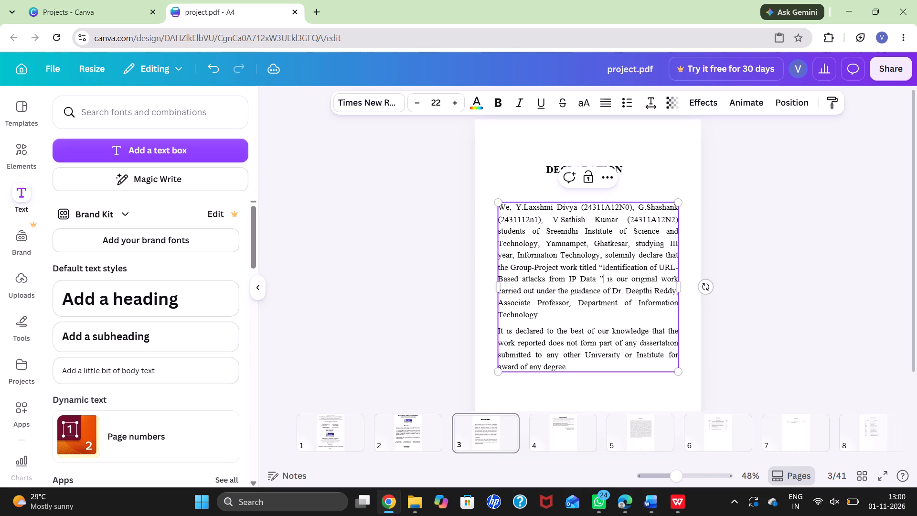
# Make the project title “Identification of URL-Based attacks from IP Data ” bold in the declaration.
pyautogui.moveTo(598, 265); pyautogui.dragTo(605, 275)
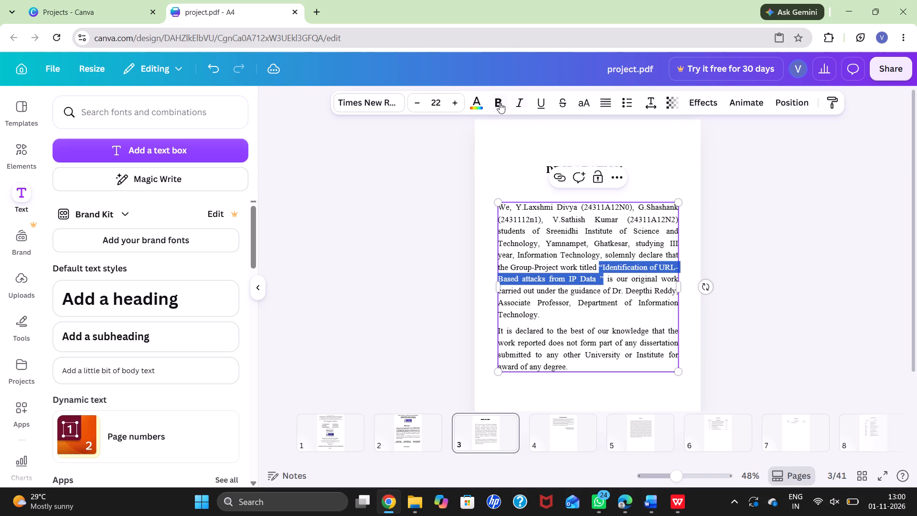
pyautogui.click(499, 103)
pyautogui.click(573, 241)
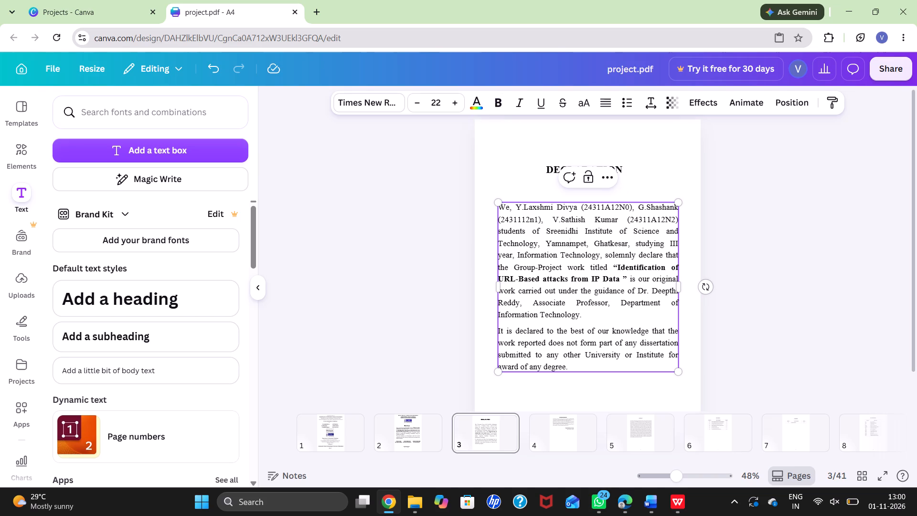
# Increase the font size of the declaration's first paragraph to 23.
pyautogui.scroll(-1, 573, 241)
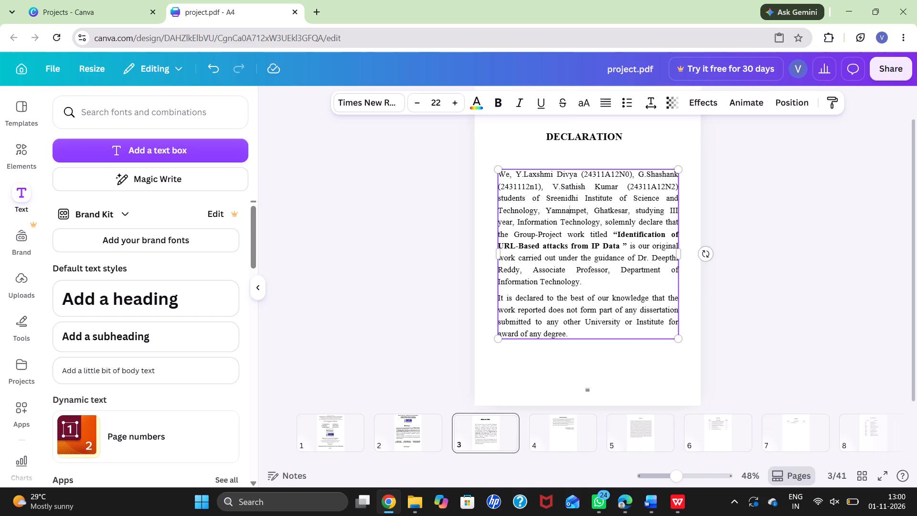
pyautogui.scroll(-1, 573, 241)
pyautogui.click(452, 102)
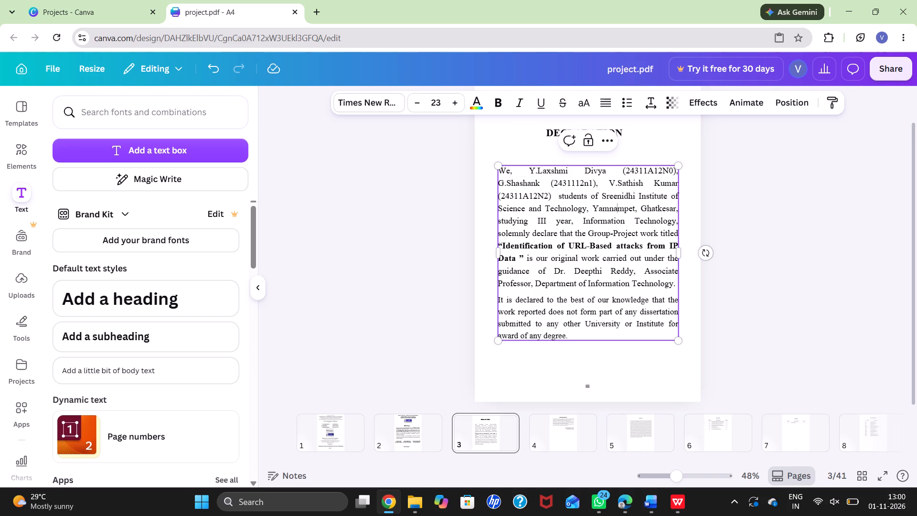
# Make the three students' names and roll numbers bold in the declaration's first paragraph.
pyautogui.moveTo(524, 172); pyautogui.dragTo(554, 196)
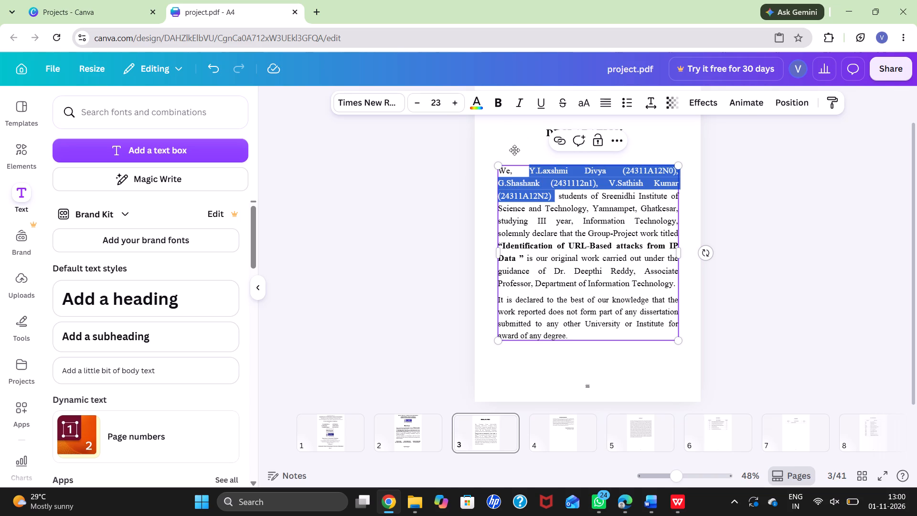
pyautogui.click(498, 104)
pyautogui.click(489, 130)
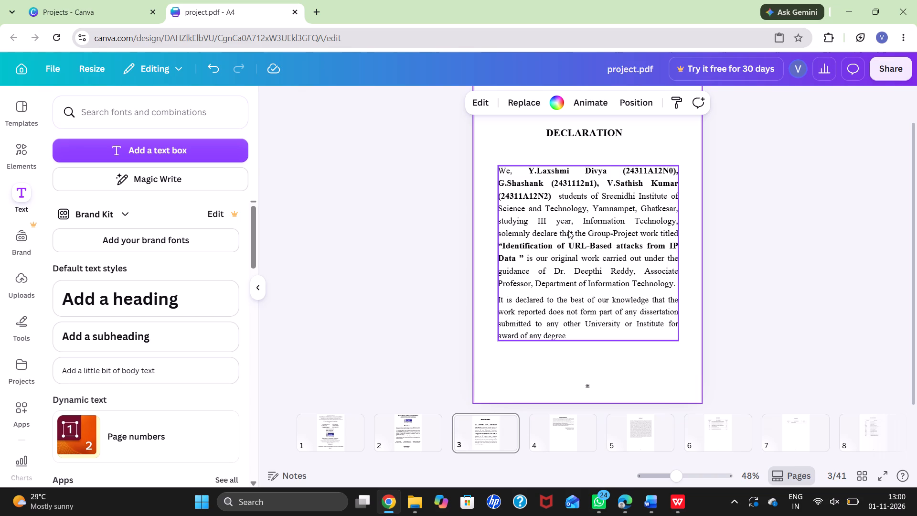
pyautogui.click(760, 186)
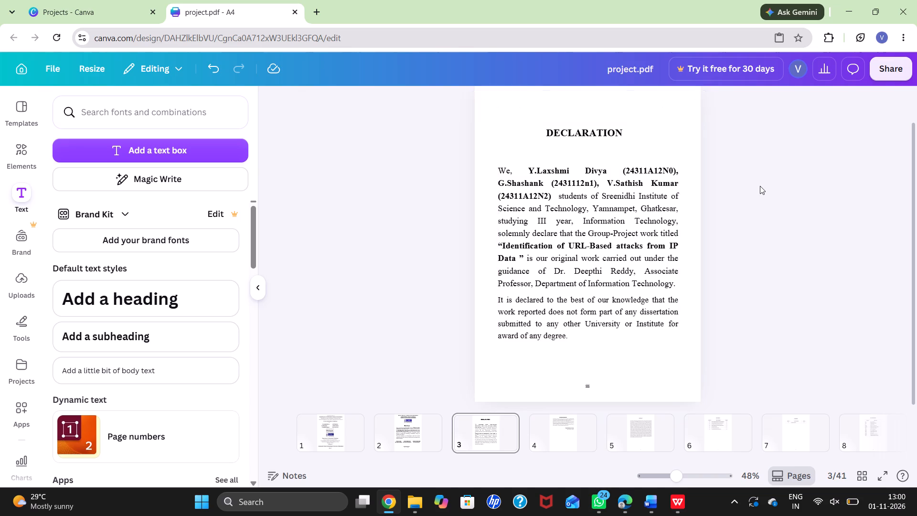
# Move the DECLARATION heading slightly down, closer to the declaration text.
pyautogui.scroll(1, 584, 275)
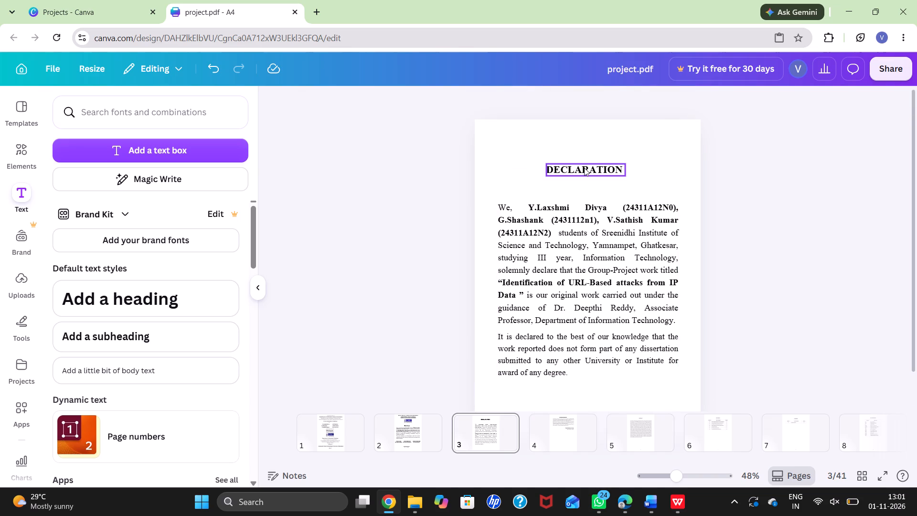
pyautogui.moveTo(584, 168); pyautogui.dragTo(586, 176)
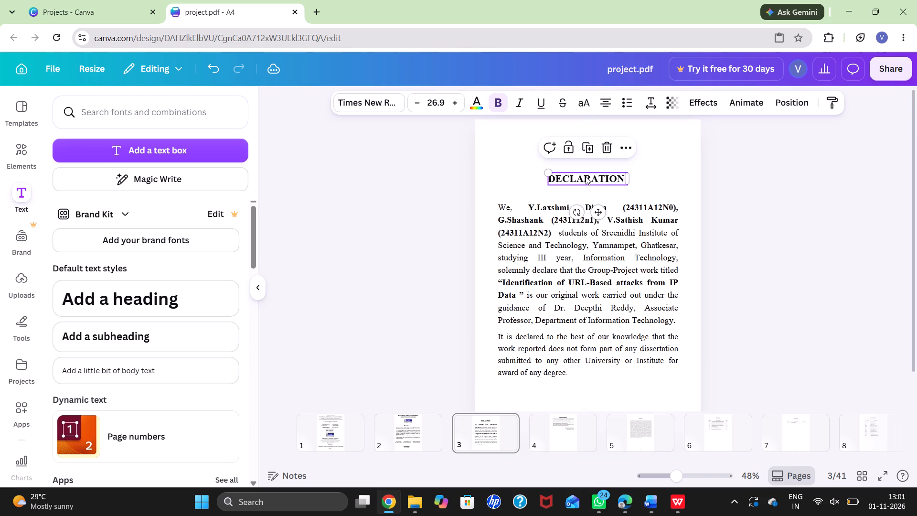
pyautogui.click(447, 234)
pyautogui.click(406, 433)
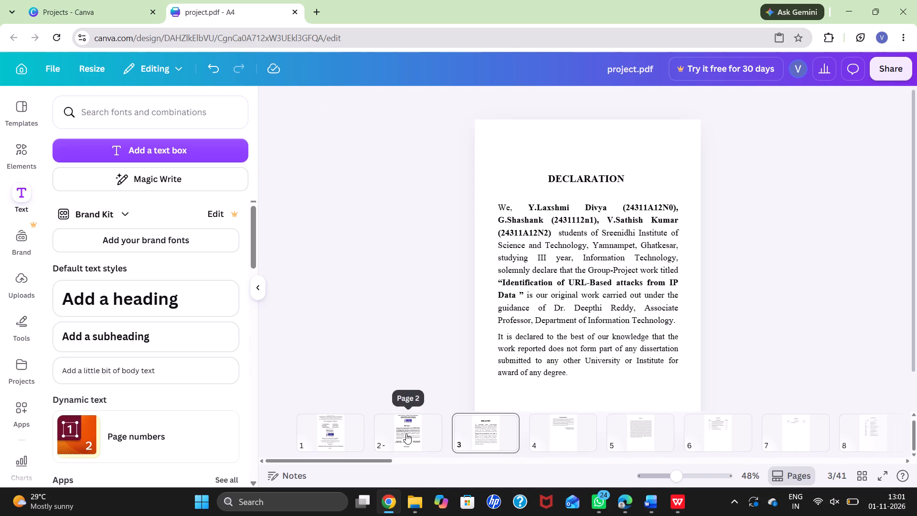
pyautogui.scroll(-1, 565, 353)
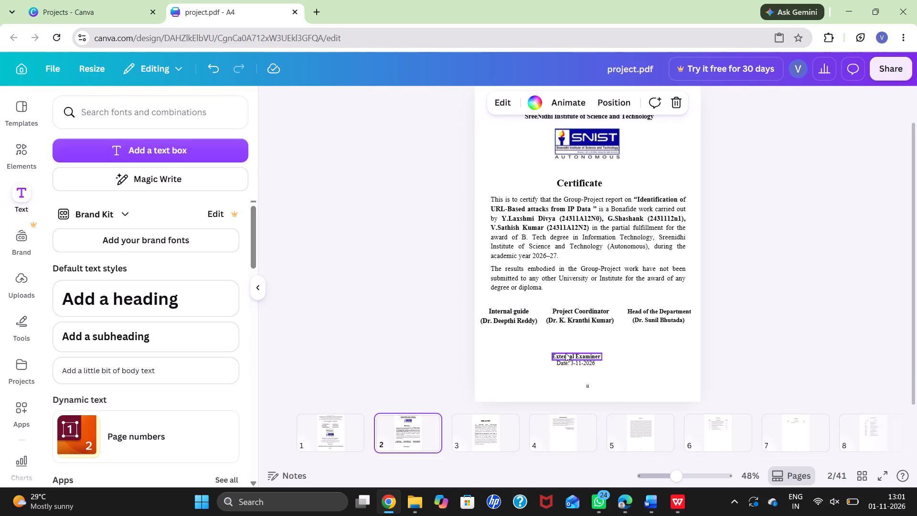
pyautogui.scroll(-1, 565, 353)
# On page 4, move the student names block to the page's lower right above the page number and enlarge it to font size 14.7.
pyautogui.click(564, 429)
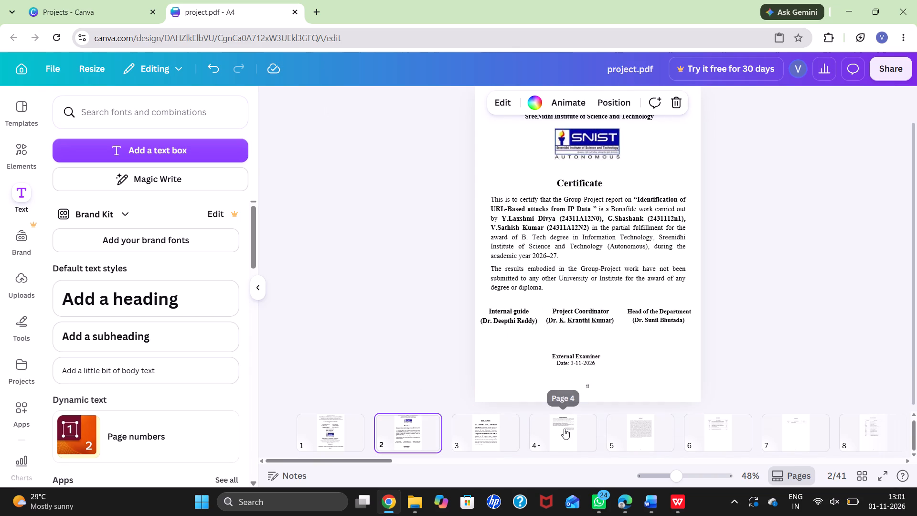
pyautogui.scroll(2, 544, 322)
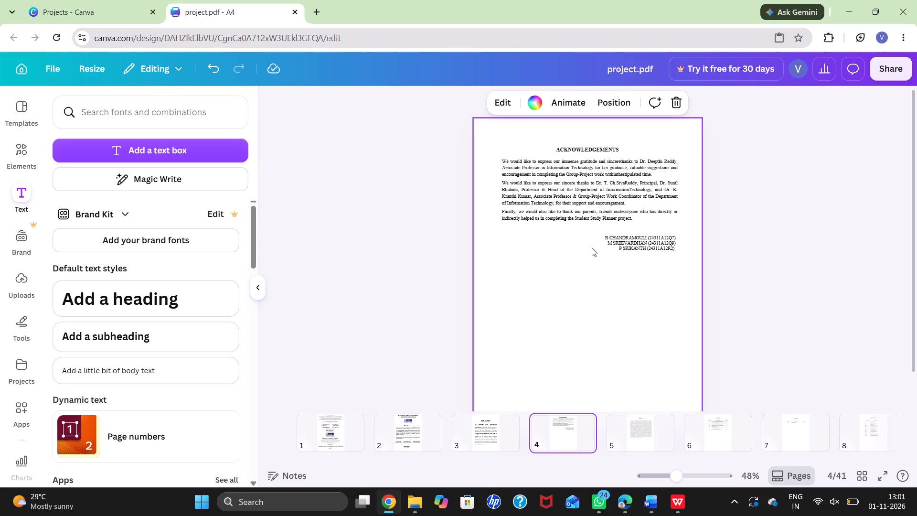
pyautogui.click(658, 240)
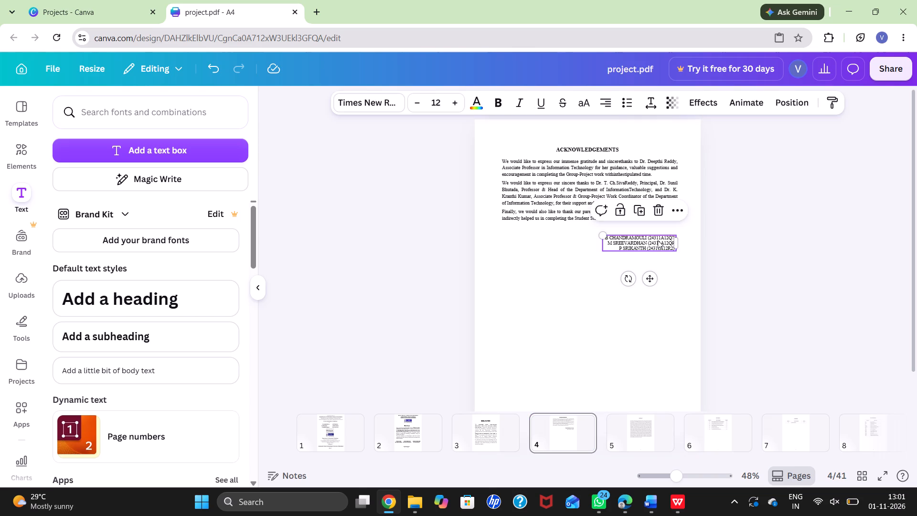
pyautogui.scroll(-2, 658, 240)
pyautogui.moveTo(637, 203); pyautogui.dragTo(650, 353)
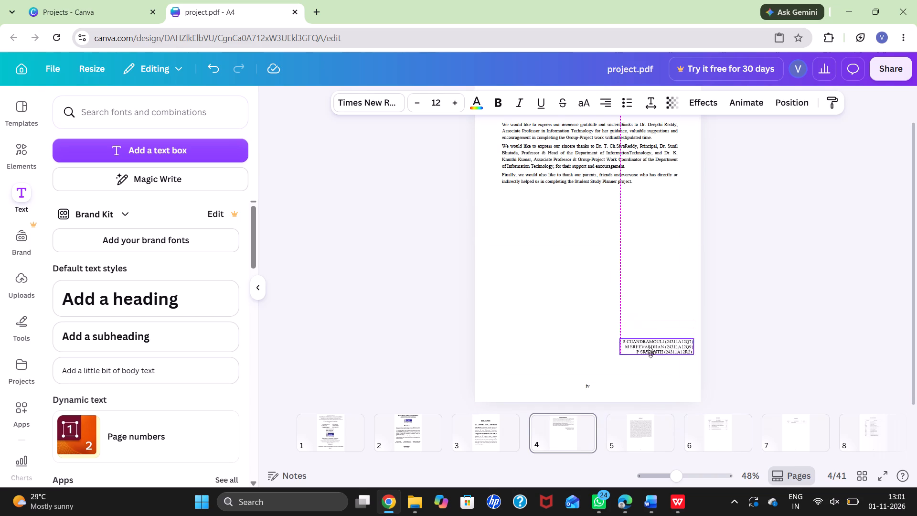
pyautogui.moveTo(650, 353); pyautogui.dragTo(652, 383)
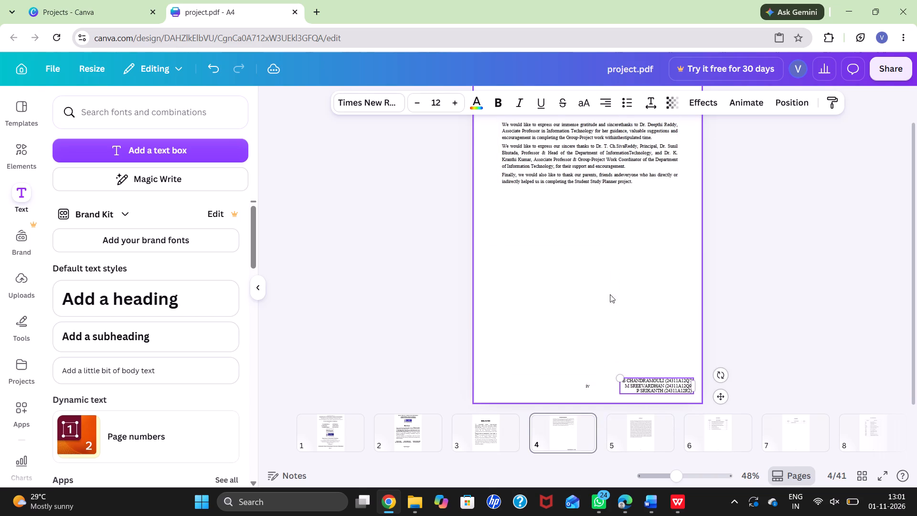
pyautogui.moveTo(621, 376); pyautogui.dragTo(609, 365)
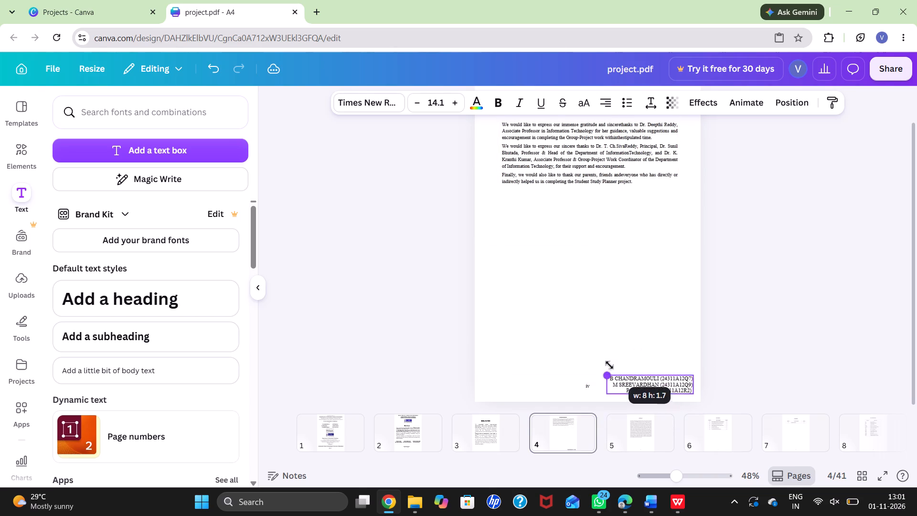
pyautogui.moveTo(609, 365); pyautogui.dragTo(607, 363)
pyautogui.moveTo(631, 382); pyautogui.dragTo(631, 364)
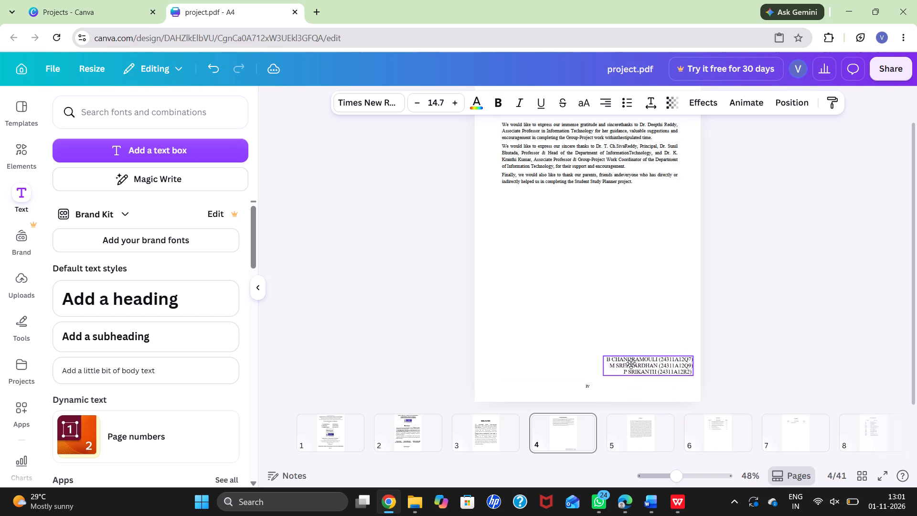
pyautogui.moveTo(631, 364); pyautogui.dragTo(631, 357)
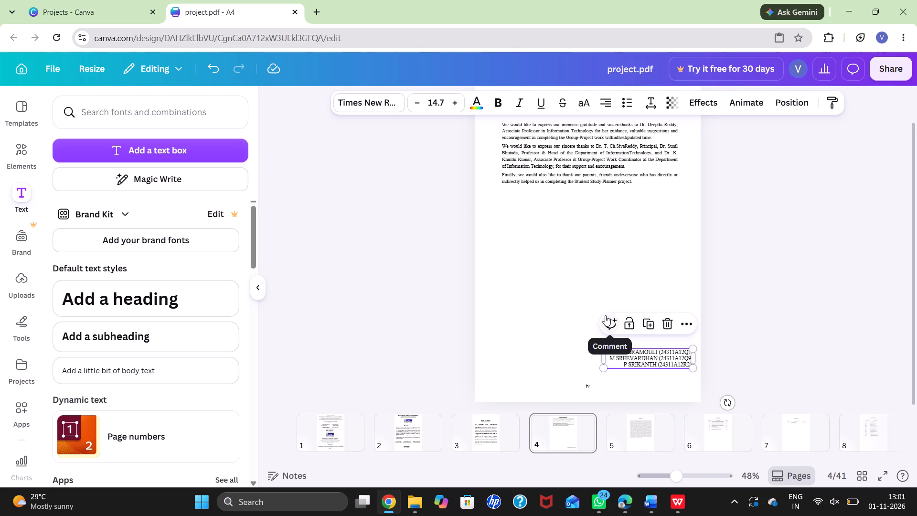
# Move the acknowledgements body text down the page and increase its font size to 21.
pyautogui.moveTo(584, 135); pyautogui.dragTo(583, 164)
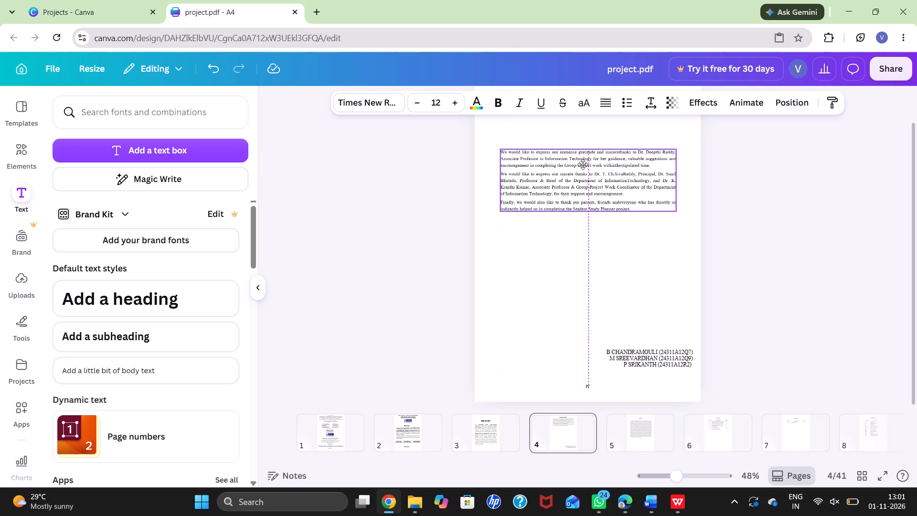
pyautogui.moveTo(583, 164); pyautogui.dragTo(583, 171)
pyautogui.click(580, 180)
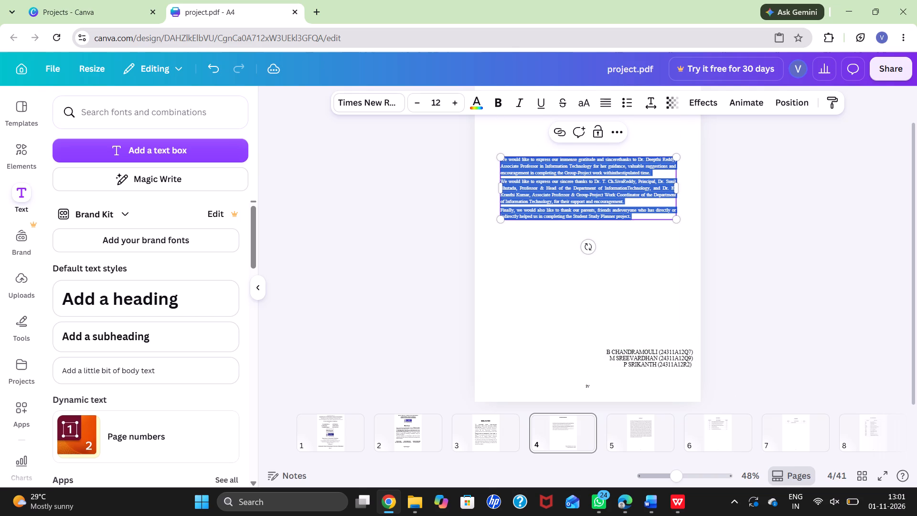
pyautogui.tripleClick(456, 101)
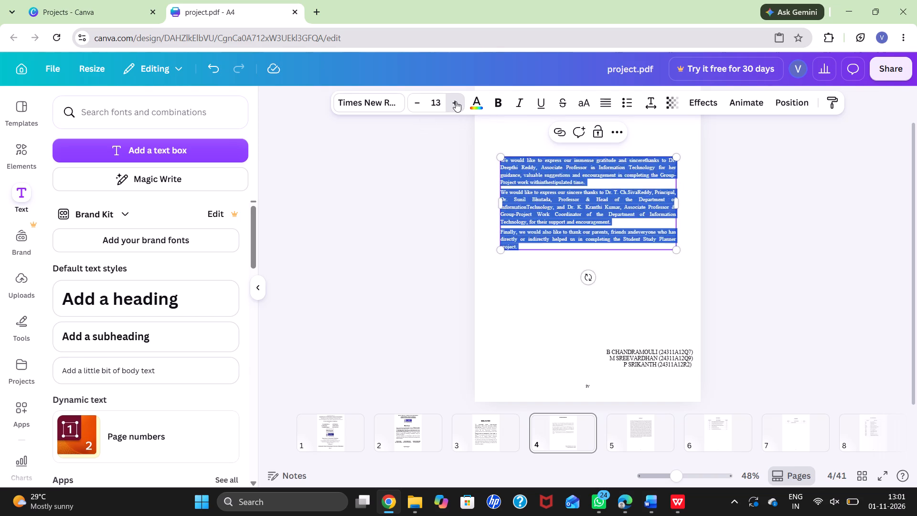
pyautogui.tripleClick(456, 101)
pyautogui.doubleClick(456, 101)
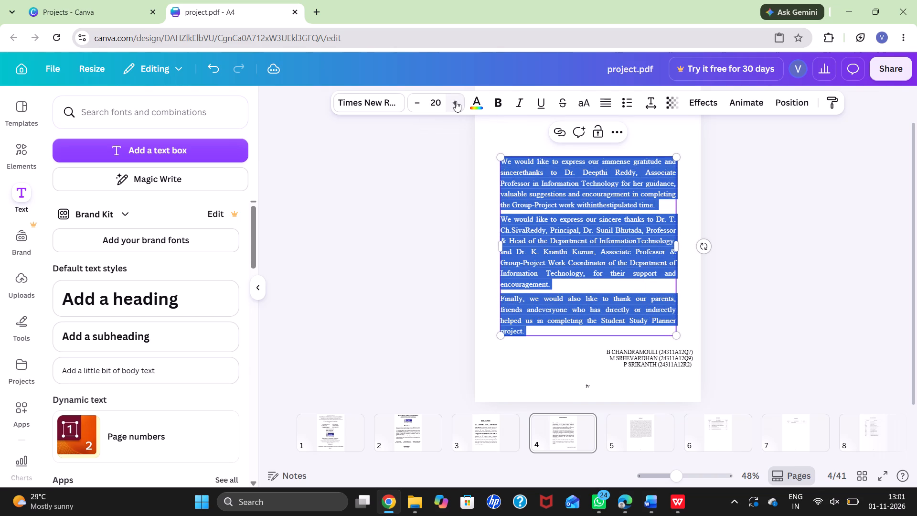
pyautogui.click(456, 101)
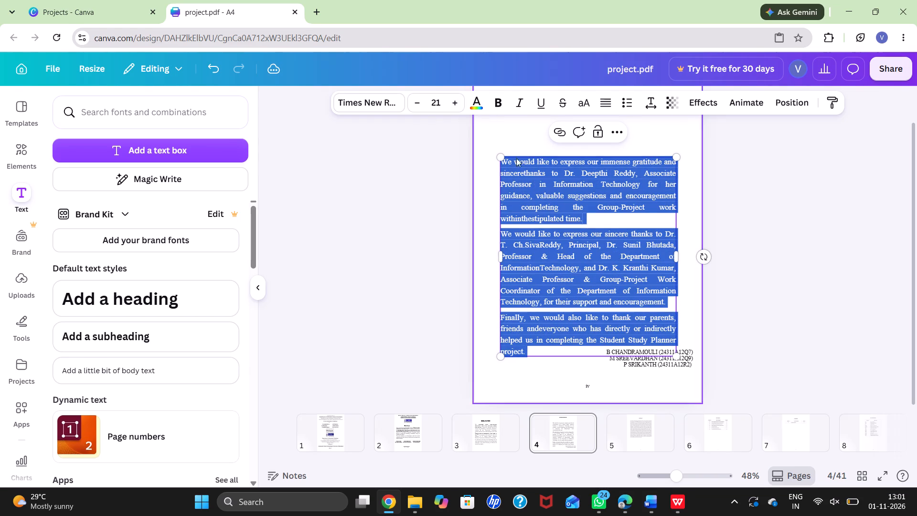
pyautogui.click(555, 198)
pyautogui.click(555, 198)
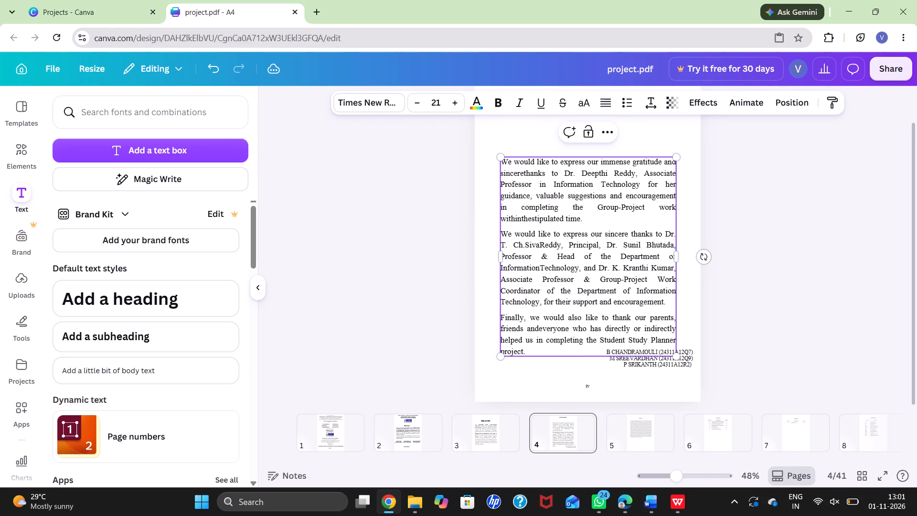
pyautogui.scroll(1, 555, 198)
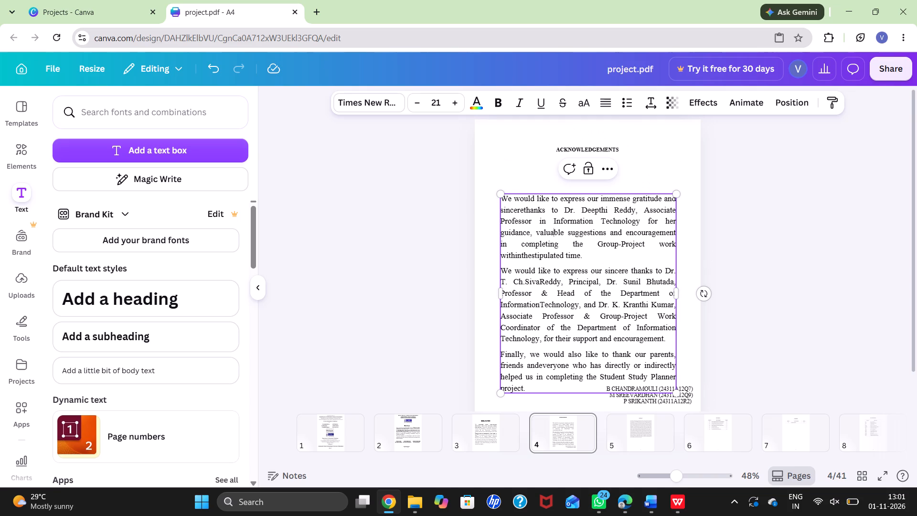
pyautogui.click(580, 277)
pyautogui.click(722, 215)
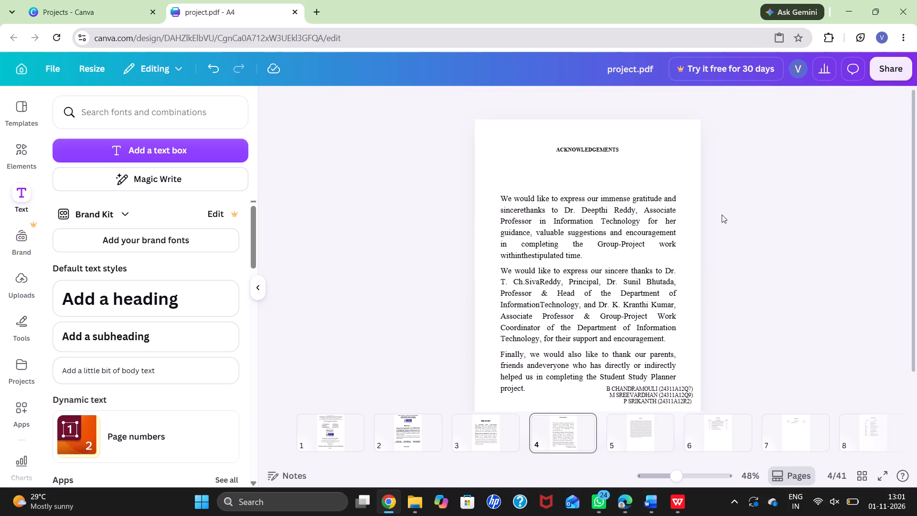
# Move the acknowledgements body text up to just beneath the heading and scale it up to font size 22.6.
pyautogui.moveTo(601, 264); pyautogui.dragTo(602, 247)
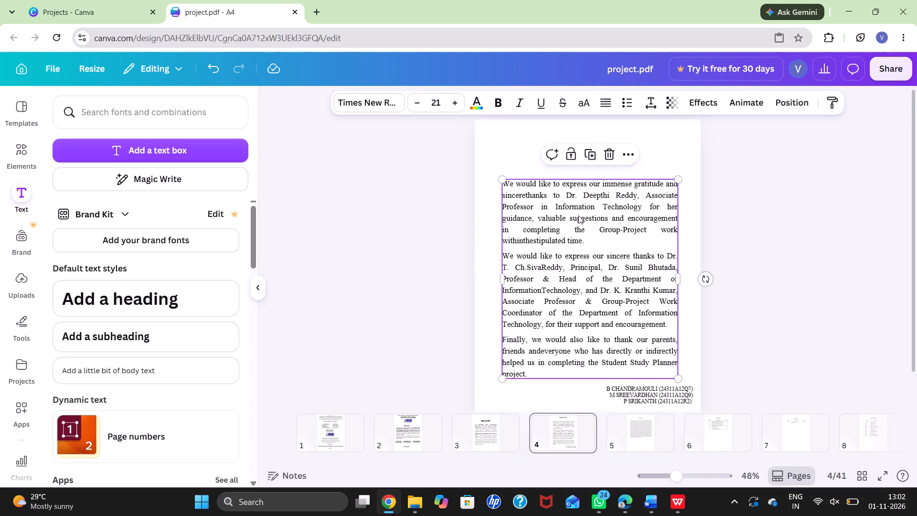
pyautogui.moveTo(582, 238); pyautogui.dragTo(583, 225)
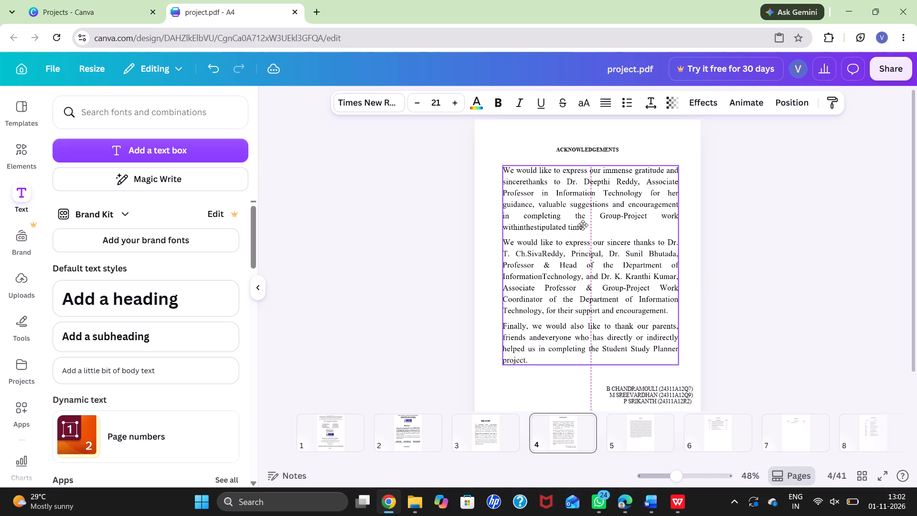
pyautogui.moveTo(583, 225); pyautogui.dragTo(583, 226)
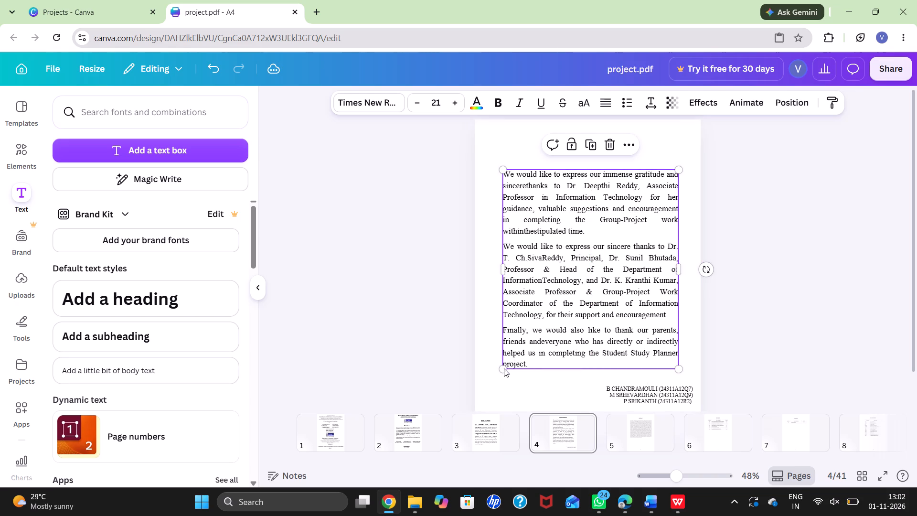
pyautogui.moveTo(503, 367); pyautogui.dragTo(491, 377)
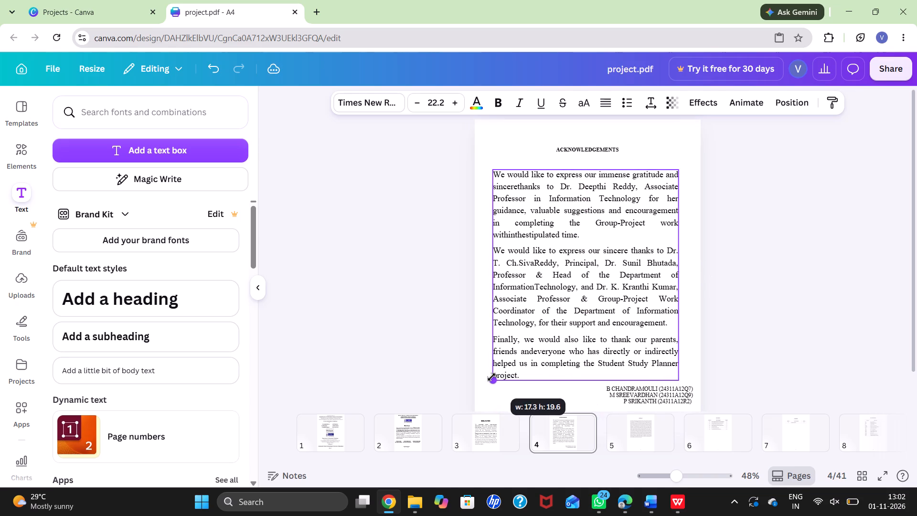
pyautogui.moveTo(491, 377); pyautogui.dragTo(491, 376)
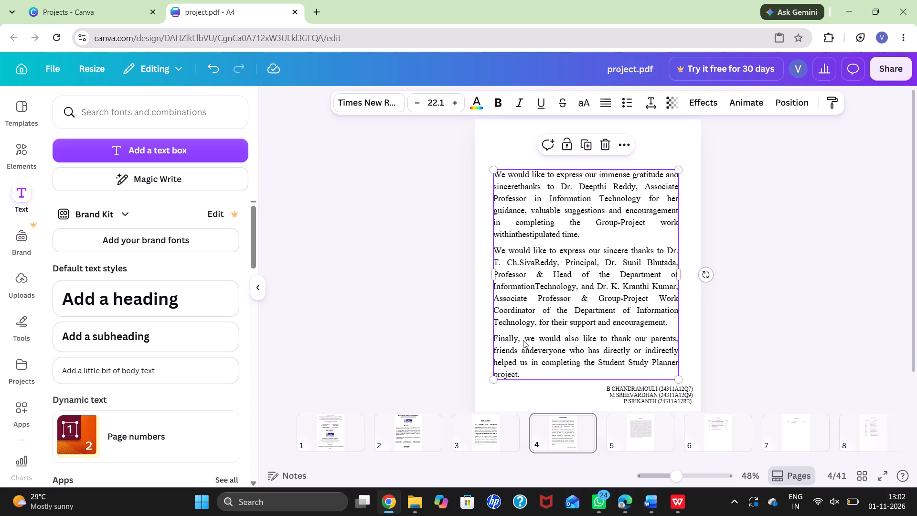
pyautogui.moveTo(523, 340); pyautogui.dragTo(526, 327)
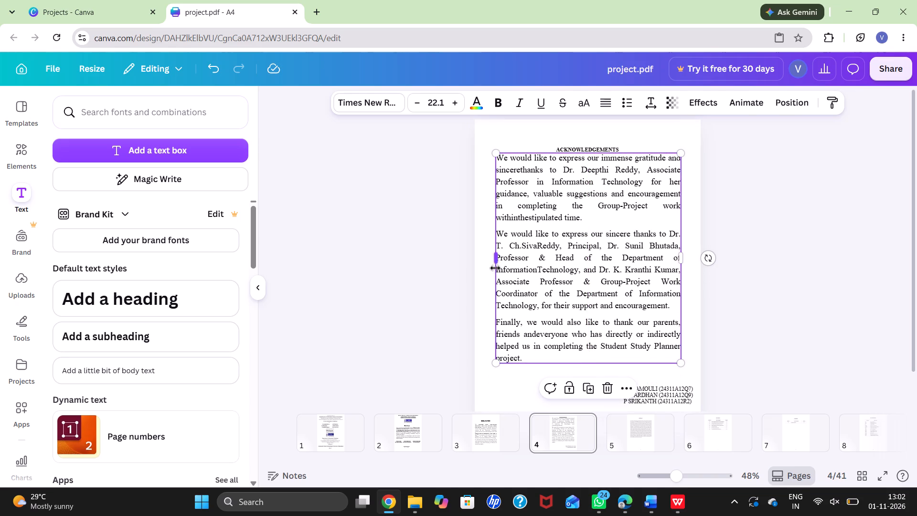
pyautogui.moveTo(496, 261); pyautogui.dragTo(490, 261)
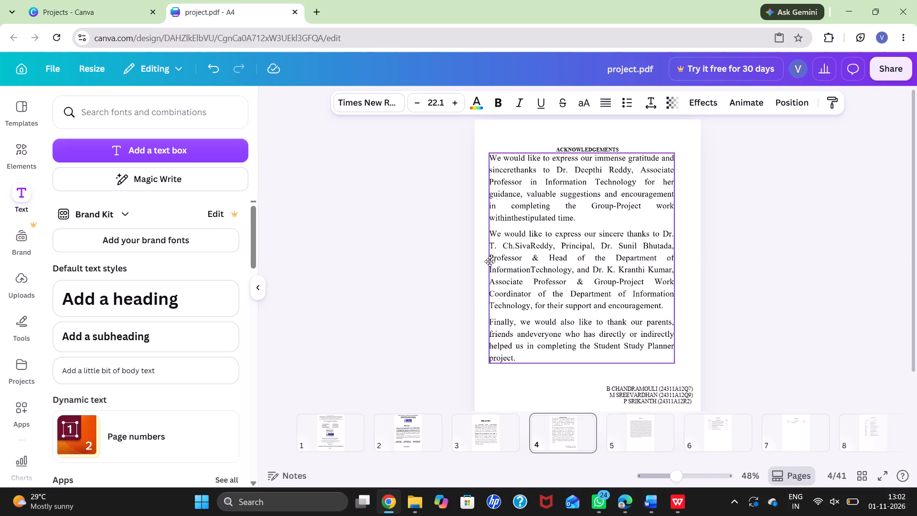
pyautogui.moveTo(490, 261); pyautogui.dragTo(489, 261)
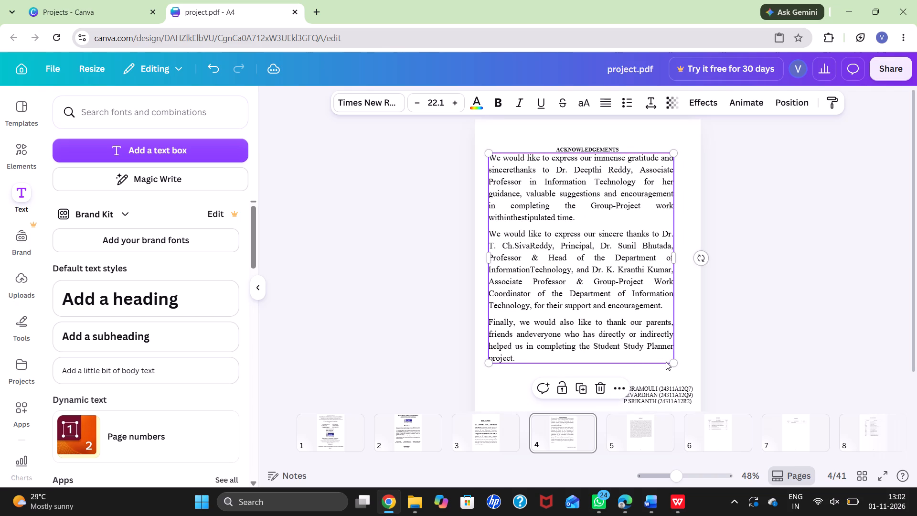
pyautogui.moveTo(674, 360); pyautogui.dragTo(686, 360)
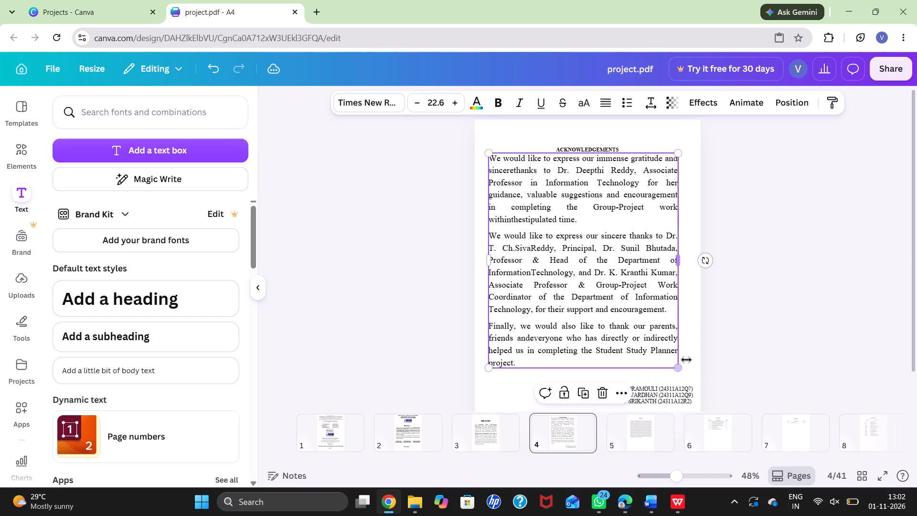
# Move the ACKNOWLEDGEMENTS heading up, clear of the body text on page 4, and scale it up to font size 21.5.
pyautogui.click(590, 149)
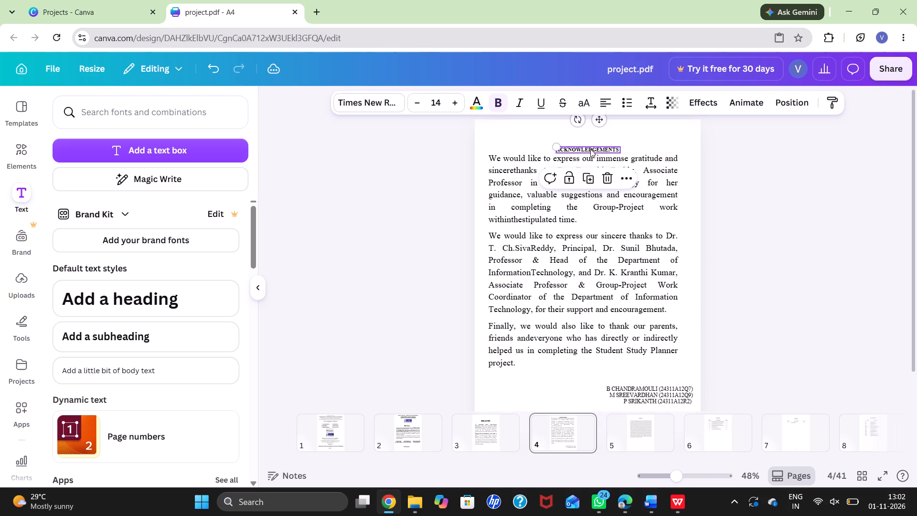
pyautogui.moveTo(590, 149); pyautogui.dragTo(587, 137)
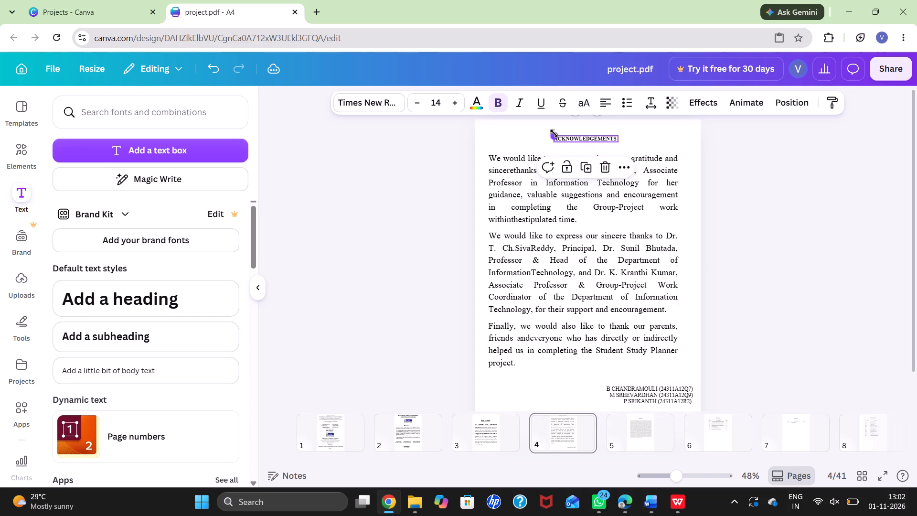
pyautogui.moveTo(554, 133); pyautogui.dragTo(521, 122)
pyautogui.moveTo(560, 136); pyautogui.dragTo(569, 136)
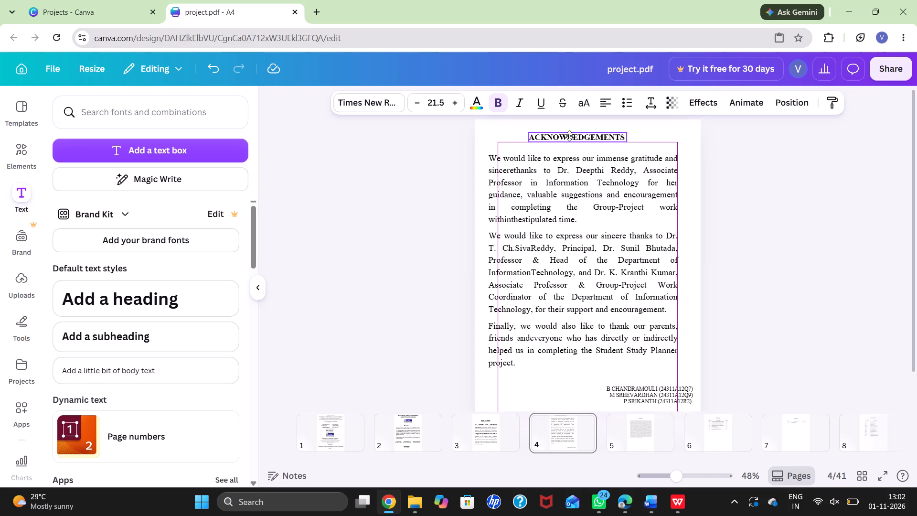
pyautogui.moveTo(569, 136); pyautogui.dragTo(572, 133)
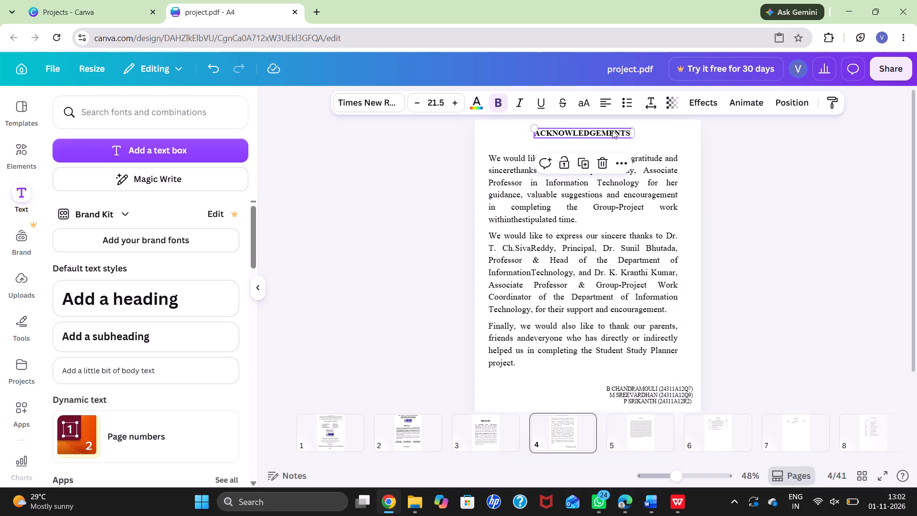
# Increase the ACKNOWLEDGEMENTS heading's font size to 24.5 and reposition it roughly centred above the body text.
pyautogui.click(564, 132)
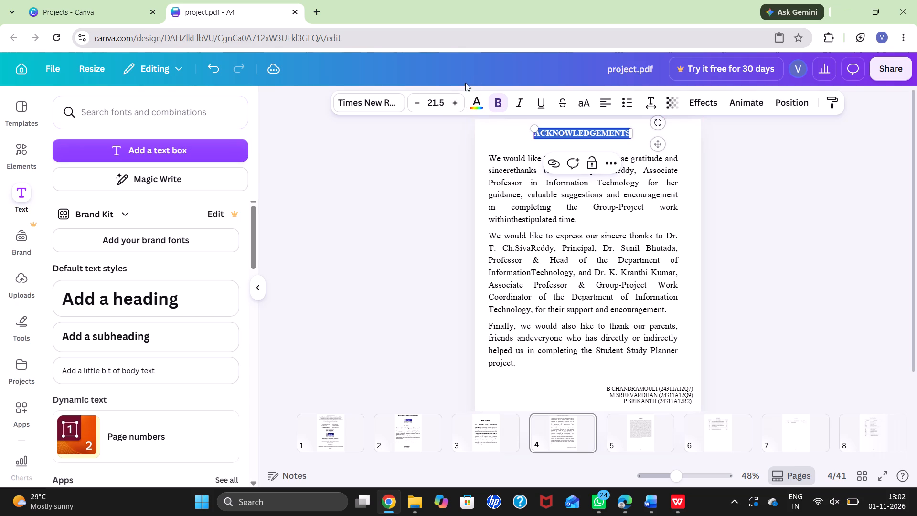
pyautogui.click(458, 98)
pyautogui.click(458, 98)
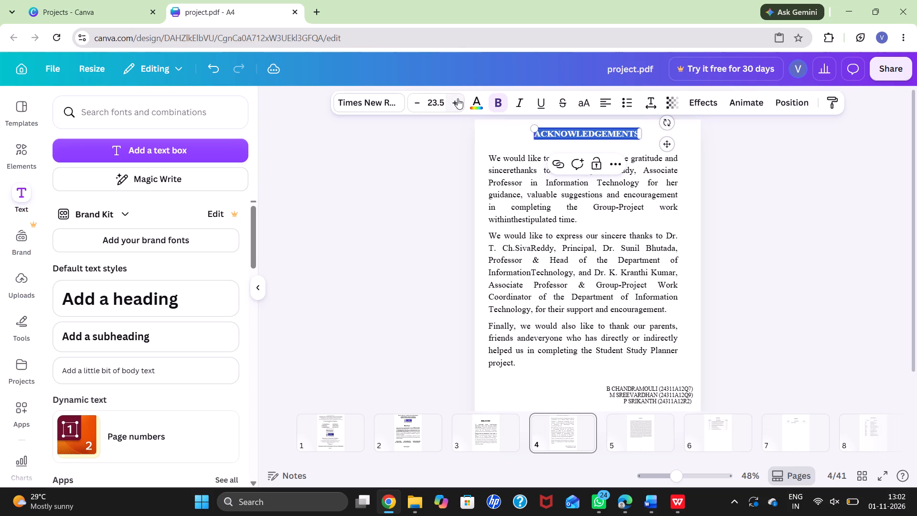
pyautogui.click(453, 101)
pyautogui.click(547, 237)
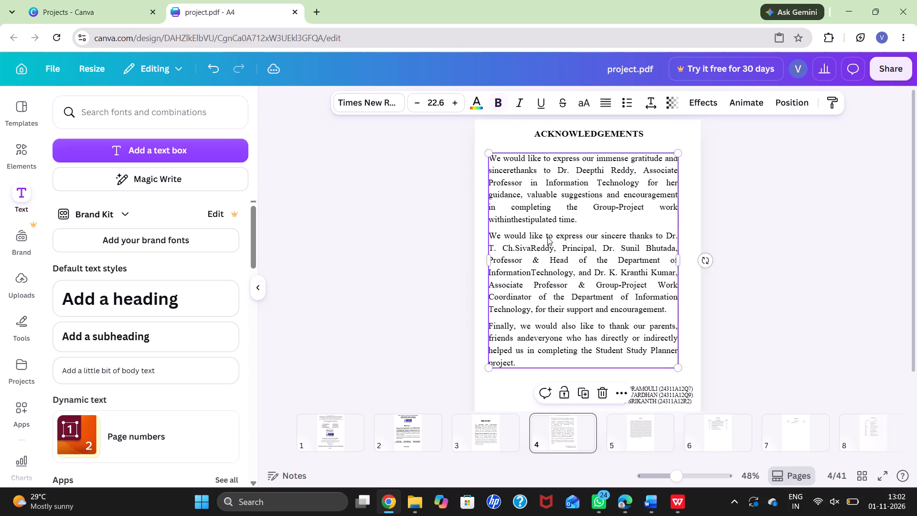
pyautogui.click(587, 137)
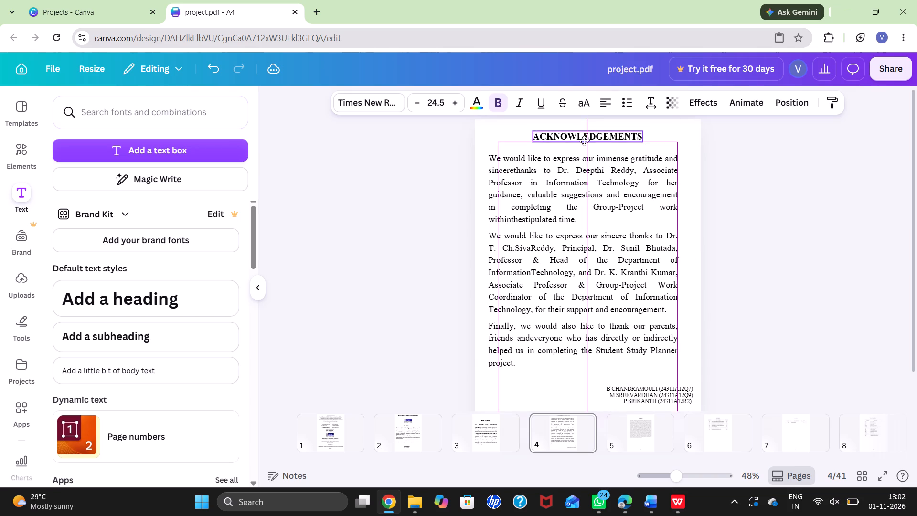
# Replace the guide's name after "Dr." in the first acknowledgements paragraph with "Ramesh", leaving no space after the title.
pyautogui.click(579, 227)
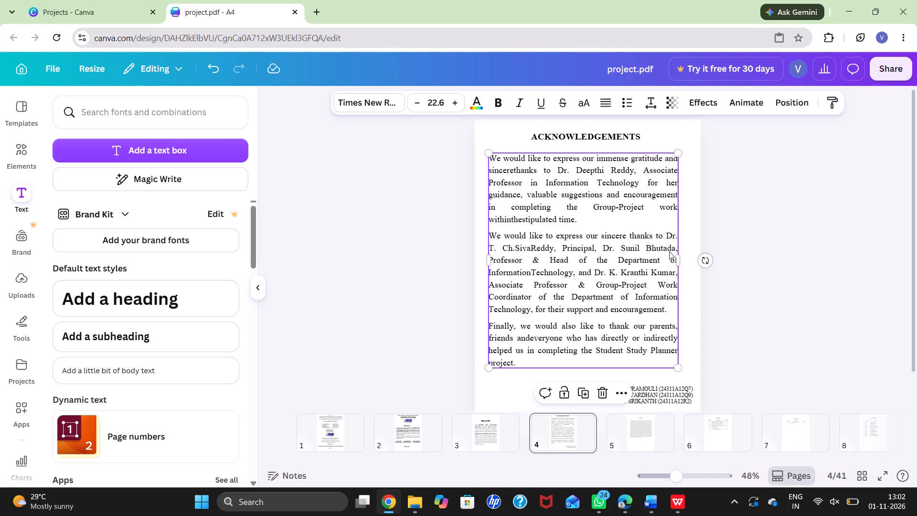
pyautogui.click(577, 170)
pyautogui.click(577, 170)
pyautogui.moveTo(577, 170); pyautogui.dragTo(611, 175)
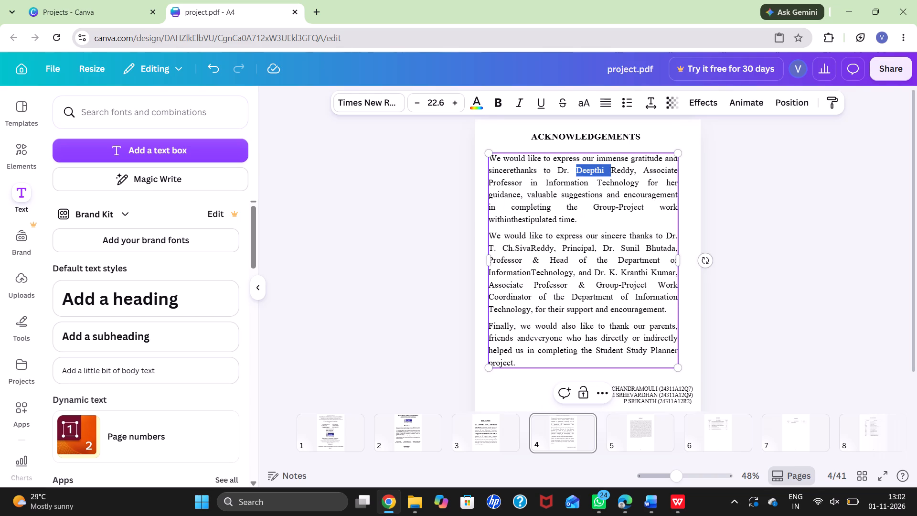
pyautogui.moveTo(611, 175); pyautogui.dragTo(634, 173)
pyautogui.press('BackSpace')
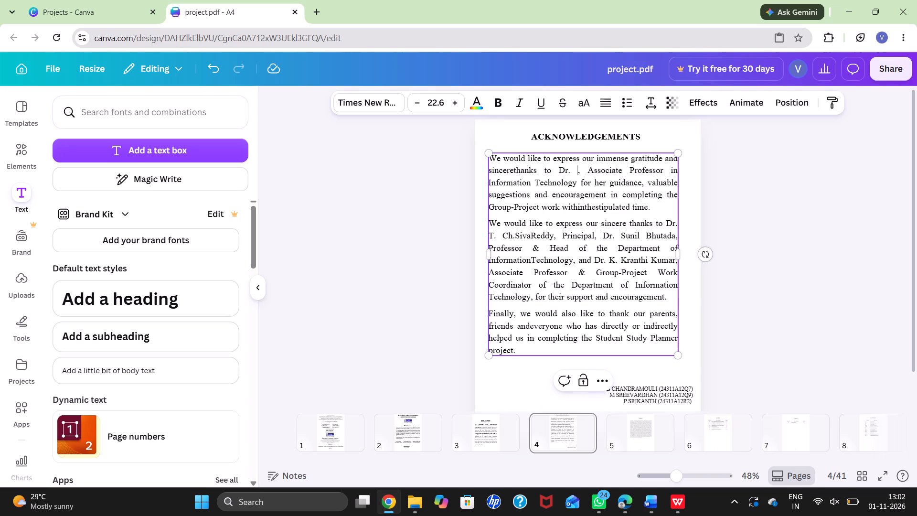
pyautogui.press('BackSpace')
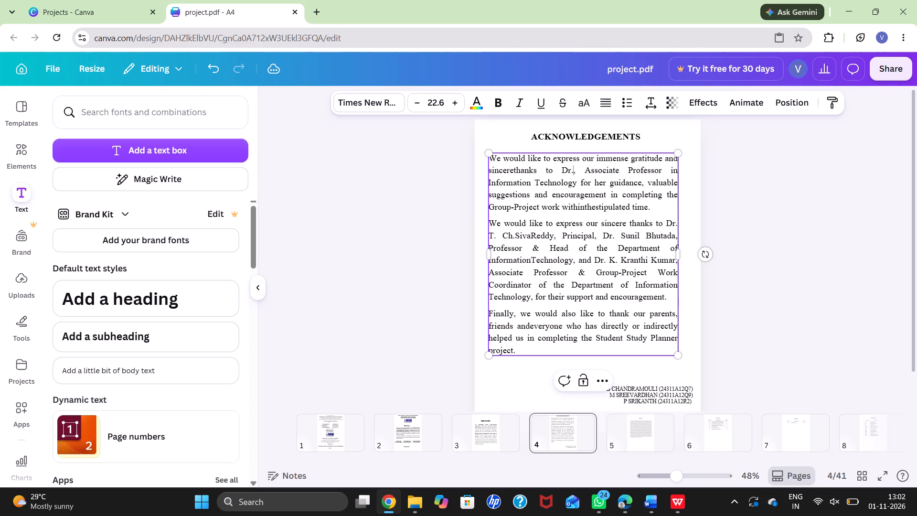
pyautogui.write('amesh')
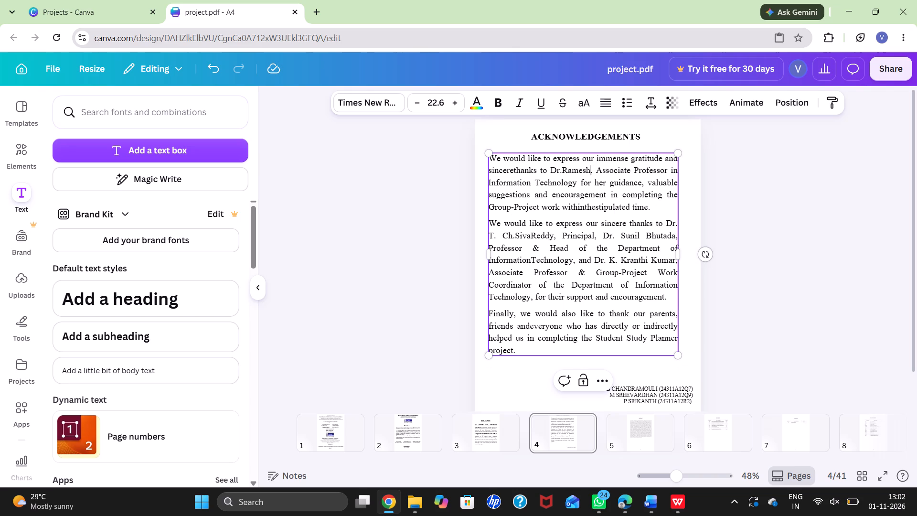
# Make "Dr.Ramesh, Associate Professor" bold in the first acknowledgements paragraph.
pyautogui.doubleClick(546, 170)
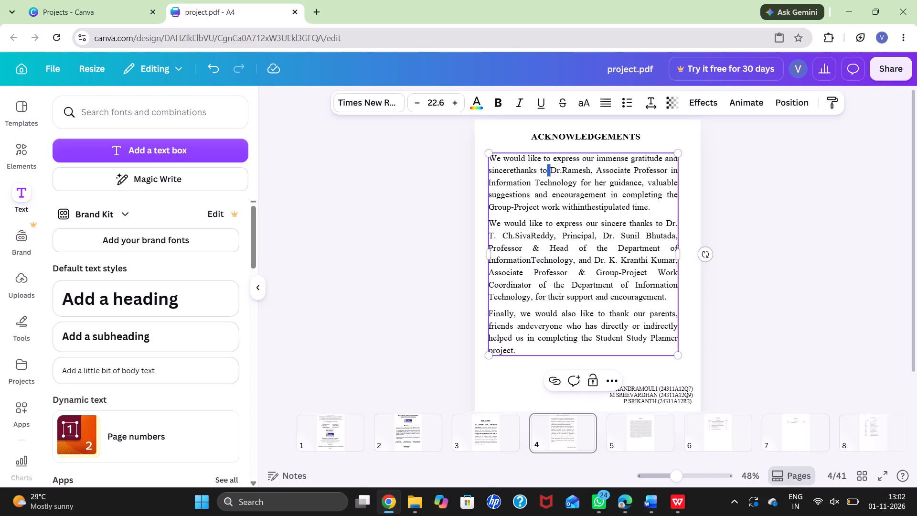
pyautogui.click(551, 170)
pyautogui.moveTo(551, 170); pyautogui.dragTo(617, 171)
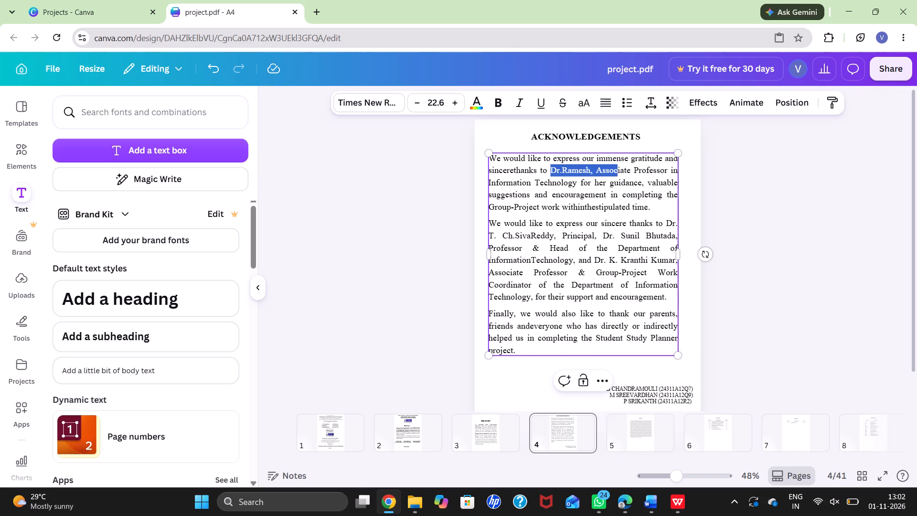
pyautogui.moveTo(617, 171); pyautogui.dragTo(667, 169)
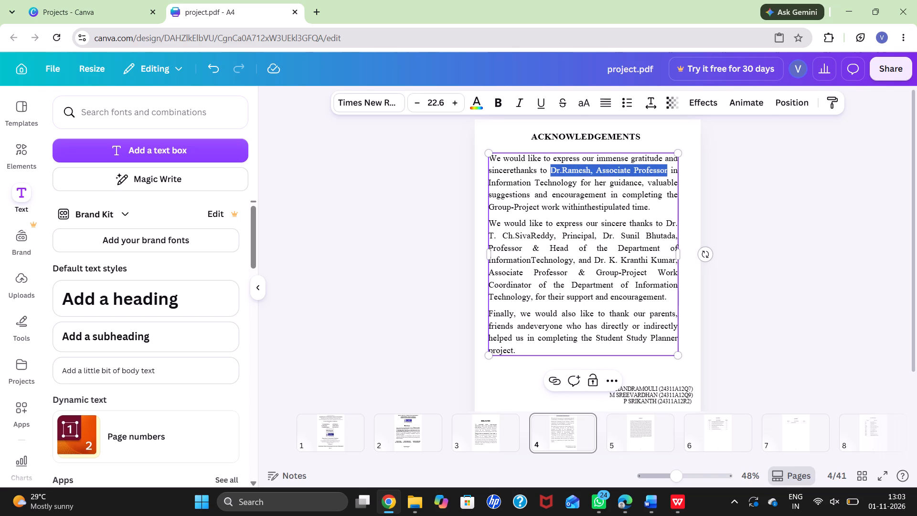
pyautogui.click(499, 98)
pyautogui.click(554, 206)
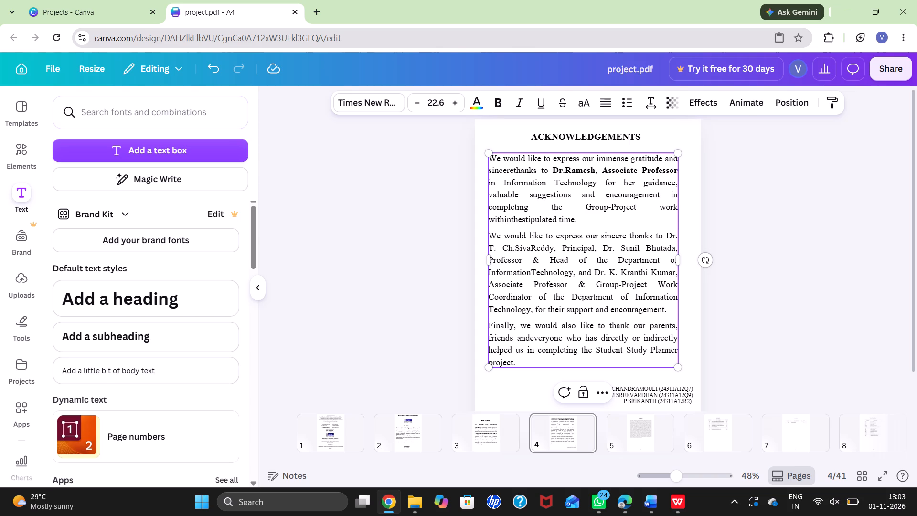
# Change "her guidance" to "his/her guidance" in the first acknowledgements paragraph.
pyautogui.click(622, 185)
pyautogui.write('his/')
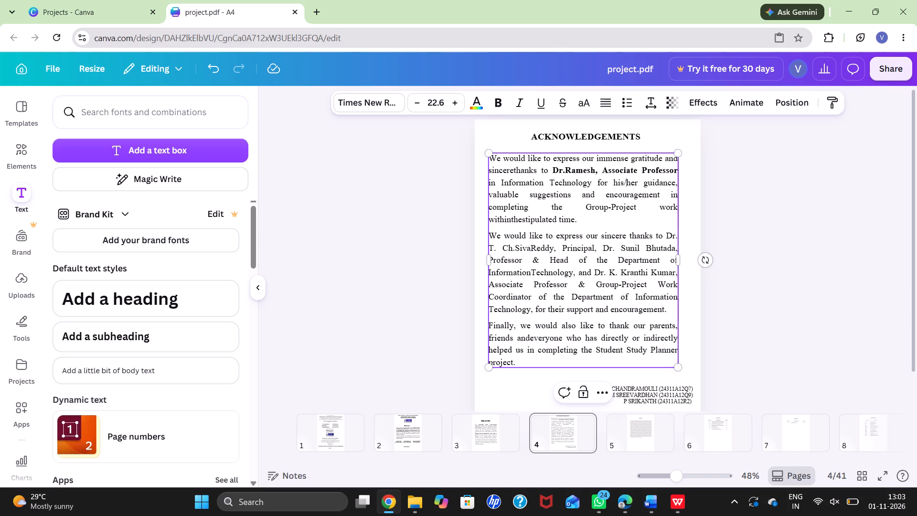
# Insert spaces into the run-together words at the end of the first acknowledgements paragraph so they read "with in the stipulated".
pyautogui.click(505, 220)
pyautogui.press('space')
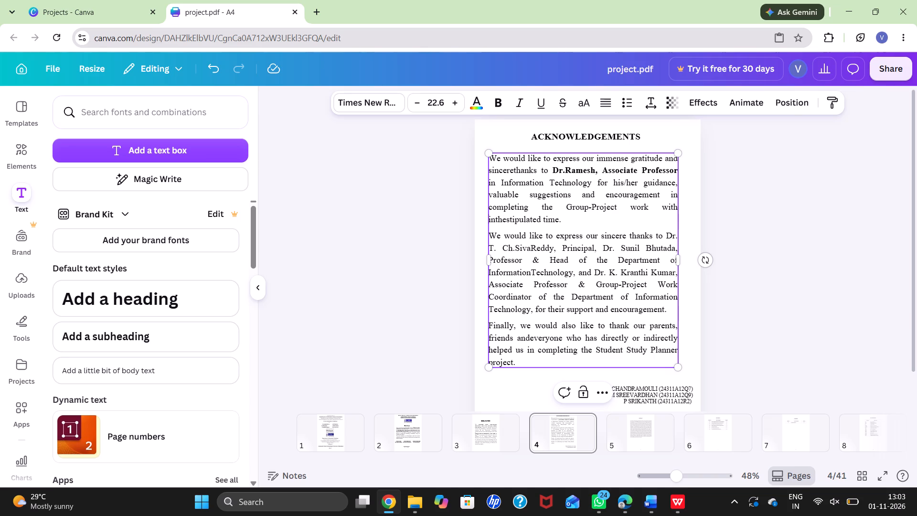
pyautogui.click(495, 220)
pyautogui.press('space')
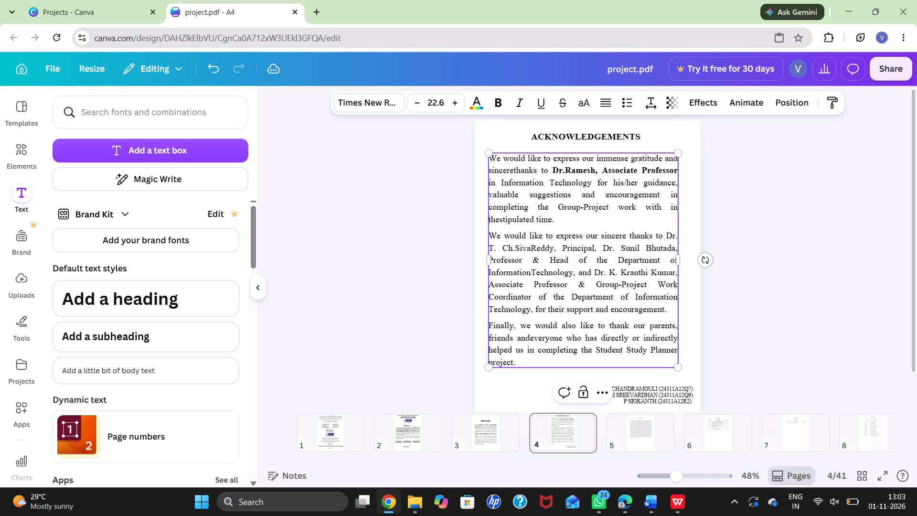
pyautogui.click(501, 219)
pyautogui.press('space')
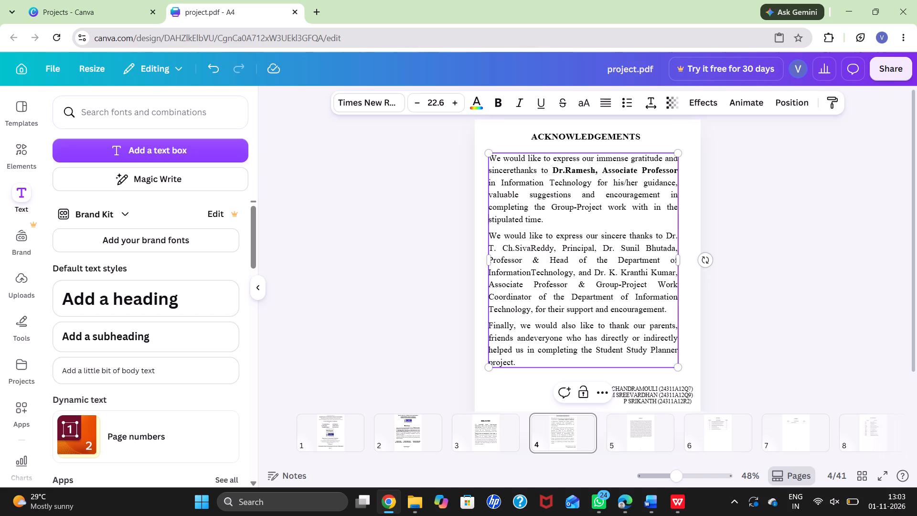
# Insert extra spaces before the principal's name in the second paragraph so that its "Dr." wraps onto the following line.
pyautogui.scroll(-1, 540, 244)
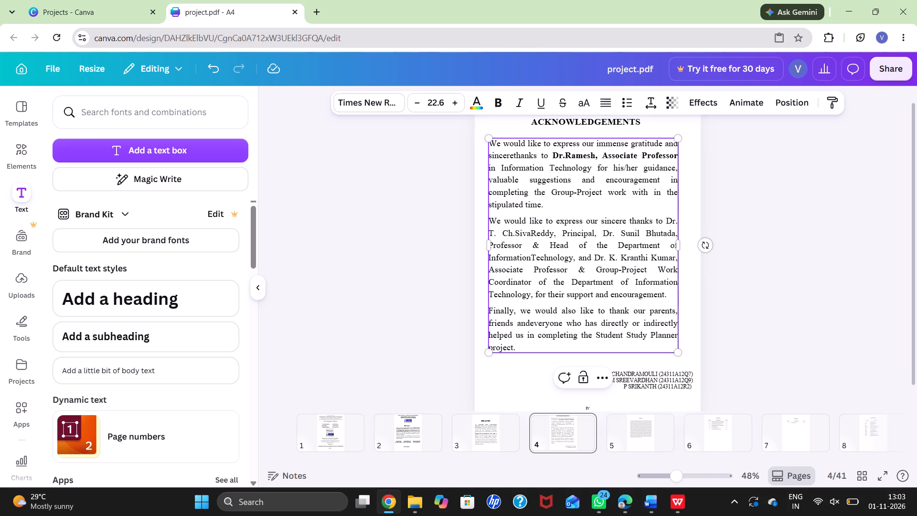
pyautogui.click(665, 222)
pyautogui.press('space')
pyautogui.press('space')
pyautogui.press('space')
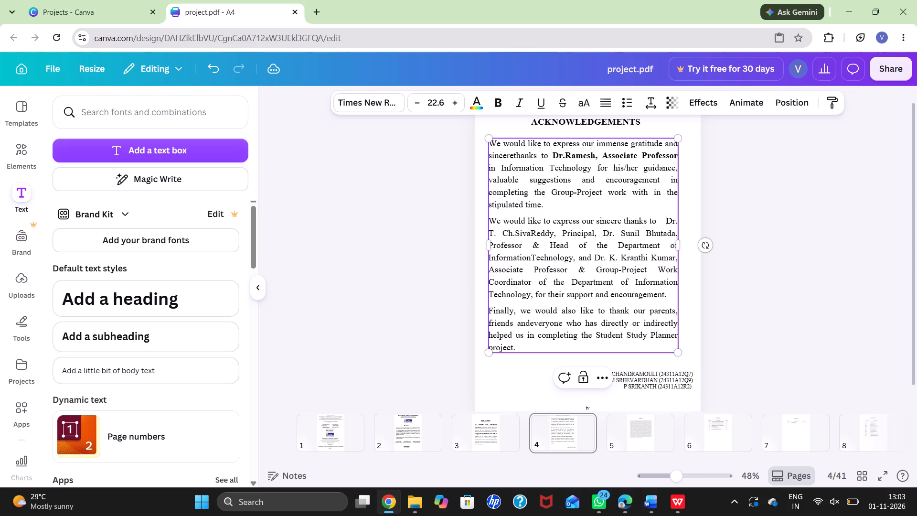
pyautogui.press('space')
pyautogui.press('space')
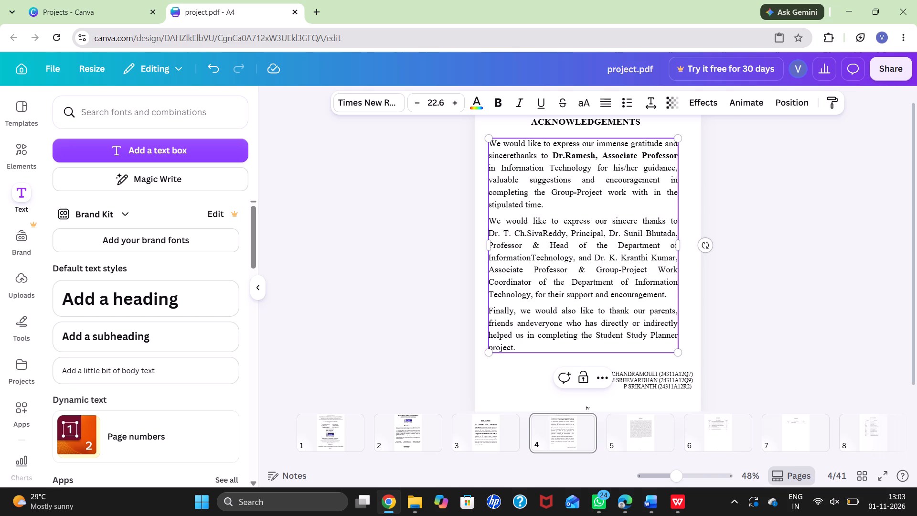
# Make the names of the principal and the department head bold in the second acknowledgements paragraph.
pyautogui.moveTo(490, 233); pyautogui.dragTo(494, 233)
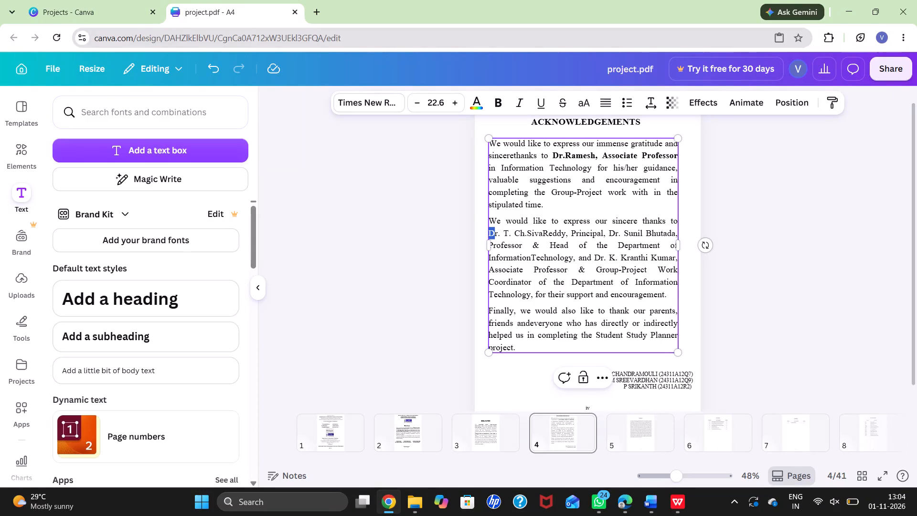
pyautogui.moveTo(494, 233); pyautogui.dragTo(569, 232)
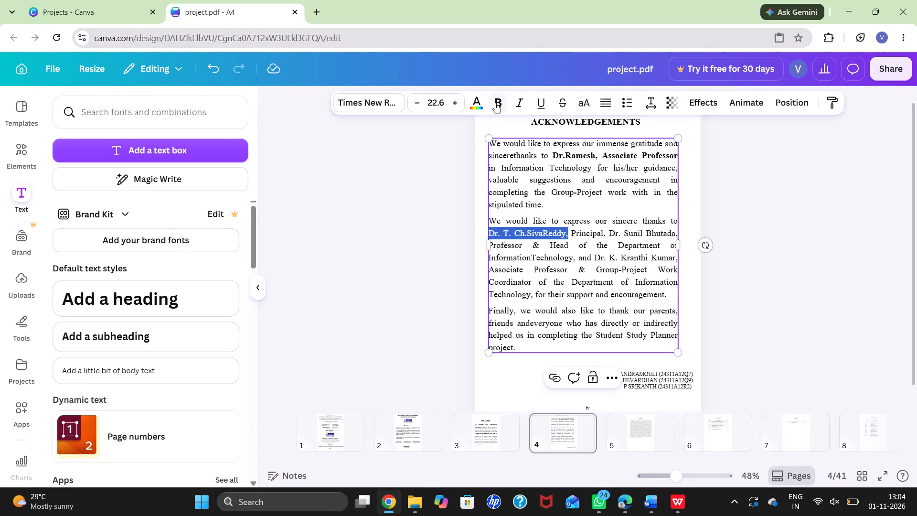
pyautogui.click(495, 103)
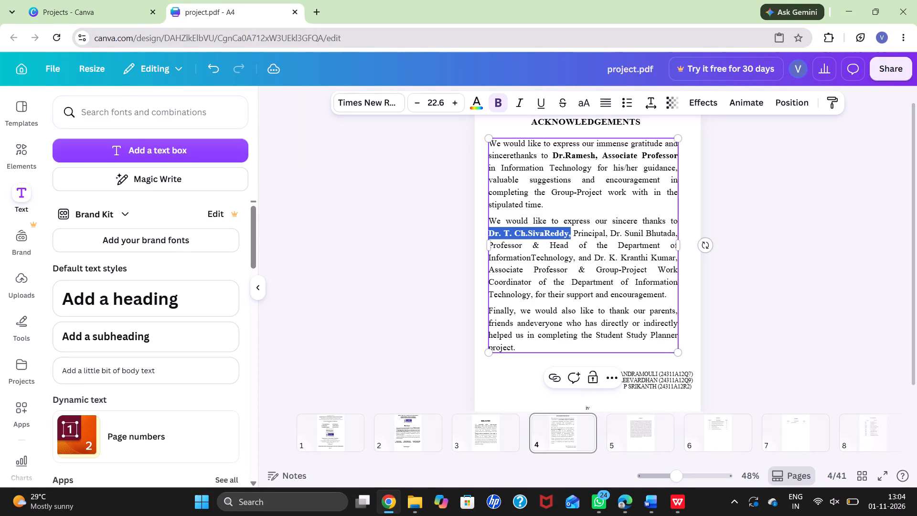
pyautogui.moveTo(611, 234); pyautogui.dragTo(668, 231)
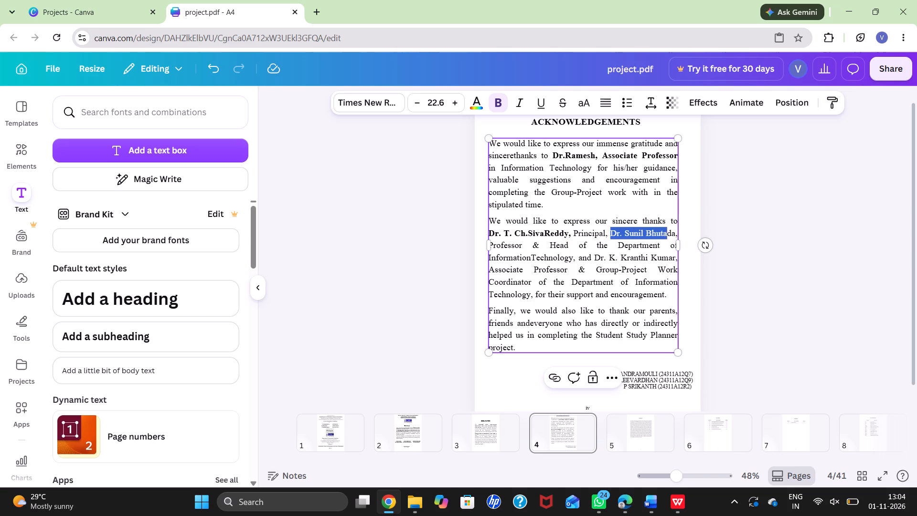
pyautogui.moveTo(668, 231); pyautogui.dragTo(675, 231)
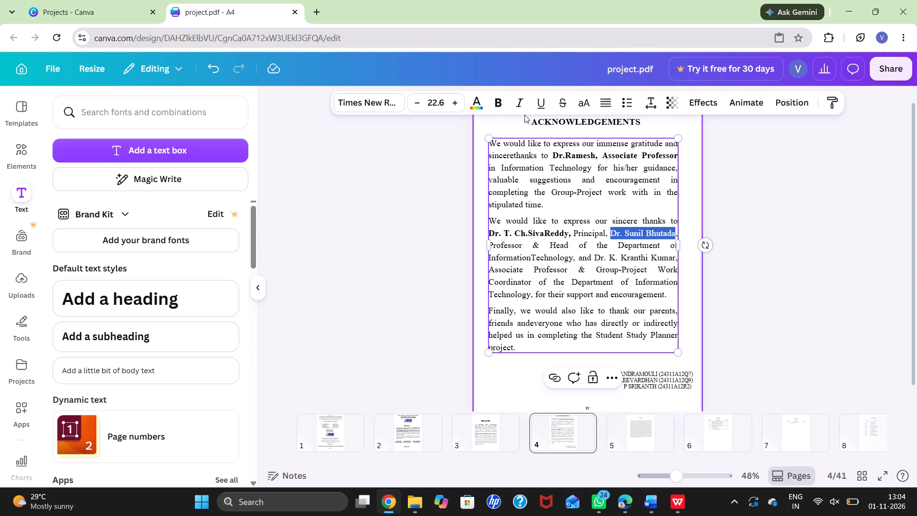
pyautogui.click(498, 101)
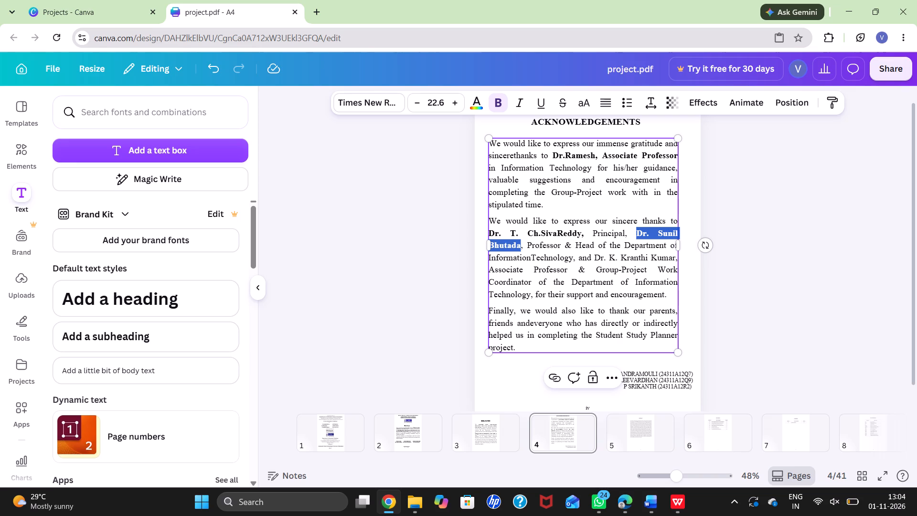
# Make the department name "InformationTechnology," bold in the second acknowledgements paragraph.
pyautogui.moveTo(575, 260); pyautogui.dragTo(486, 257)
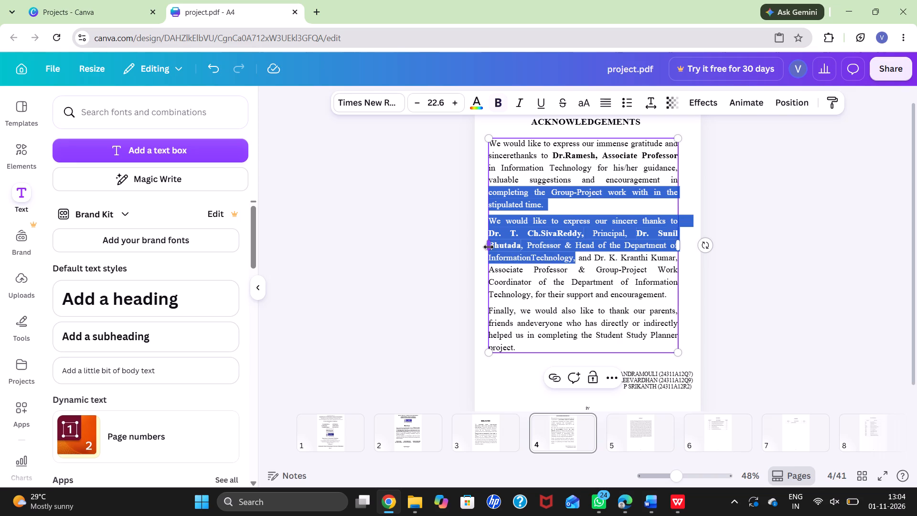
pyautogui.click(532, 266)
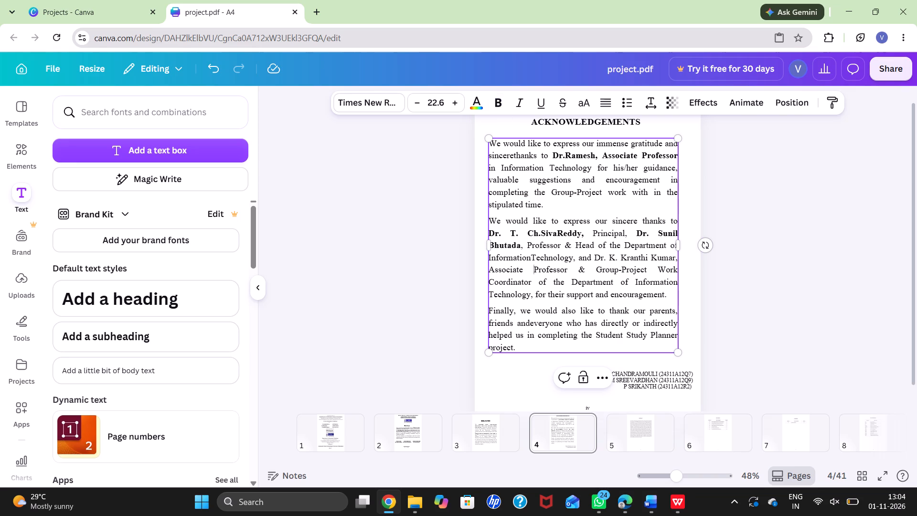
pyautogui.moveTo(575, 258); pyautogui.dragTo(490, 258)
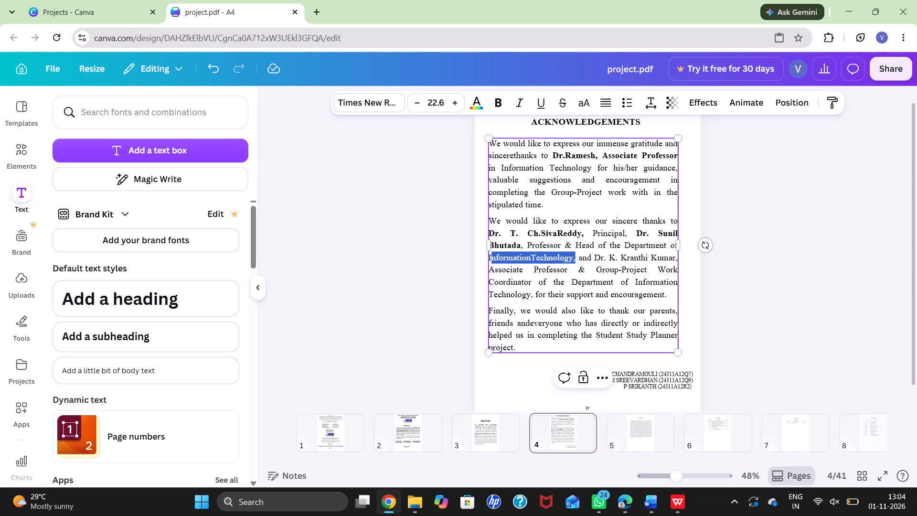
pyautogui.moveTo(490, 258); pyautogui.dragTo(488, 258)
pyautogui.click(488, 258)
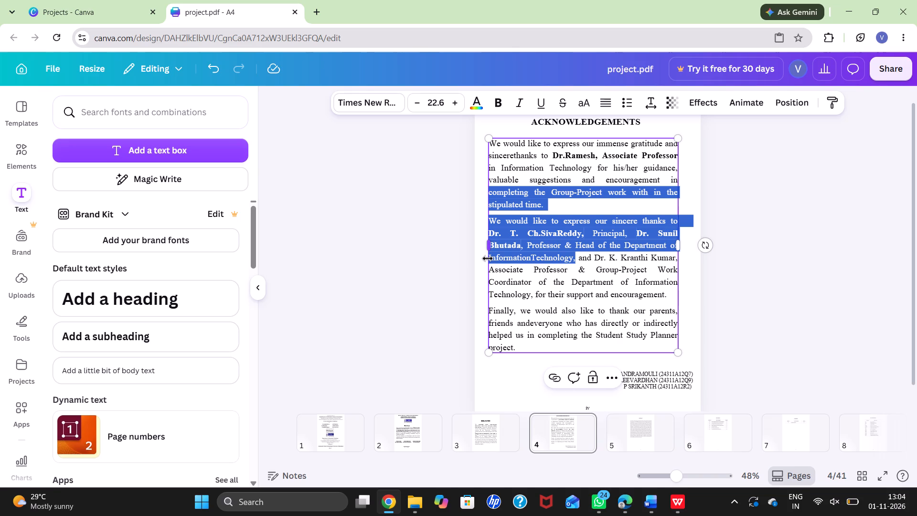
pyautogui.click(517, 265)
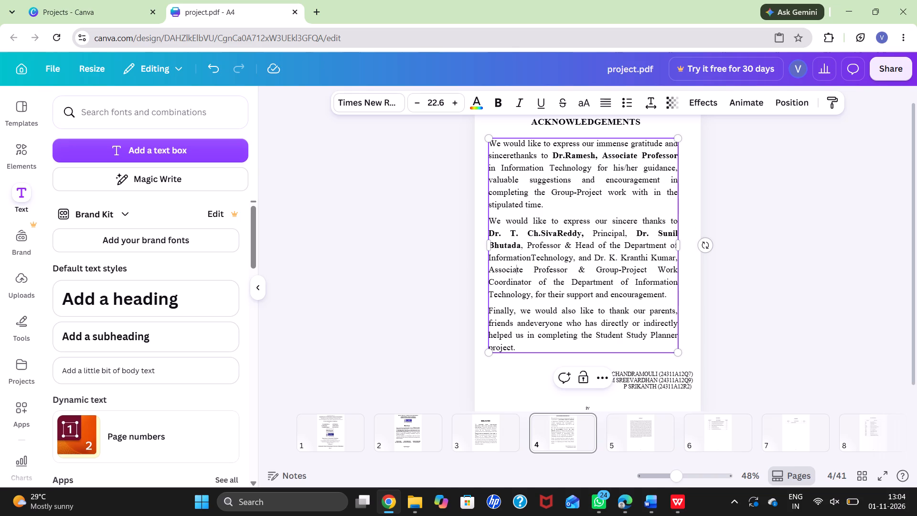
pyautogui.moveTo(576, 258); pyautogui.dragTo(490, 260)
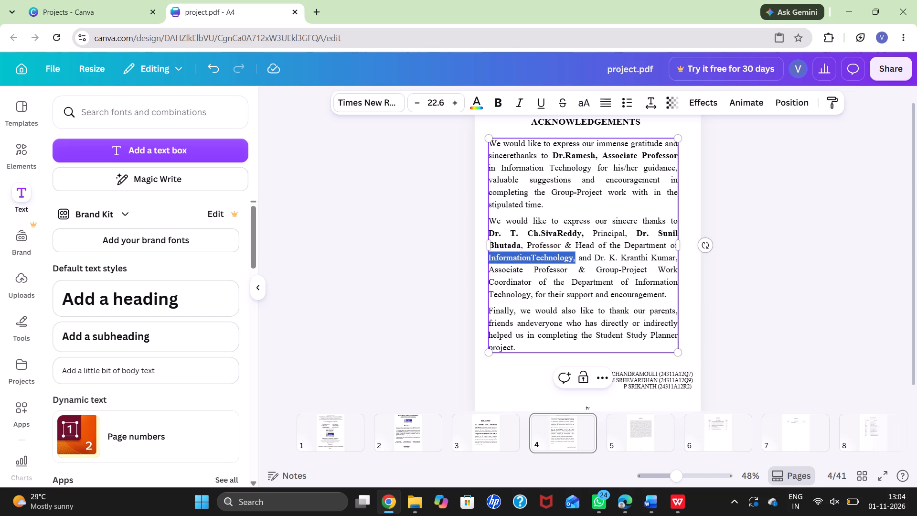
pyautogui.moveTo(490, 260); pyautogui.dragTo(489, 260)
pyautogui.click(504, 101)
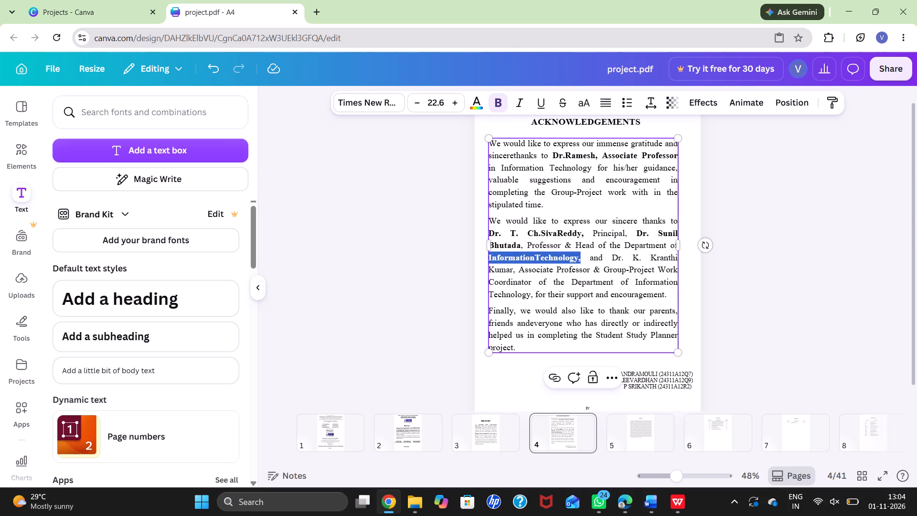
# Make the Group-Project Work Coordinator's name, including the "Dr." title, bold in the second paragraph.
pyautogui.moveTo(612, 260); pyautogui.dragTo(648, 260)
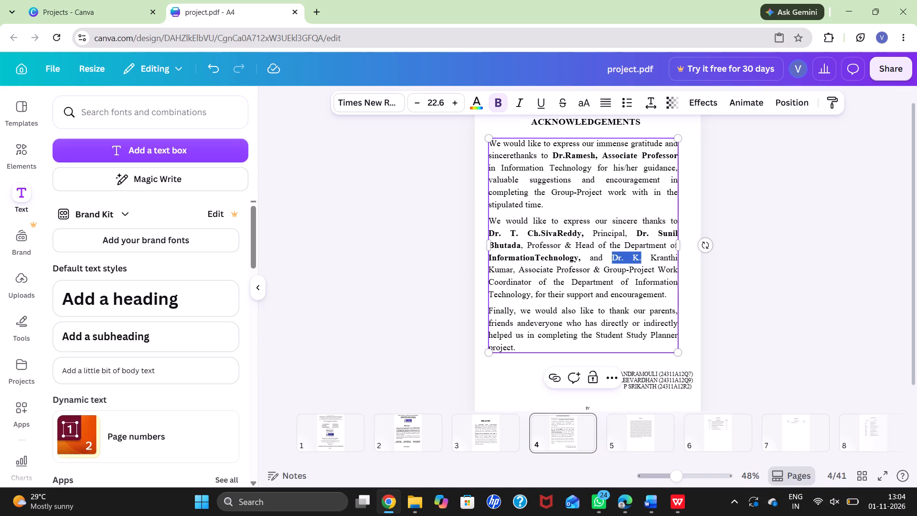
pyautogui.moveTo(648, 260); pyautogui.dragTo(682, 260)
pyautogui.click(526, 289)
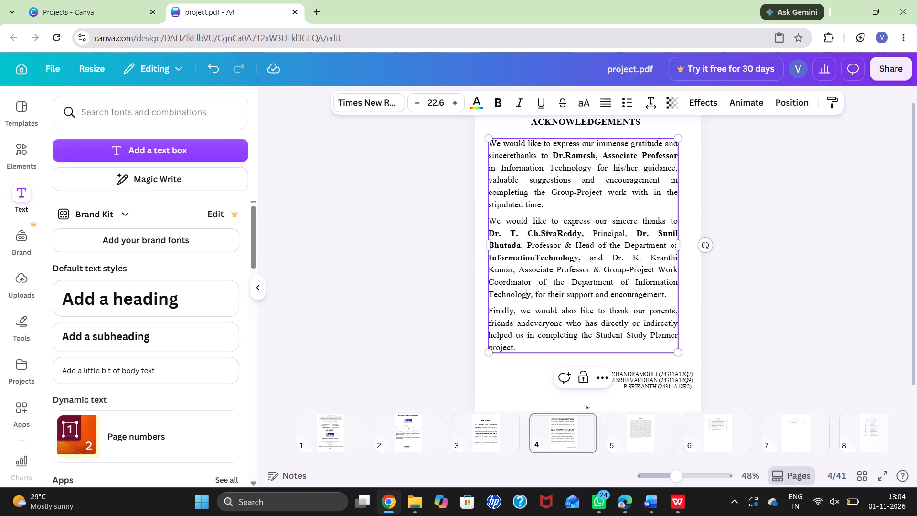
pyautogui.moveTo(514, 271); pyautogui.dragTo(490, 263)
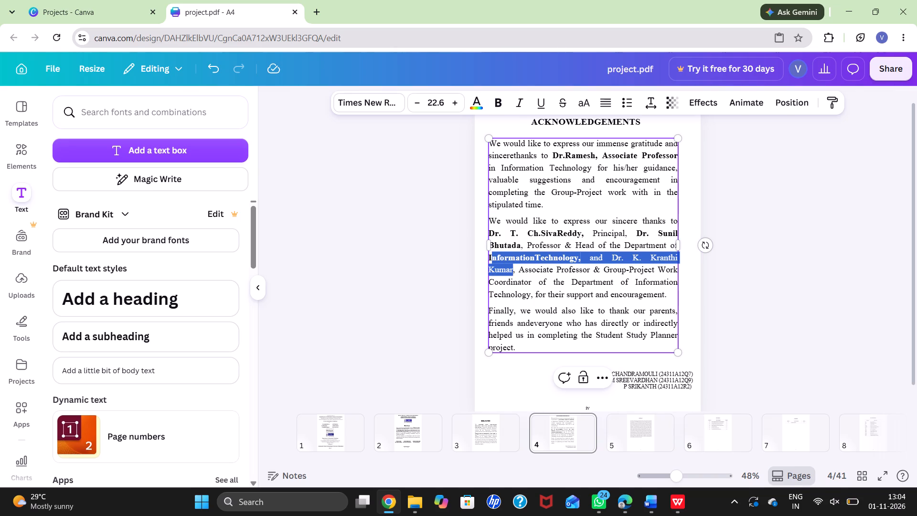
pyautogui.moveTo(490, 263); pyautogui.dragTo(610, 258)
pyautogui.click(501, 101)
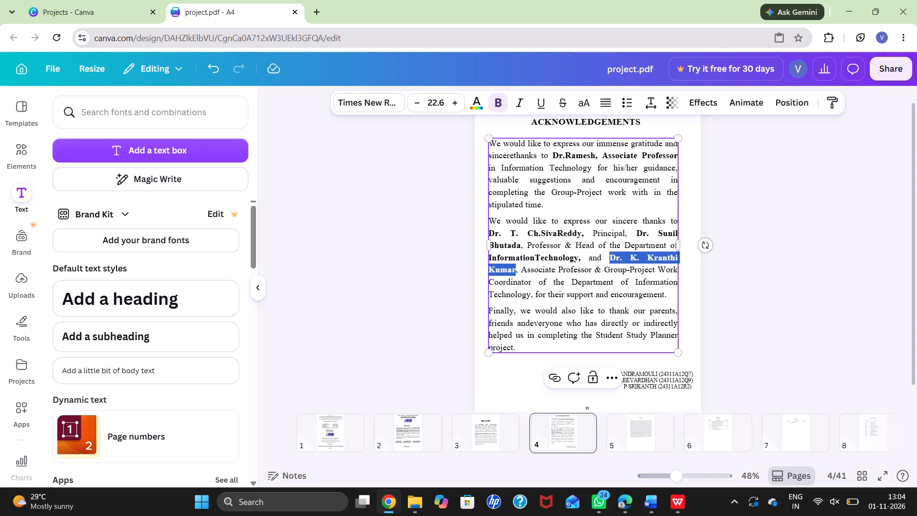
pyautogui.scroll(-1, 558, 259)
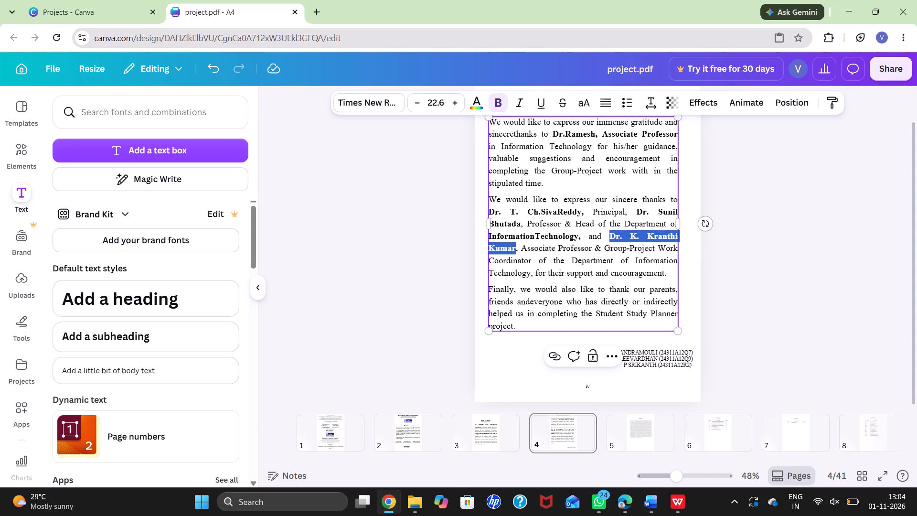
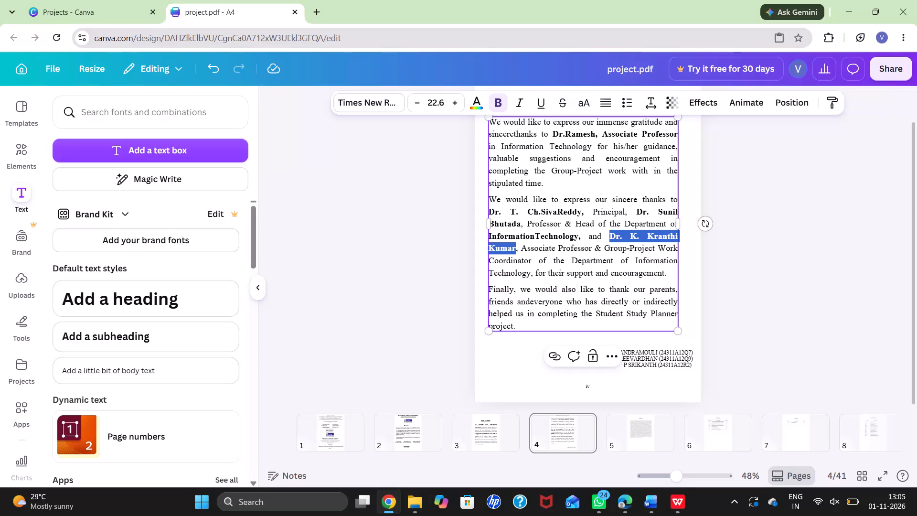
# Replace the word "parents," with "people" in the last acknowledgements paragraph.
pyautogui.click(548, 269)
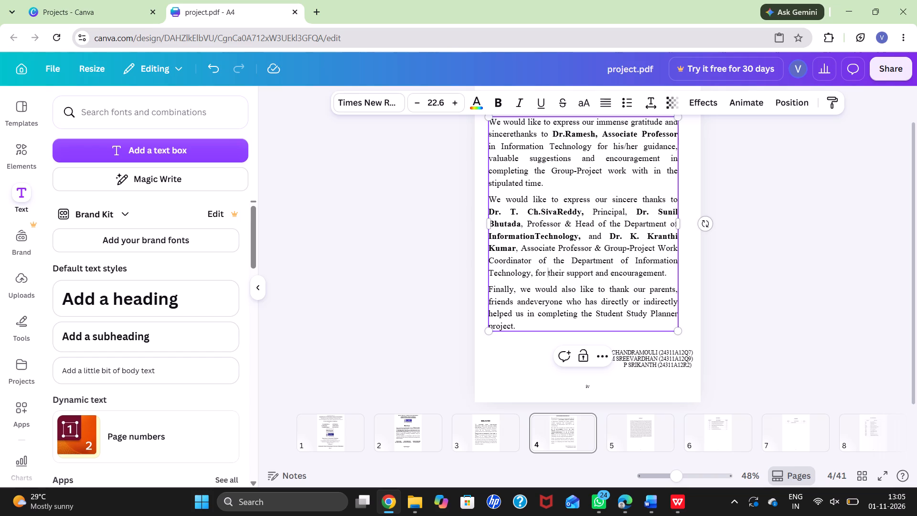
pyautogui.moveTo(650, 290); pyautogui.dragTo(677, 293)
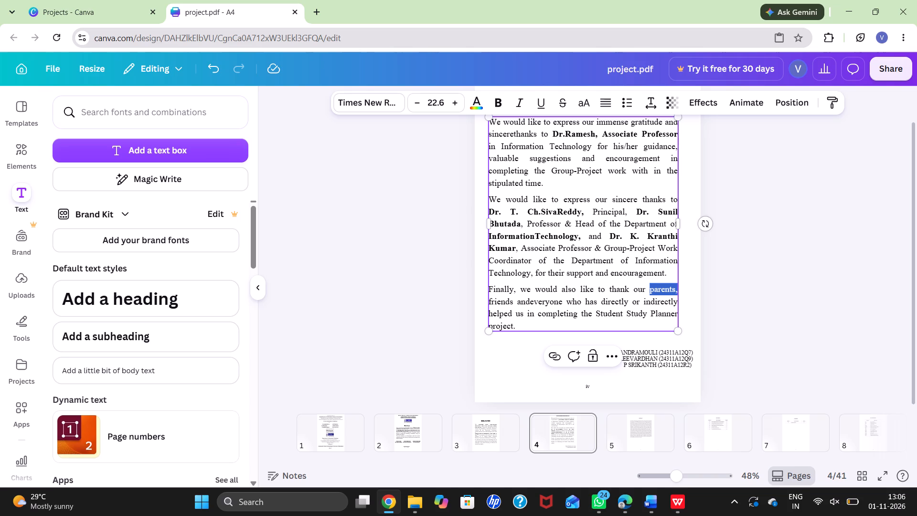
pyautogui.press('BackSpace')
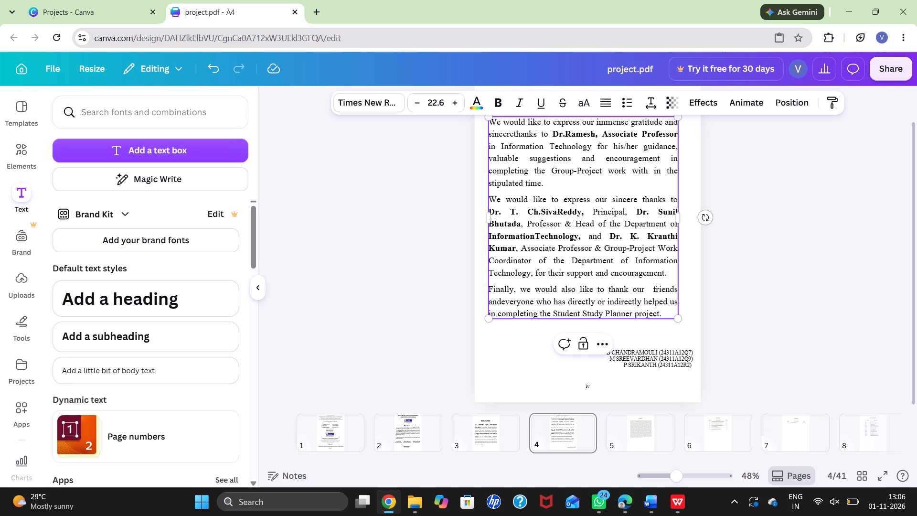
pyautogui.write('people')
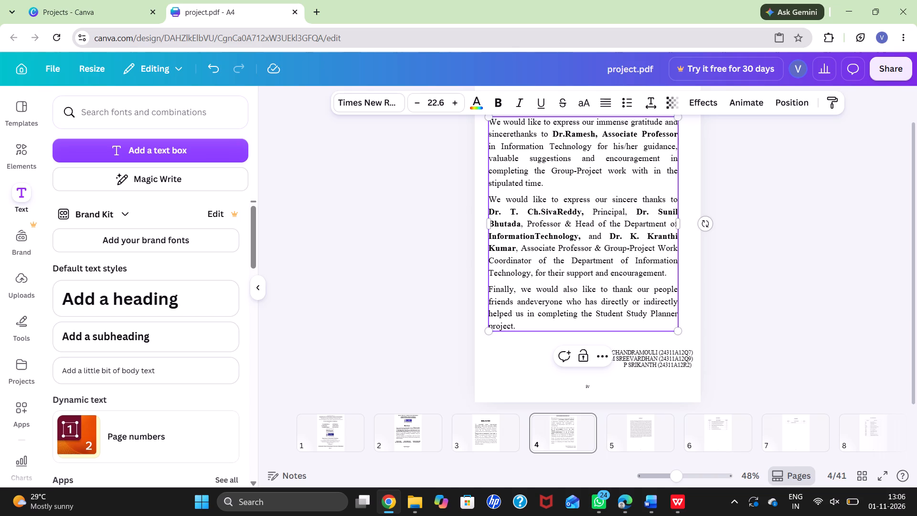
# Delete the words "friends andeveryone" after "people" in the last acknowledgements paragraph.
pyautogui.click(562, 302)
pyautogui.press('BackSpace')
pyautogui.press('BackSpace')
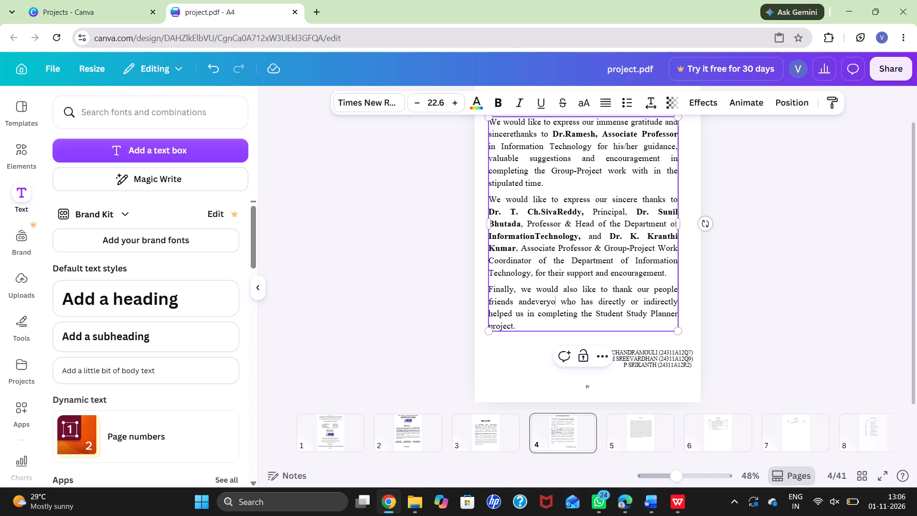
pyautogui.press('BackSpace')
pyautogui.press('BackSpace')
pyautogui.press('BackSpace')
pyautogui.press('BackSpace')
pyautogui.press('BackSpace')
pyautogui.press('BackSpace')
pyautogui.press('BackSpace')
pyautogui.press('BackSpace')
pyautogui.press('BackSpace')
pyautogui.press('BackSpace')
pyautogui.press('BackSpace')
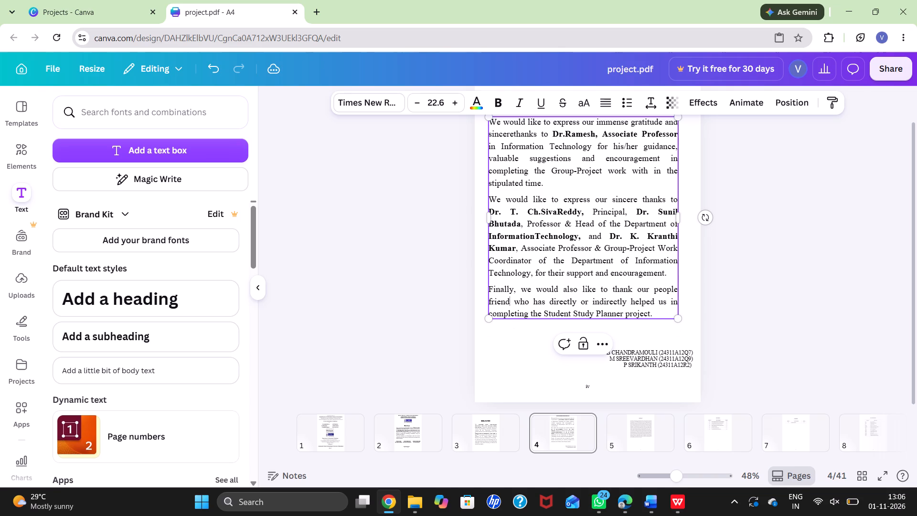
pyautogui.press('BackSpace')
pyautogui.press('BackSpace')
pyautogui.press('BackSpace')
pyautogui.press('BackSpace')
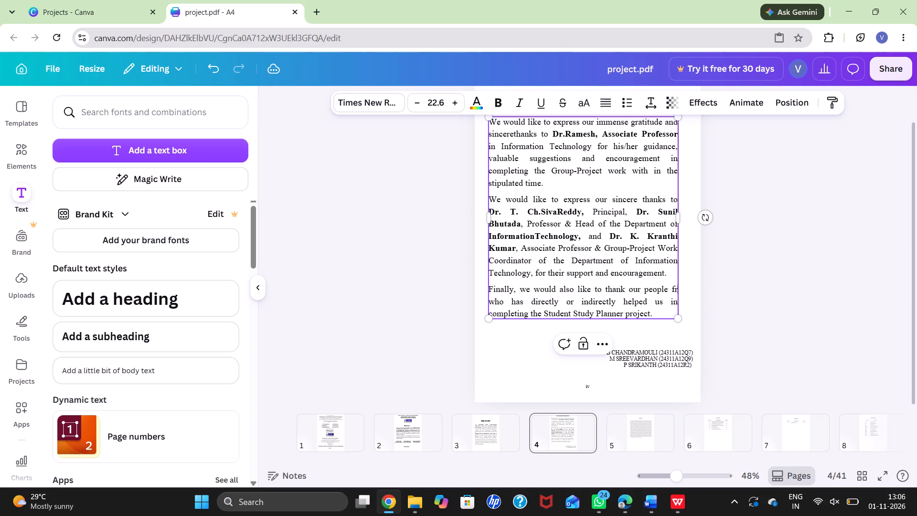
pyautogui.press('BackSpace')
pyautogui.press('BackSpace')
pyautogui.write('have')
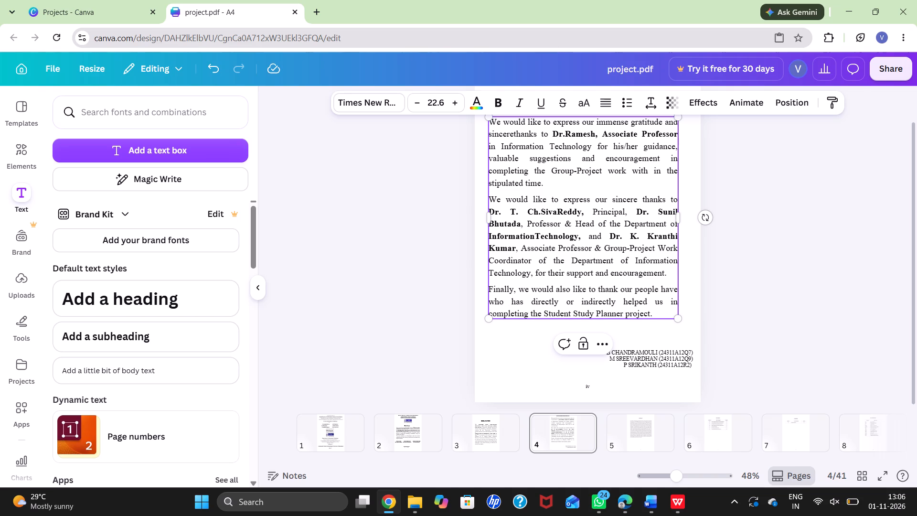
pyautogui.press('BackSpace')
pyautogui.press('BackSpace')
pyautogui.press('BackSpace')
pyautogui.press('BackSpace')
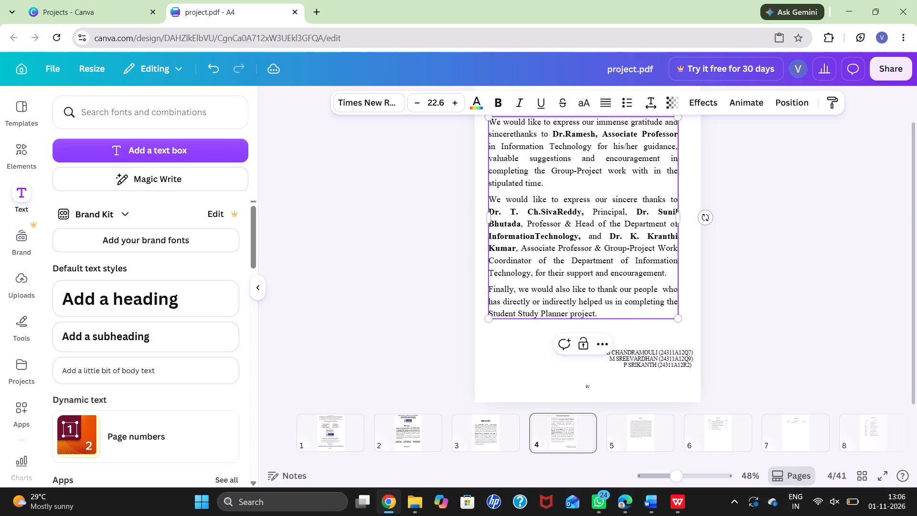
# Change "has" to "have" before "directly or indirectly" in the last acknowledgements paragraph.
pyautogui.click(500, 302)
pyautogui.press('BackSpace')
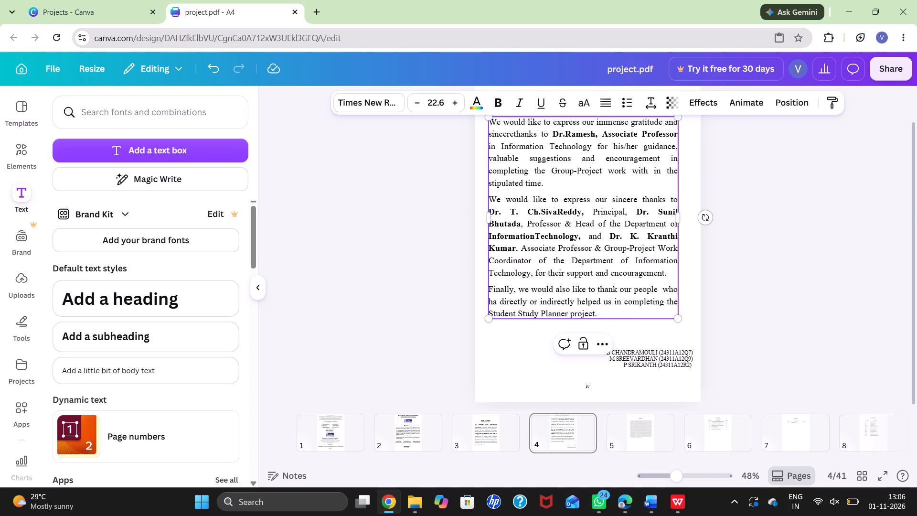
pyautogui.write('ve')
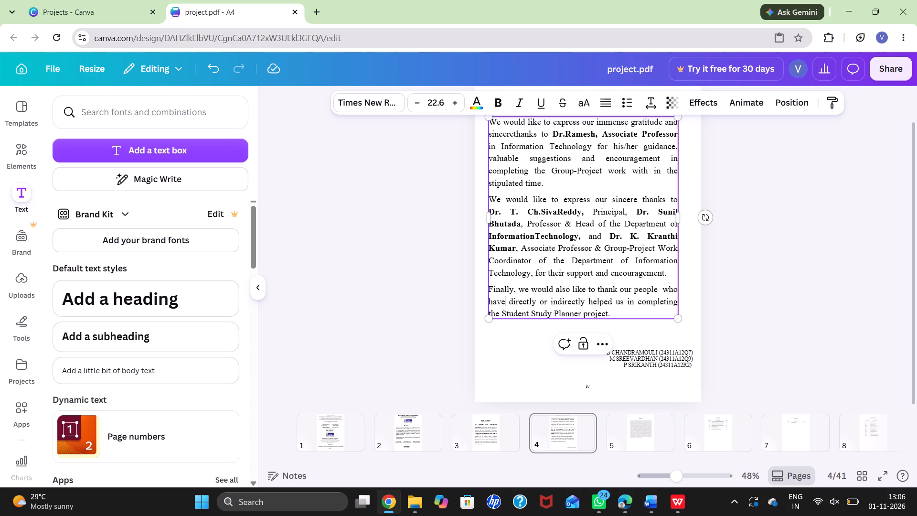
# Replace "Student Study Planner" with "Group" and add "work" after "project" so the last paragraph ends with "the Group project work.".
pyautogui.moveTo(584, 314); pyautogui.dragTo(522, 314)
pyautogui.moveTo(522, 314); pyautogui.dragTo(501, 312)
pyautogui.press('BackSpace')
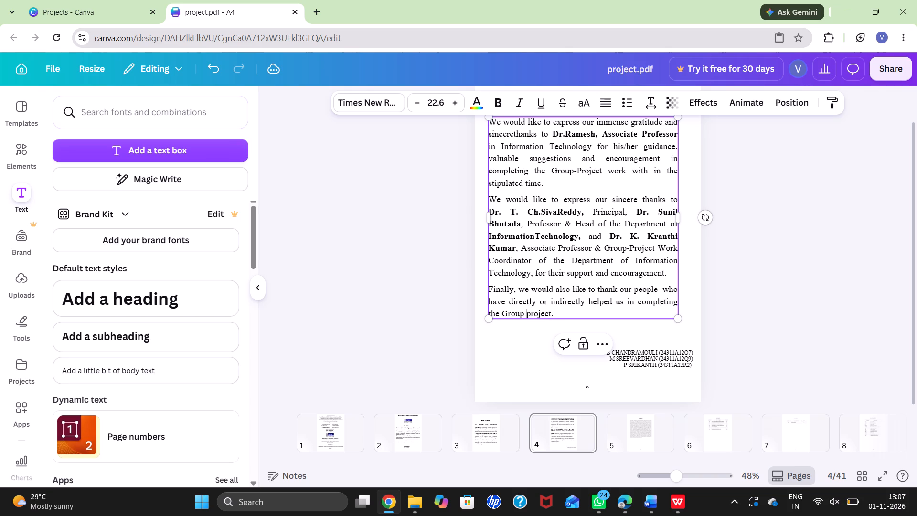
pyautogui.press('Right')
pyautogui.press('Right')
pyautogui.press('Right')
pyautogui.press('Right')
pyautogui.press('Right')
pyautogui.press('Right')
pyautogui.press('Right')
pyautogui.press('space')
pyautogui.write('work')
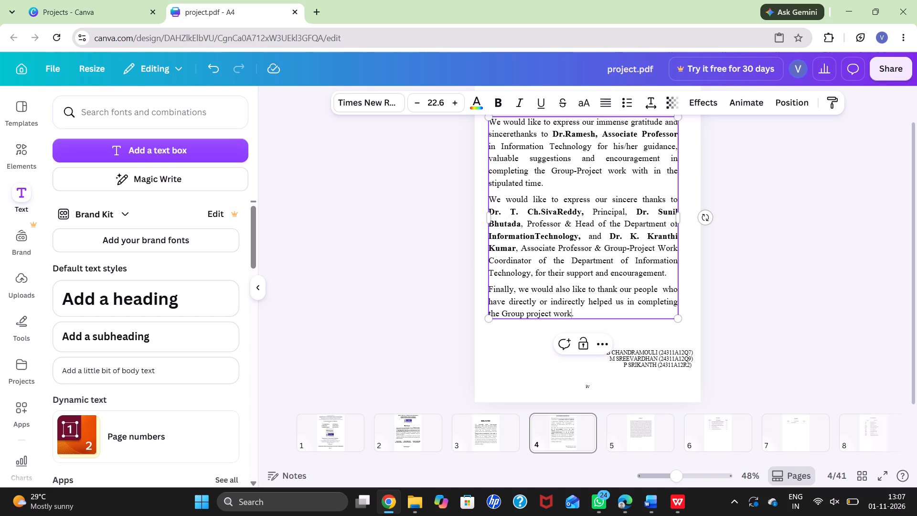
# Insert "and friends for there cooperation" after "helped us" in the last acknowledgements paragraph.
pyautogui.click(625, 301)
pyautogui.press('space')
pyautogui.write('and')
pyautogui.press('space')
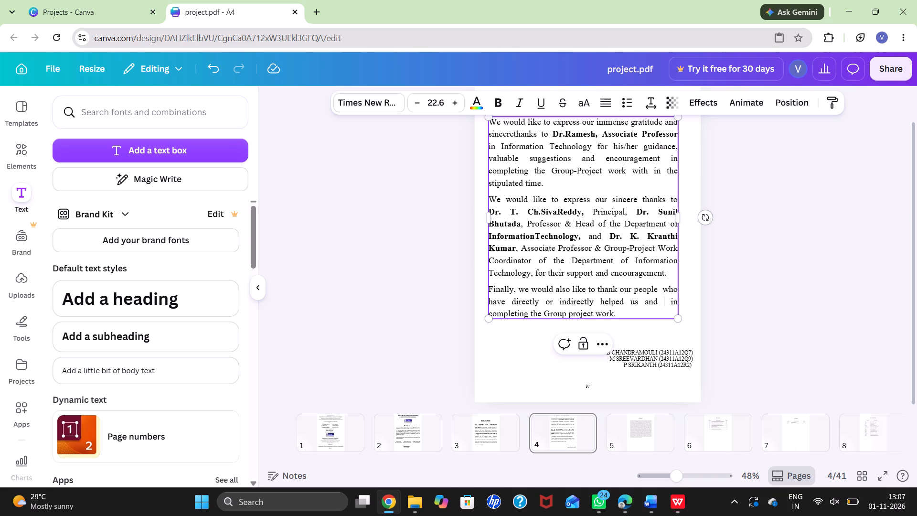
pyautogui.write('friends')
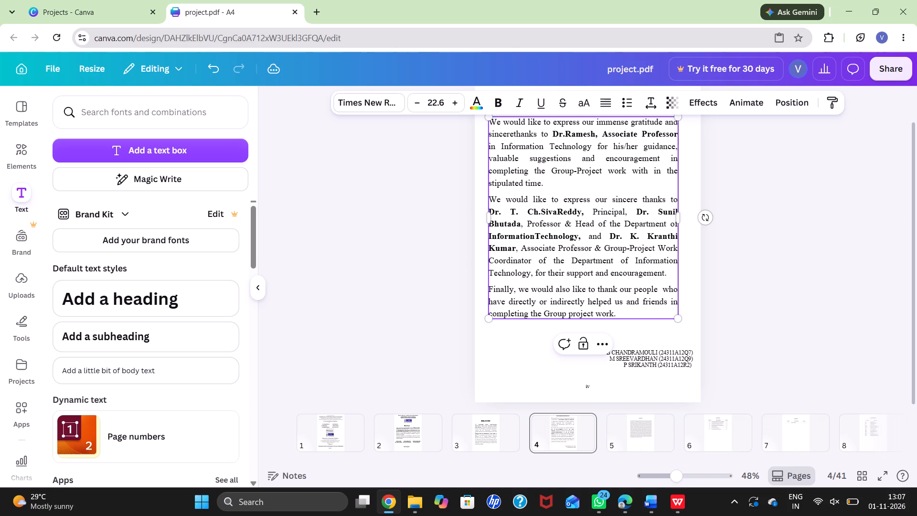
pyautogui.press('space')
pyautogui.write('for there')
pyautogui.press('space')
pyautogui.write('coo')
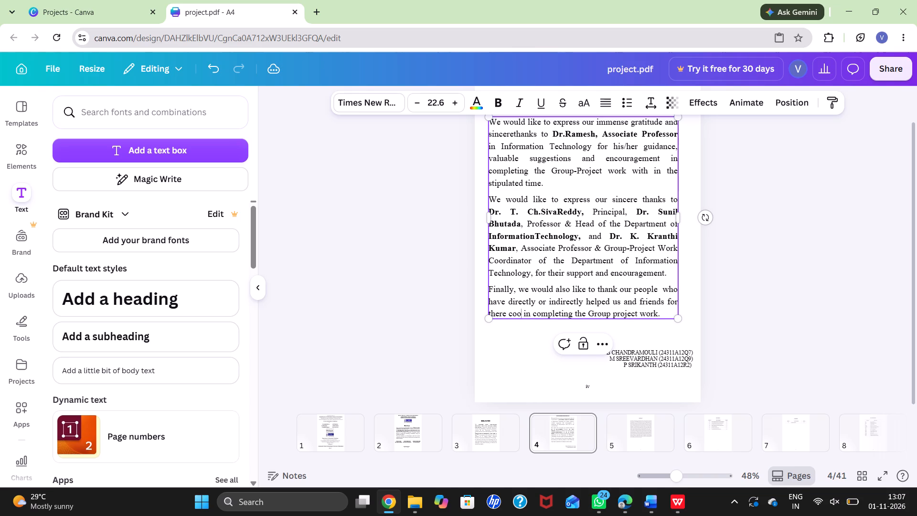
pyautogui.write('peration')
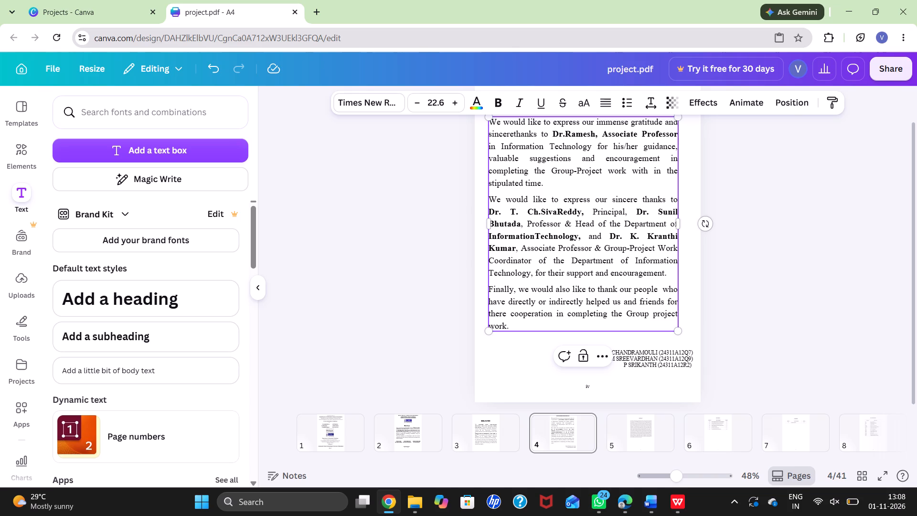
# Add "to do our project work" after "support and encouragement" at the end of the second acknowledgements paragraph.
pyautogui.click(665, 272)
pyautogui.press('space')
pyautogui.write('to')
pyautogui.press('space')
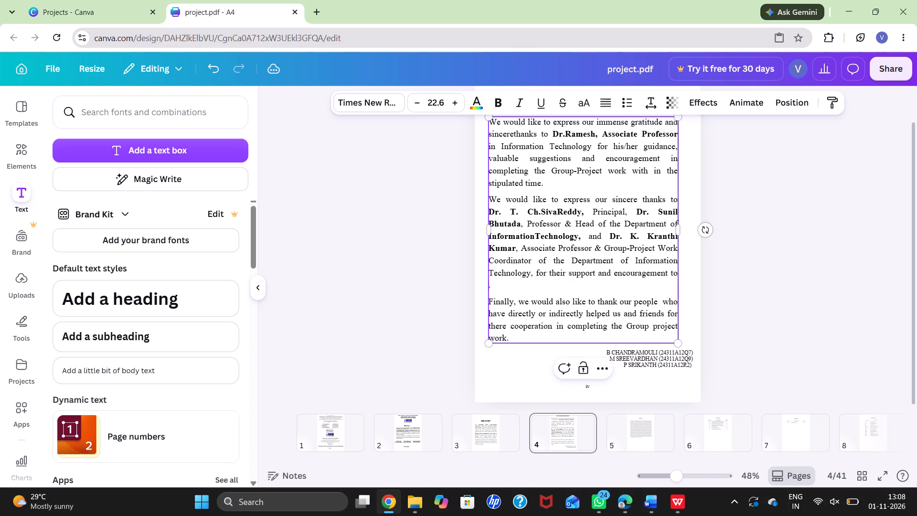
pyautogui.write('do')
pyautogui.press('space')
pyautogui.write('our project')
pyautogui.press('space')
pyautogui.write('work')
# Enlarge the team members' names and roll numbers block below the acknowledgements to a font size of about 16.8.
pyautogui.scroll(-1, 665, 272)
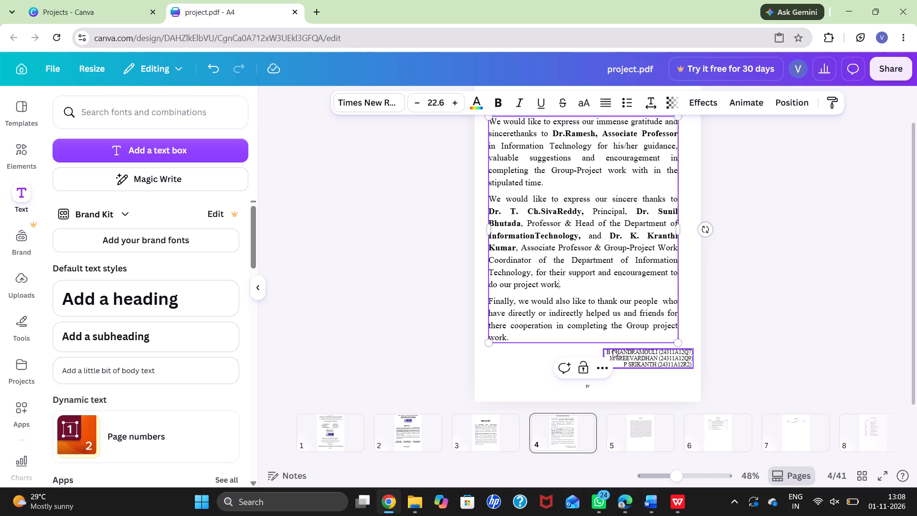
pyautogui.click(606, 350)
pyautogui.moveTo(606, 350); pyautogui.dragTo(598, 349)
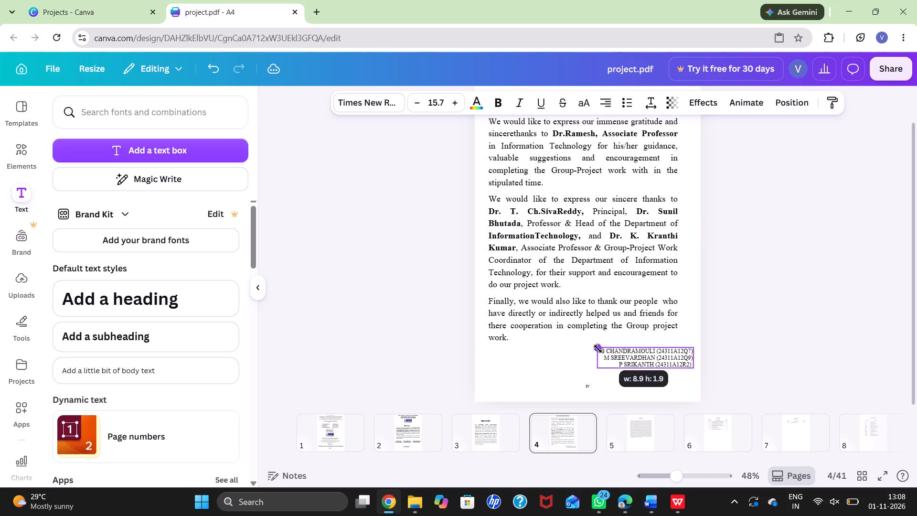
pyautogui.moveTo(598, 349); pyautogui.dragTo(596, 349)
# Clear all the names and roll numbers from the team members' text box below the acknowledgements, leaving the box empty.
pyautogui.doubleClick(609, 352)
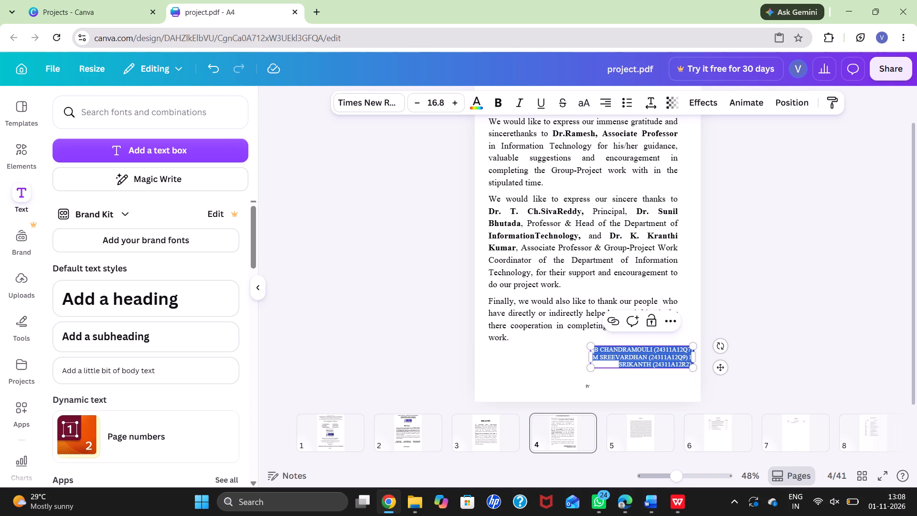
pyautogui.moveTo(595, 351); pyautogui.dragTo(606, 354)
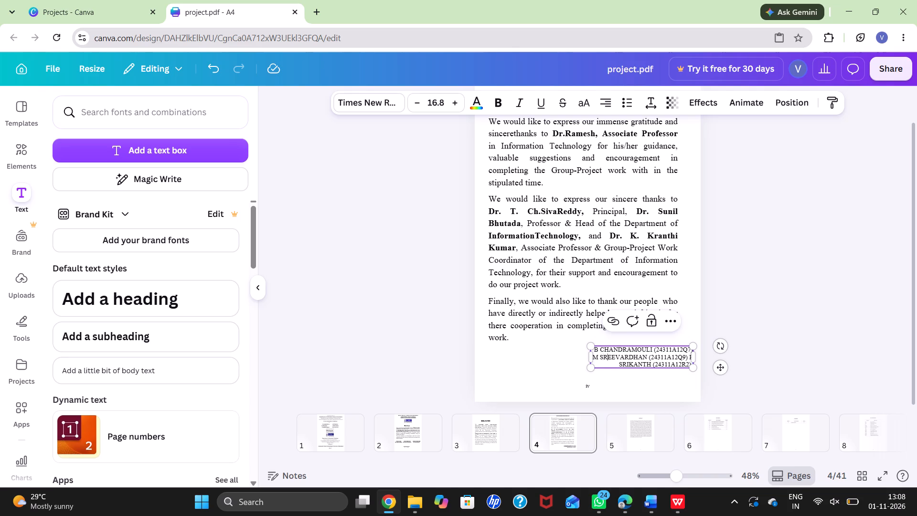
pyautogui.moveTo(606, 354); pyautogui.dragTo(660, 361)
pyautogui.doubleClick(660, 361)
pyautogui.hotkey('ctrl', 'a')
pyautogui.press('\\')
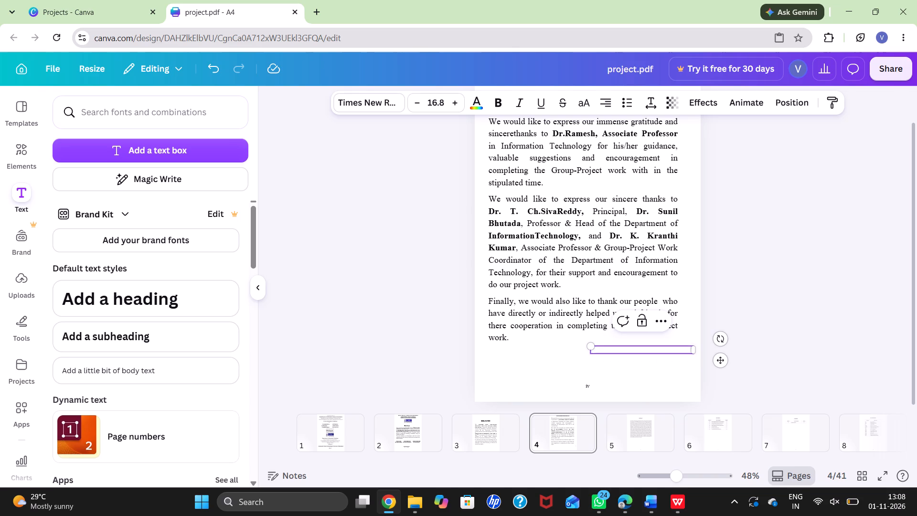
pyautogui.press('BackSpace')
pyautogui.press('BackSpace')
pyautogui.press('BackSpace')
pyautogui.press('BackSpace')
pyautogui.press('BackSpace')
pyautogui.press('BackSpace')
pyautogui.press('BackSpace')
pyautogui.press('BackSpace')
pyautogui.press('BackSpace')
pyautogui.press('BackSpace')
pyautogui.press('BackSpace')
pyautogui.press('BackSpace')
pyautogui.press('BackSpace')
pyautogui.press('BackSpace')
pyautogui.press('BackSpace')
pyautogui.press('BackSpace')
pyautogui.press('BackSpace')
pyautogui.press('BackSpace')
pyautogui.press('BackSpace')
pyautogui.press('BackSpace')
pyautogui.press('BackSpace')
pyautogui.press('BackSpace')
pyautogui.click(637, 347)
pyautogui.scroll(3, 631, 362)
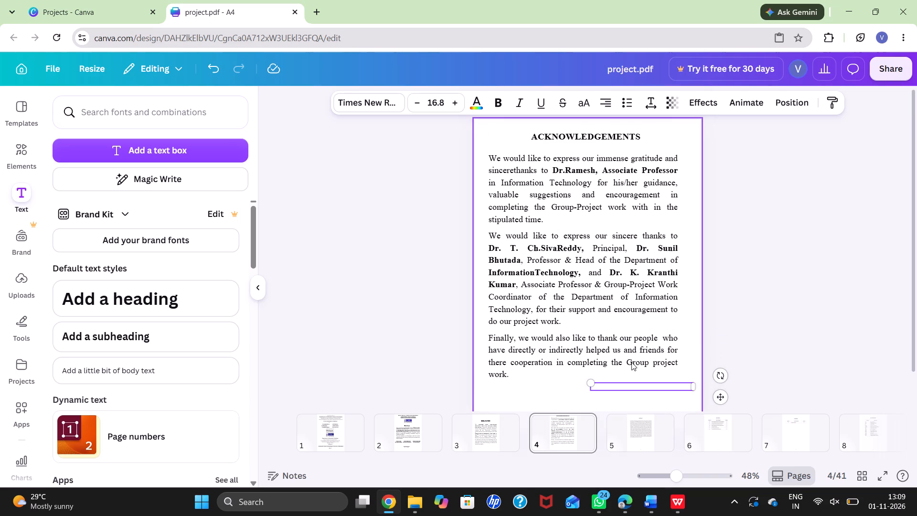
# Add three spaces between the first team member's name and roll number on the cover page.
pyautogui.click(341, 430)
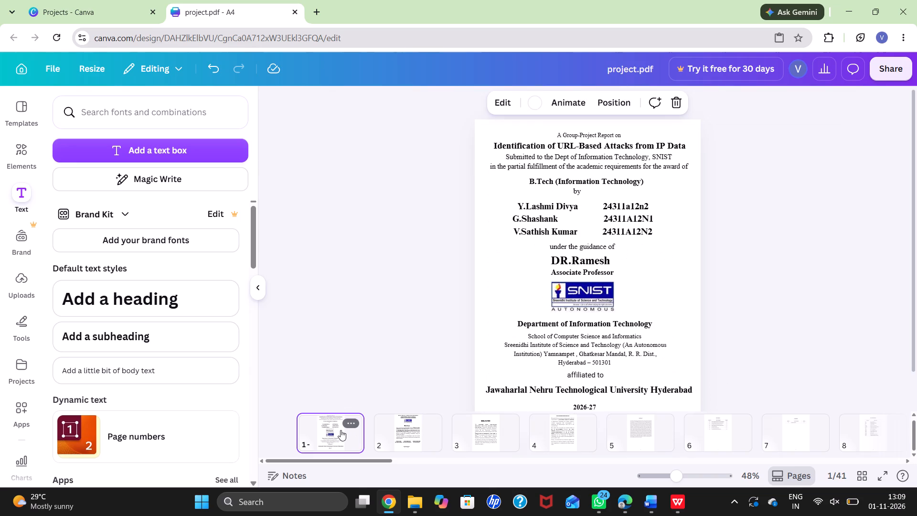
pyautogui.click(546, 222)
pyautogui.click(546, 222)
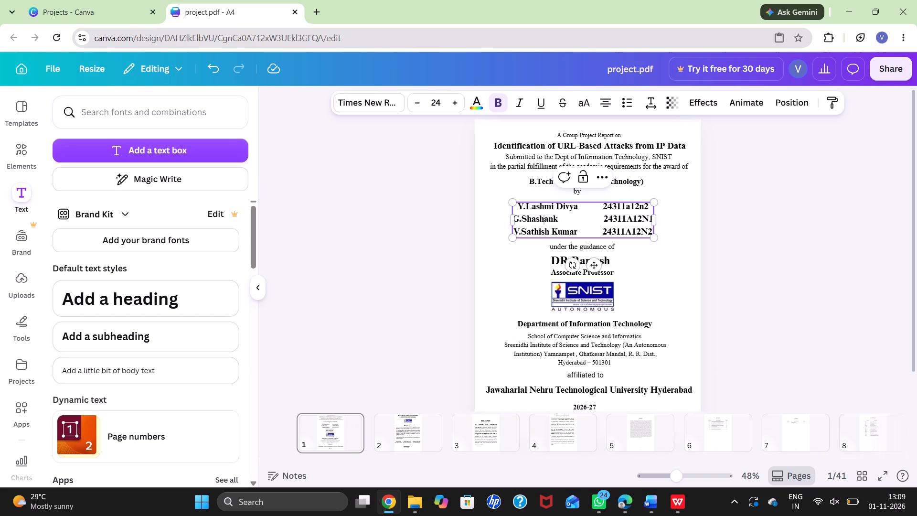
pyautogui.hotkey('ctrl', 'c')
pyautogui.click(580, 205)
pyautogui.press('space')
pyautogui.press('space')
pyautogui.press('space')
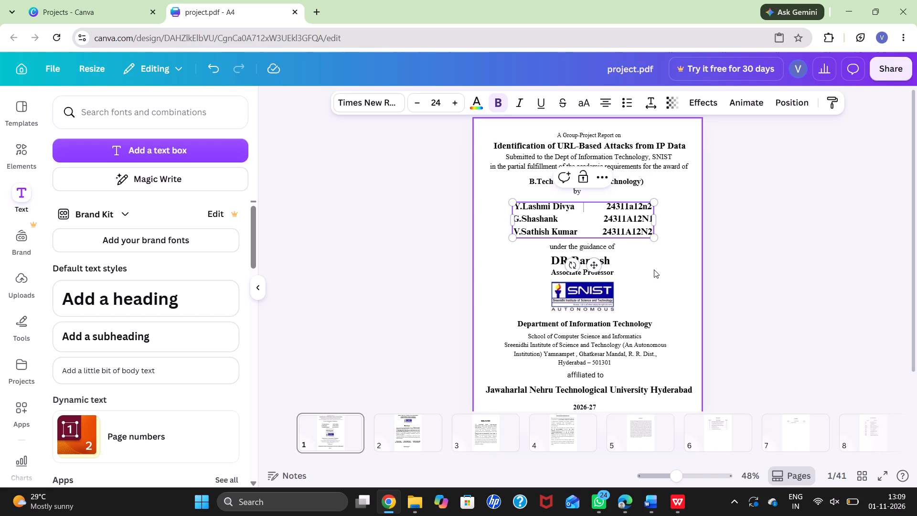
# Capitalize the letters A and N in the first team member's roll number on the cover page.
pyautogui.click(654, 269)
pyautogui.click(641, 207)
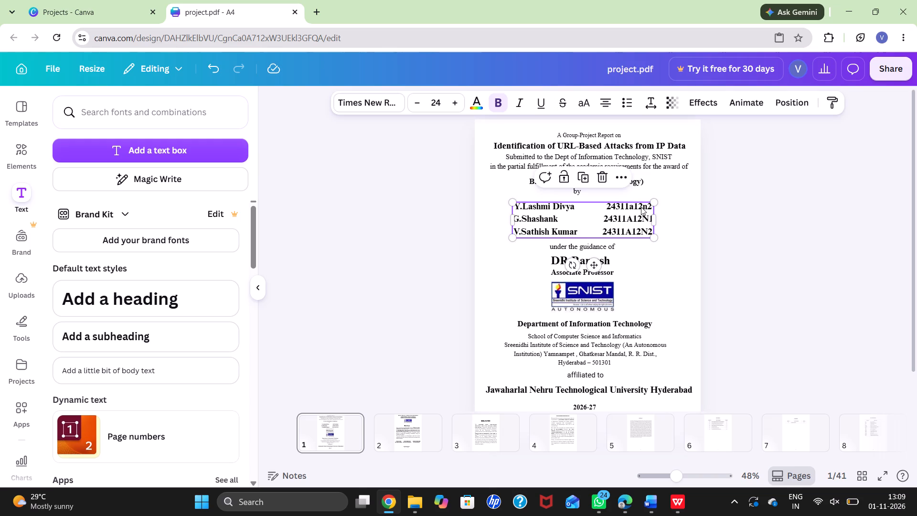
pyautogui.click(647, 204)
pyautogui.press('BackSpace')
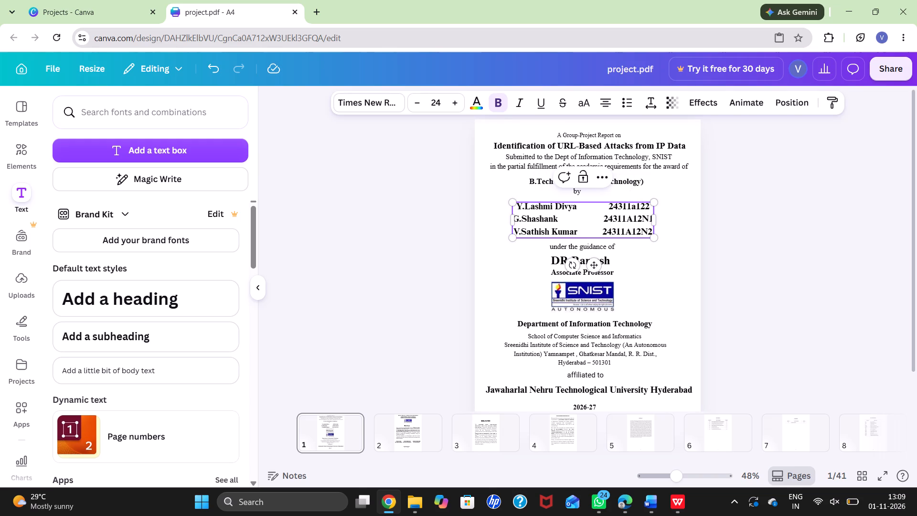
pyautogui.click(632, 204)
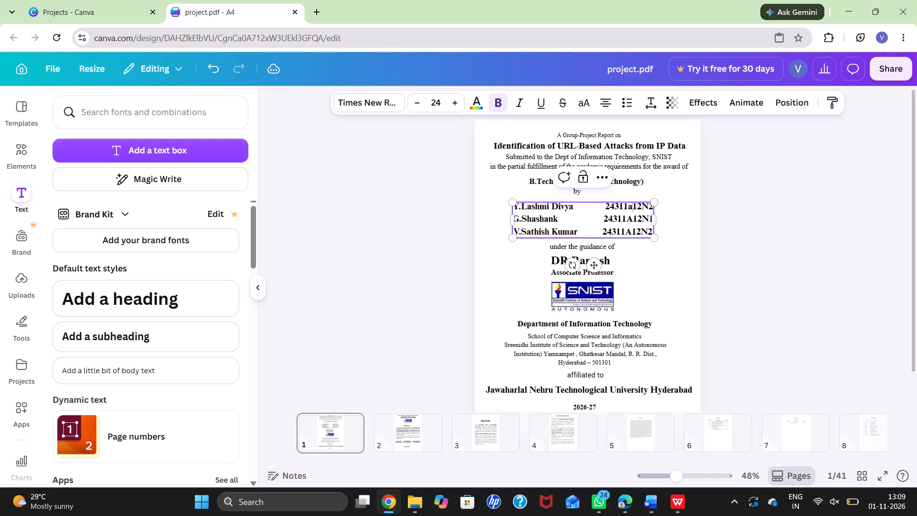
pyautogui.press('BackSpace')
pyautogui.press('a')
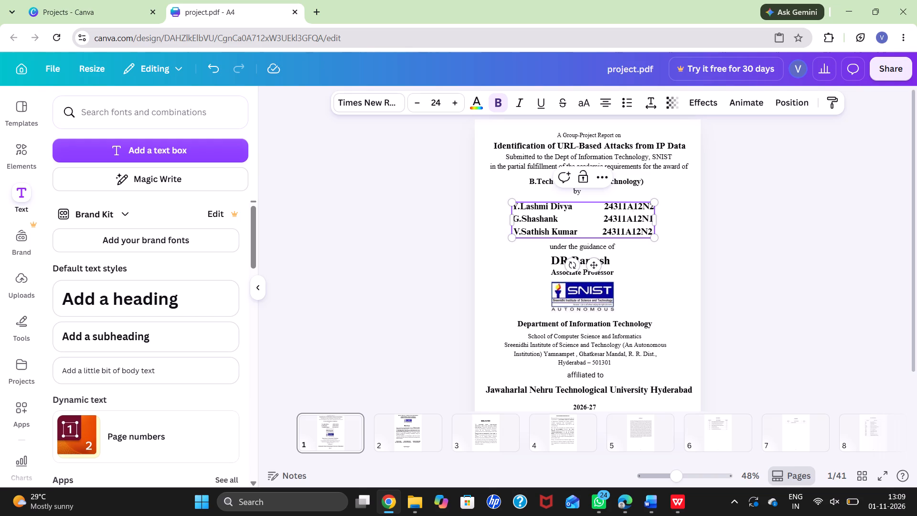
pyautogui.click(664, 279)
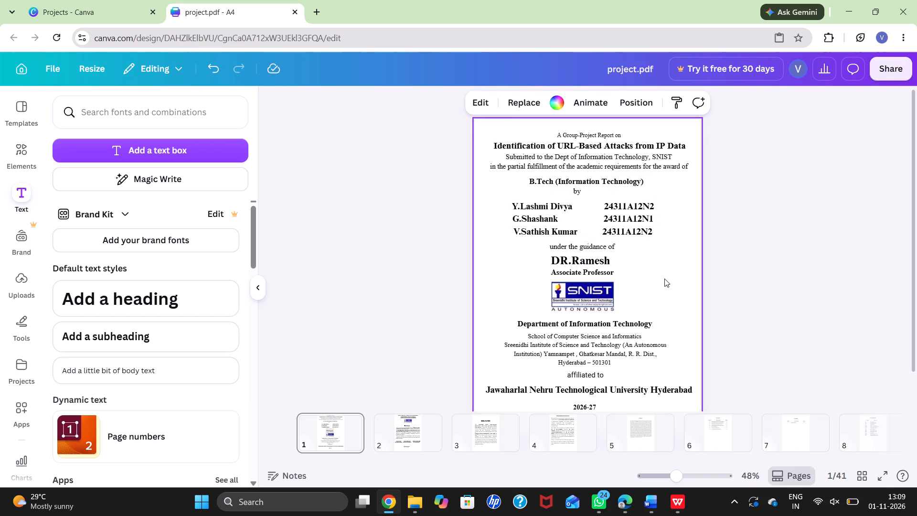
# Enlarge the body text box on the Declaration page proportionally to about 17.2 wide by 16.7 high.
pyautogui.click(588, 232)
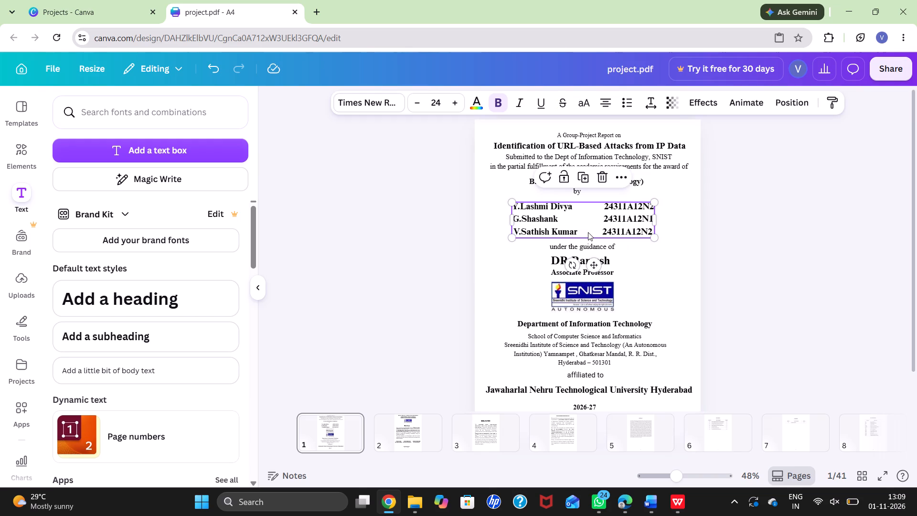
pyautogui.scroll(-2, 588, 232)
pyautogui.click(642, 279)
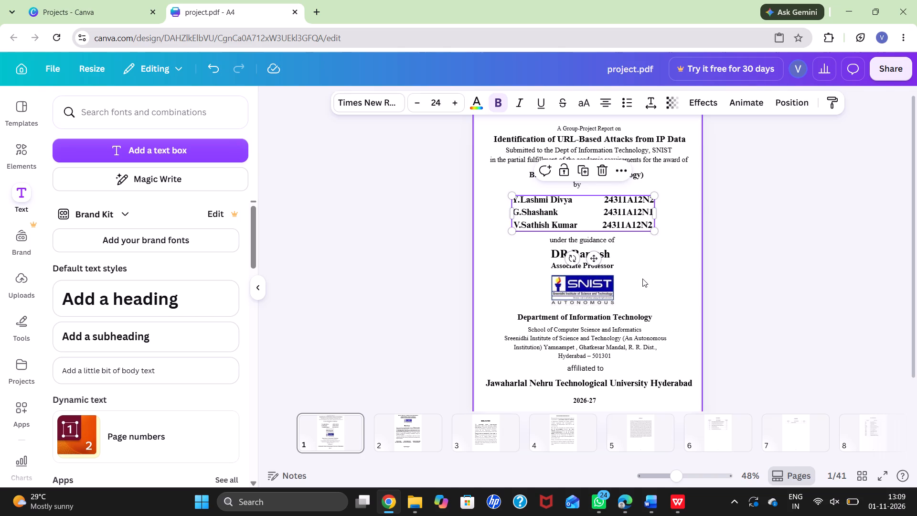
pyautogui.scroll(-1, 478, 376)
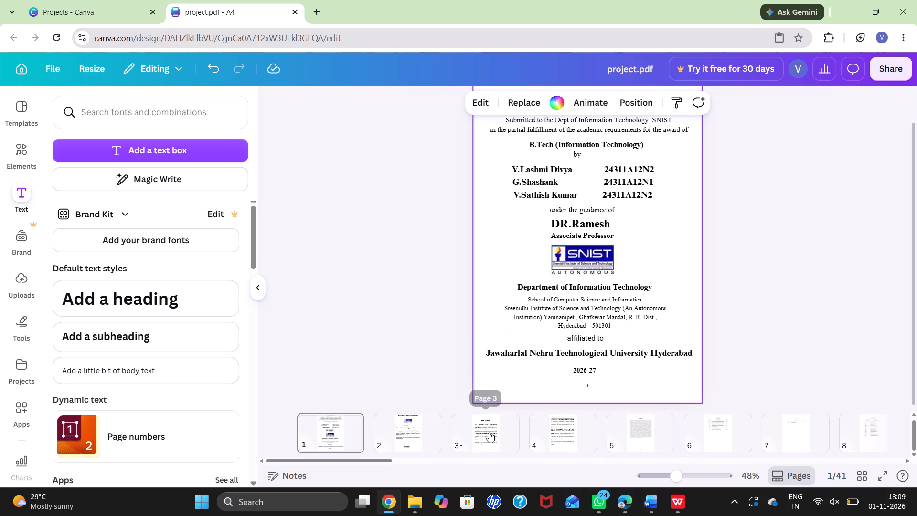
pyautogui.click(489, 432)
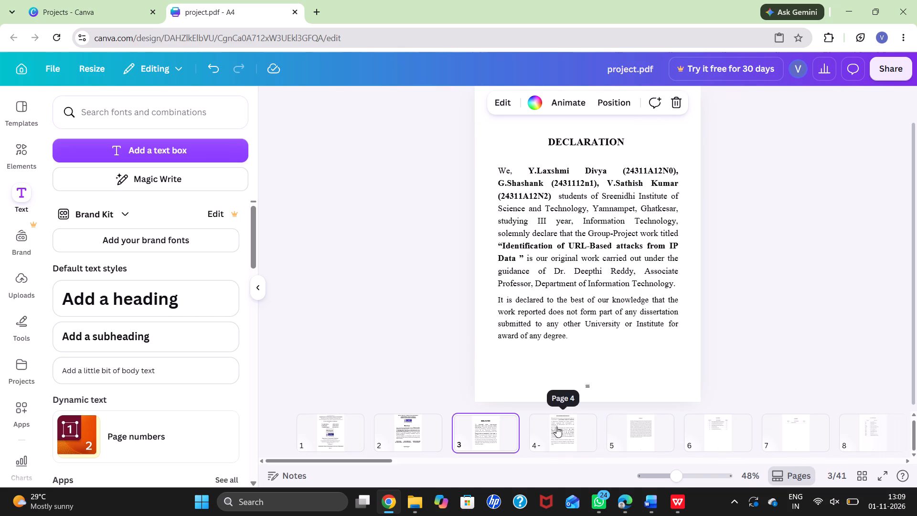
pyautogui.click(573, 269)
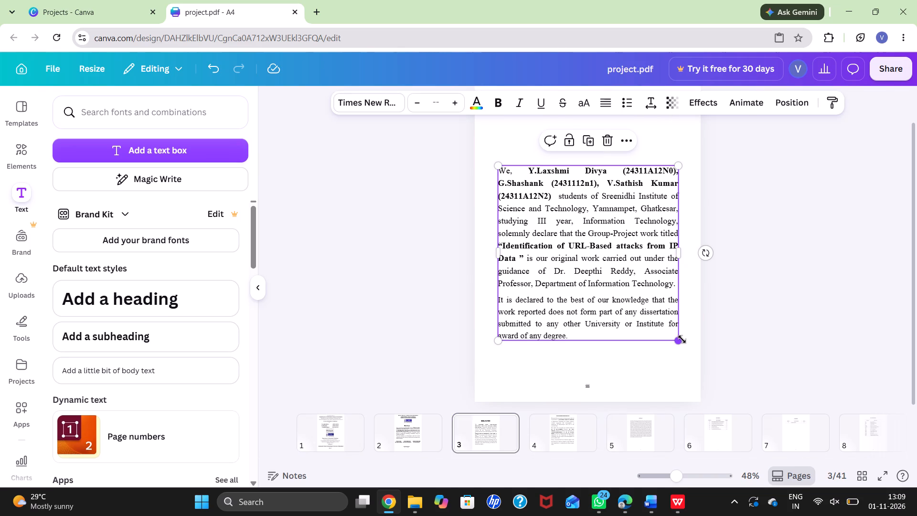
pyautogui.moveTo(682, 340); pyautogui.dragTo(682, 348)
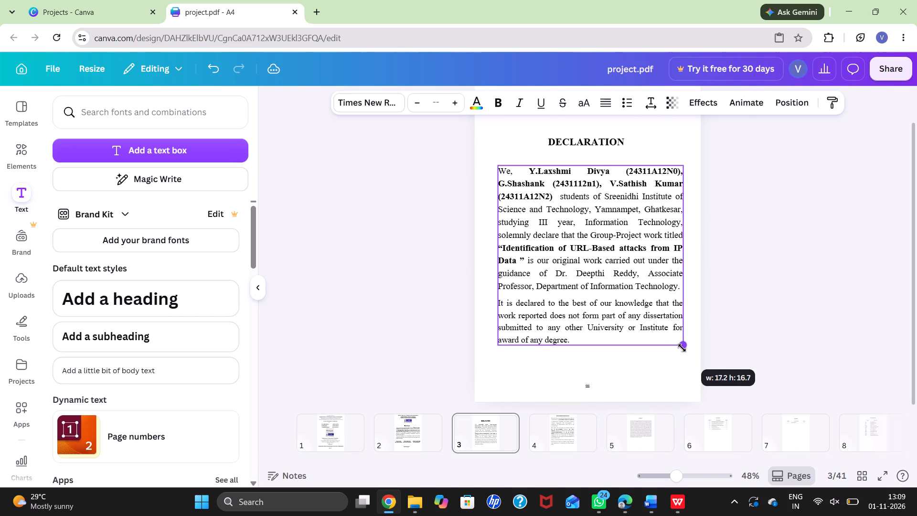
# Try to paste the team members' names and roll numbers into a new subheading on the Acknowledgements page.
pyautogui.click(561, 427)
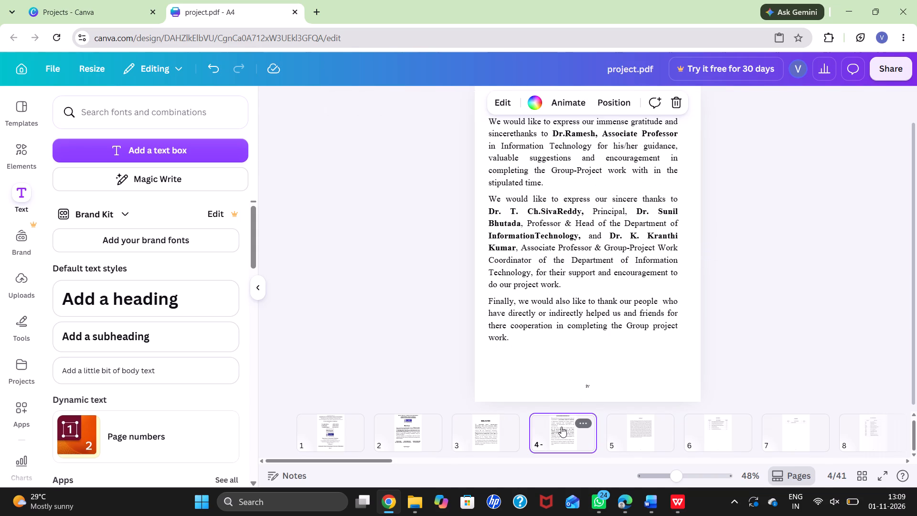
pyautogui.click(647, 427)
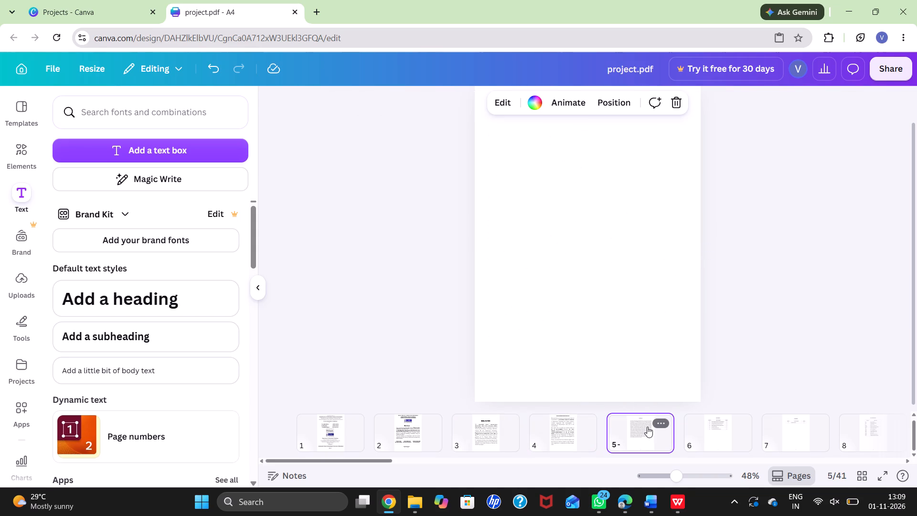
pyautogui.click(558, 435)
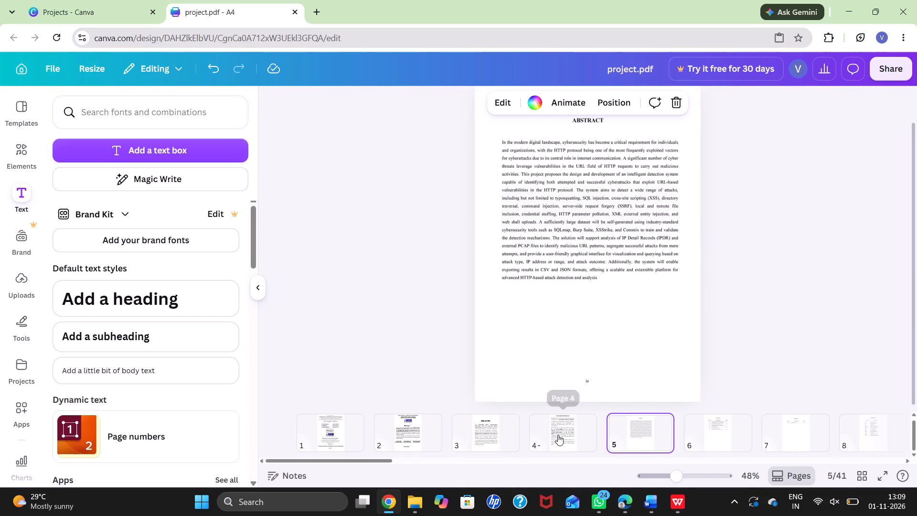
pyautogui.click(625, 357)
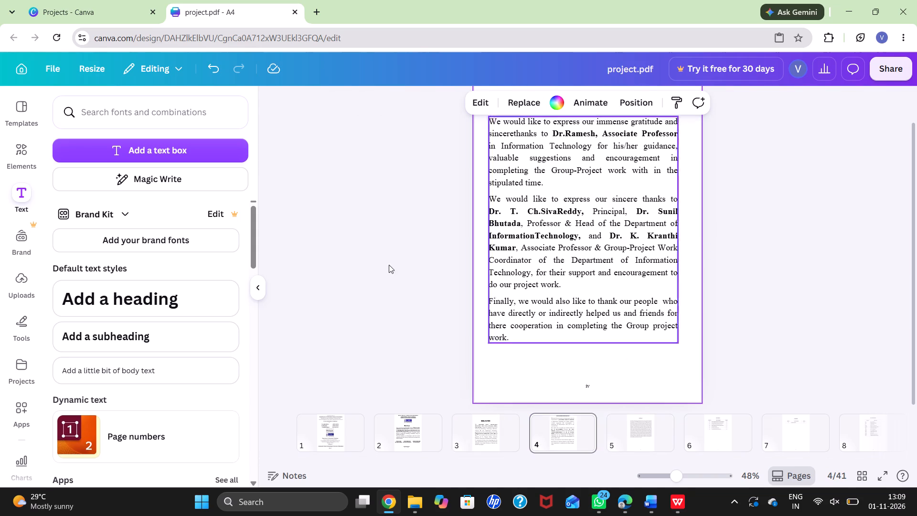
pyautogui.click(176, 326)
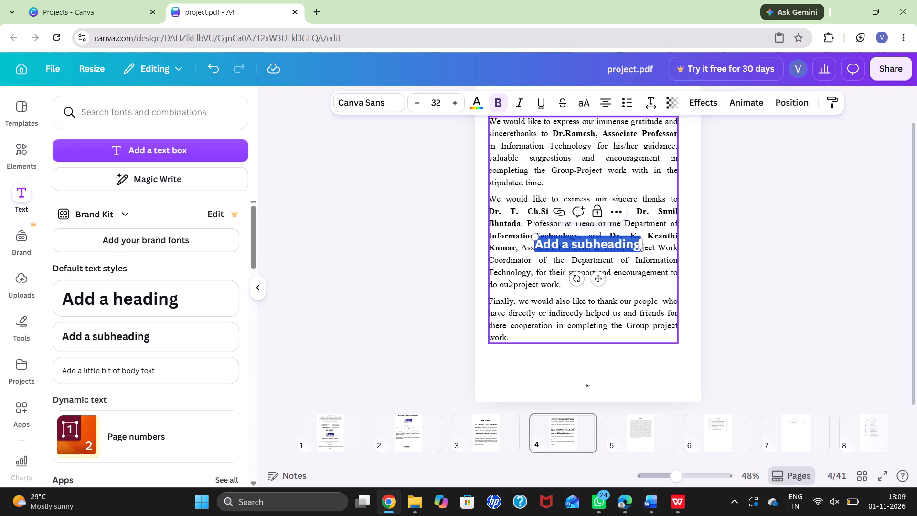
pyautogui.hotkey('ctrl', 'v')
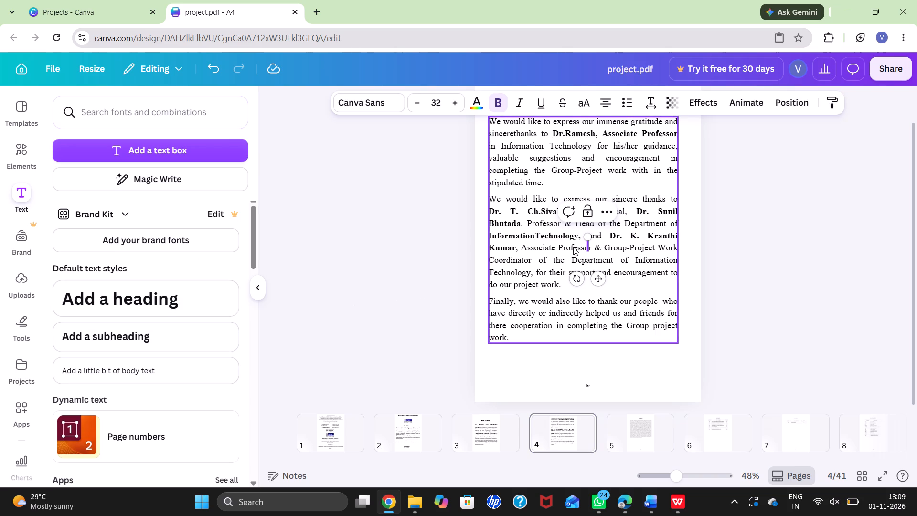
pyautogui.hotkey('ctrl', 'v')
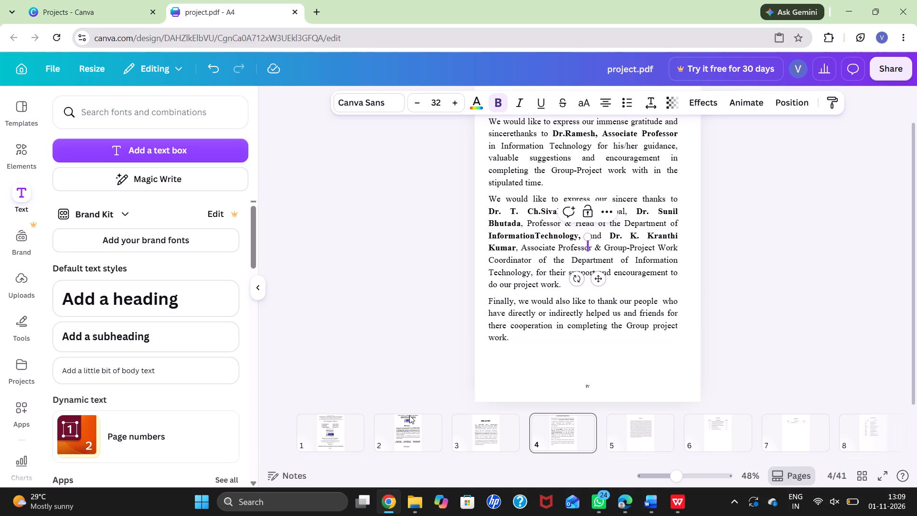
# Copy the team members' names and roll numbers from the cover page into a new subheading on the Declaration page.
pyautogui.click(333, 431)
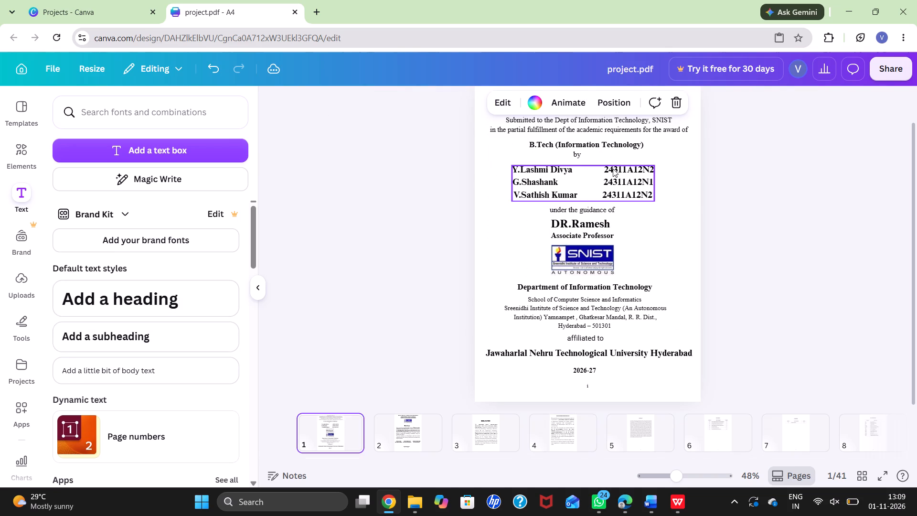
pyautogui.click(613, 169)
pyautogui.hotkey('ctrl', 'a')
pyautogui.doubleClick(592, 176)
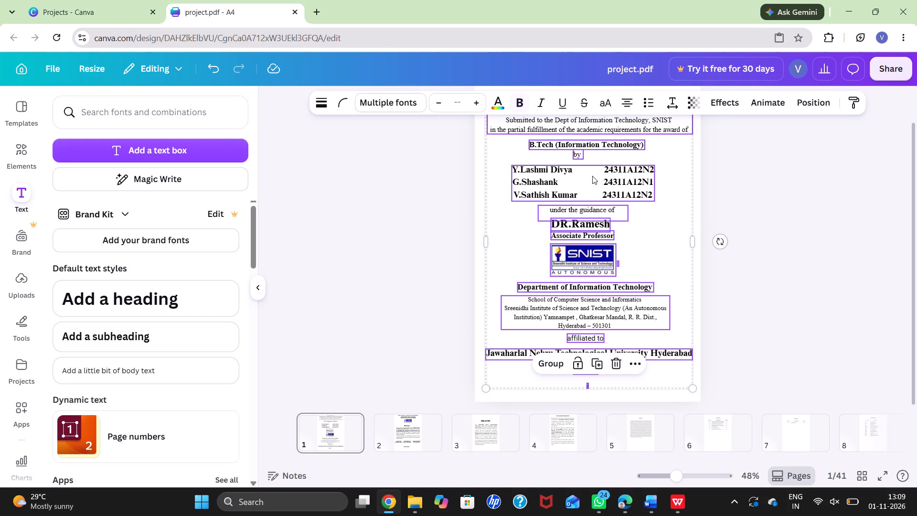
pyautogui.click(617, 182)
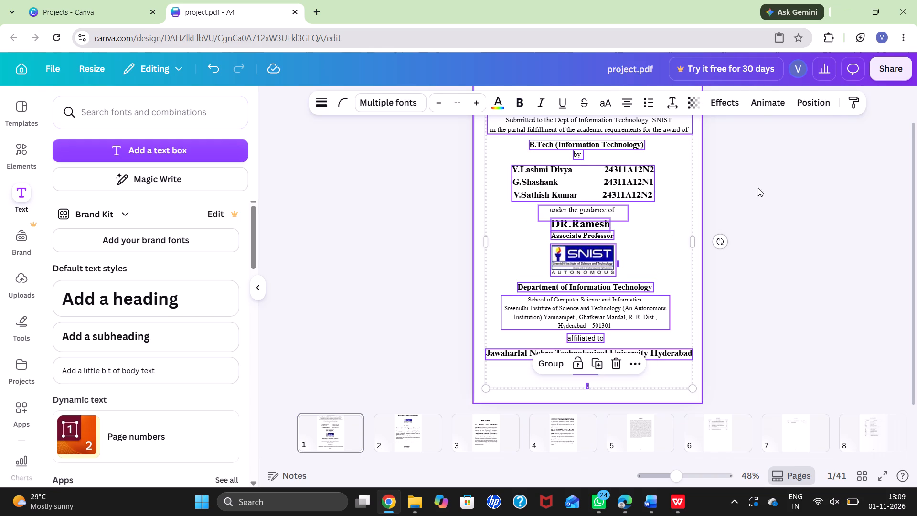
pyautogui.click(765, 187)
pyautogui.click(622, 194)
pyautogui.click(622, 194)
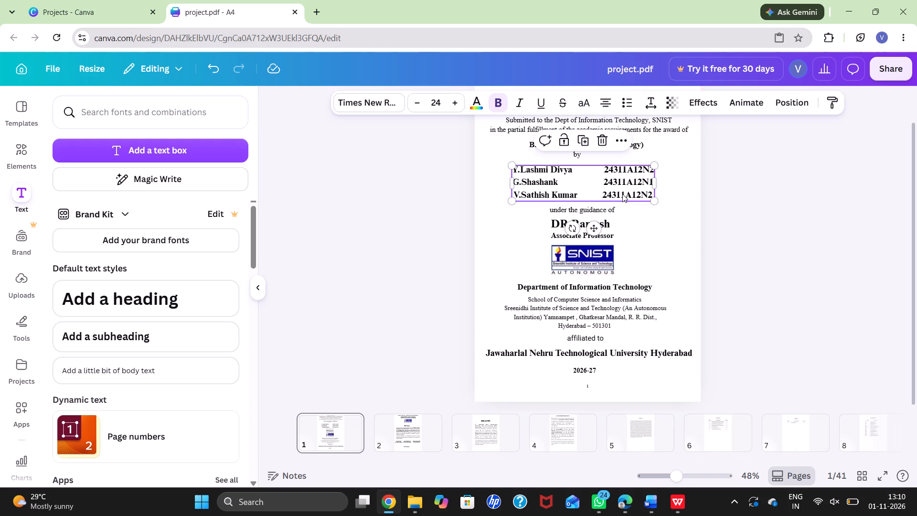
pyautogui.hotkey('ctrl', 'a')
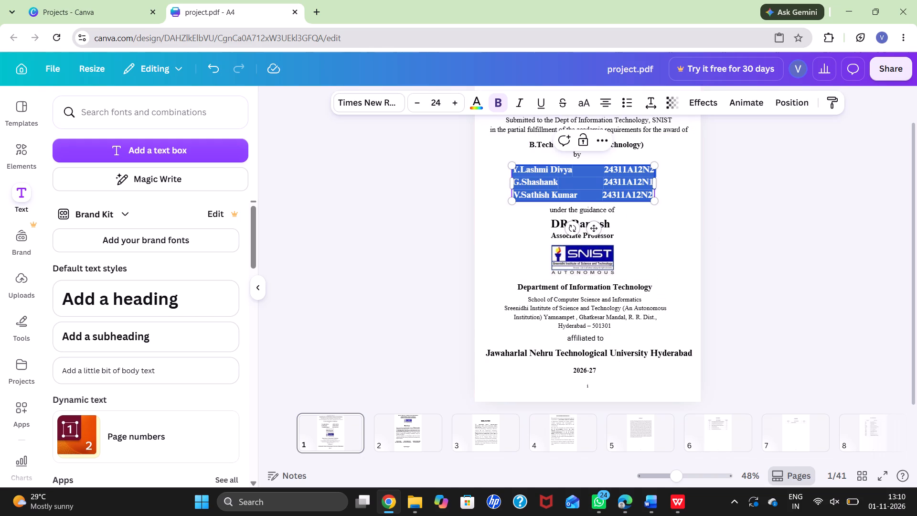
pyautogui.hotkey('ctrl', 'c')
pyautogui.click(513, 418)
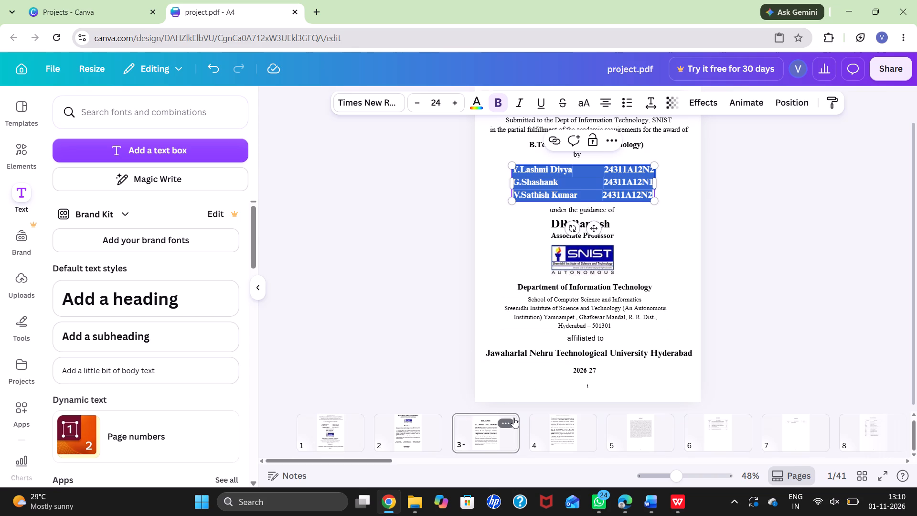
pyautogui.click(180, 338)
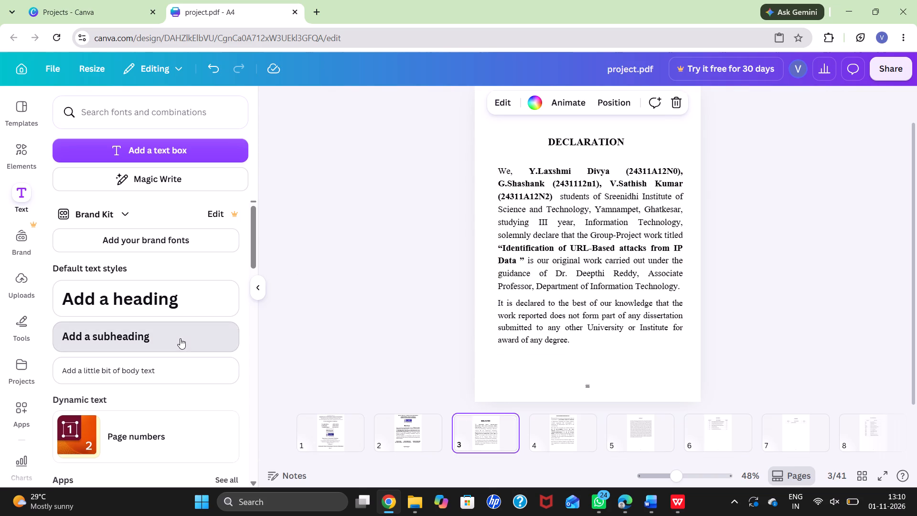
pyautogui.hotkey('ctrl', 'v')
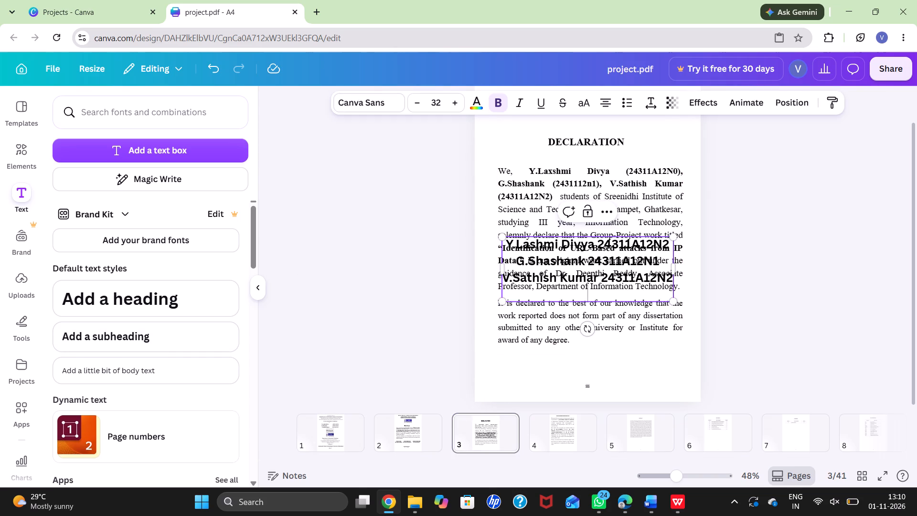
pyautogui.click(767, 288)
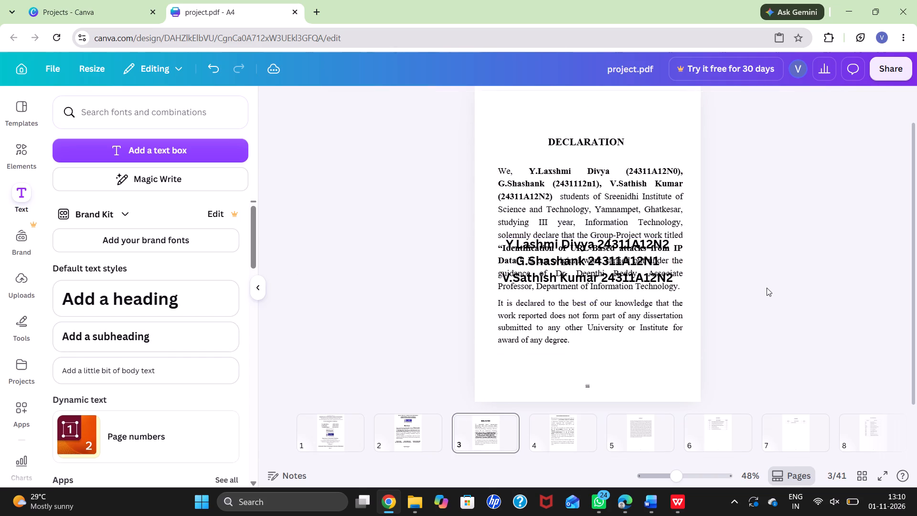
# Shrink the pasted names block to a font size of about 18.5 and place it below the Declaration text, toward the page's right edge.
pyautogui.click(632, 281)
pyautogui.moveTo(675, 305); pyautogui.dragTo(652, 291)
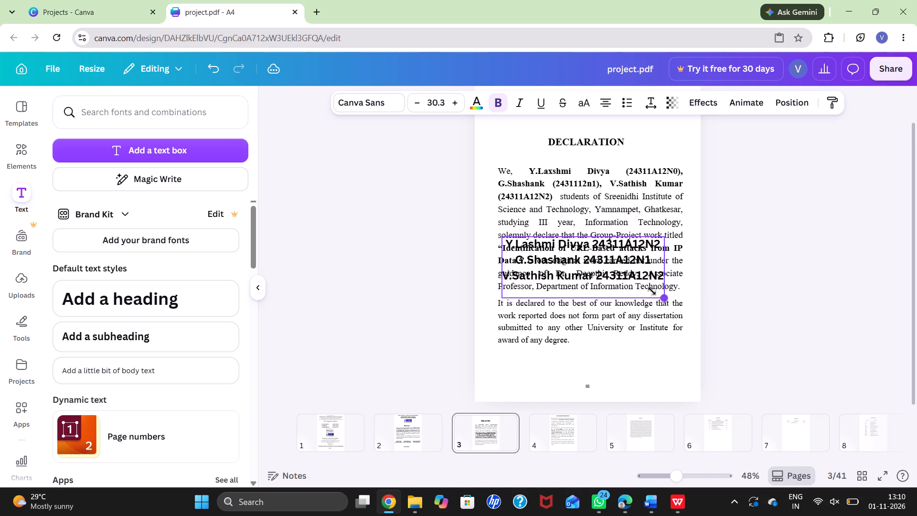
pyautogui.moveTo(652, 291); pyautogui.dragTo(631, 274)
pyautogui.moveTo(571, 250); pyautogui.dragTo(623, 321)
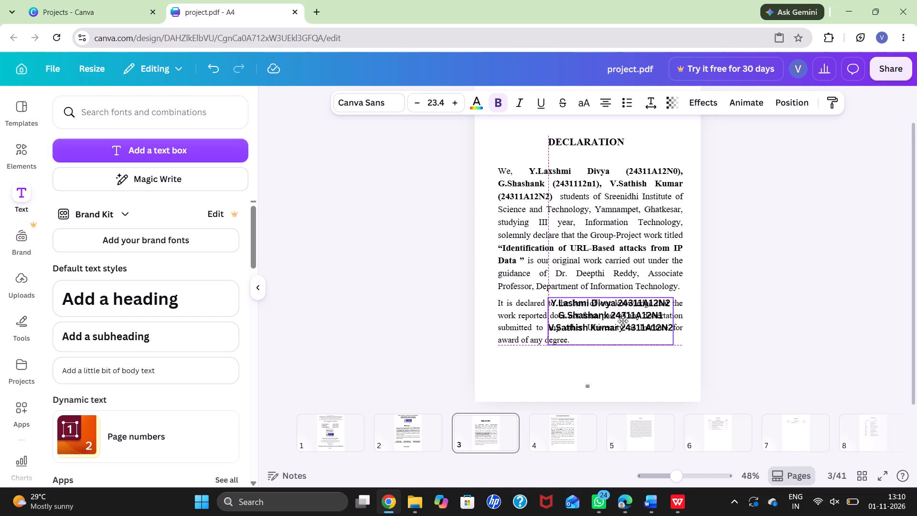
pyautogui.moveTo(623, 321); pyautogui.dragTo(637, 348)
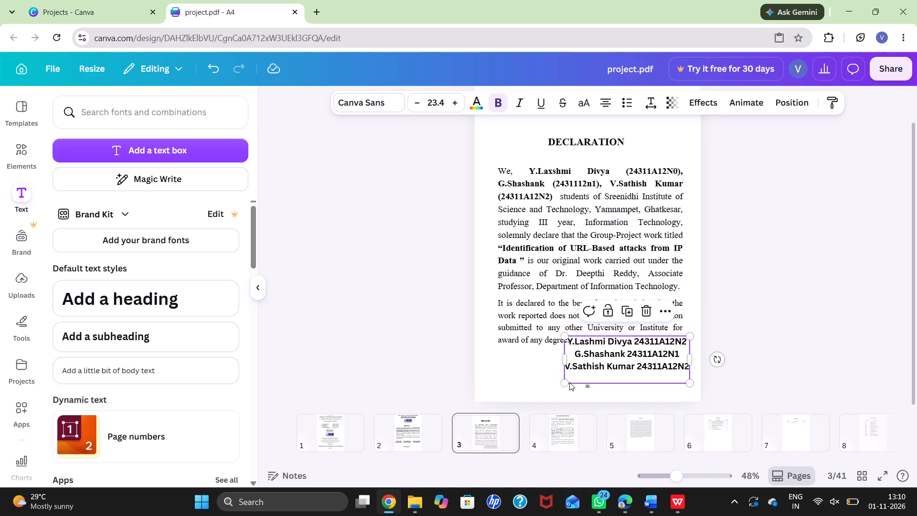
pyautogui.moveTo(565, 383); pyautogui.dragTo(597, 380)
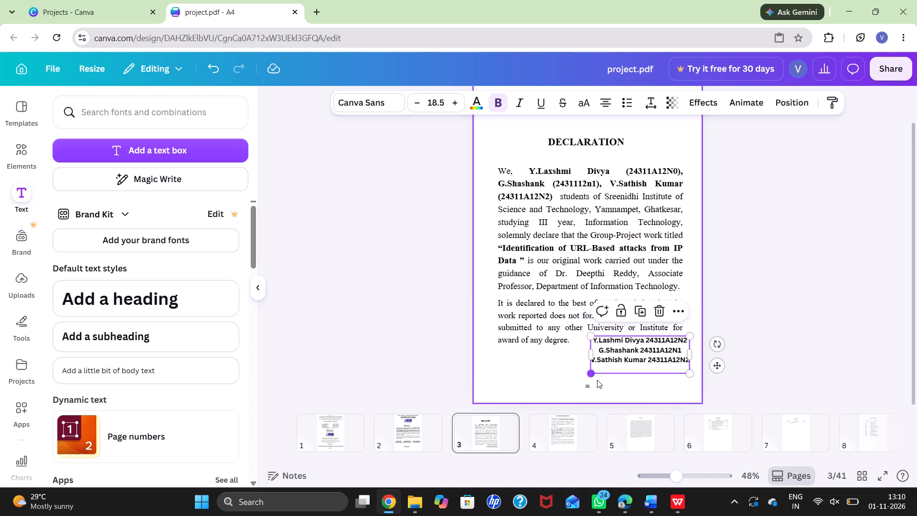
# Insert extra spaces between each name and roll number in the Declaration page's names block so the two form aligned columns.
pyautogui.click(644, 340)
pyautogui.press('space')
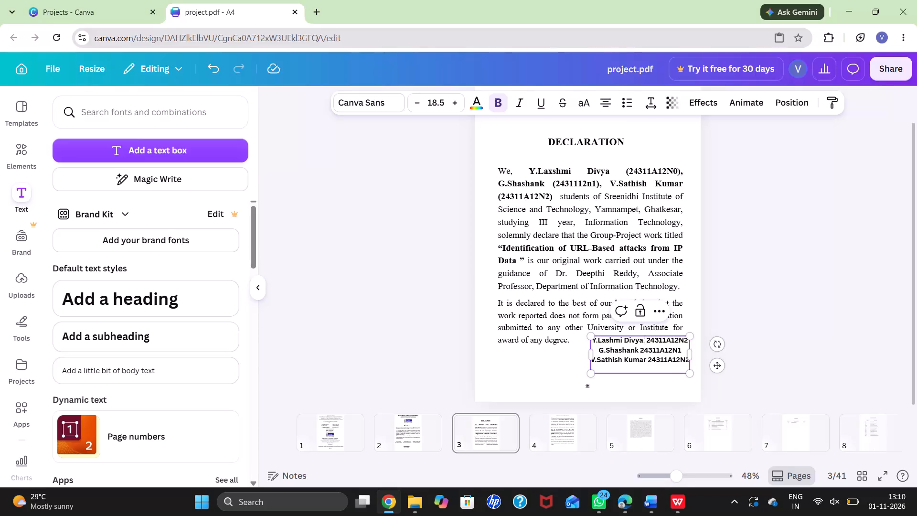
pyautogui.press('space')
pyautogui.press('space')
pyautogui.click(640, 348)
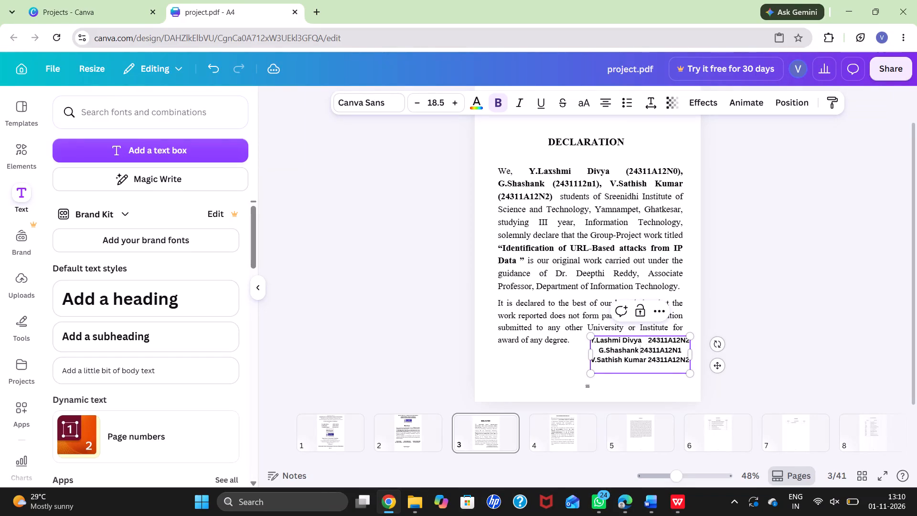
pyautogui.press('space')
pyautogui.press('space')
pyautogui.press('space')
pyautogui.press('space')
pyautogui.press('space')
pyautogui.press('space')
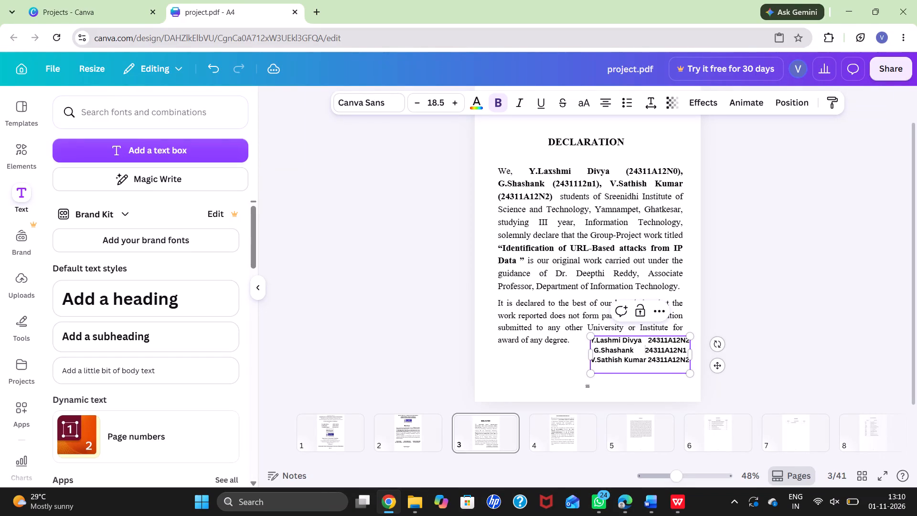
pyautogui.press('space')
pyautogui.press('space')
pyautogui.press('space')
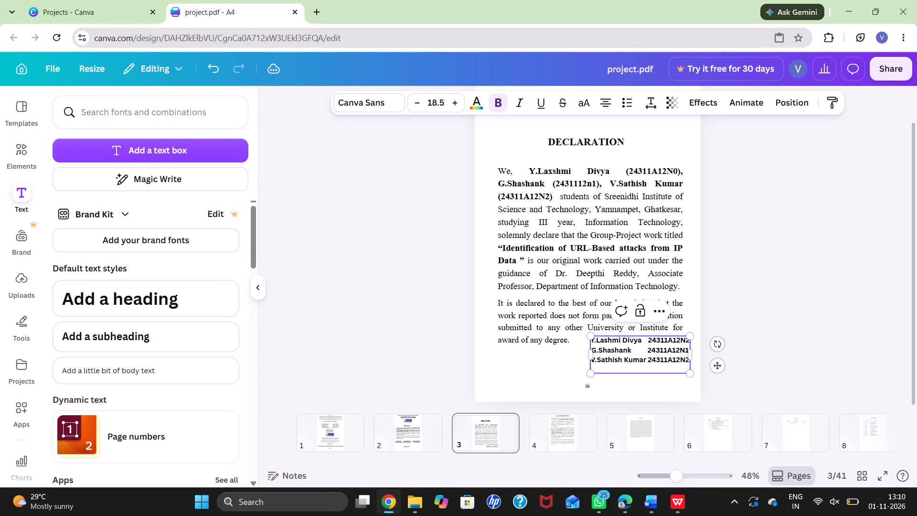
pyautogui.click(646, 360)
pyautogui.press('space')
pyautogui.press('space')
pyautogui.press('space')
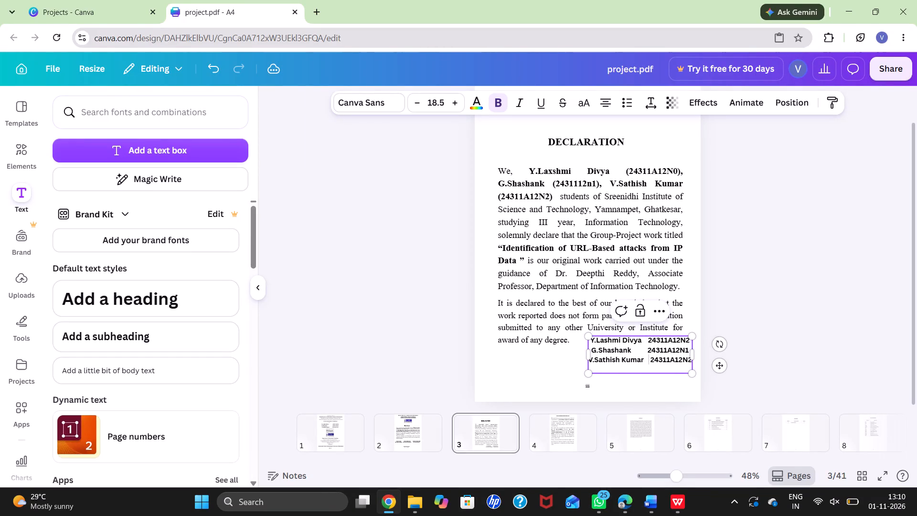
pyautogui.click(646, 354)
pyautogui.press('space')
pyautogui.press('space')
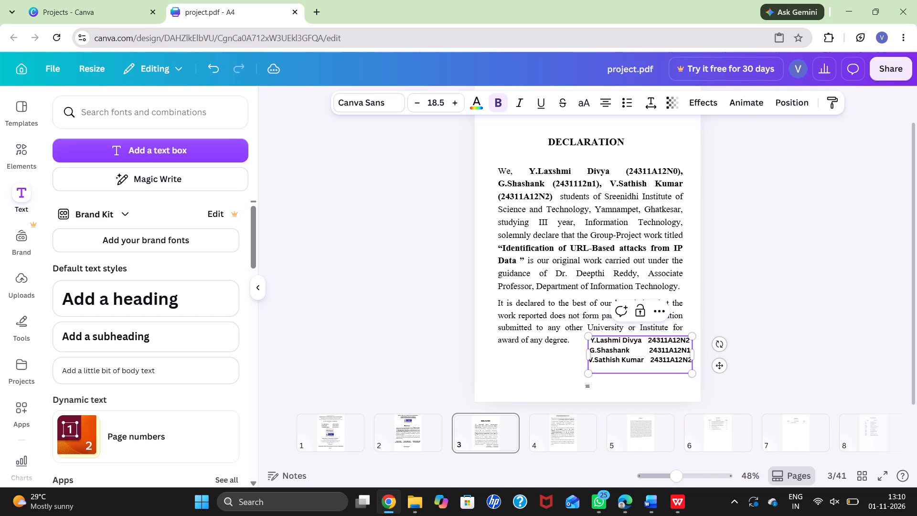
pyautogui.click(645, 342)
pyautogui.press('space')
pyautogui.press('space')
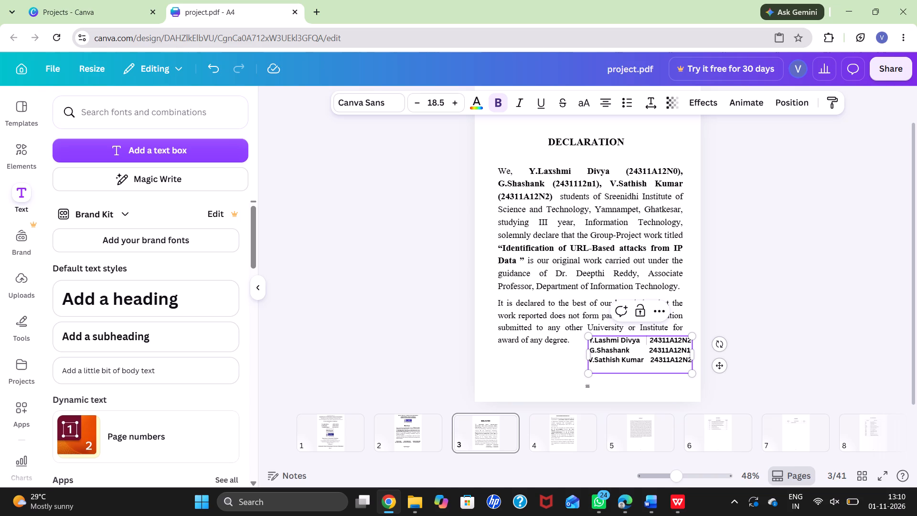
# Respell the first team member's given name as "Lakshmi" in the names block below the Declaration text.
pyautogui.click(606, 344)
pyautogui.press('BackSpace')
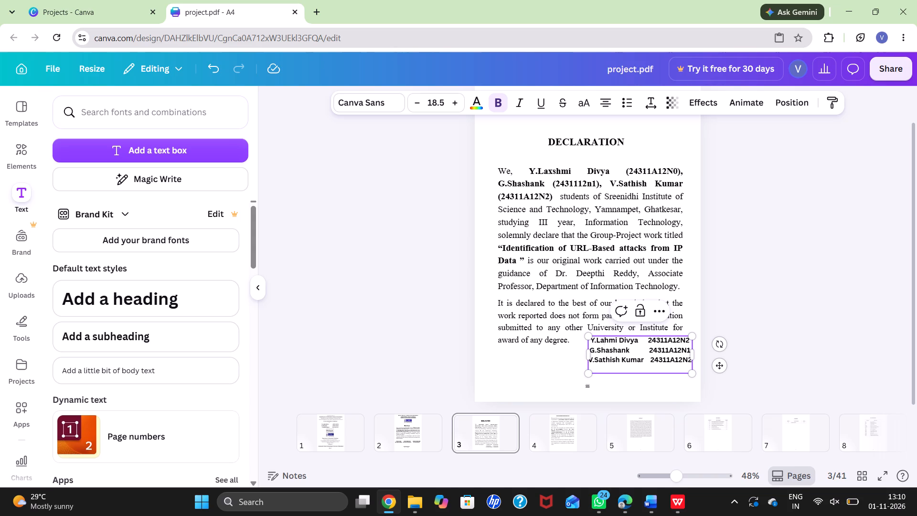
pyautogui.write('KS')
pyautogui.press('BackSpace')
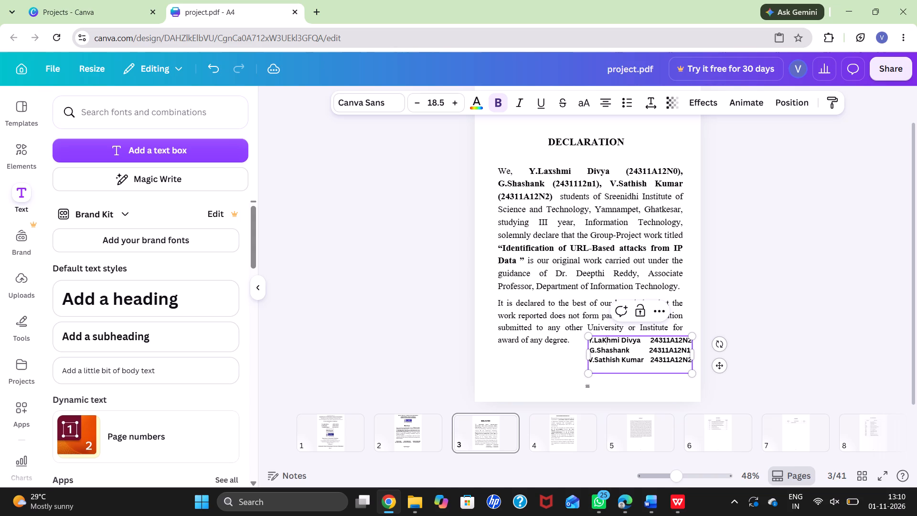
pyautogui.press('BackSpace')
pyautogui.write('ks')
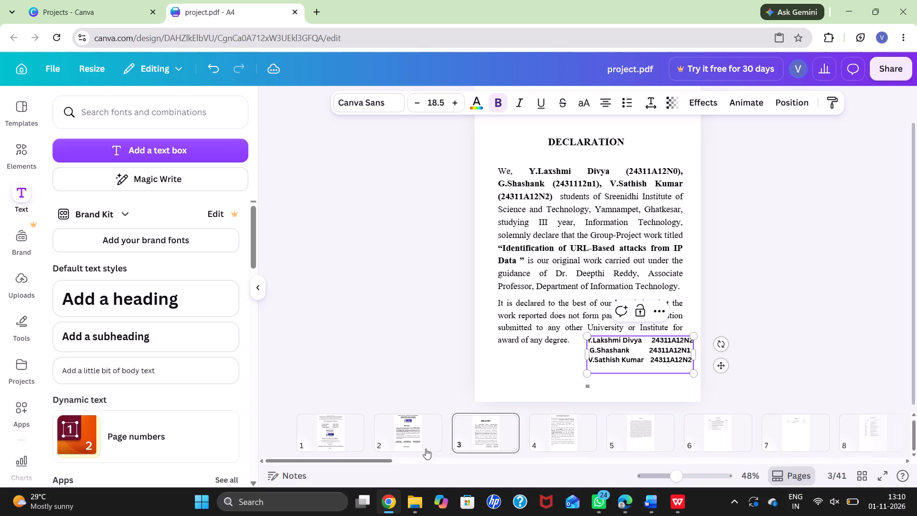
# Correct the first team member's given name to "Lakshmi" in the Certificate page's body text.
pyautogui.click(400, 439)
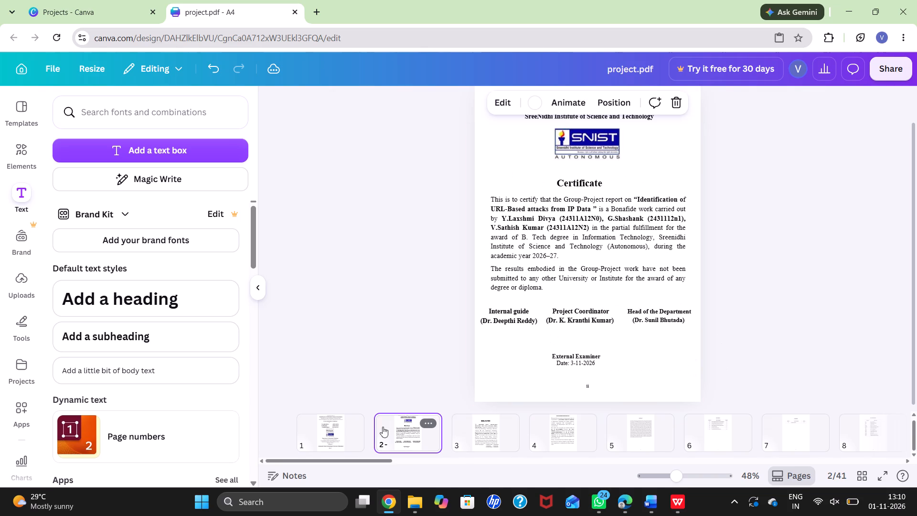
pyautogui.click(522, 218)
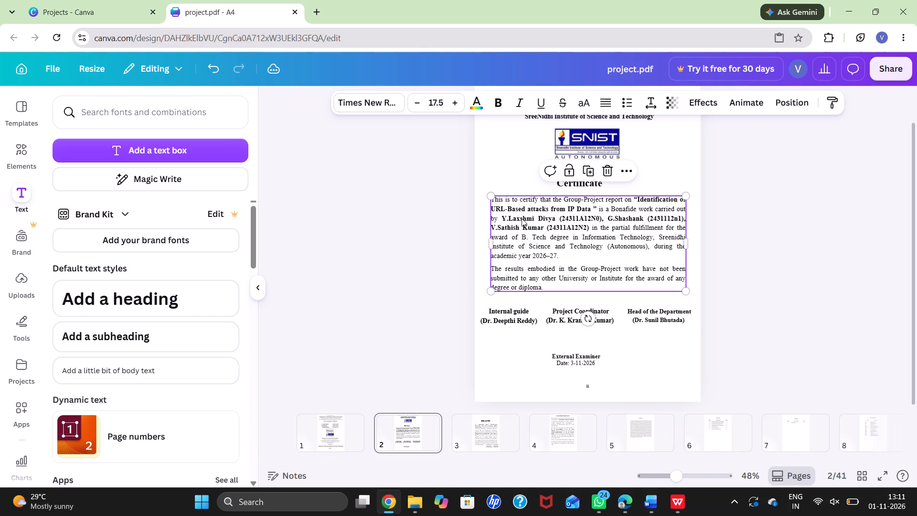
pyautogui.click(522, 218)
pyautogui.click(522, 218)
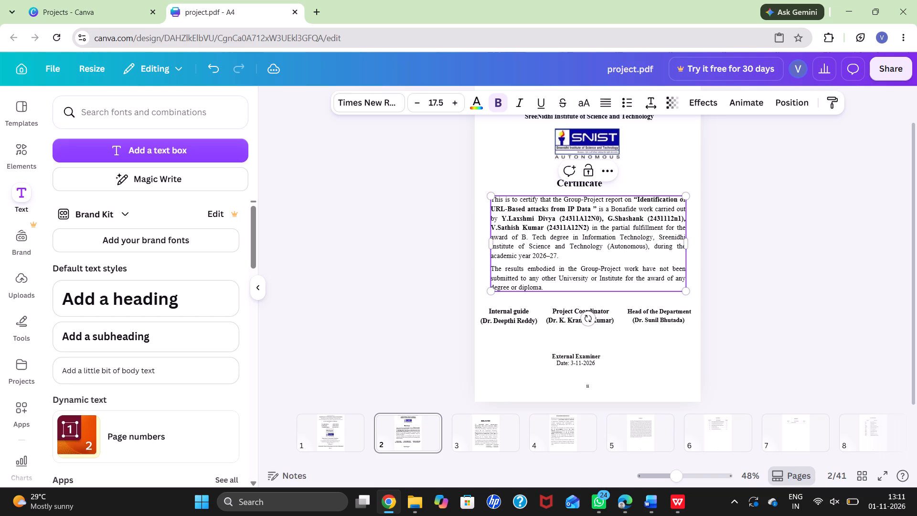
pyautogui.press('BackSpace')
pyautogui.press('BackSpace')
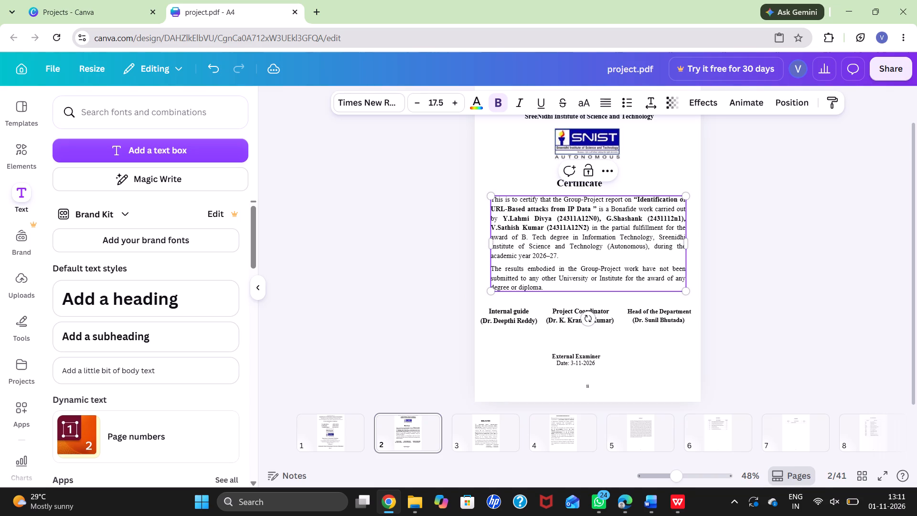
pyautogui.write('ks')
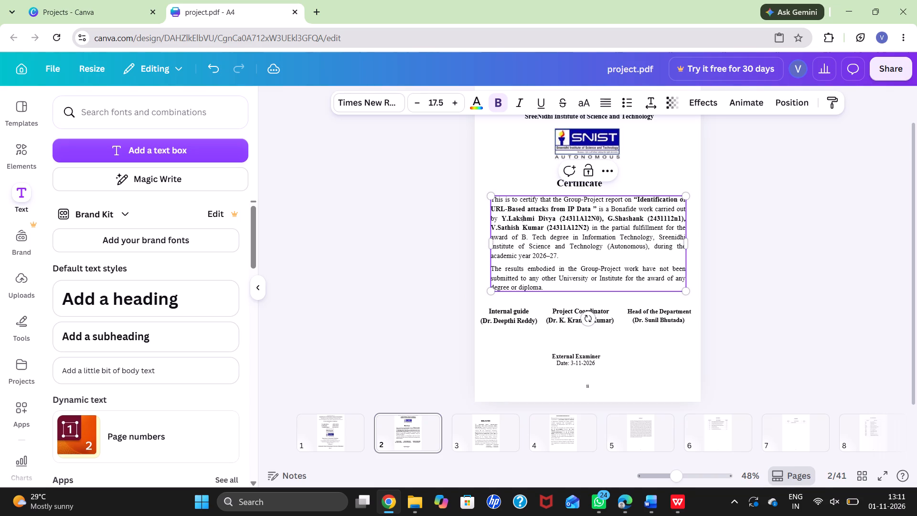
# Correct the first team member's given name to "Lakshmi" in the names list on the cover page.
pyautogui.click(332, 439)
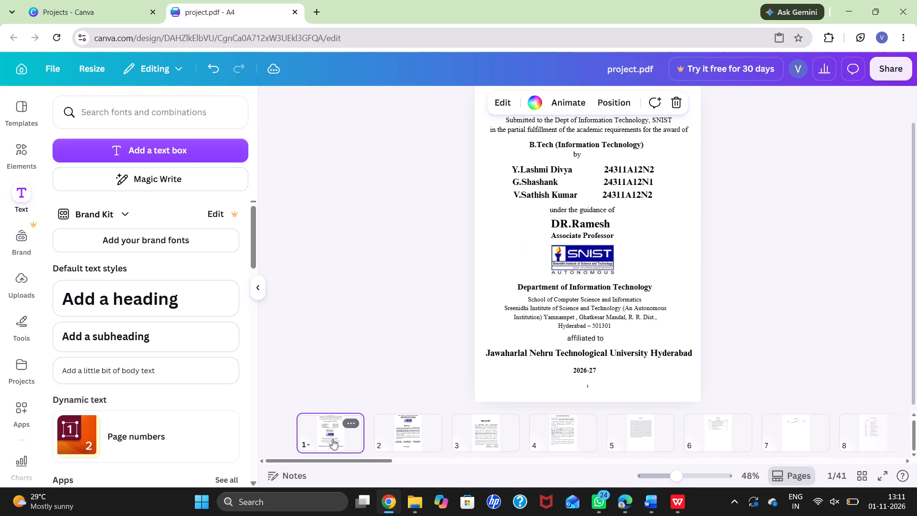
pyautogui.click(540, 170)
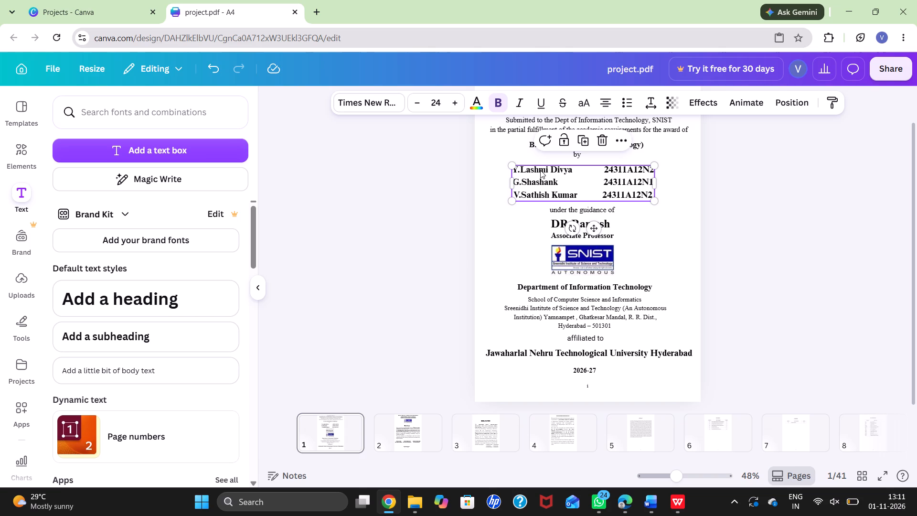
pyautogui.click(540, 170)
pyautogui.press('BackSpace')
pyautogui.press('BackSpace')
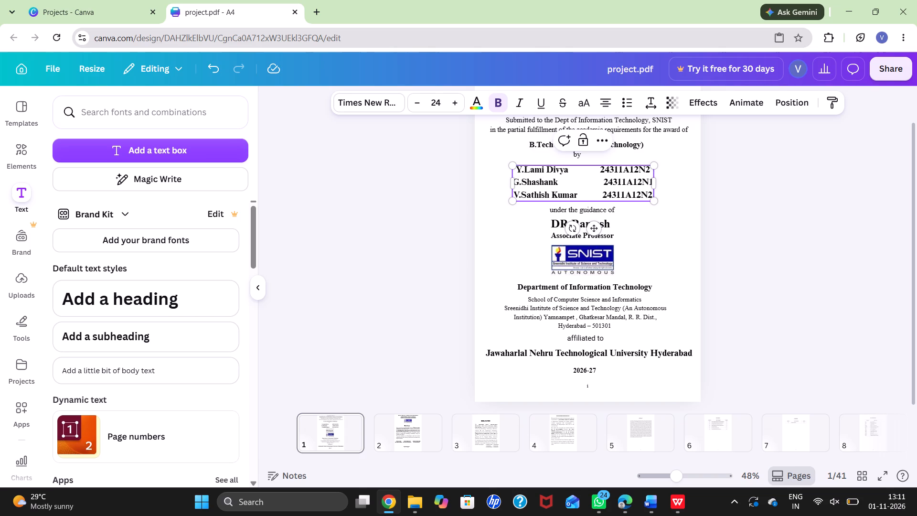
pyautogui.write('ksh')
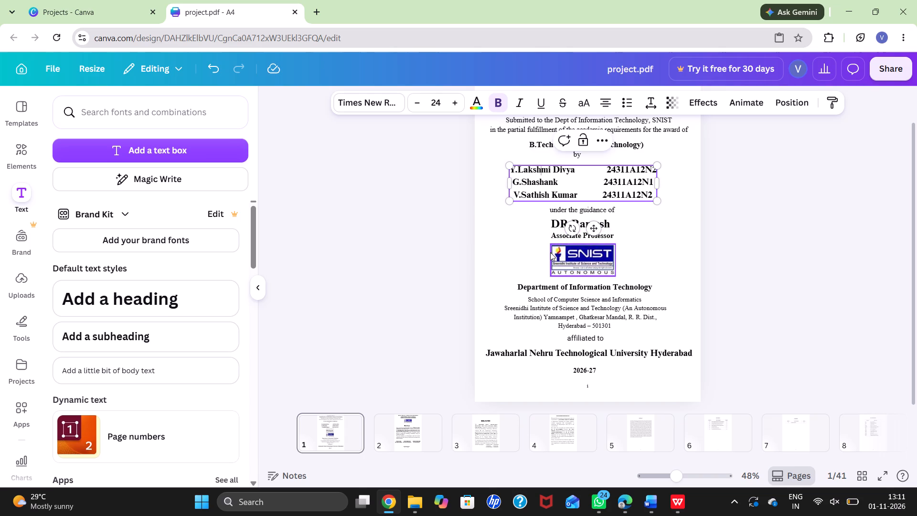
# Correct the first team member's given name to "Lakshmi" in the opening paragraph of the Declaration page.
pyautogui.click(405, 439)
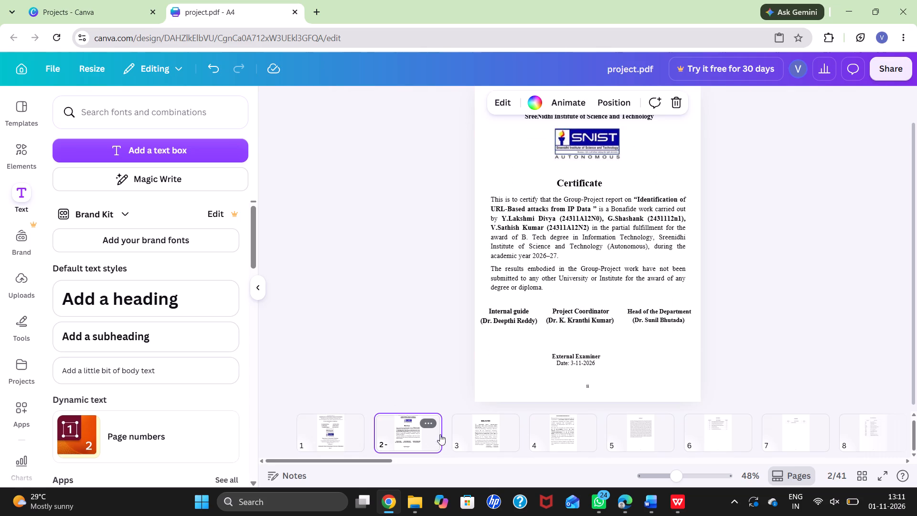
pyautogui.click(478, 431)
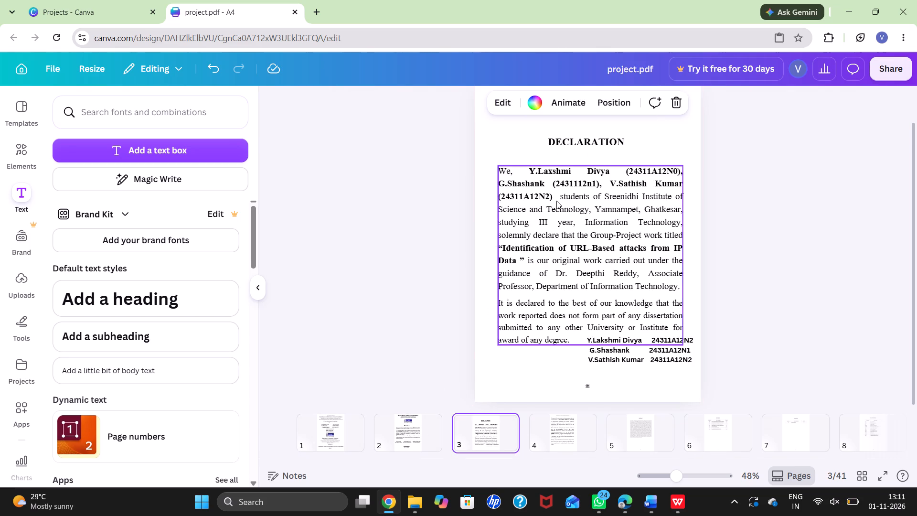
pyautogui.click(556, 174)
pyautogui.click(555, 168)
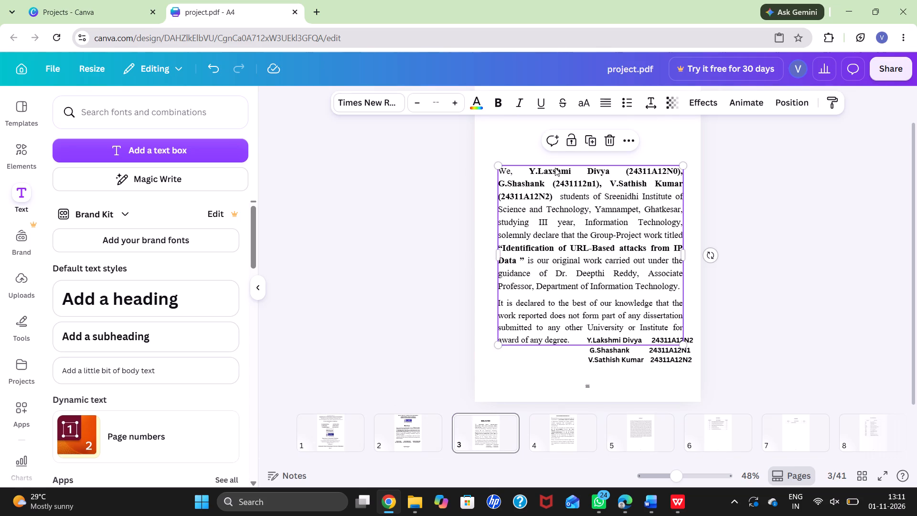
pyautogui.press('BackSpace')
pyautogui.press('BackSpace')
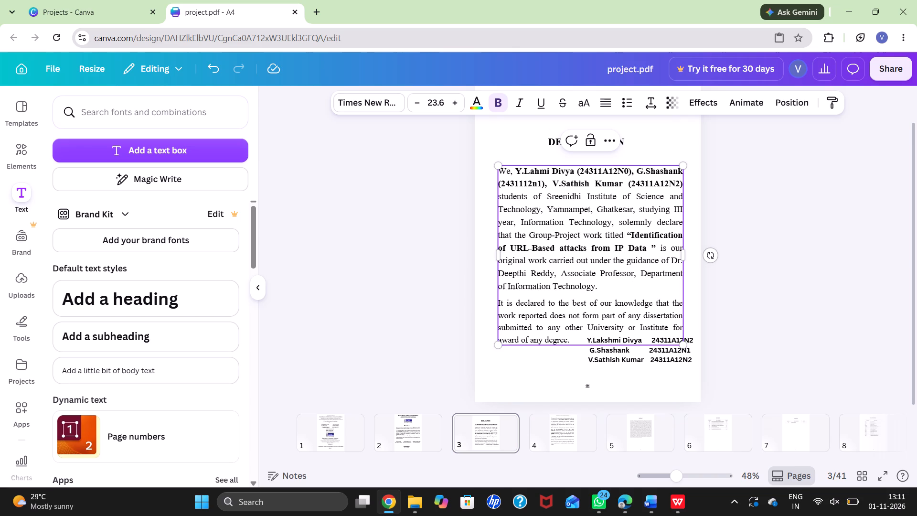
pyautogui.write('ks')
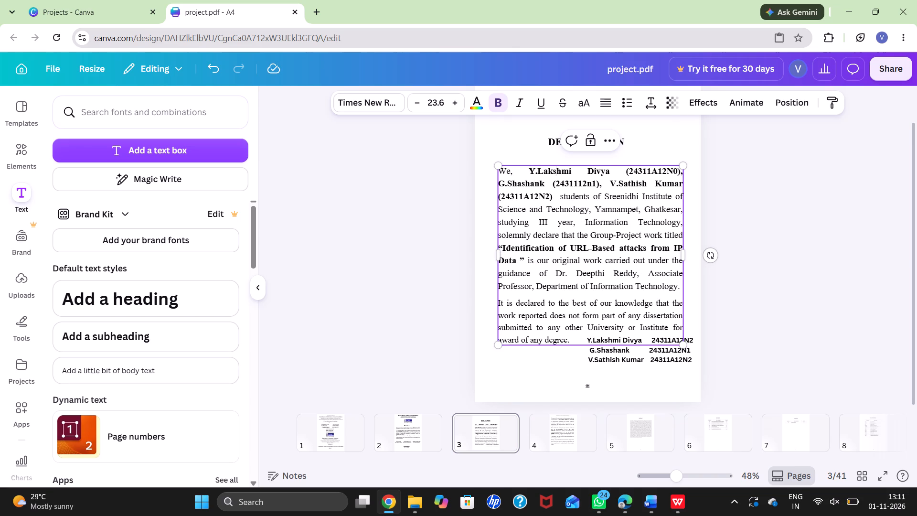
# Delete the separate names and roll numbers block from below the Declaration text.
pyautogui.click(564, 414)
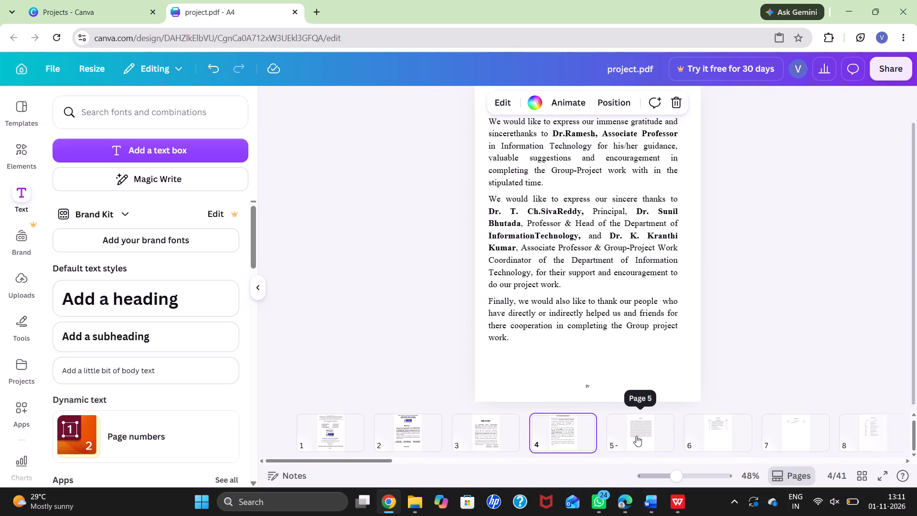
pyautogui.scroll(1, 558, 313)
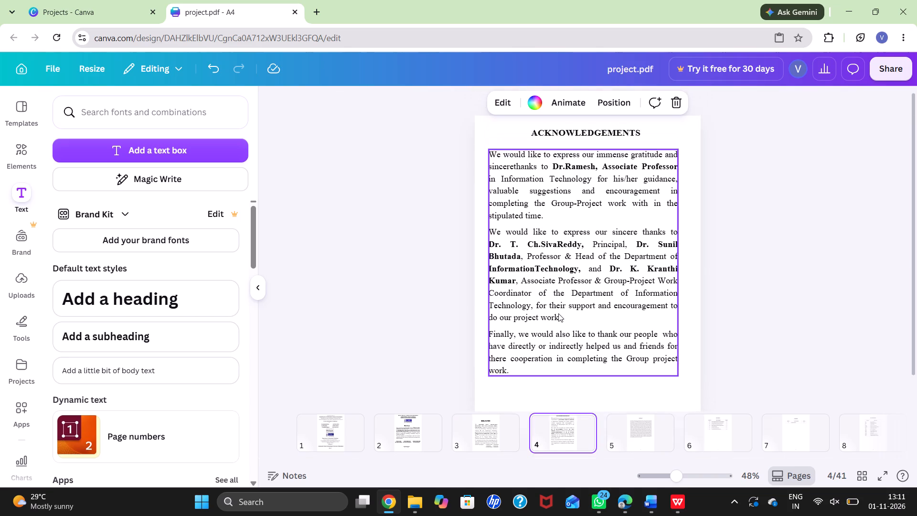
pyautogui.scroll(1, 558, 313)
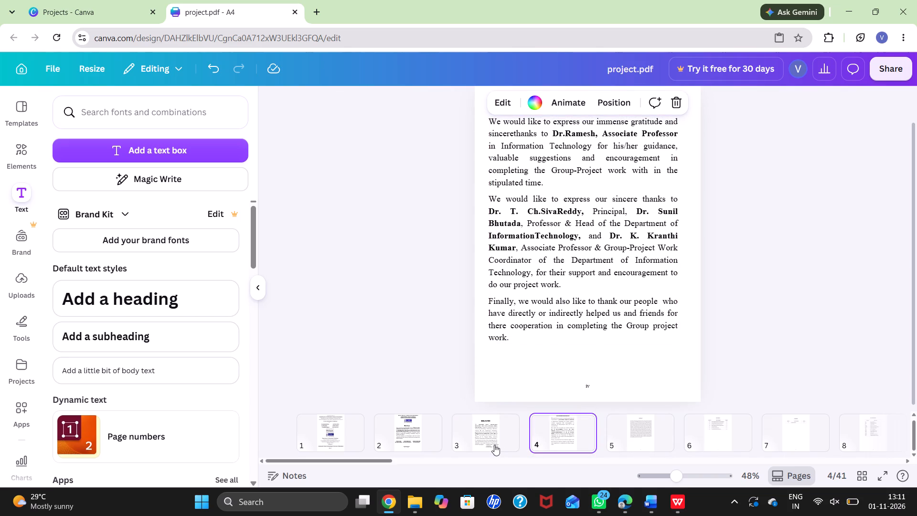
pyautogui.click(489, 441)
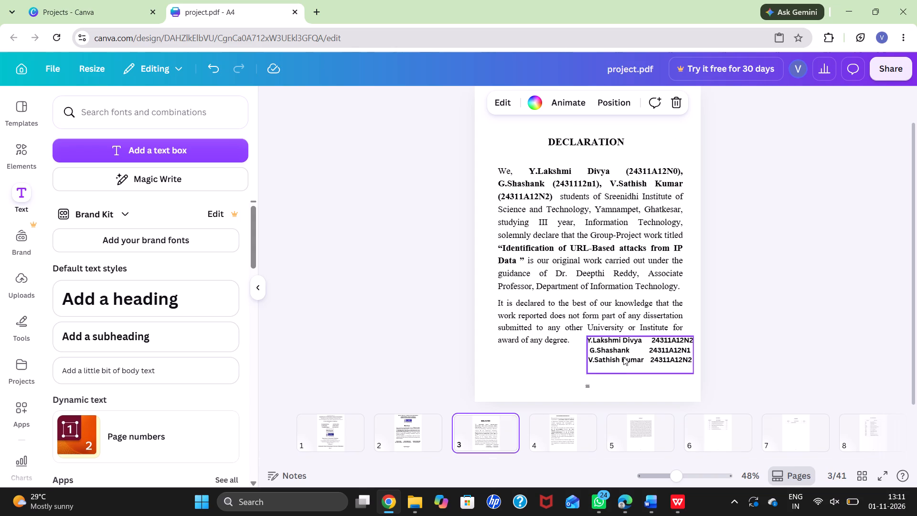
pyautogui.click(623, 357)
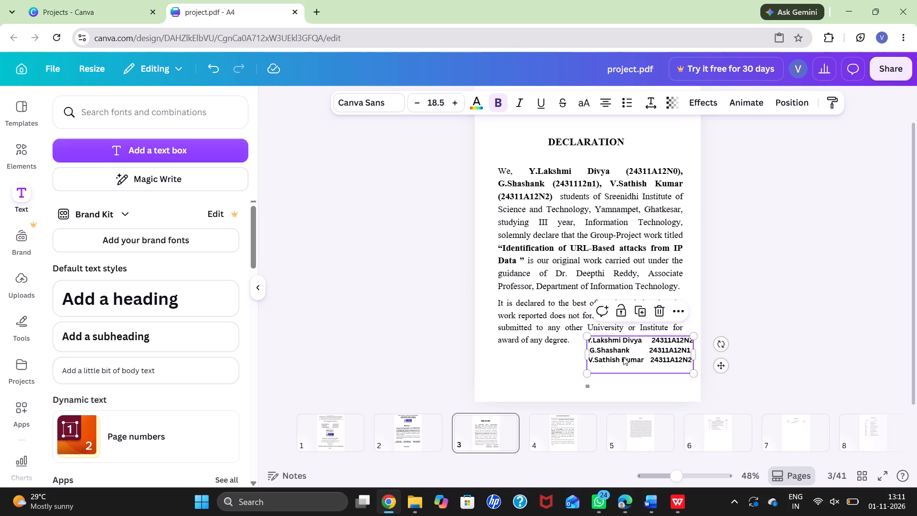
pyautogui.click(660, 314)
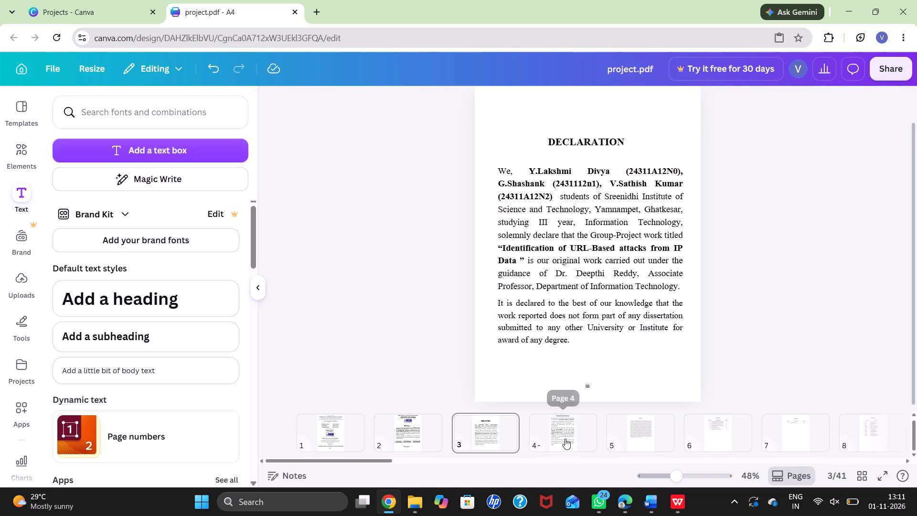
# Paste the copied team names and roll numbers into a new subheading on the Acknowledgements page.
pyautogui.click(565, 439)
pyautogui.click(633, 352)
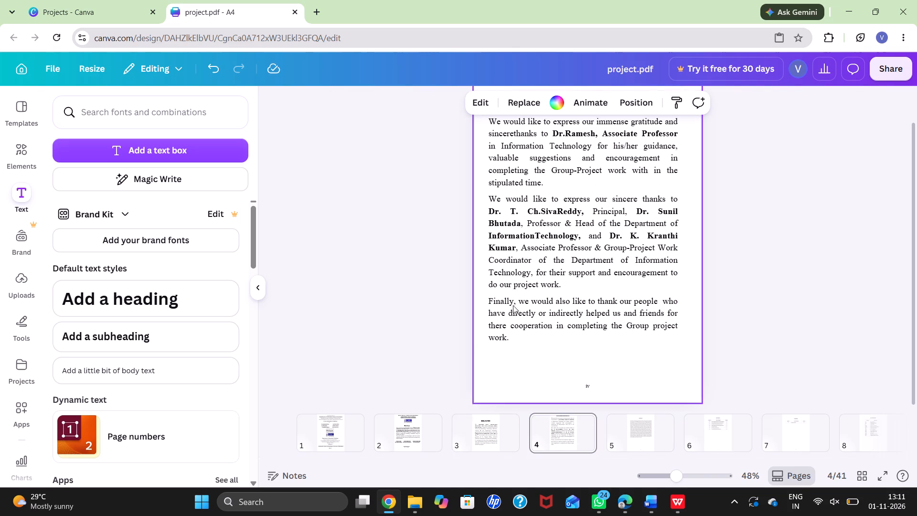
pyautogui.click(169, 332)
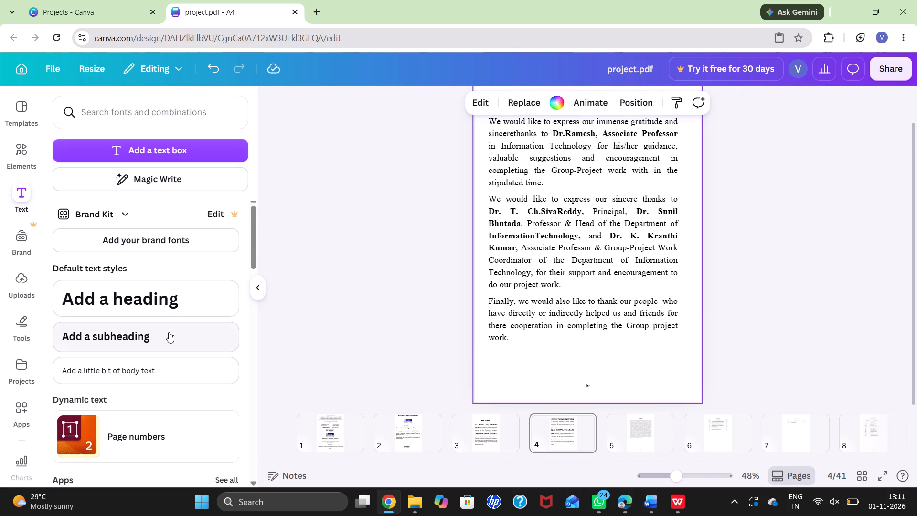
pyautogui.hotkey('ctrl', 'v')
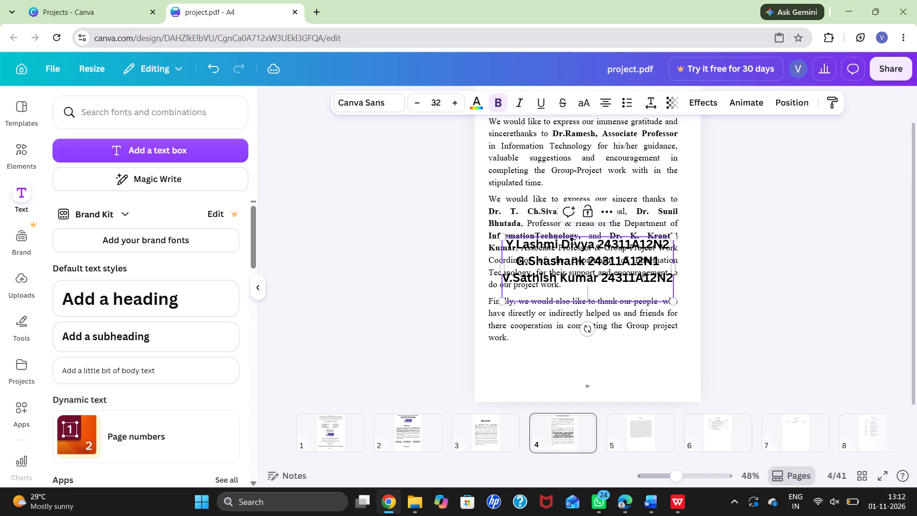
# Shrink the names and roll numbers block to font size 17.8 and place it right-aligned below the last Acknowledgements paragraph.
pyautogui.moveTo(672, 303); pyautogui.dragTo(627, 277)
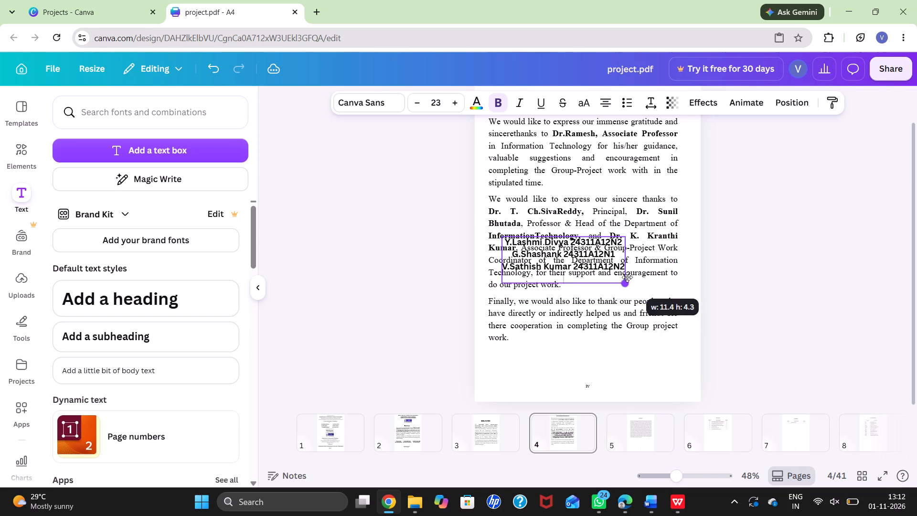
pyautogui.moveTo(627, 277); pyautogui.dragTo(617, 274)
pyautogui.moveTo(560, 261); pyautogui.dragTo(599, 300)
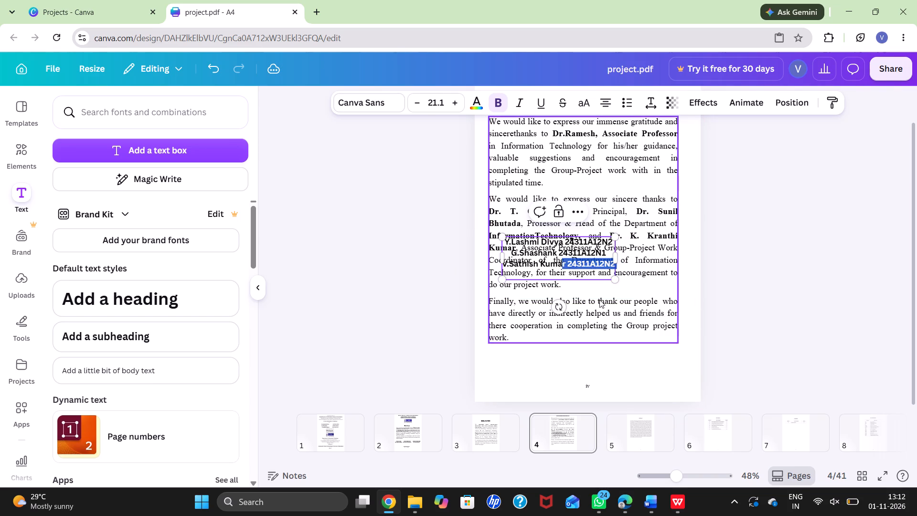
pyautogui.moveTo(599, 300); pyautogui.dragTo(570, 251)
pyautogui.click(570, 251)
pyautogui.scroll(2, 608, 219)
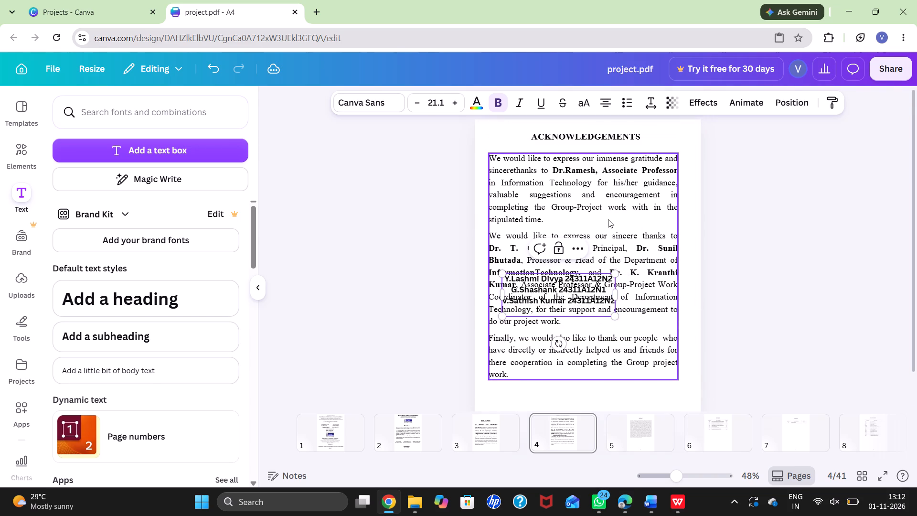
pyautogui.click(663, 339)
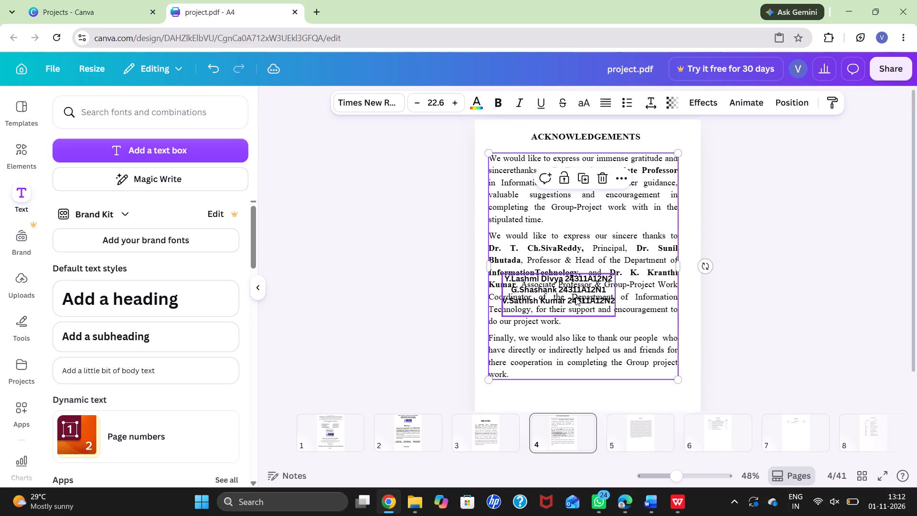
pyautogui.moveTo(556, 292); pyautogui.dragTo(613, 384)
pyautogui.scroll(-1, 613, 384)
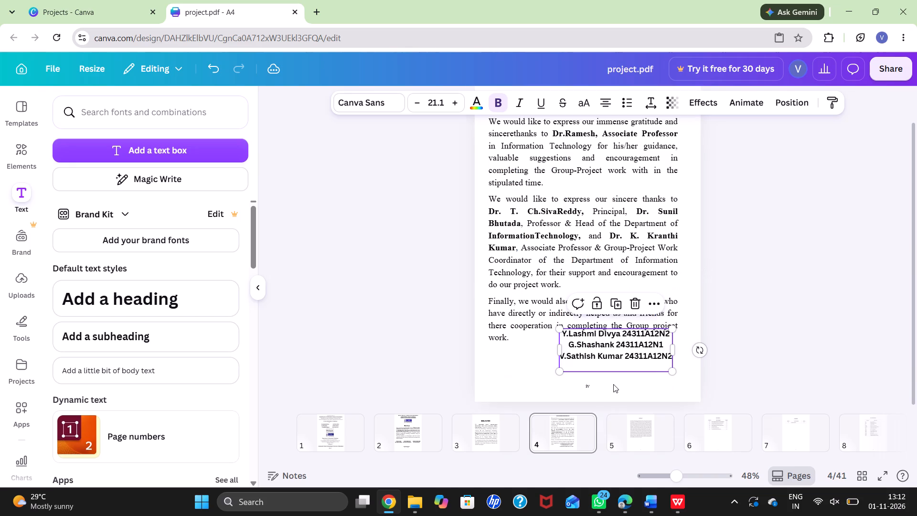
pyautogui.scroll(-1, 613, 384)
pyautogui.moveTo(619, 361); pyautogui.dragTo(637, 369)
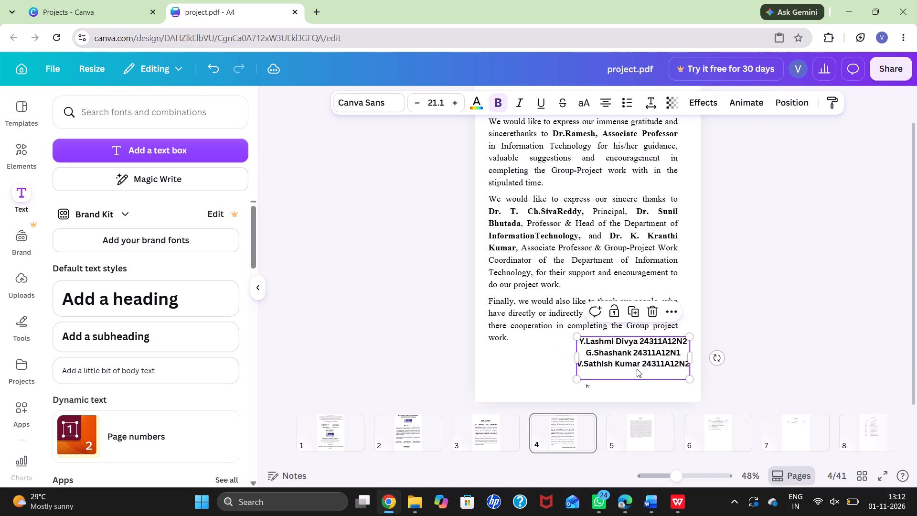
pyautogui.moveTo(689, 377); pyautogui.dragTo(675, 372)
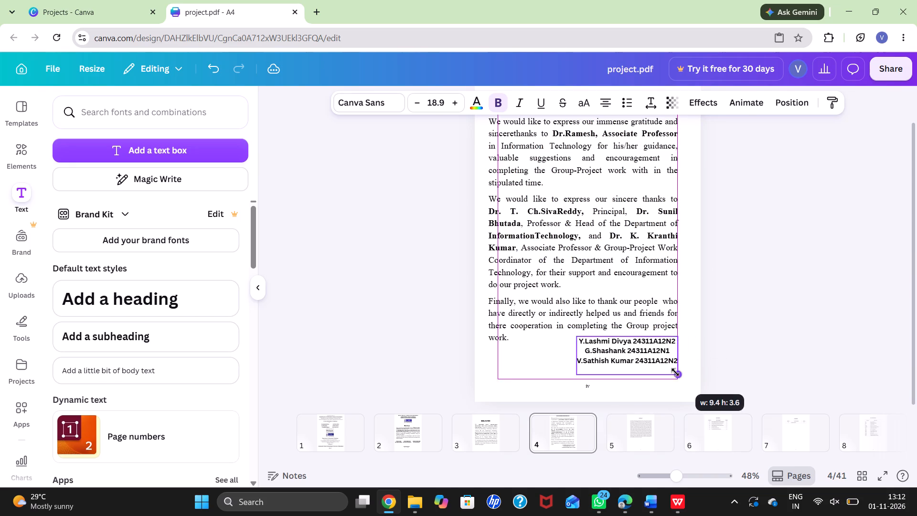
pyautogui.moveTo(675, 372); pyautogui.dragTo(672, 372)
pyautogui.moveTo(628, 352); pyautogui.dragTo(641, 357)
# Insert a wide gap of spaces between the first team member's name and roll number.
pyautogui.click(645, 344)
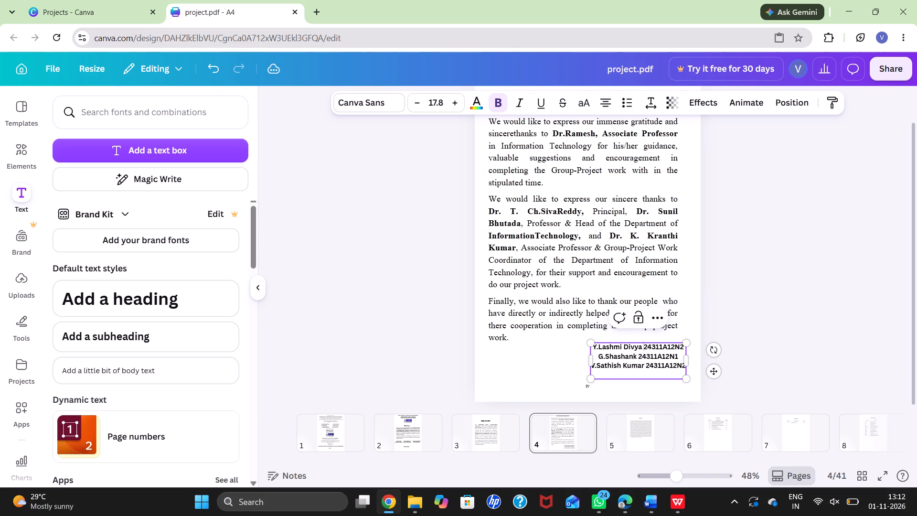
pyautogui.press('space')
pyautogui.press('space')
pyautogui.press('space')
pyautogui.press('space')
pyautogui.press('space')
pyautogui.press('space')
pyautogui.press('space')
pyautogui.press('space')
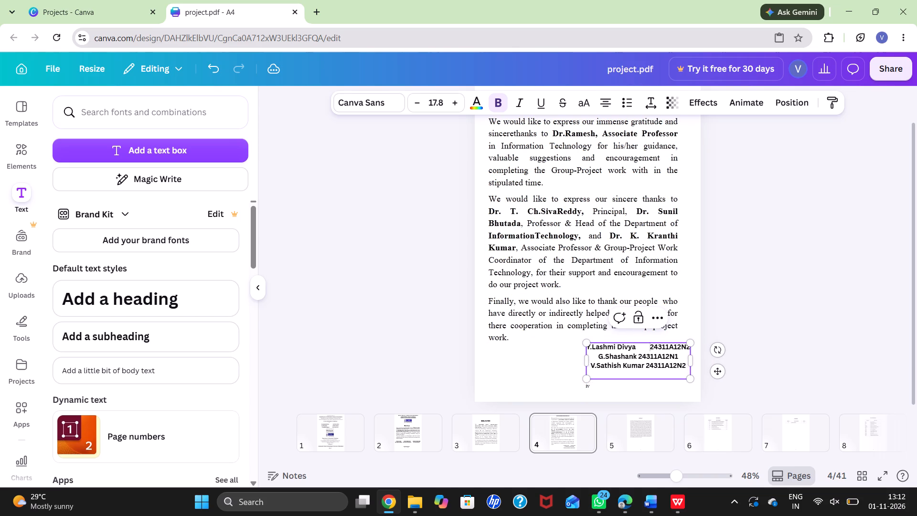
pyautogui.press('space')
# Space out the second team member's name and roll number to line up with the first line.
pyautogui.click(638, 356)
pyautogui.press('space')
pyautogui.press('space')
pyautogui.press('space')
pyautogui.press('space')
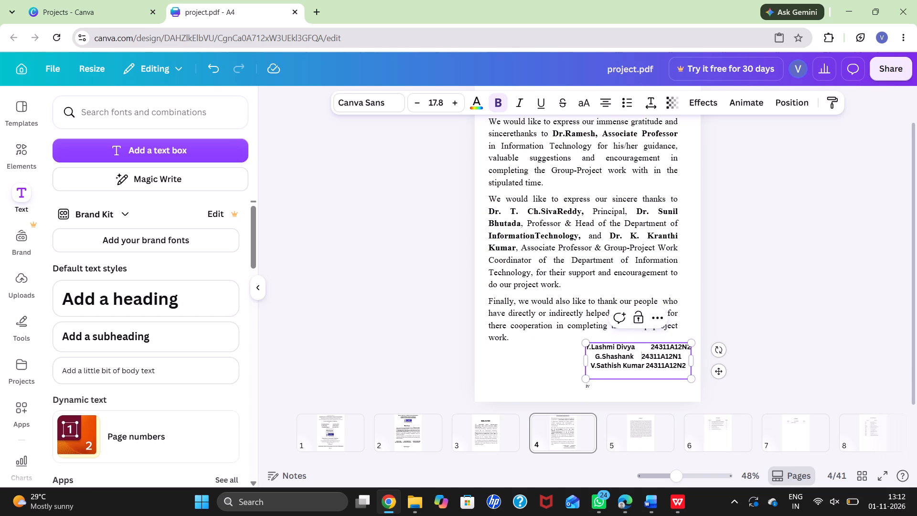
pyautogui.press('space')
pyautogui.press('space')
pyautogui.press('space')
pyautogui.press('space')
pyautogui.press('space')
pyautogui.press('space')
pyautogui.press('space')
pyautogui.press('space')
pyautogui.press('space')
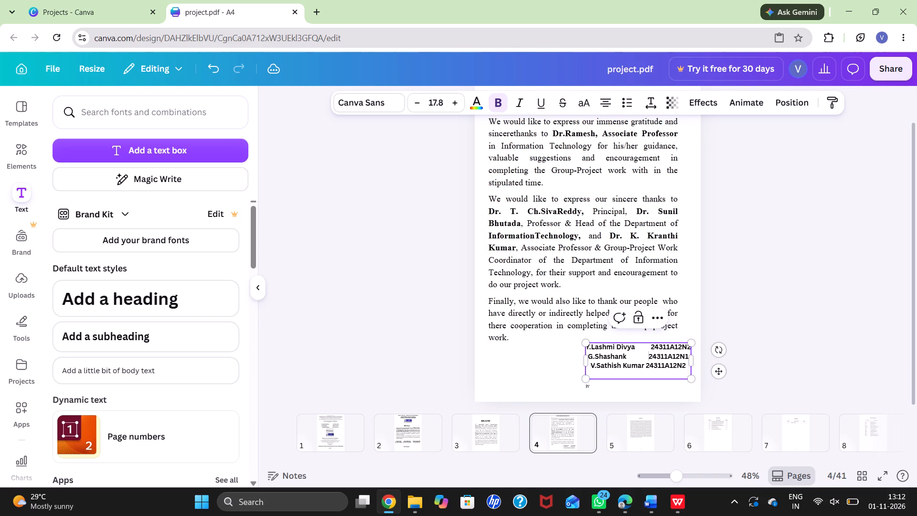
# Space out the third team member's line and adjust the second line's gap so the roll numbers align.
pyautogui.click(643, 366)
pyautogui.press('space')
pyautogui.press('space')
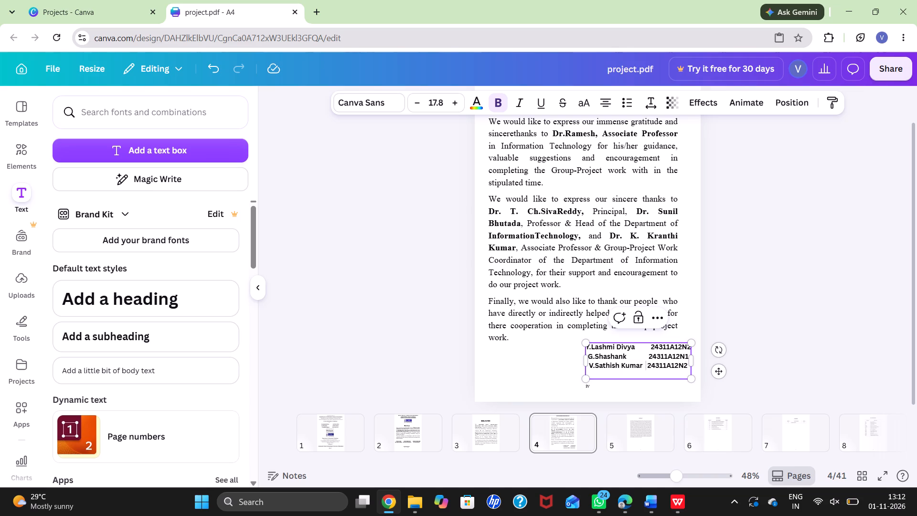
pyautogui.press('space')
pyautogui.press('space')
pyautogui.press('space')
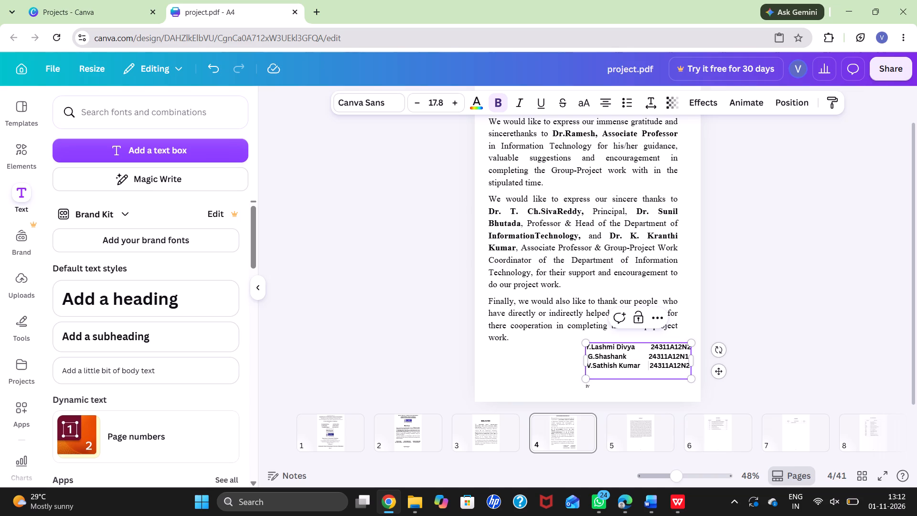
pyautogui.click(648, 358)
pyautogui.press('space')
pyautogui.click(640, 356)
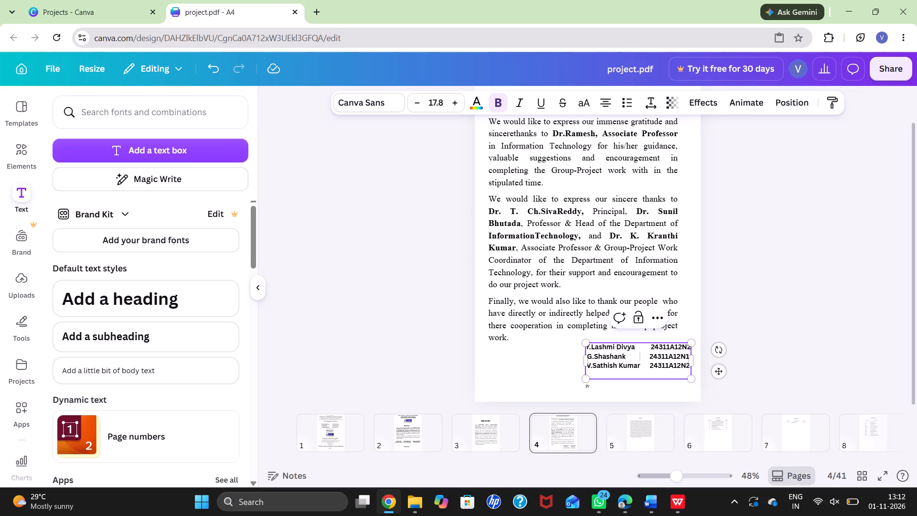
# Replace "sh" in the first team member's given name with "kshmi" in the Acknowledgements names block.
pyautogui.click(607, 348)
pyautogui.press('BackSpace')
pyautogui.press('BackSpace')
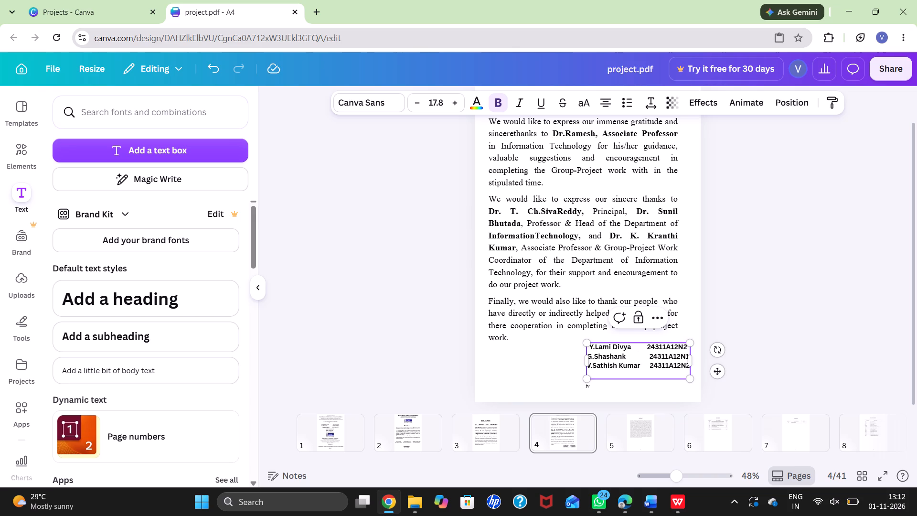
pyautogui.write('ks')
pyautogui.write('hmi')
pyautogui.click(531, 371)
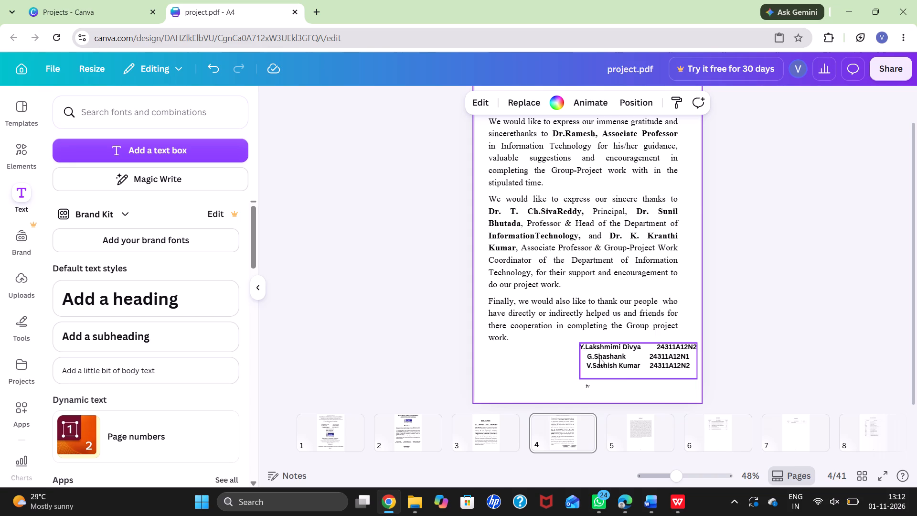
# Widen the gap in the second team member's line to match the lengthened first line.
pyautogui.click(636, 354)
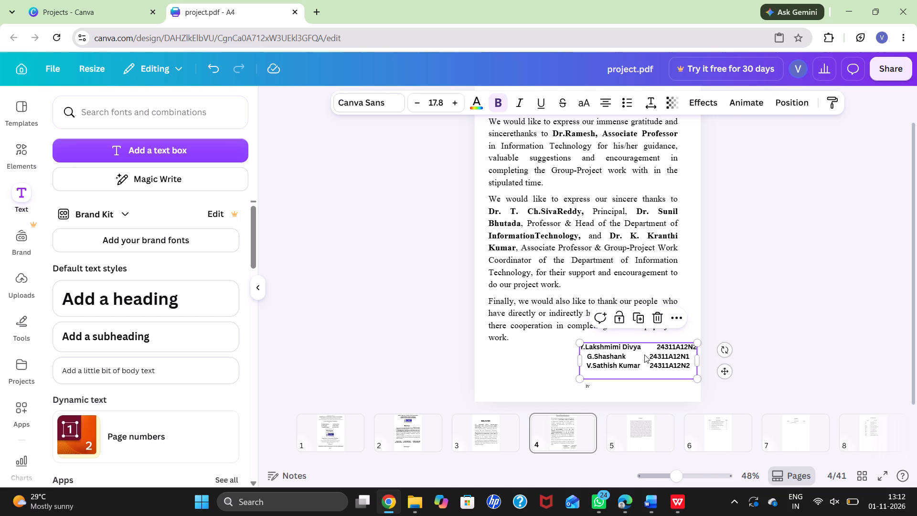
pyautogui.click(644, 355)
pyautogui.press('space')
pyautogui.press('space')
pyautogui.press('space')
pyautogui.press('space')
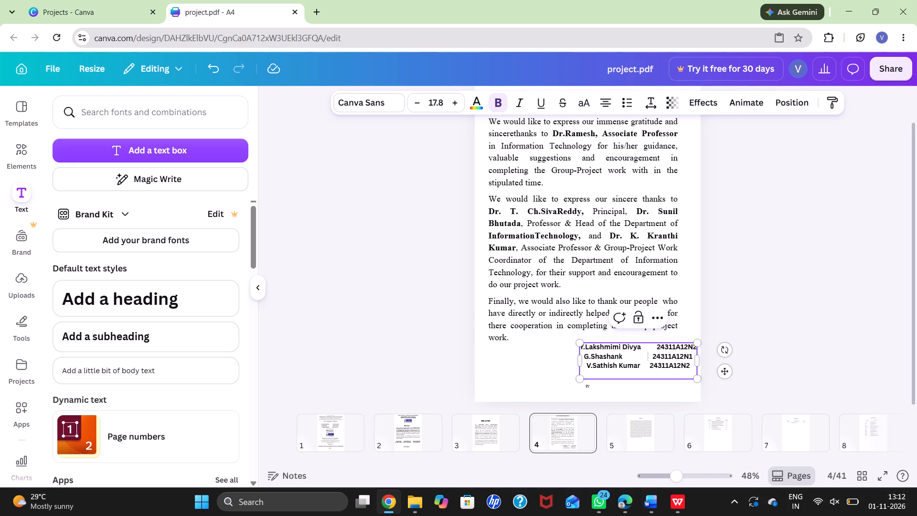
pyautogui.press('space')
pyautogui.press('space')
# Widen the gap between the third team member's name and roll number to match the lines above.
pyautogui.click(642, 365)
pyautogui.press('space')
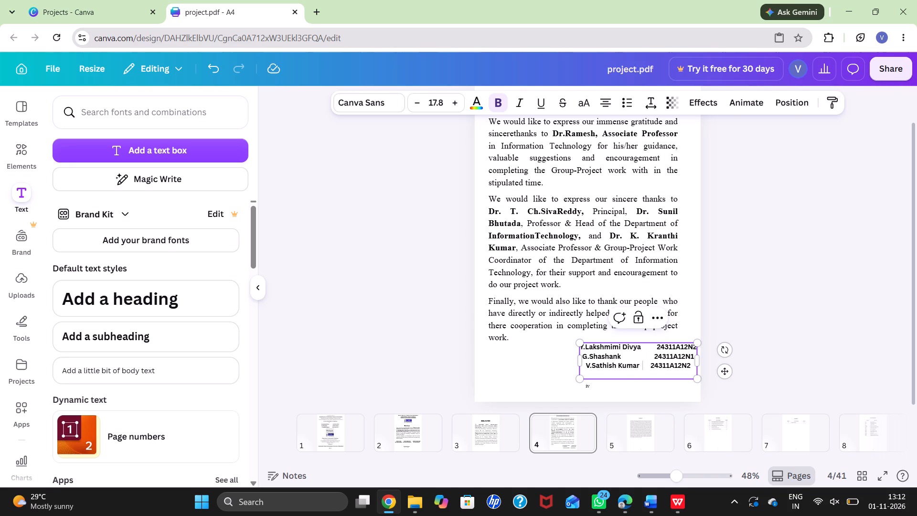
pyautogui.press('space')
pyautogui.press('space')
pyautogui.press('space')
pyautogui.press('space')
pyautogui.press('space')
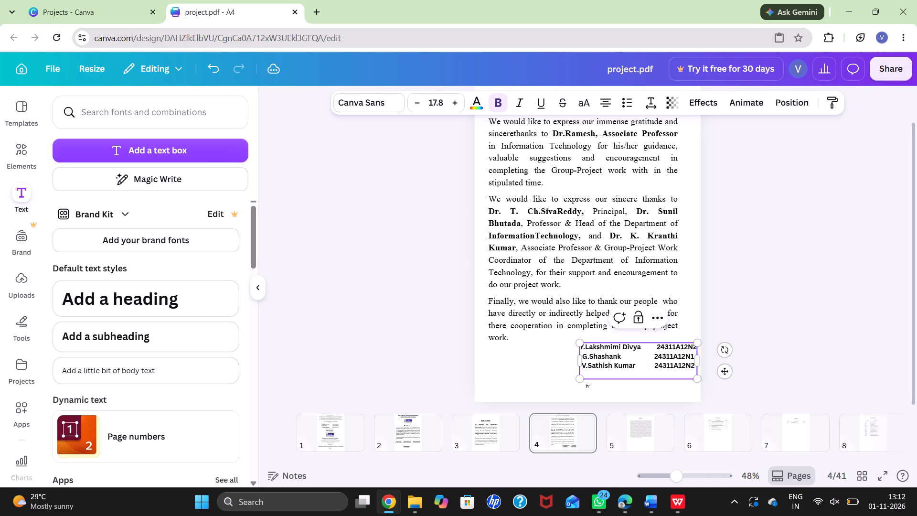
# Fine-tune the spacing in the second and third lines so names and roll numbers form two even columns.
pyautogui.click(642, 357)
pyautogui.press('space')
pyautogui.click(536, 372)
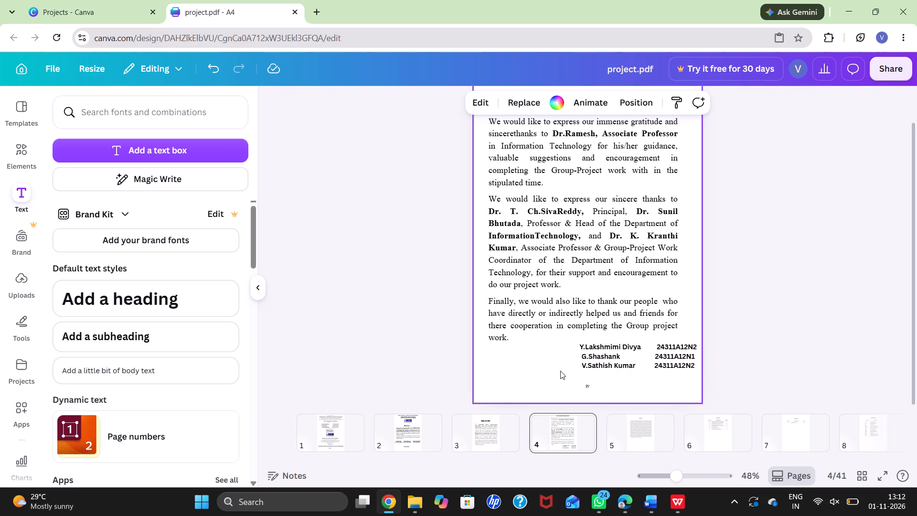
pyautogui.click(642, 357)
pyautogui.click(642, 357)
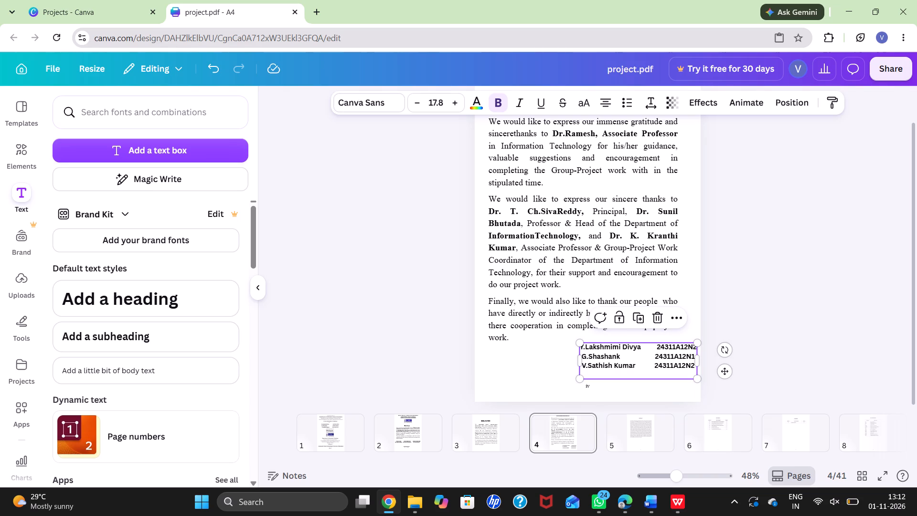
pyautogui.press('space')
pyautogui.press('space')
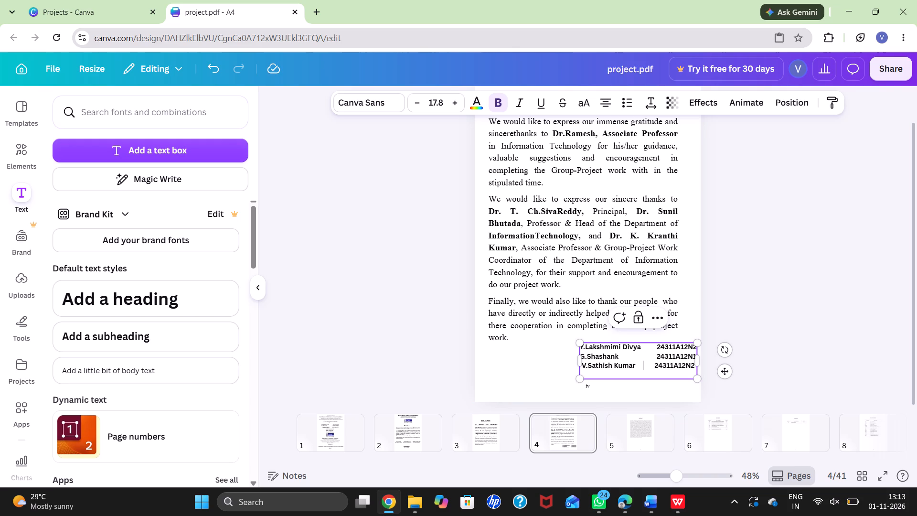
pyautogui.click(644, 367)
pyautogui.press('space')
pyautogui.press('space')
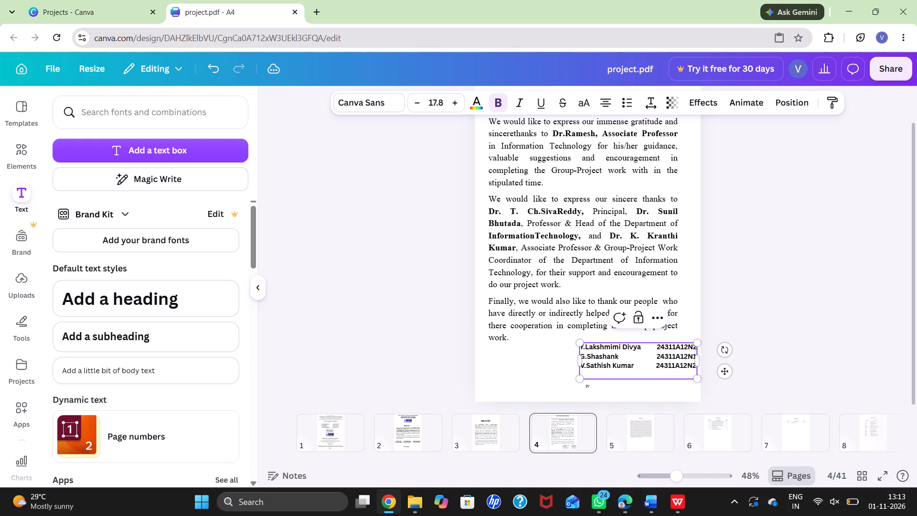
pyautogui.press('space')
pyautogui.click(644, 367)
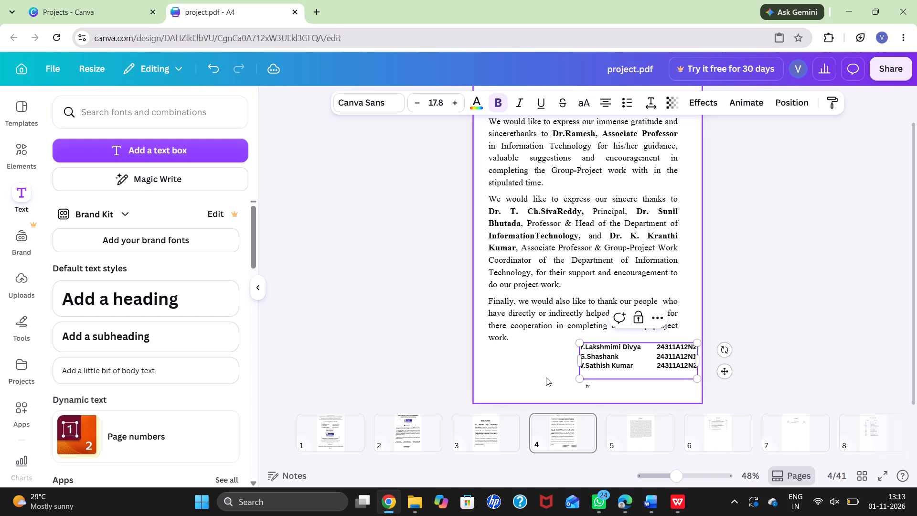
pyautogui.click(546, 377)
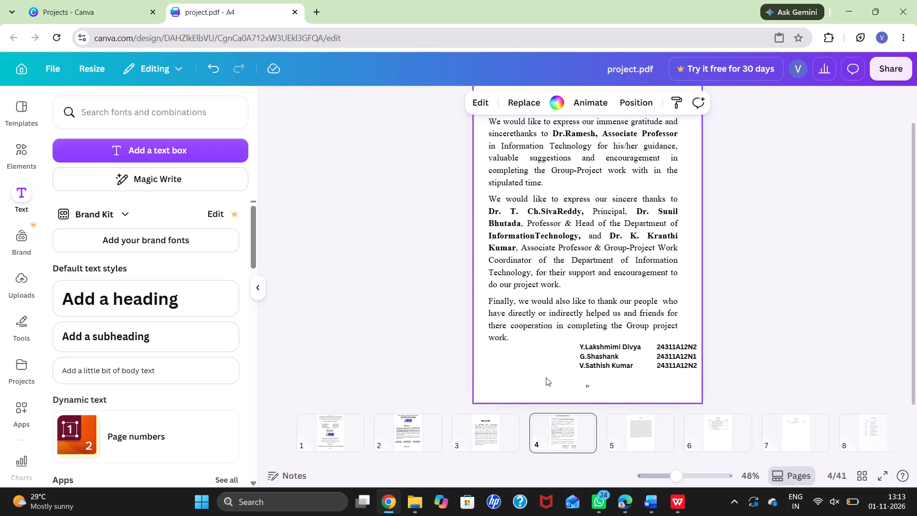
# Apply the Abstract page from the uploaded project.pdf design to page 5.
pyautogui.click(633, 437)
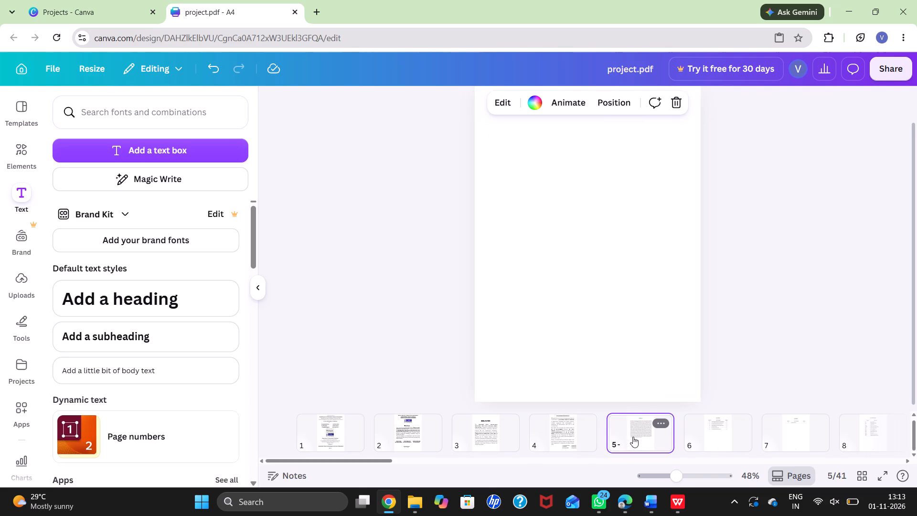
pyautogui.click(586, 234)
pyautogui.click(586, 269)
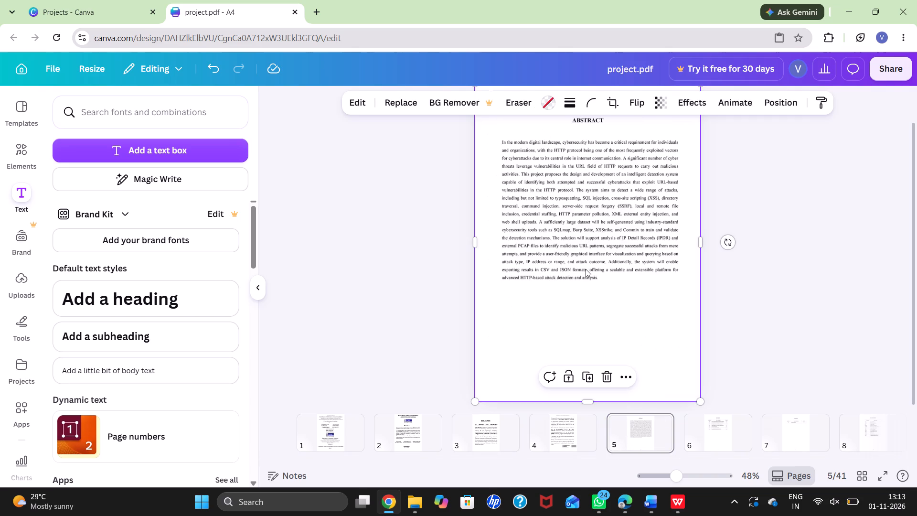
pyautogui.doubleClick(586, 269)
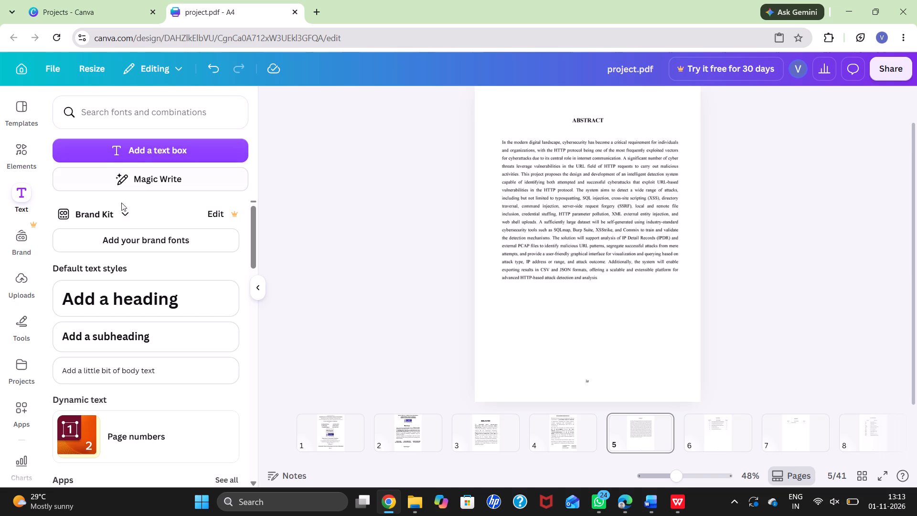
pyautogui.click(23, 289)
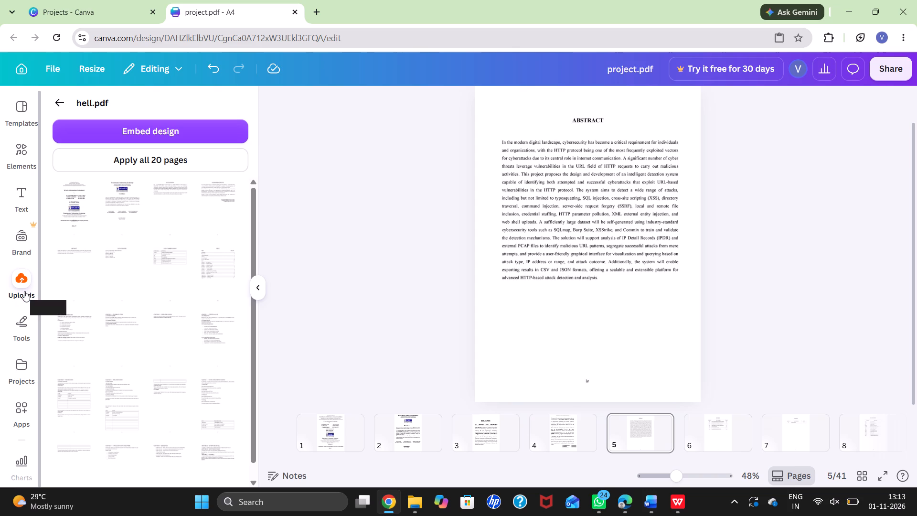
pyautogui.click(58, 106)
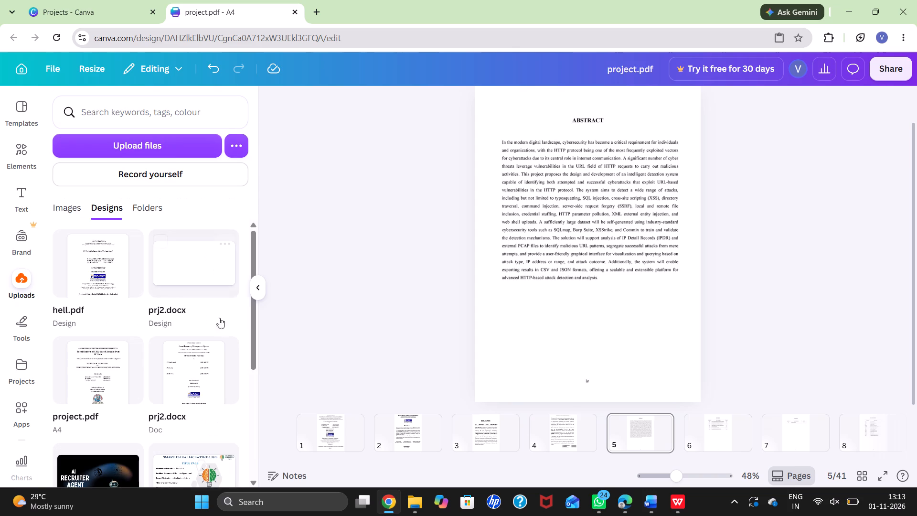
pyautogui.scroll(-3, 181, 385)
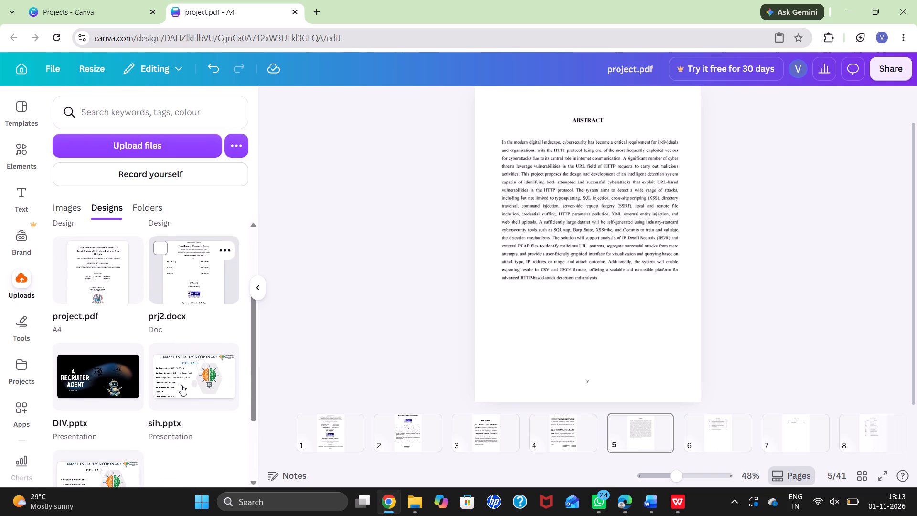
pyautogui.scroll(-1, 181, 385)
pyautogui.scroll(1, 181, 385)
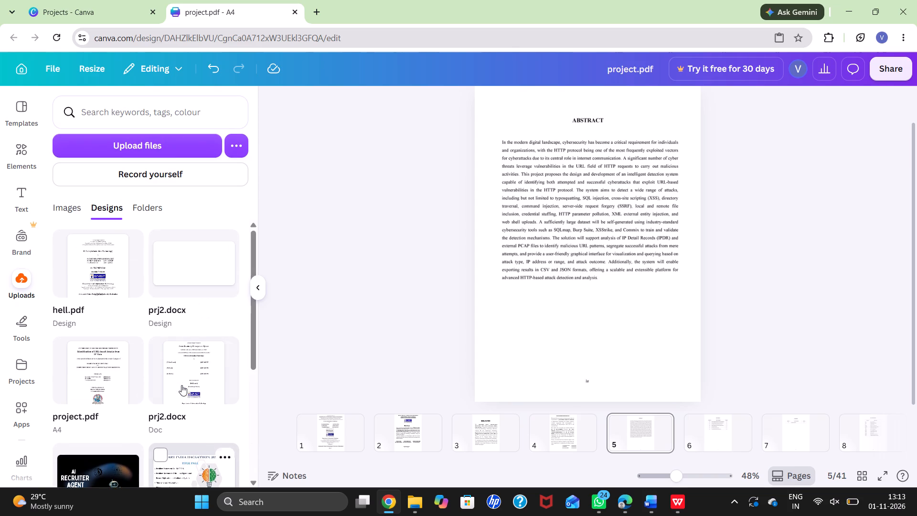
pyautogui.click(85, 369)
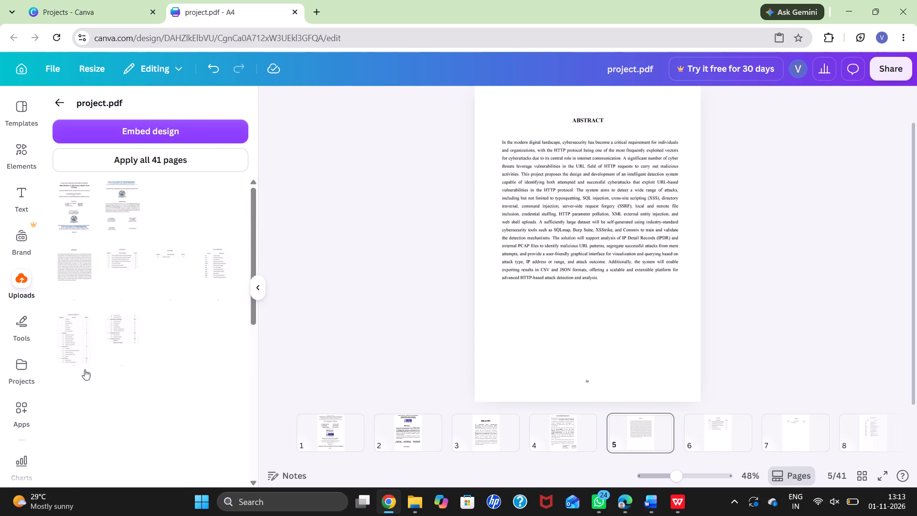
pyautogui.click(78, 267)
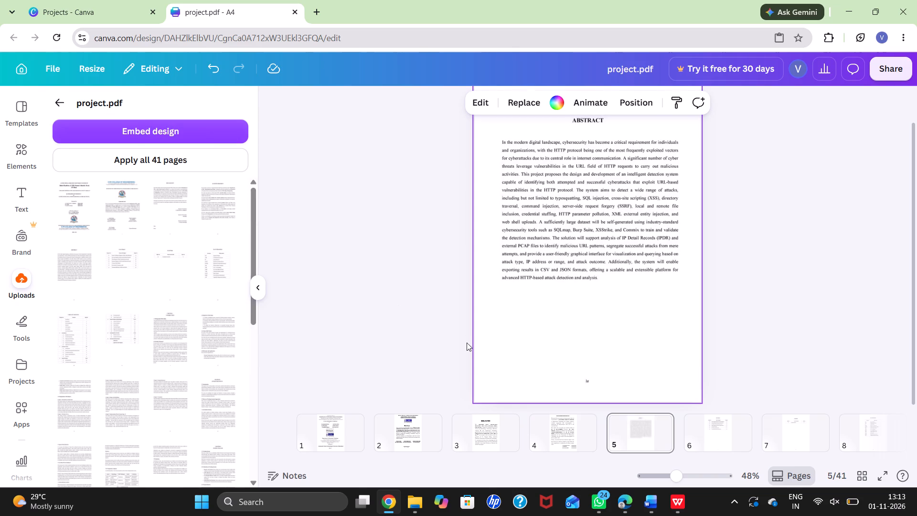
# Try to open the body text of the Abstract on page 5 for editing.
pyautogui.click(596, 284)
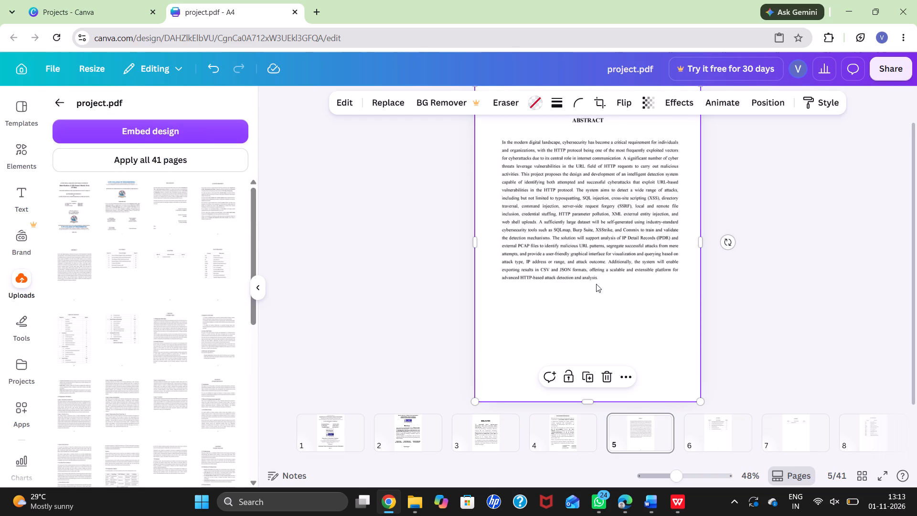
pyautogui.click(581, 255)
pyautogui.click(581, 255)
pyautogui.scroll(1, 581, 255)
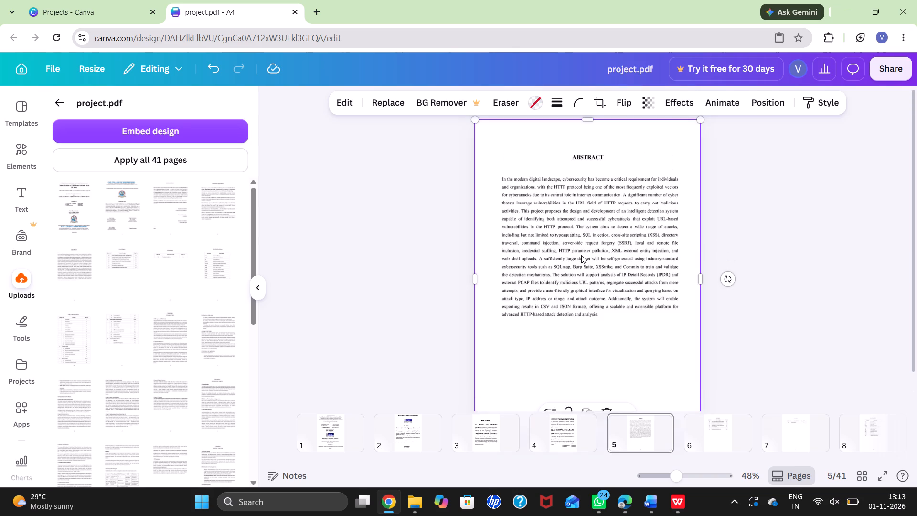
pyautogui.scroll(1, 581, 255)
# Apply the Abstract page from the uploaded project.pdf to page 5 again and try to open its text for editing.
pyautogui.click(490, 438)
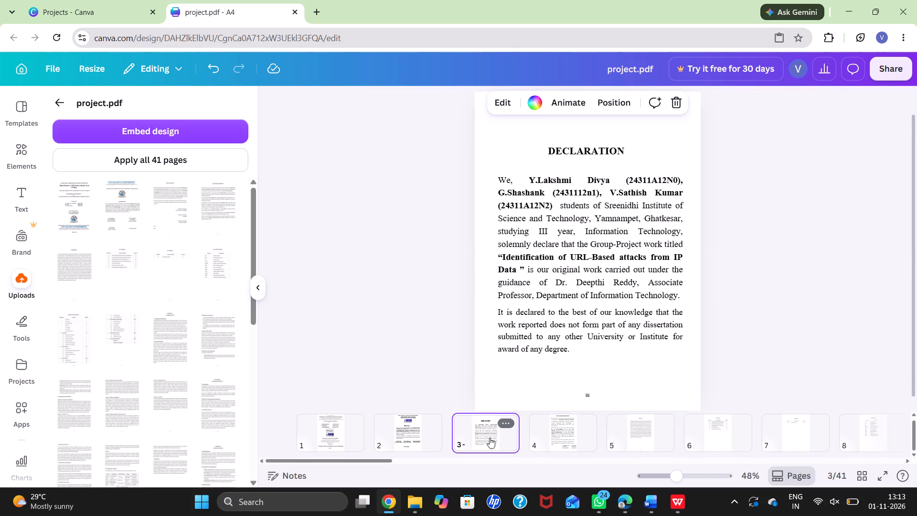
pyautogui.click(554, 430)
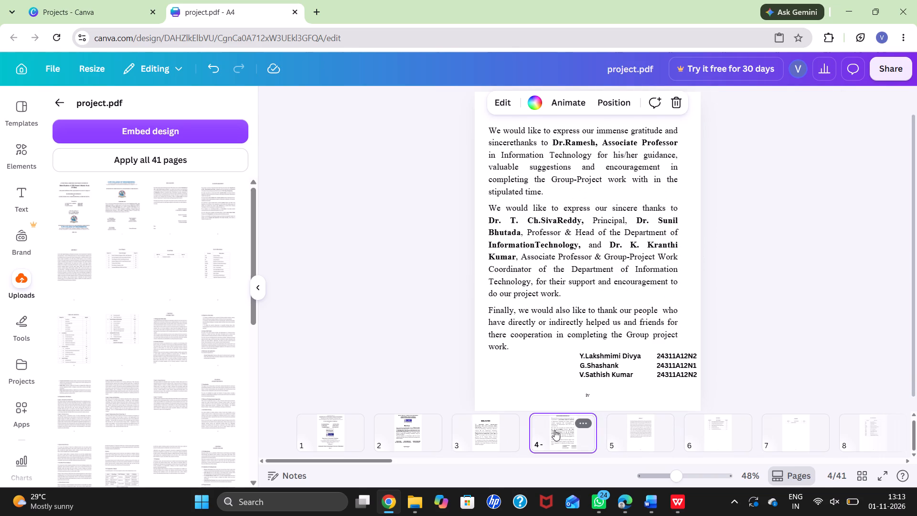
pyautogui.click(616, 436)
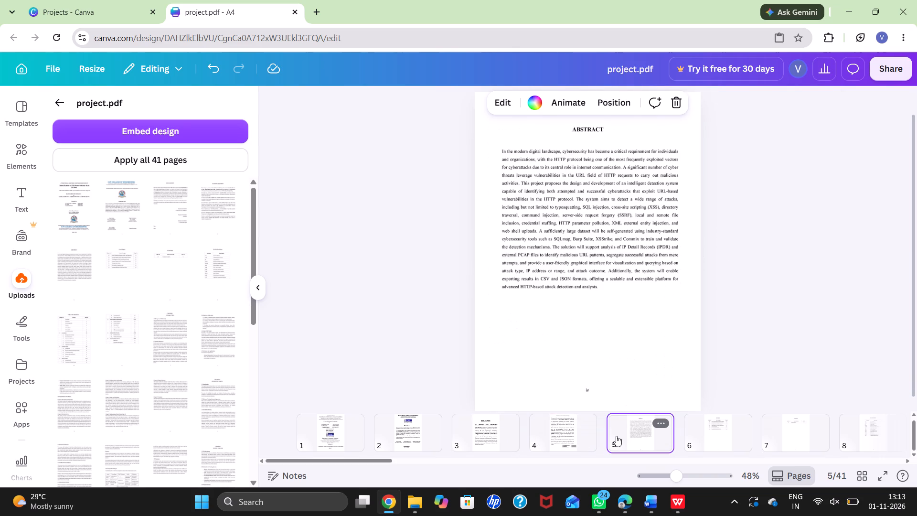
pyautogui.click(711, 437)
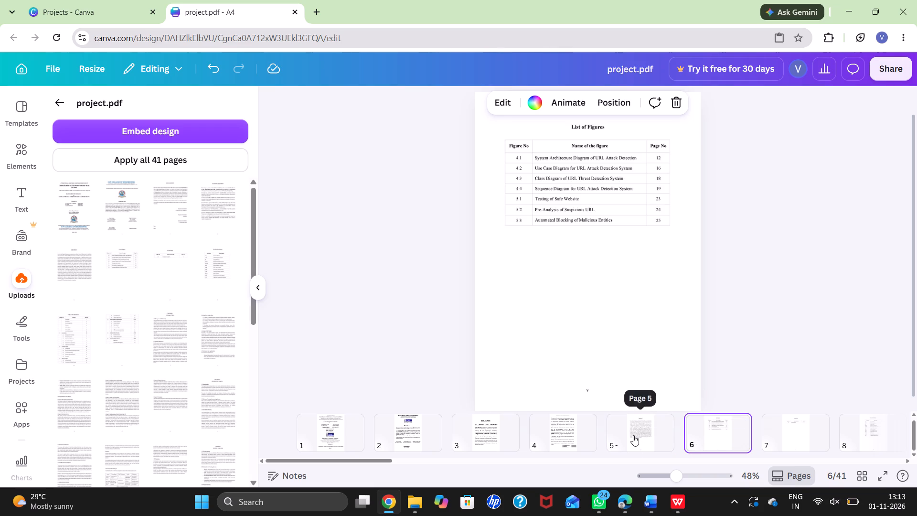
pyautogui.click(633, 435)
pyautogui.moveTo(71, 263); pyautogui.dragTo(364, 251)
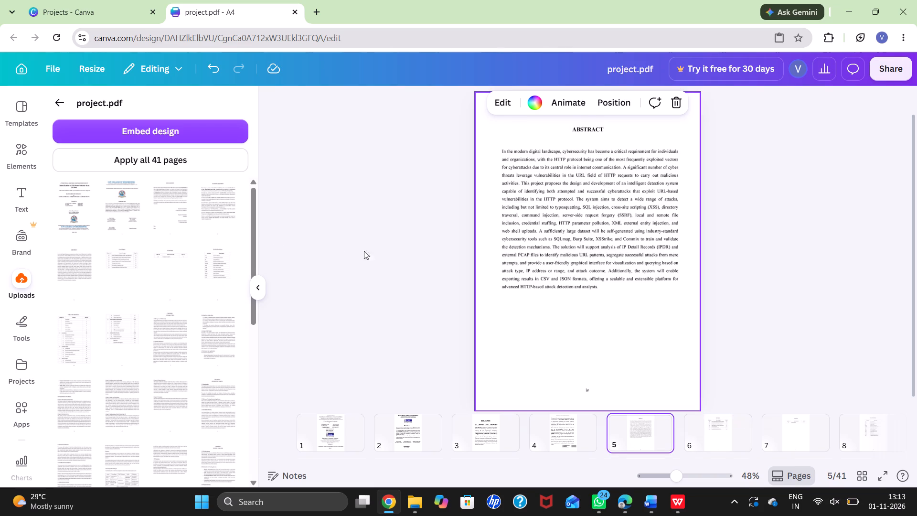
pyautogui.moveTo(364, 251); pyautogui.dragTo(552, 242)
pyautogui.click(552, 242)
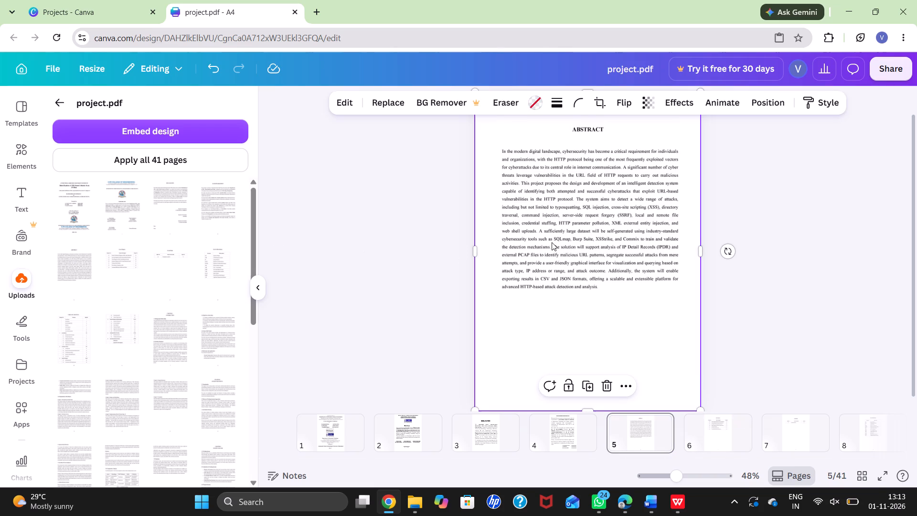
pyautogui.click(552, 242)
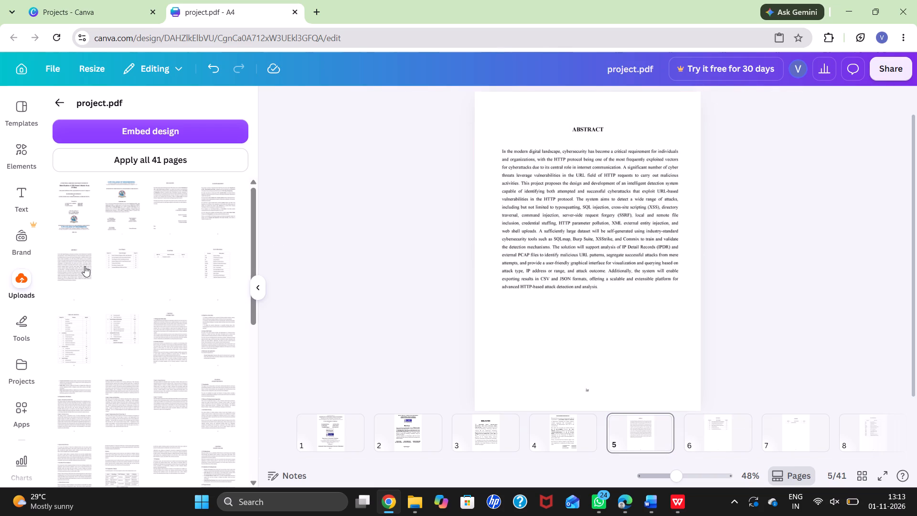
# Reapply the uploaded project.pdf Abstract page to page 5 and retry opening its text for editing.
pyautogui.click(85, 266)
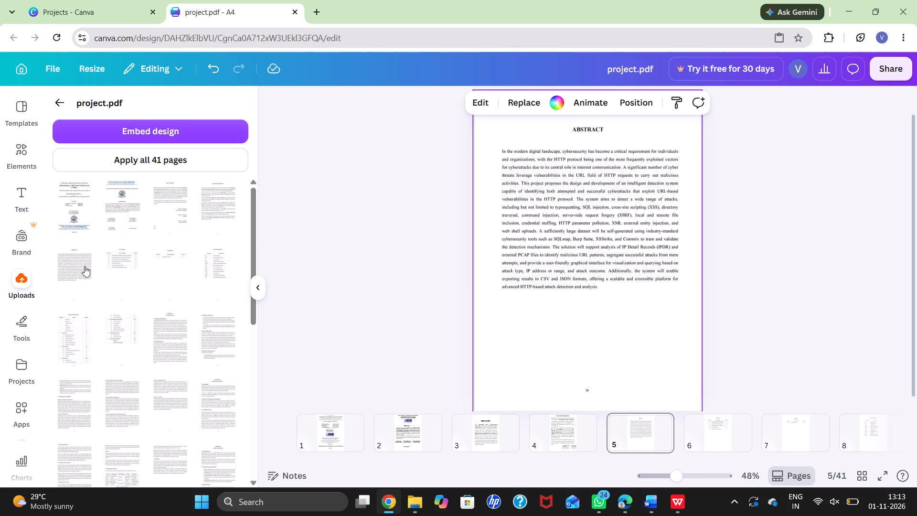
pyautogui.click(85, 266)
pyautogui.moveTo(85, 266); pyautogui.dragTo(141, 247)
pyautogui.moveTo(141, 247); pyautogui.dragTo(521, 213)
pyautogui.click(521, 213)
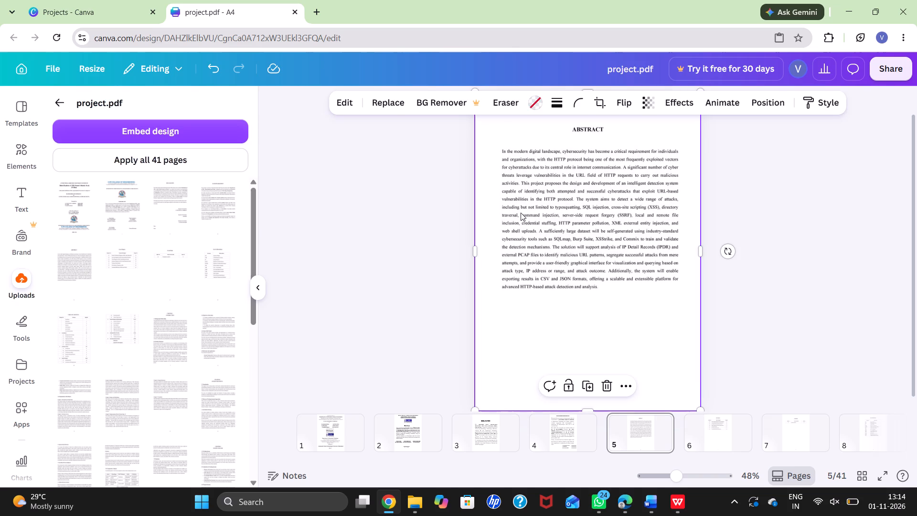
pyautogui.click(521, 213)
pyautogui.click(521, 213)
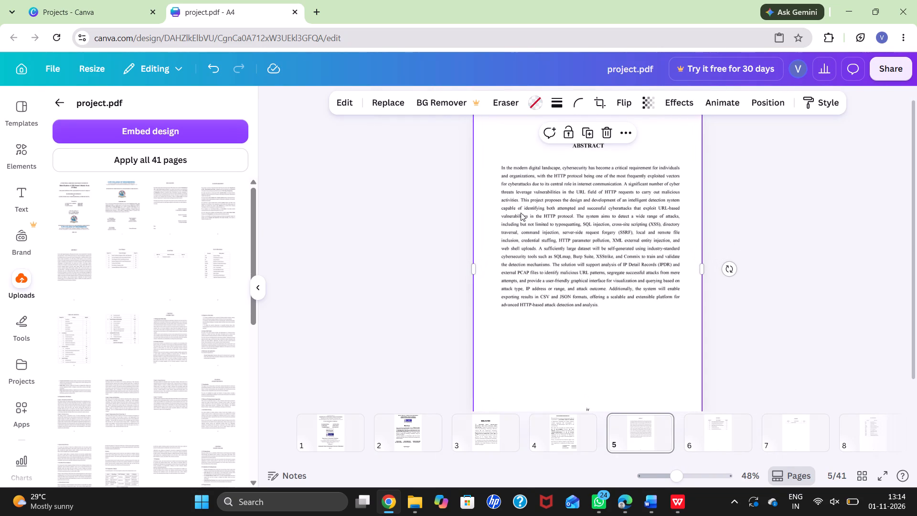
# Review the report's pages, from the title page and front matter to the Objectives of the Study page, against the Abstract.
pyautogui.click(721, 431)
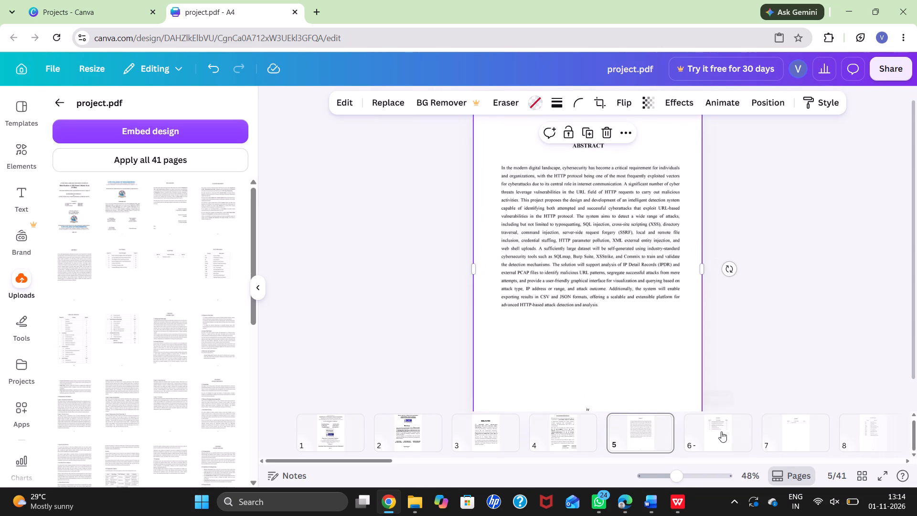
pyautogui.click(798, 422)
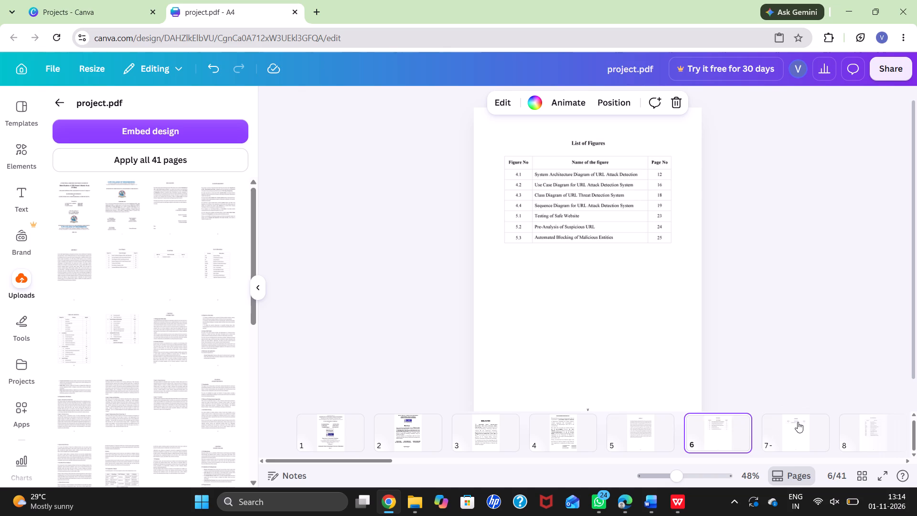
pyautogui.hscroll(-3, 798, 422)
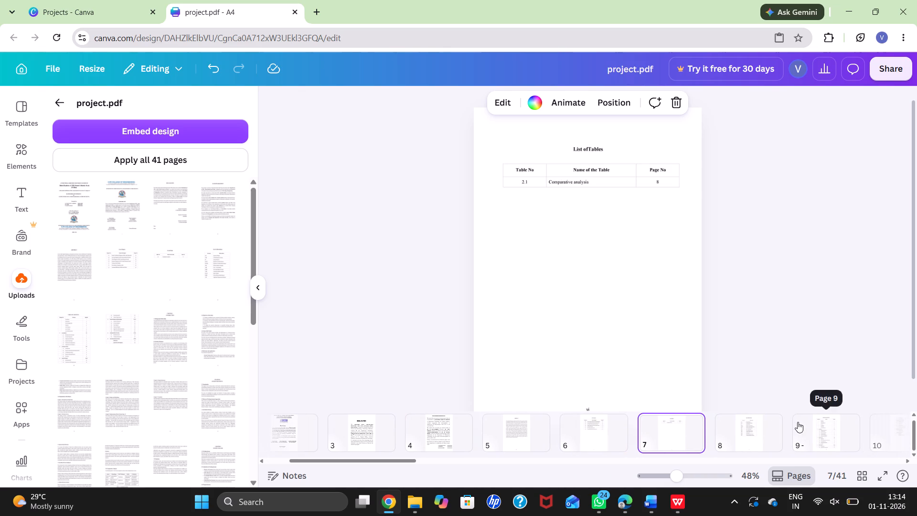
pyautogui.click(798, 422)
pyautogui.hscroll(-4, 798, 422)
pyautogui.click(798, 422)
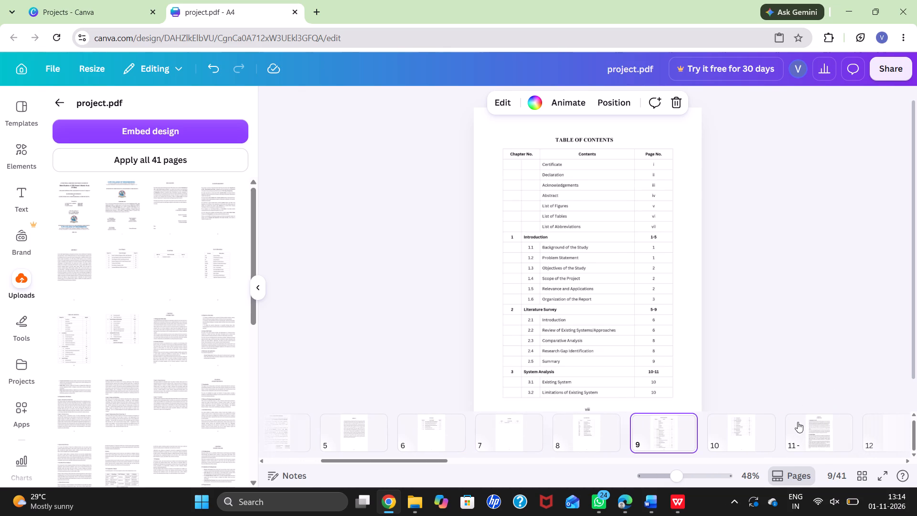
pyautogui.hscroll(-3, 798, 422)
pyautogui.click(798, 422)
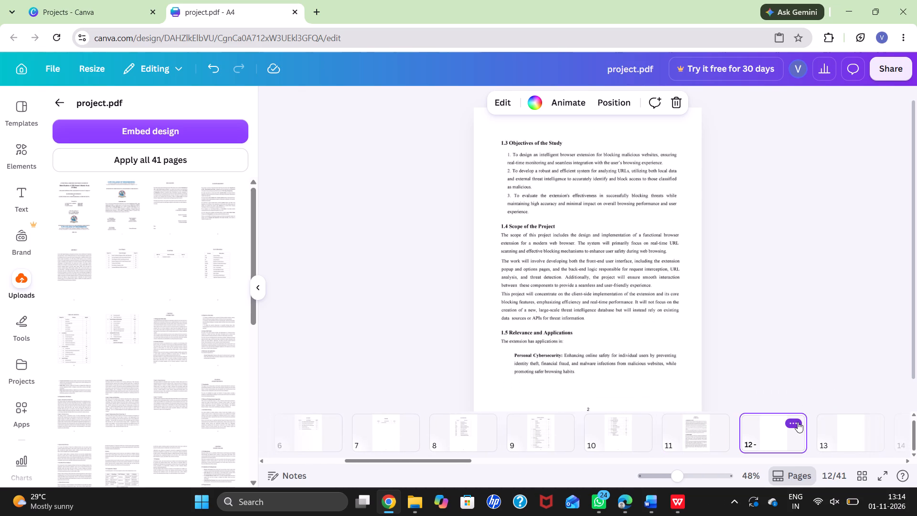
pyautogui.hscroll(6, 798, 422)
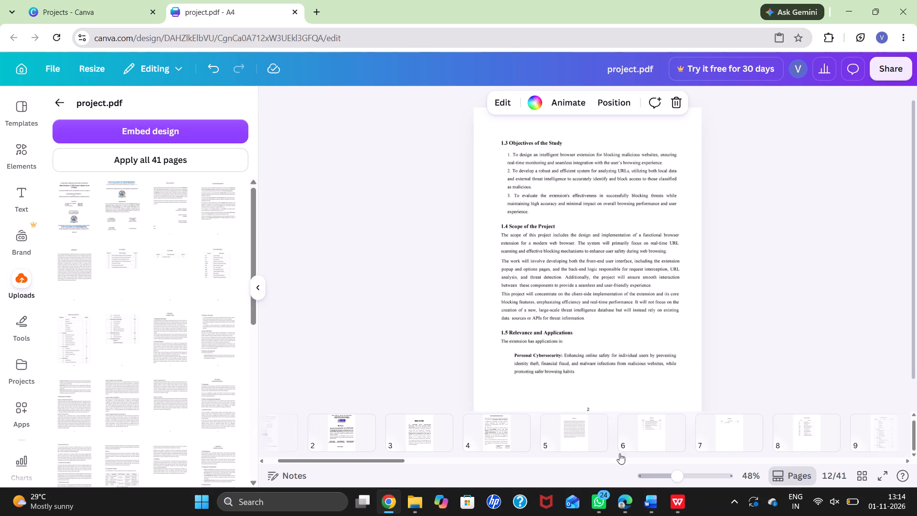
pyautogui.click(586, 439)
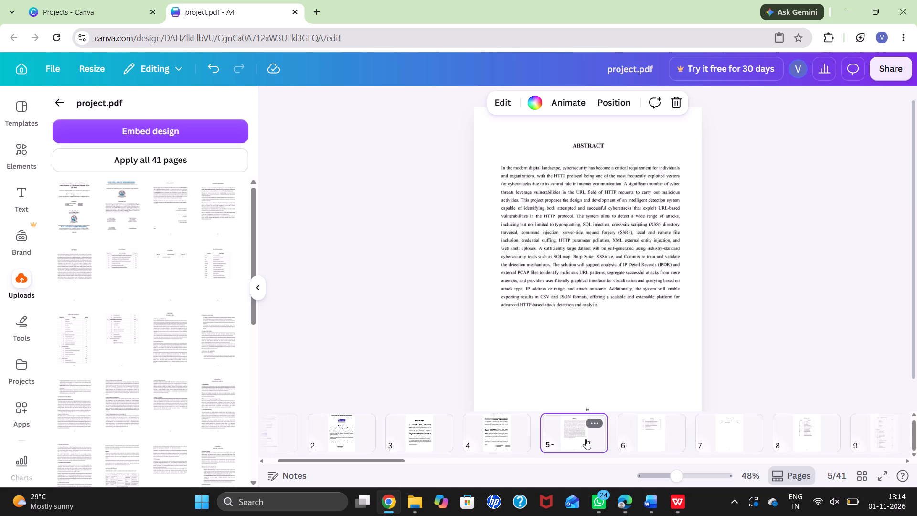
pyautogui.hscroll(4, 349, 434)
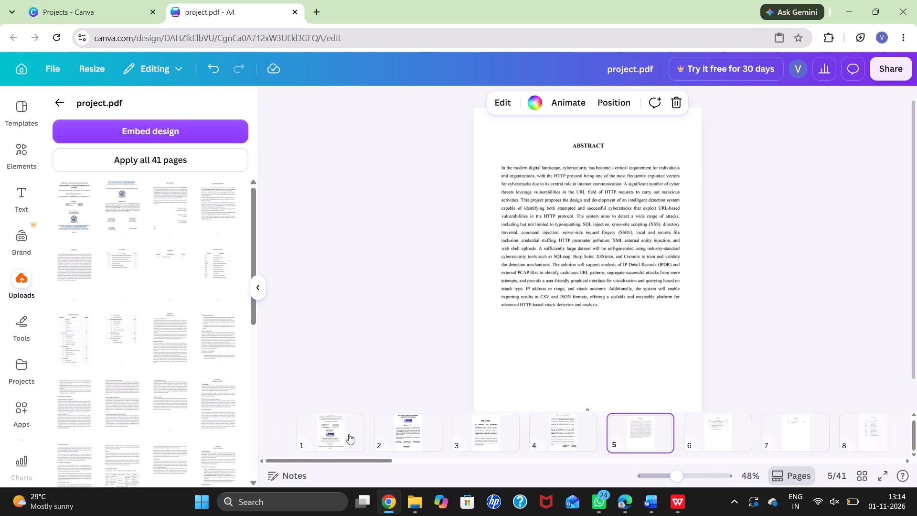
pyautogui.click(349, 434)
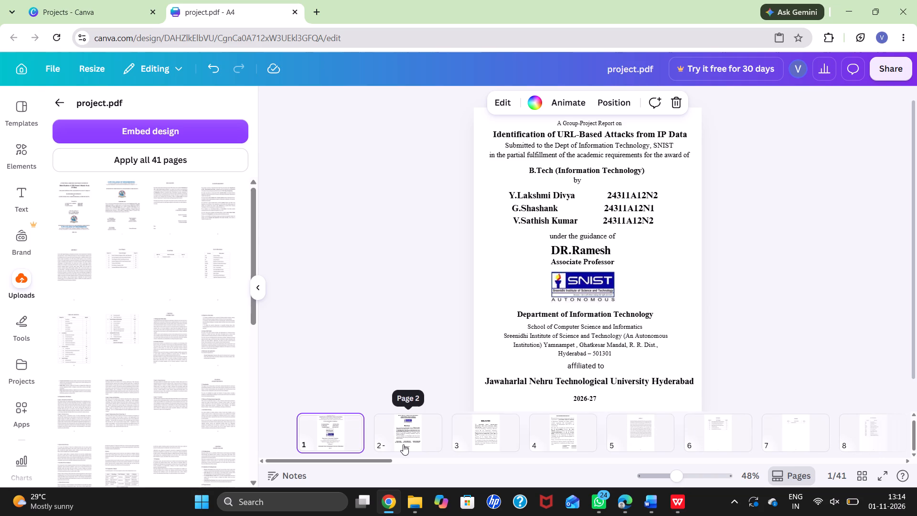
pyautogui.click(403, 444)
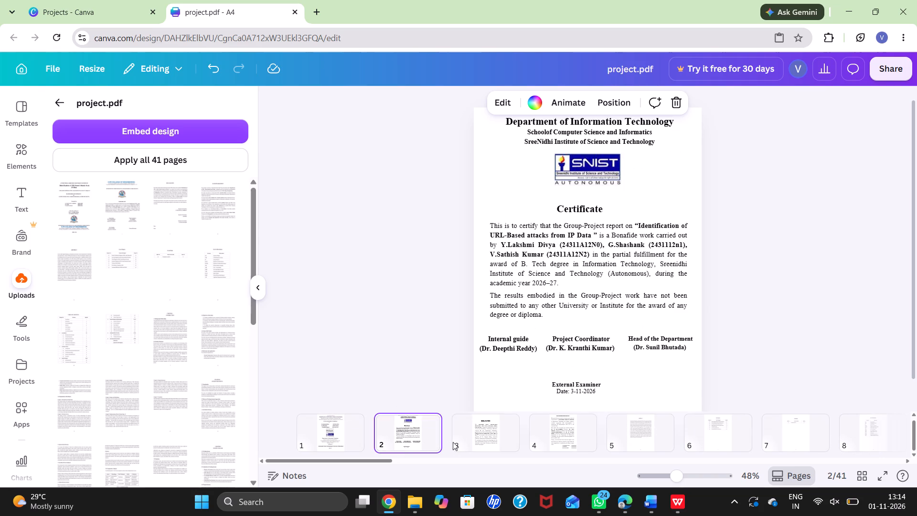
pyautogui.click(488, 434)
pyautogui.click(572, 436)
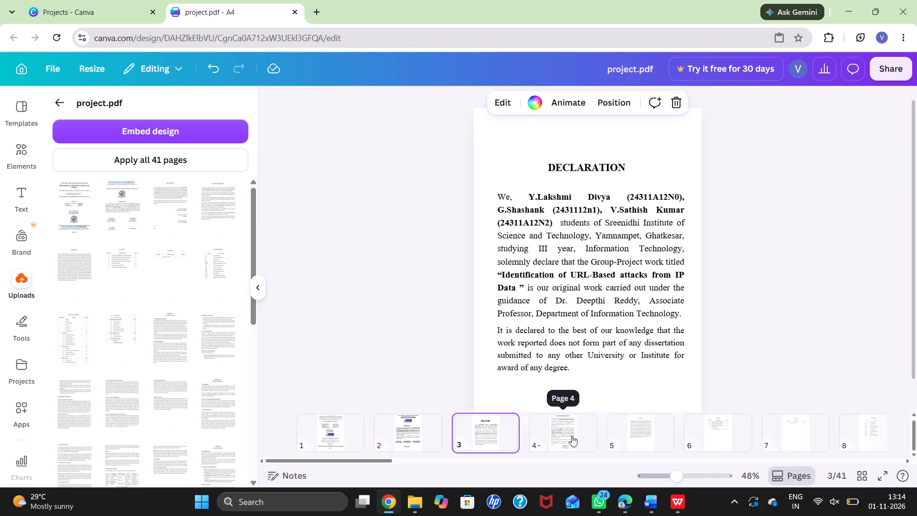
pyautogui.click(638, 425)
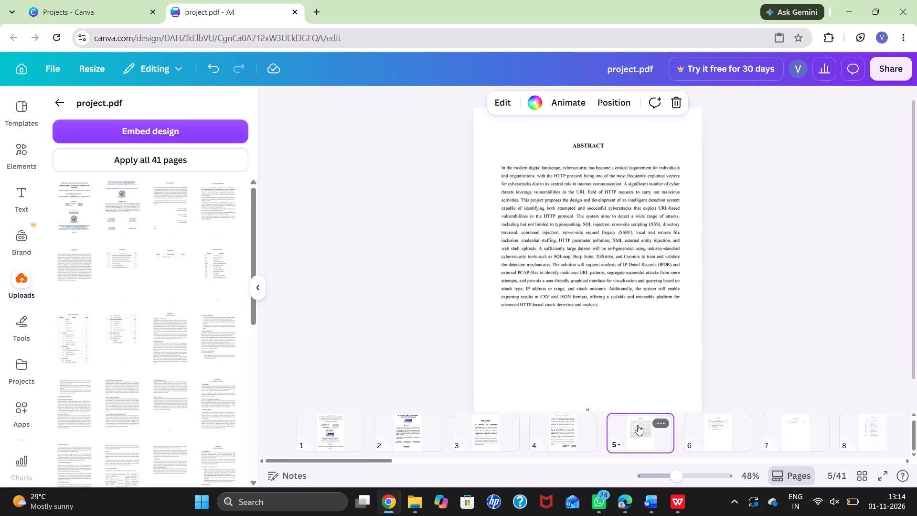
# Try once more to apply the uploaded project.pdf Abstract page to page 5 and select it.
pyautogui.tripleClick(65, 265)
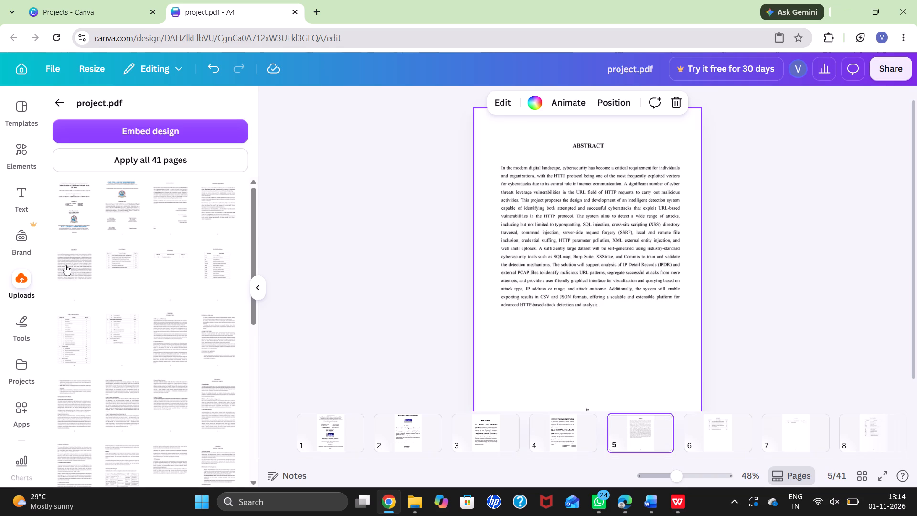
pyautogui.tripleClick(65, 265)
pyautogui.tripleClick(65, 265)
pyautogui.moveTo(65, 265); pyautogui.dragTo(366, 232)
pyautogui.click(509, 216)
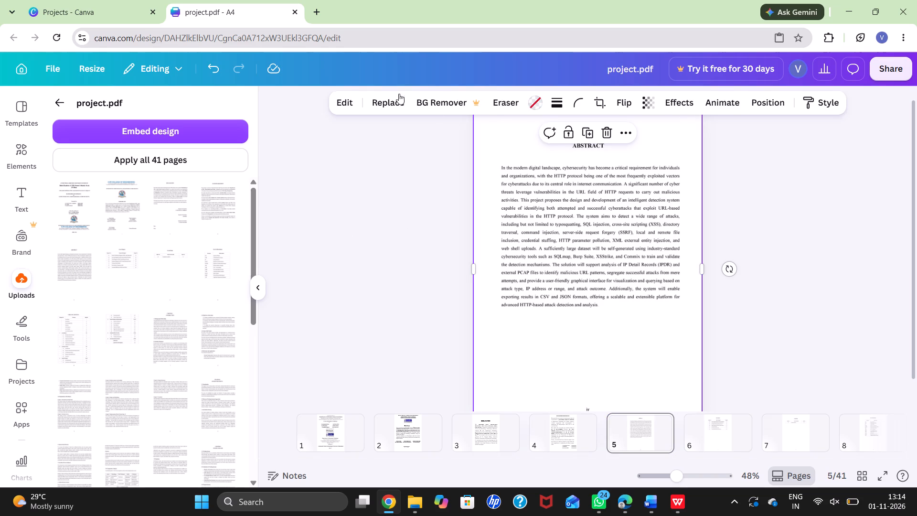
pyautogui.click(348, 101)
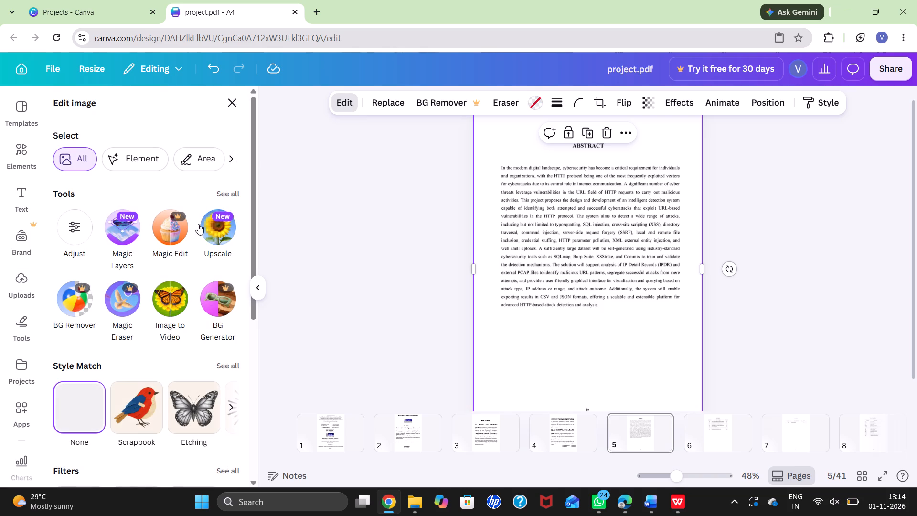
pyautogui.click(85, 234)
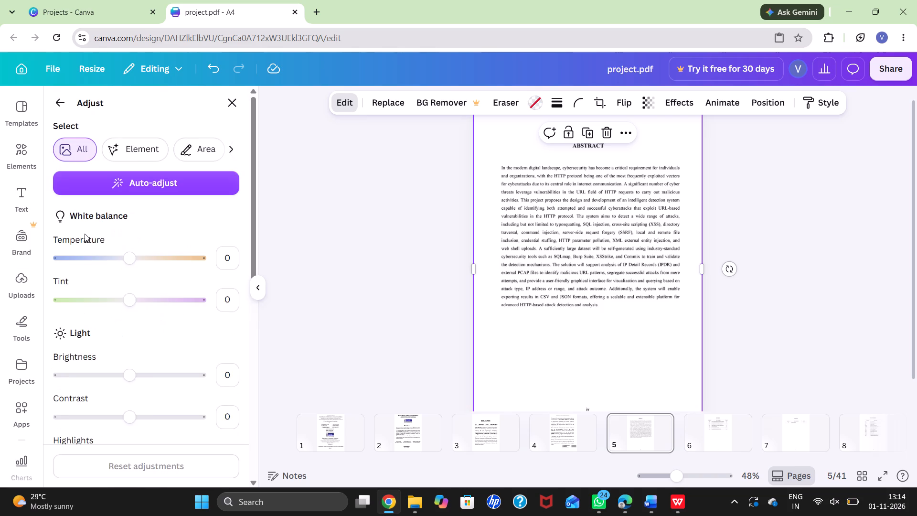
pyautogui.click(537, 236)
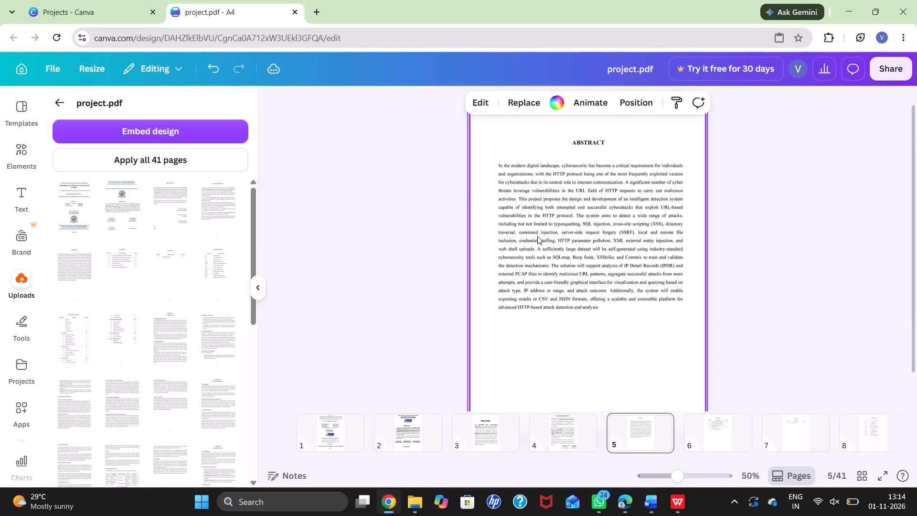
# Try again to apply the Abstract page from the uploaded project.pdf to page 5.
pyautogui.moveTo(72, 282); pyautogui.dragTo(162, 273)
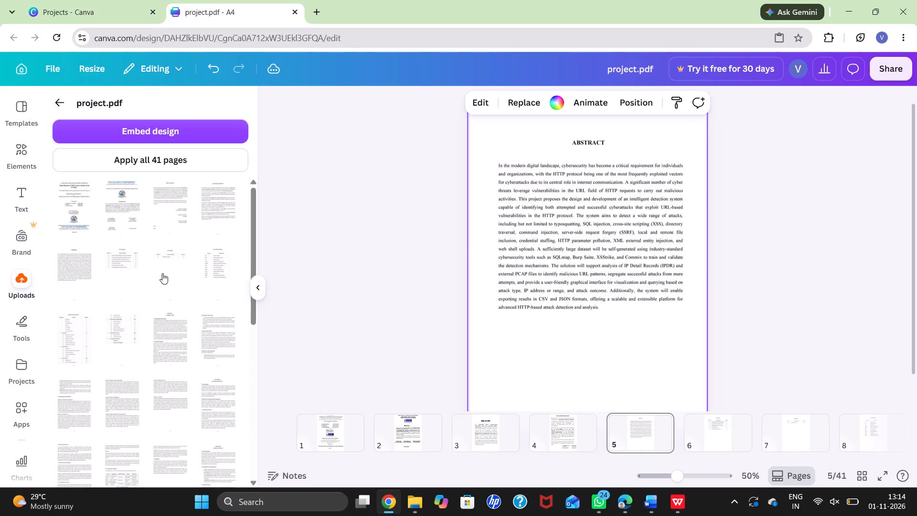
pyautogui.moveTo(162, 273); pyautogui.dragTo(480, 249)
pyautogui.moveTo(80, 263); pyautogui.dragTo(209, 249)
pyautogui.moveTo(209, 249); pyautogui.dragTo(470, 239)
# Widen the Abstract image on page 5 so that it extends past the page's left edge.
pyautogui.click(470, 239)
pyautogui.moveTo(470, 239); pyautogui.dragTo(449, 243)
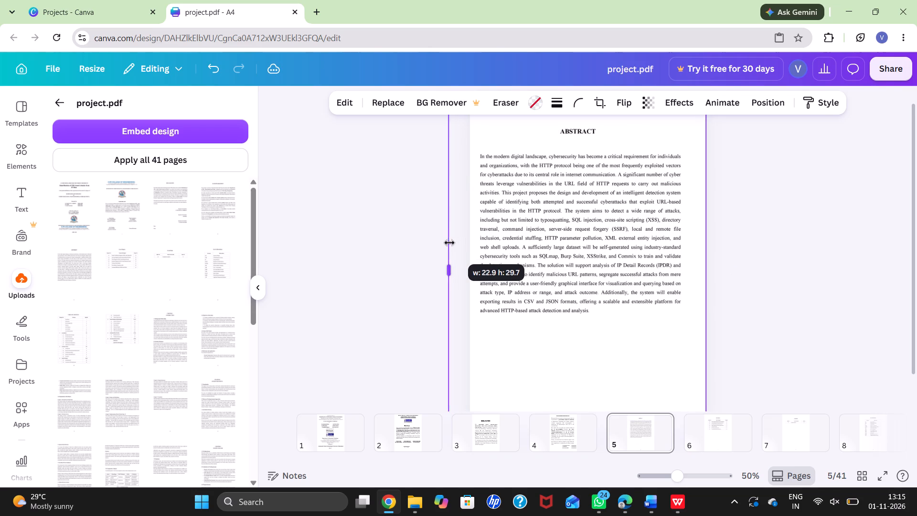
pyautogui.moveTo(449, 243); pyautogui.dragTo(456, 244)
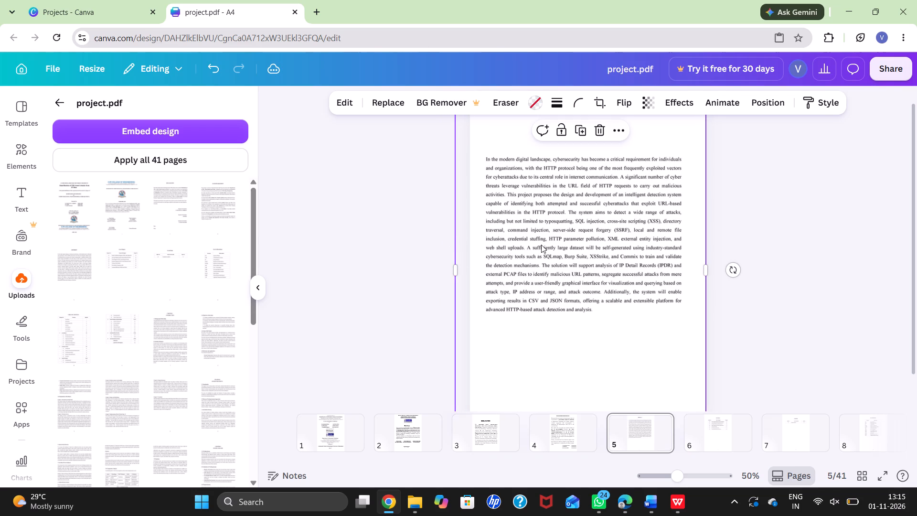
pyautogui.hscroll(1, 585, 256)
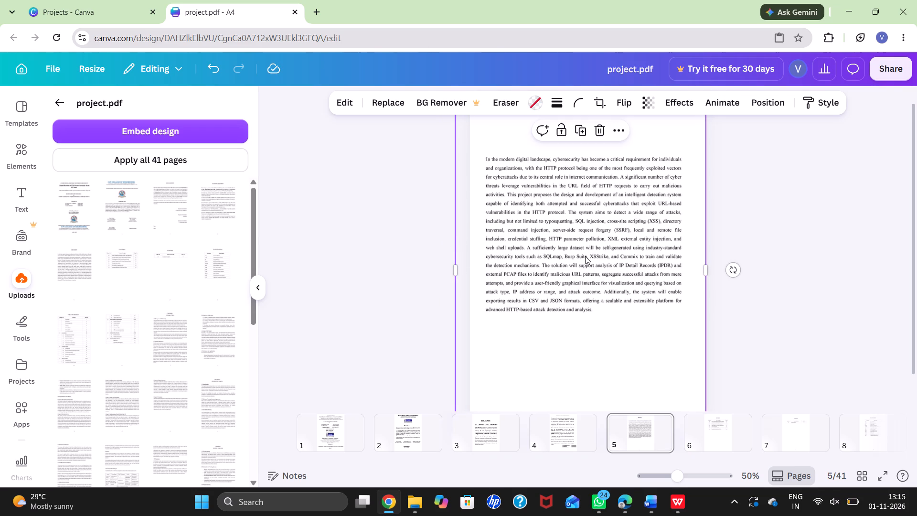
pyautogui.hscroll(1, 585, 256)
pyautogui.click(585, 256)
pyautogui.moveTo(585, 256); pyautogui.dragTo(590, 271)
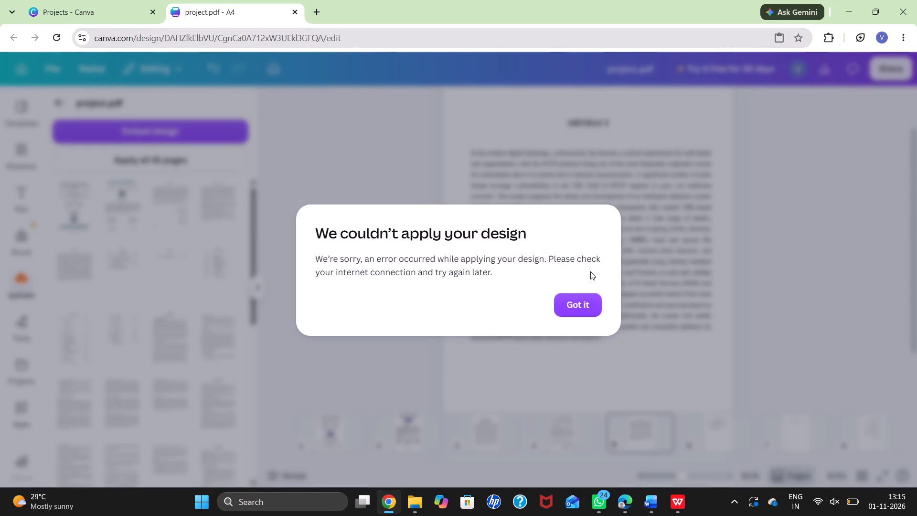
pyautogui.click(592, 301)
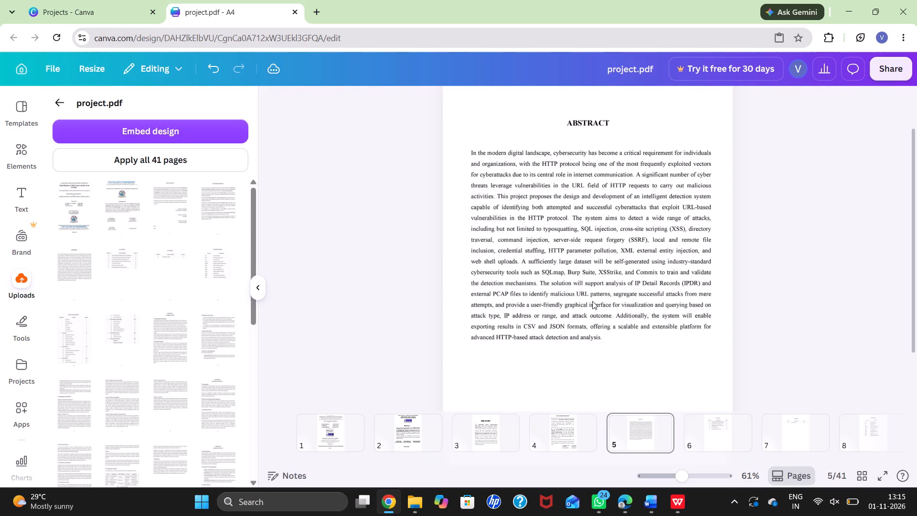
# Enlarge the Abstract image proportionally beyond page 5 and move it so its top edge meets the page's top.
pyautogui.click(579, 281)
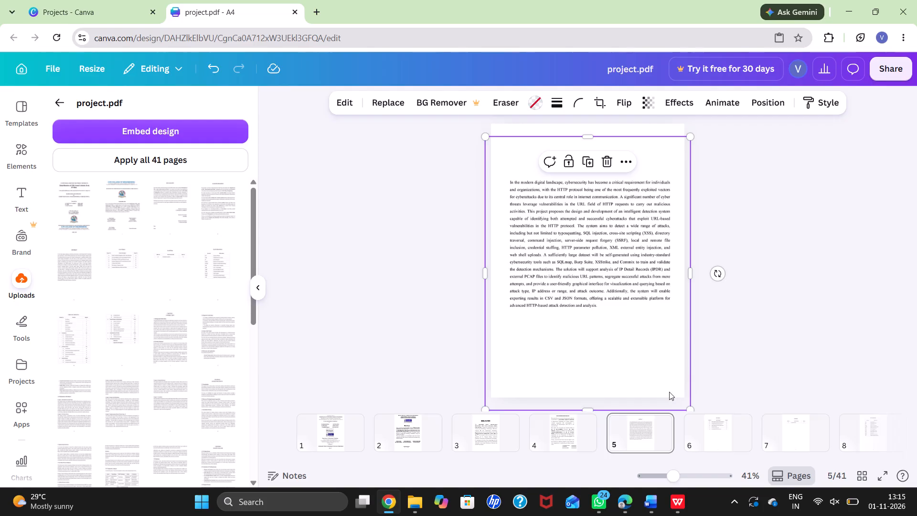
pyautogui.moveTo(690, 408); pyautogui.dragTo(708, 429)
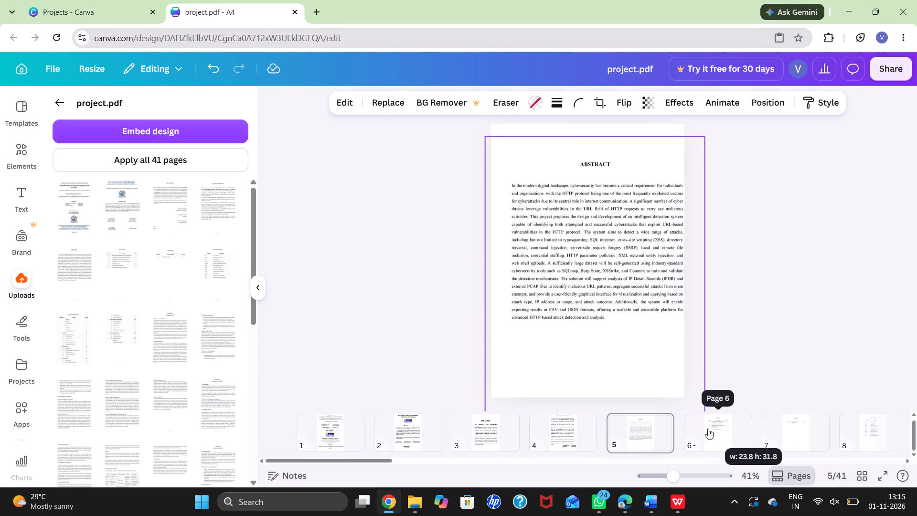
pyautogui.moveTo(708, 429); pyautogui.dragTo(748, 500)
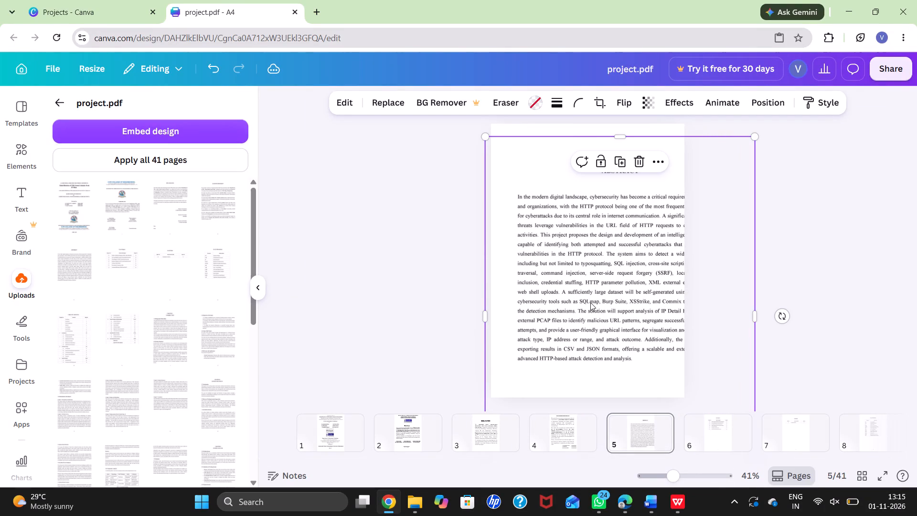
pyautogui.moveTo(590, 302); pyautogui.dragTo(575, 281)
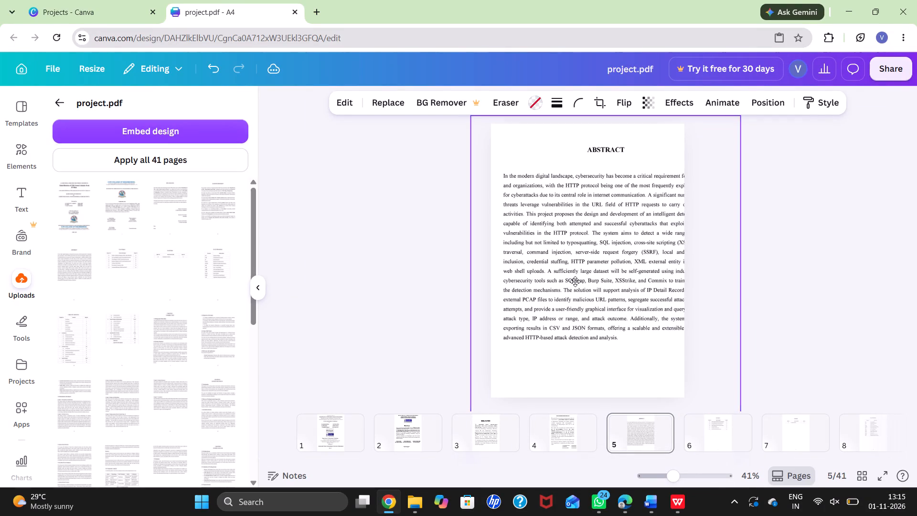
pyautogui.moveTo(575, 281); pyautogui.dragTo(570, 290)
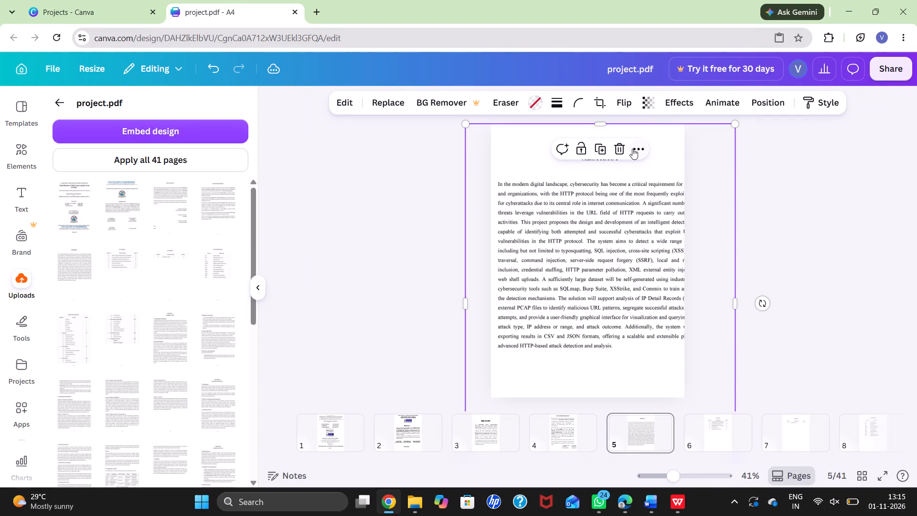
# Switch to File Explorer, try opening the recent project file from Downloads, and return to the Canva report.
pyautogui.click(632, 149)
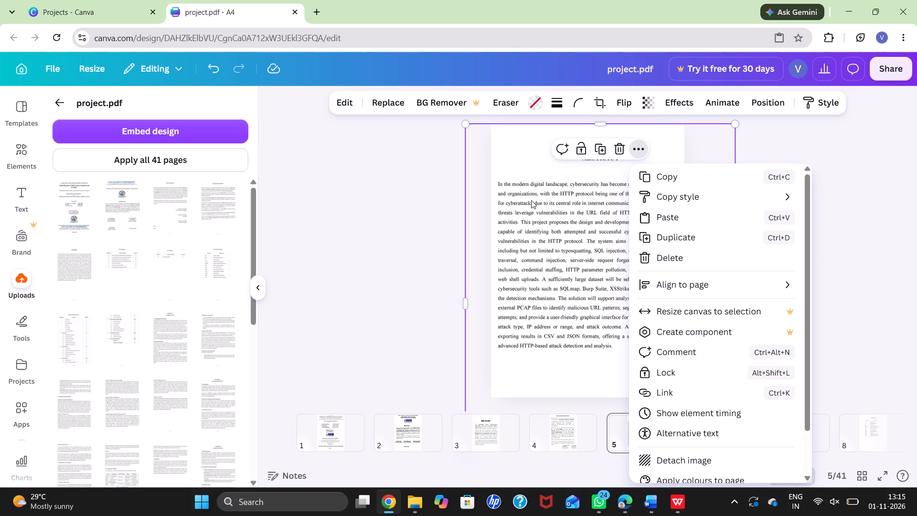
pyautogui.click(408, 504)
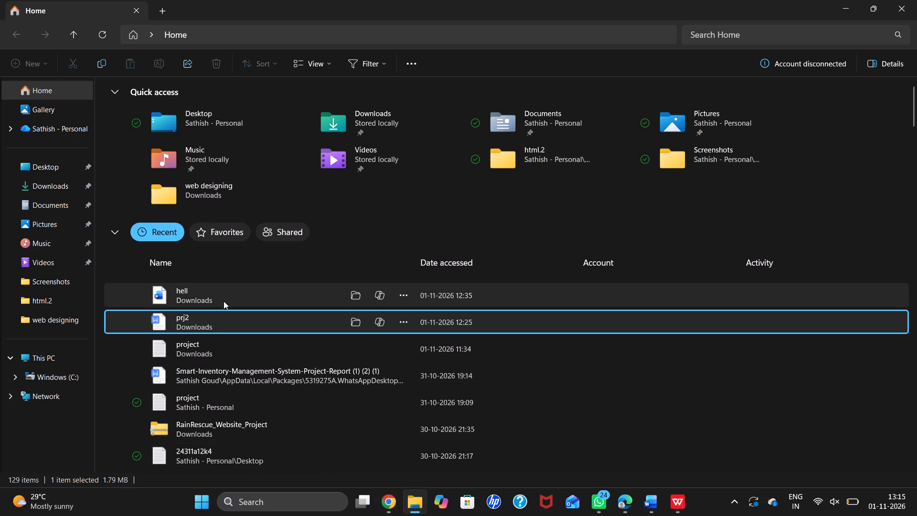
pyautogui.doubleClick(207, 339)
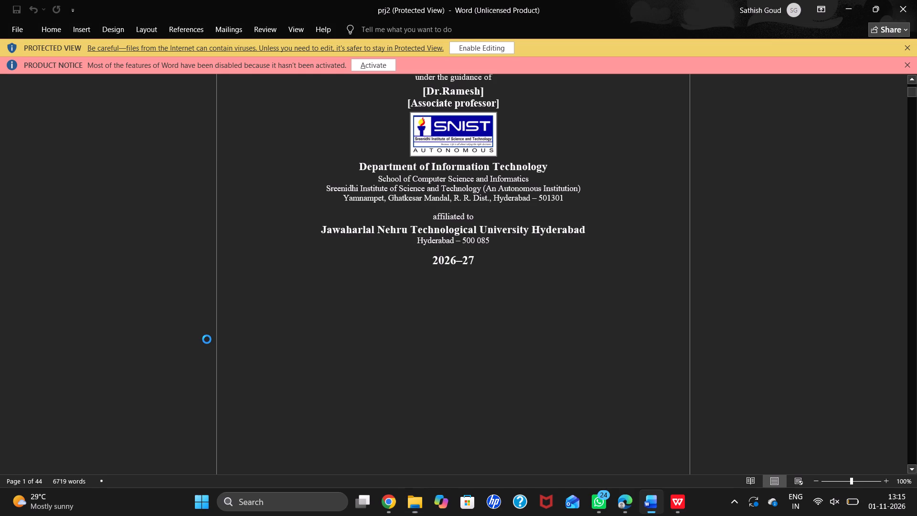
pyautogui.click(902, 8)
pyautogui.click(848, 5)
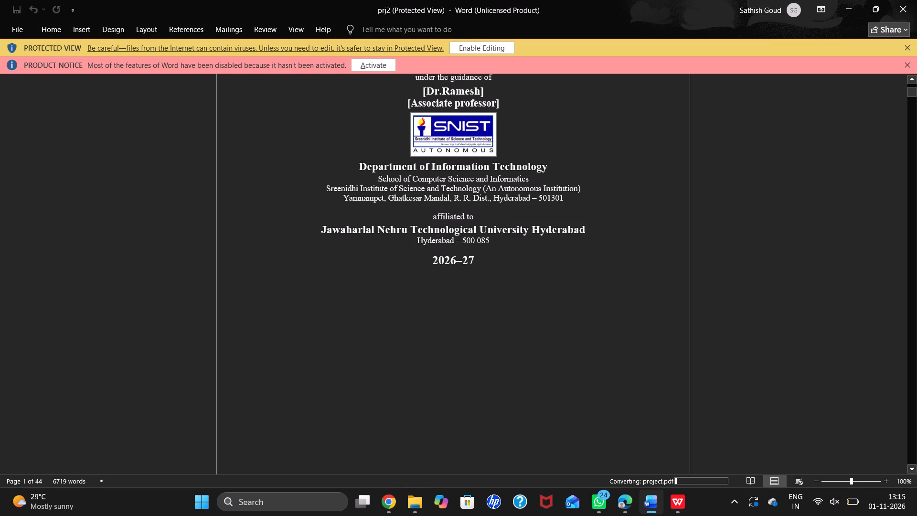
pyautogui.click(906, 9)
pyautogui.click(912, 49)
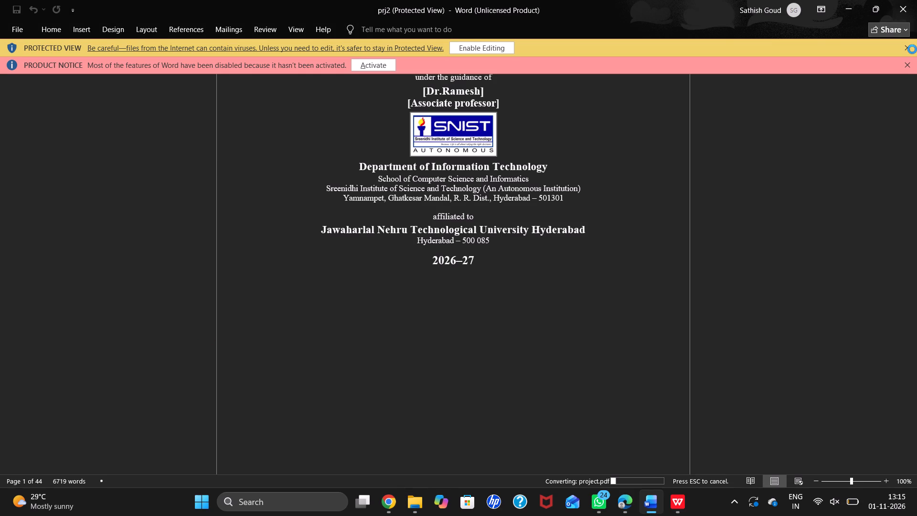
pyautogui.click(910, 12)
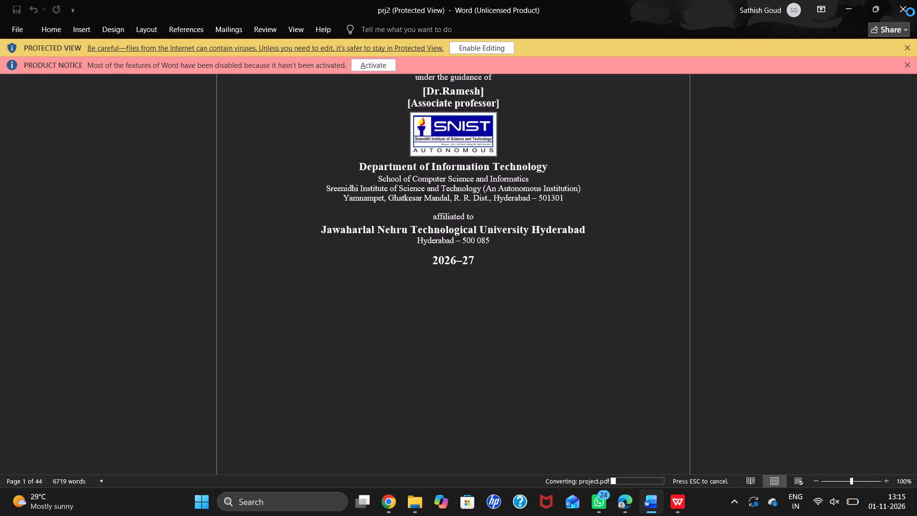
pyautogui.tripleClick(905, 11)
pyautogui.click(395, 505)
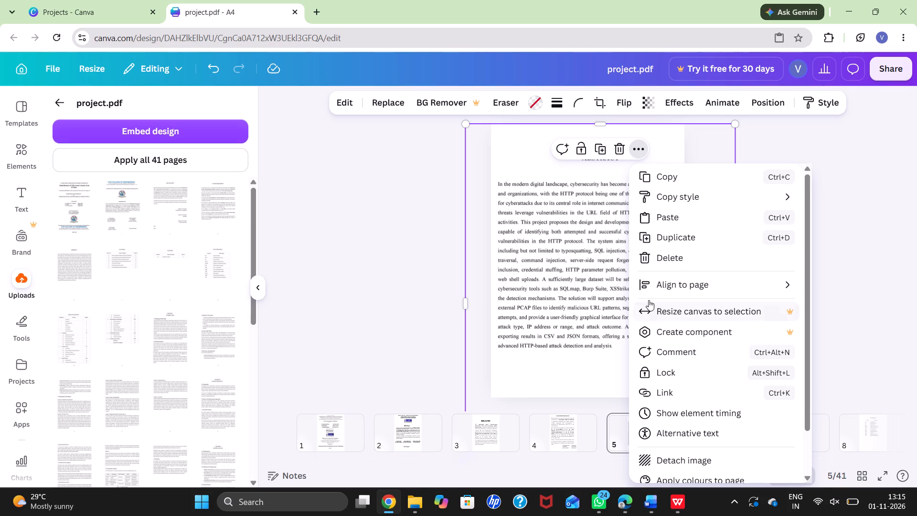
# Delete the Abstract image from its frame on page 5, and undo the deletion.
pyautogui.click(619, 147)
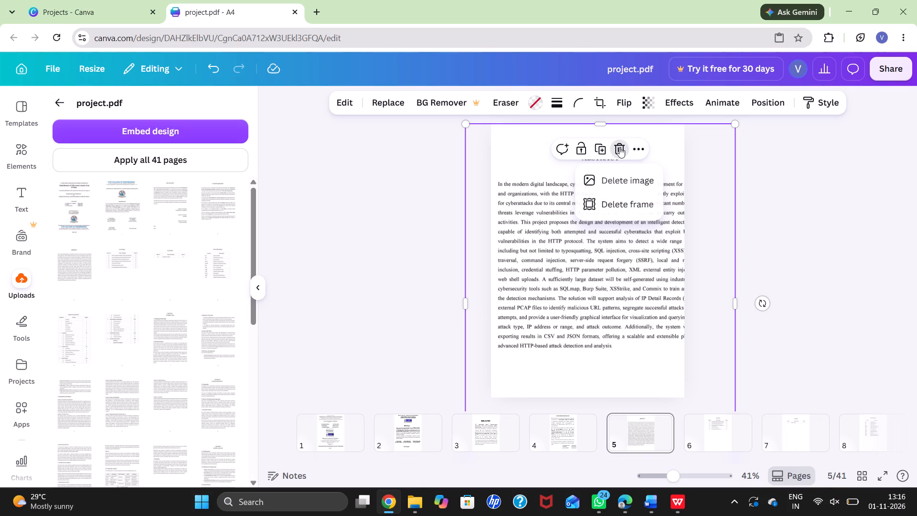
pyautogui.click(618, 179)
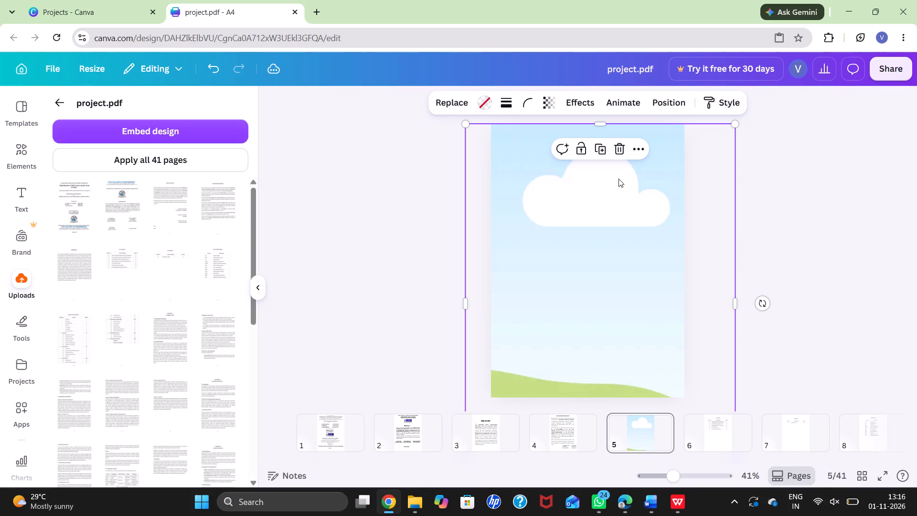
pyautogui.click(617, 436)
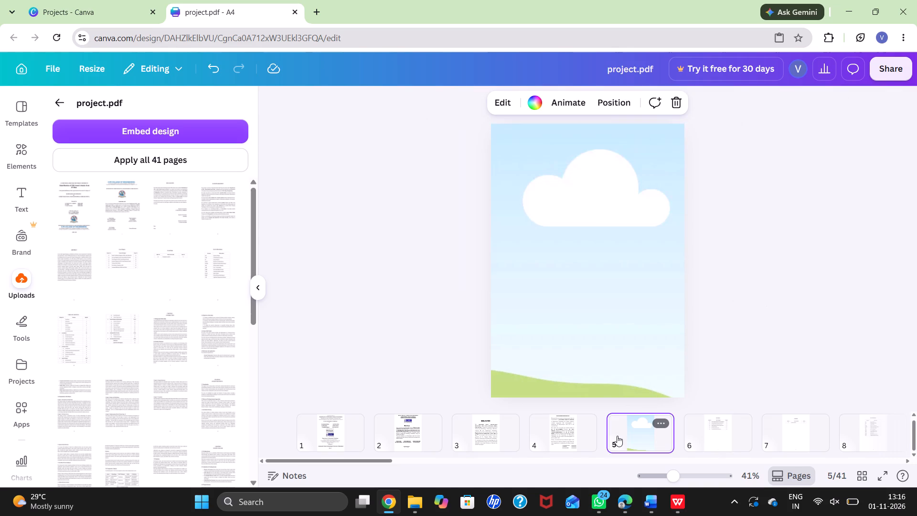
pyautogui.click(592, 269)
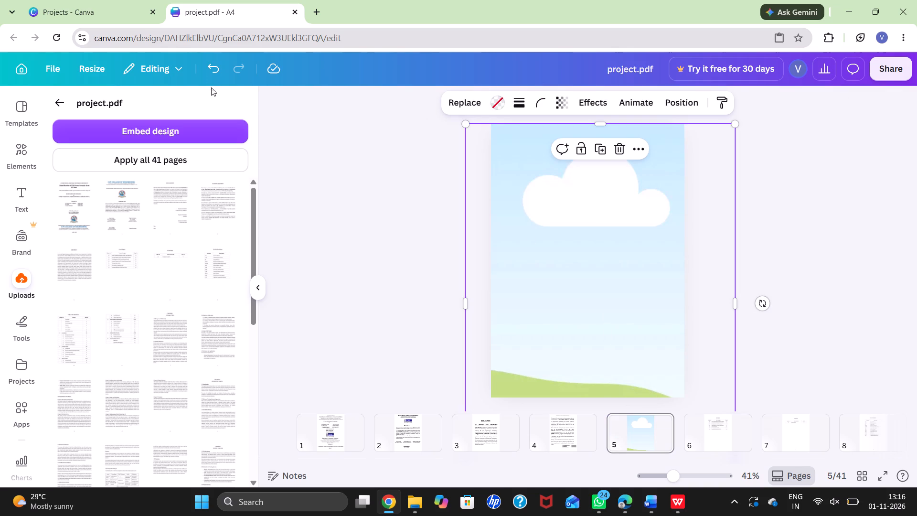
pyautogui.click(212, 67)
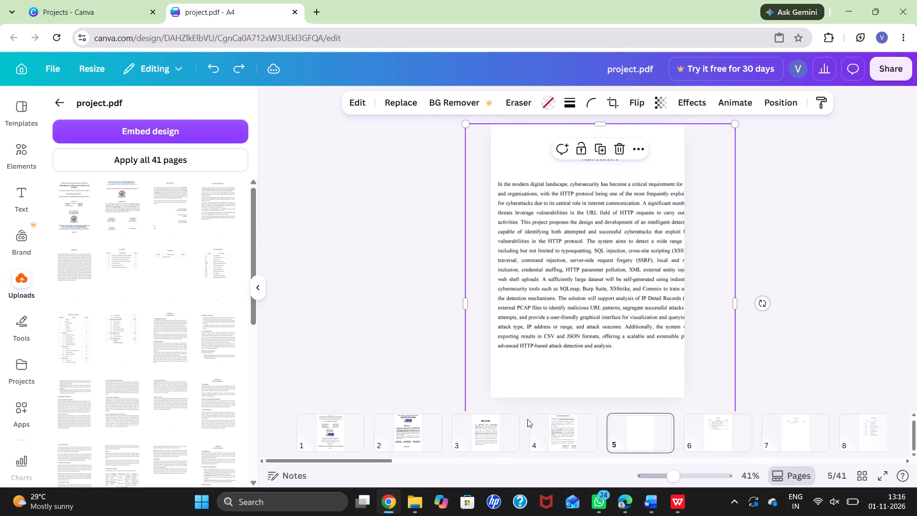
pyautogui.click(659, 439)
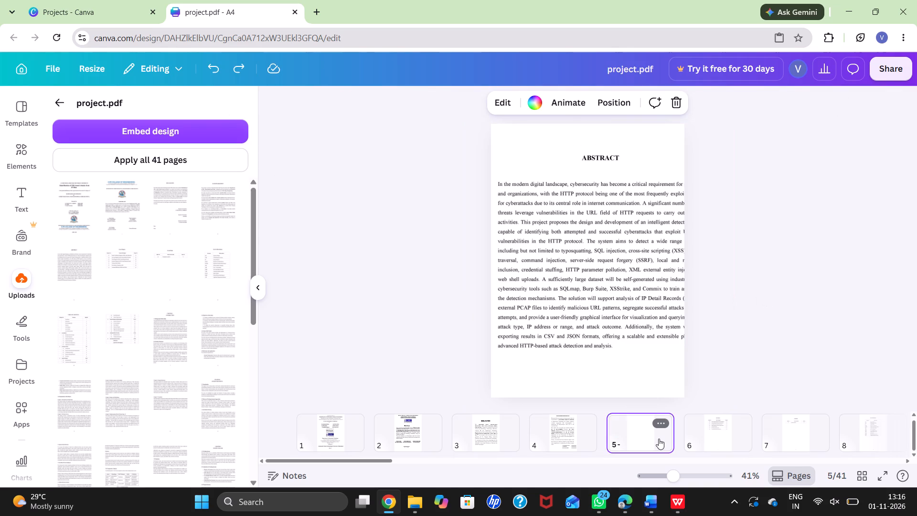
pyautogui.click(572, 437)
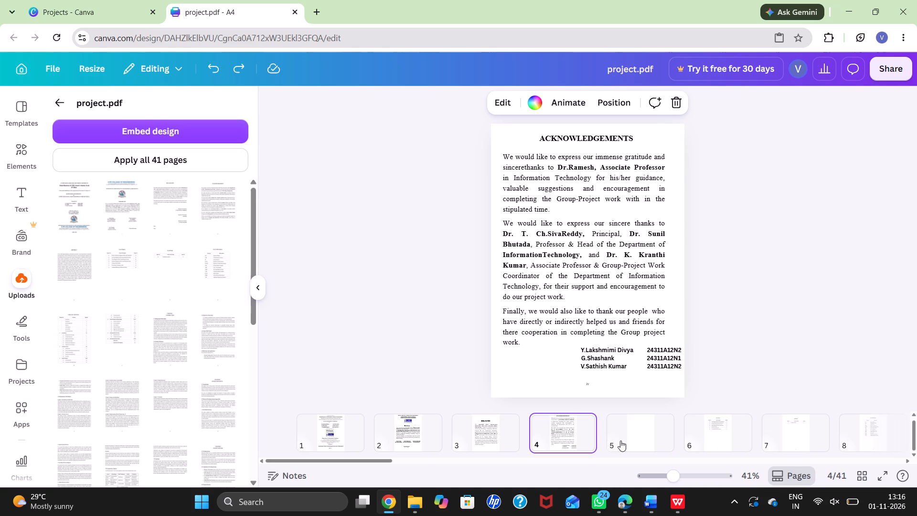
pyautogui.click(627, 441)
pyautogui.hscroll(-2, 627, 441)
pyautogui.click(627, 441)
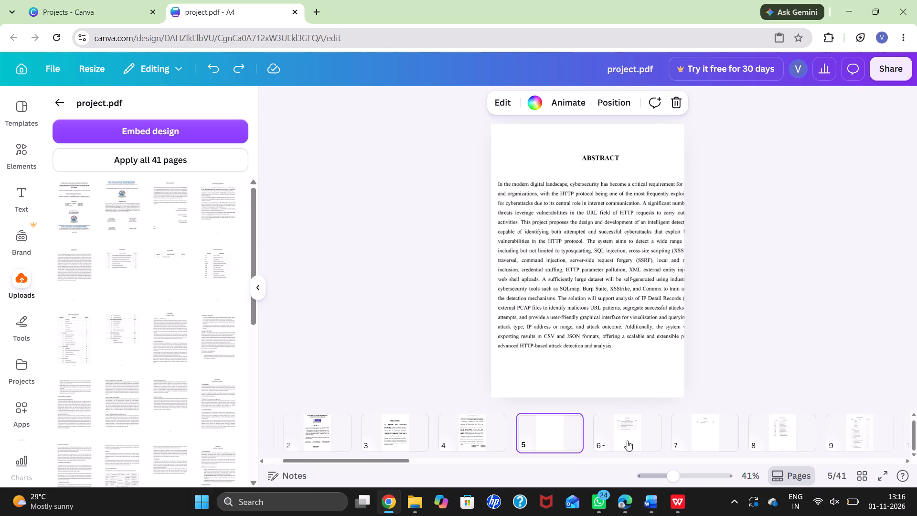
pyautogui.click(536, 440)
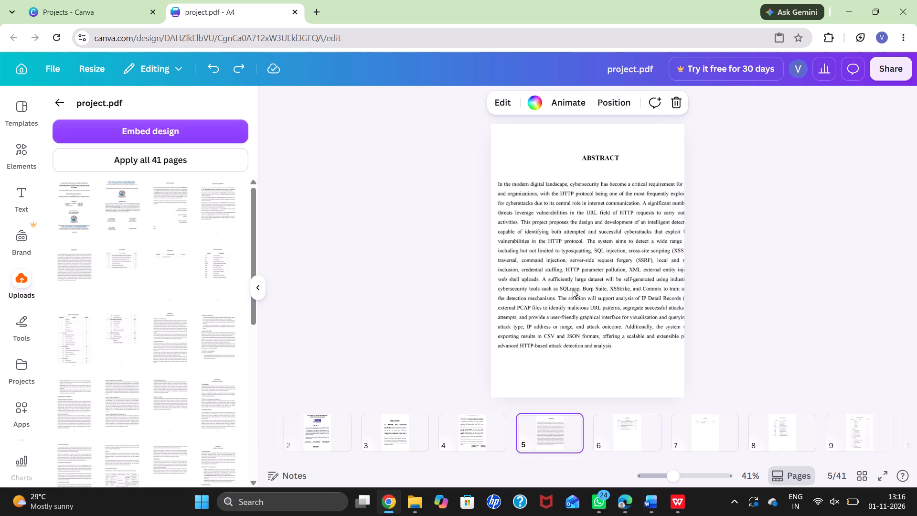
# Shrink the Abstract image on page 5 proportionally to about 24.2 by 36.6, repositioning it over the page to reach its edges.
pyautogui.click(577, 279)
pyautogui.moveTo(577, 279); pyautogui.dragTo(573, 275)
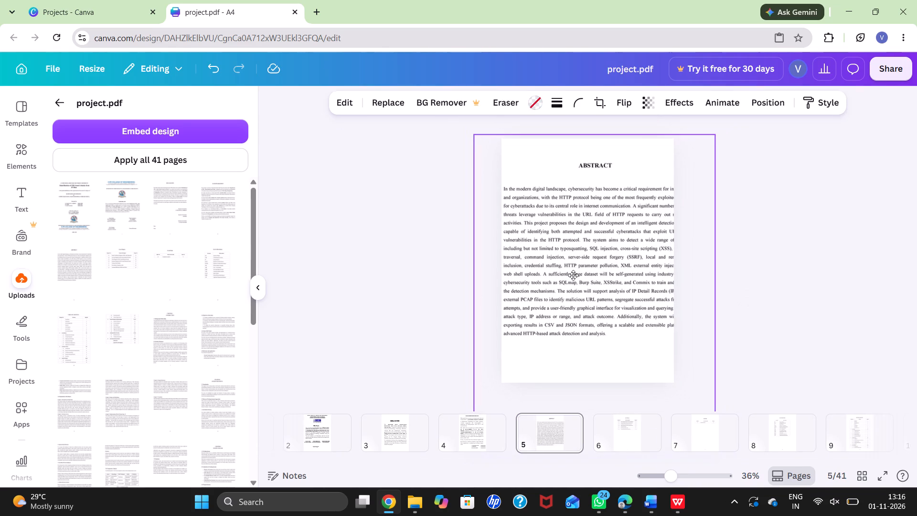
pyautogui.moveTo(573, 275); pyautogui.dragTo(575, 263)
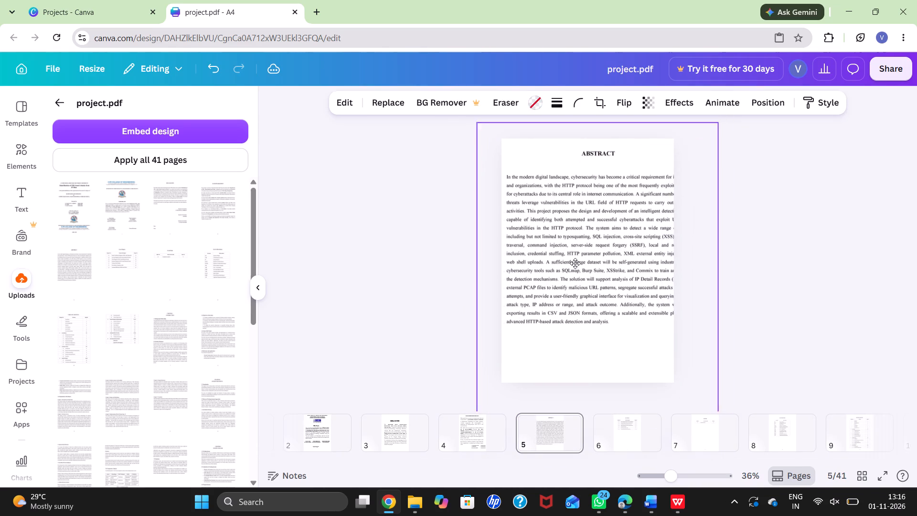
pyautogui.moveTo(575, 263); pyautogui.dragTo(558, 275)
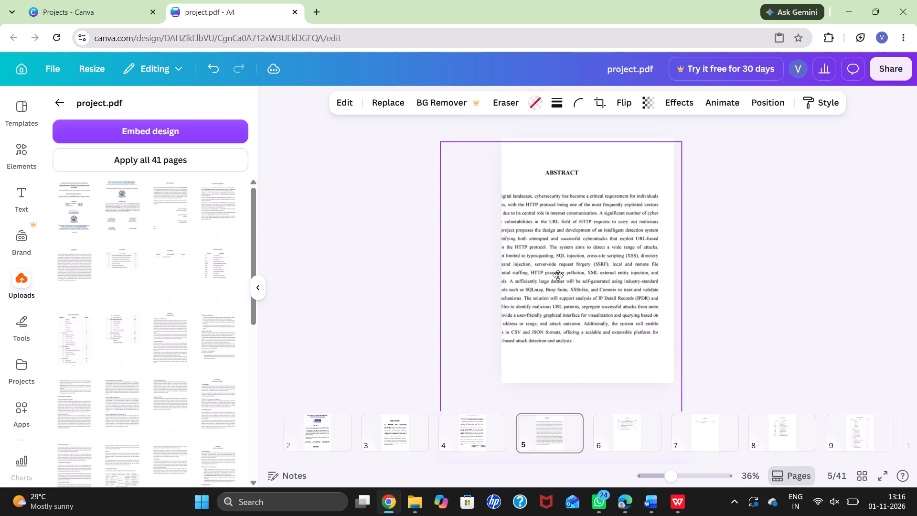
pyautogui.moveTo(558, 275); pyautogui.dragTo(585, 170)
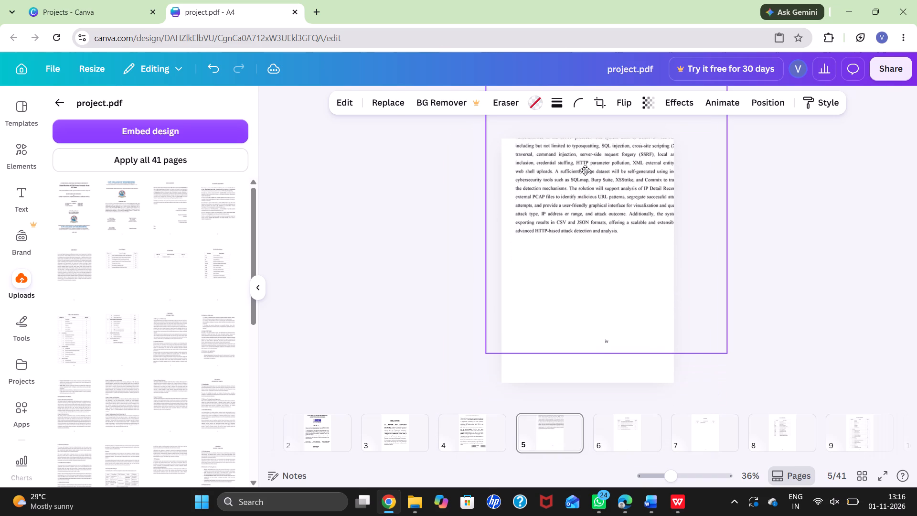
pyautogui.moveTo(585, 170); pyautogui.dragTo(585, 165)
pyautogui.moveTo(486, 345); pyautogui.dragTo(507, 328)
pyautogui.moveTo(570, 207); pyautogui.dragTo(551, 247)
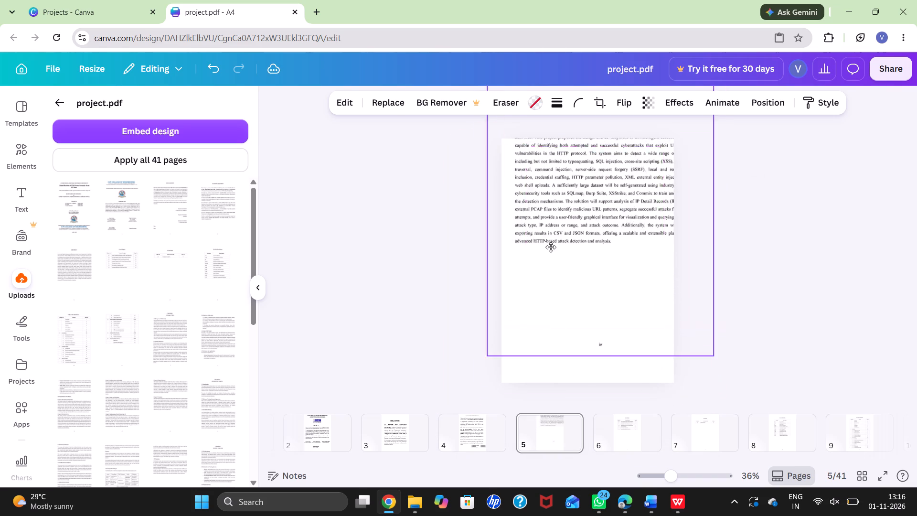
pyautogui.moveTo(551, 247); pyautogui.dragTo(545, 303)
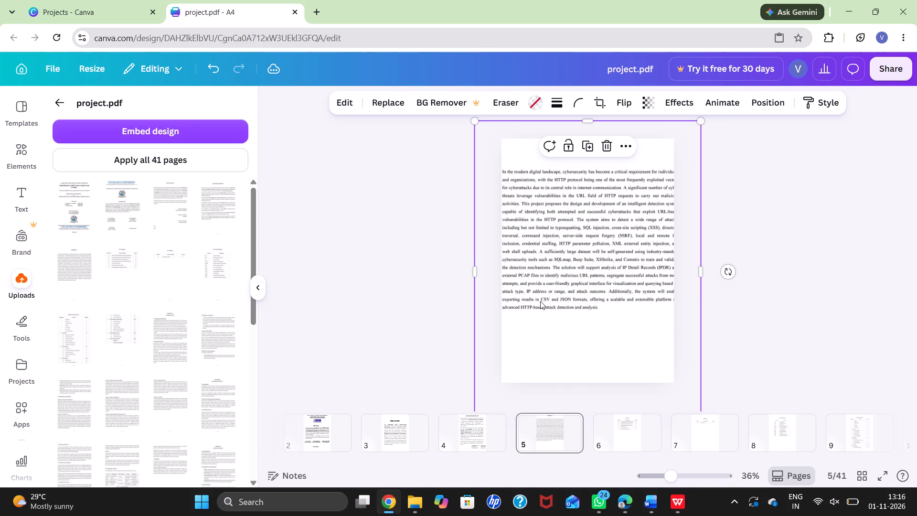
pyautogui.moveTo(476, 273); pyautogui.dragTo(502, 269)
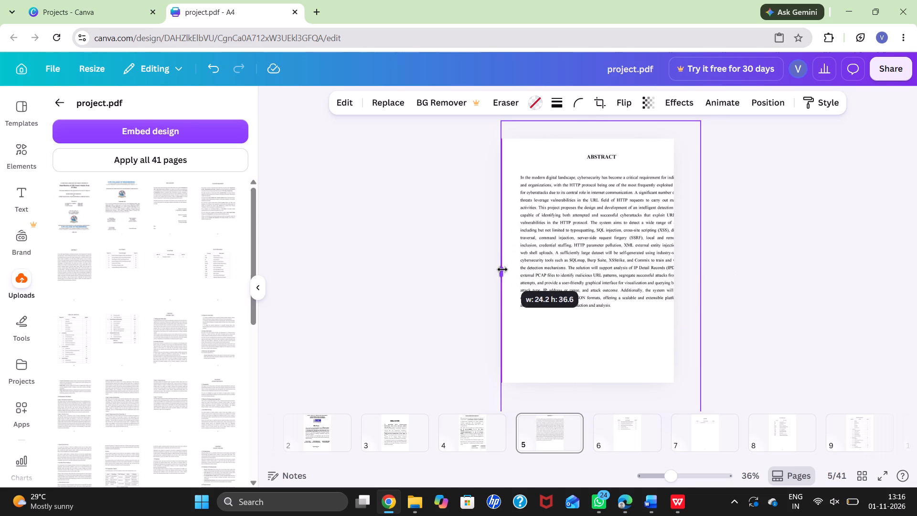
# Position the Abstract image so its top edge meets the page's top and the full width of its text fits within the page.
pyautogui.moveTo(544, 259); pyautogui.dragTo(526, 262)
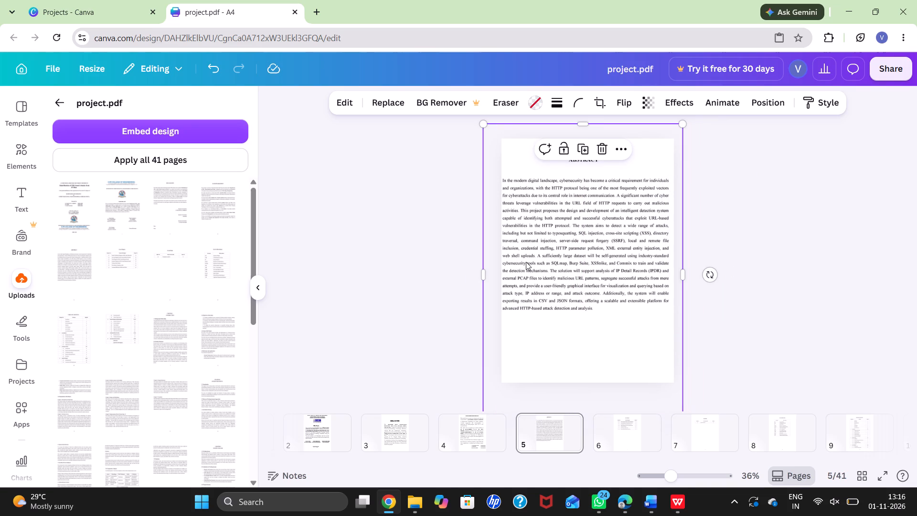
pyautogui.moveTo(534, 258); pyautogui.dragTo(537, 258)
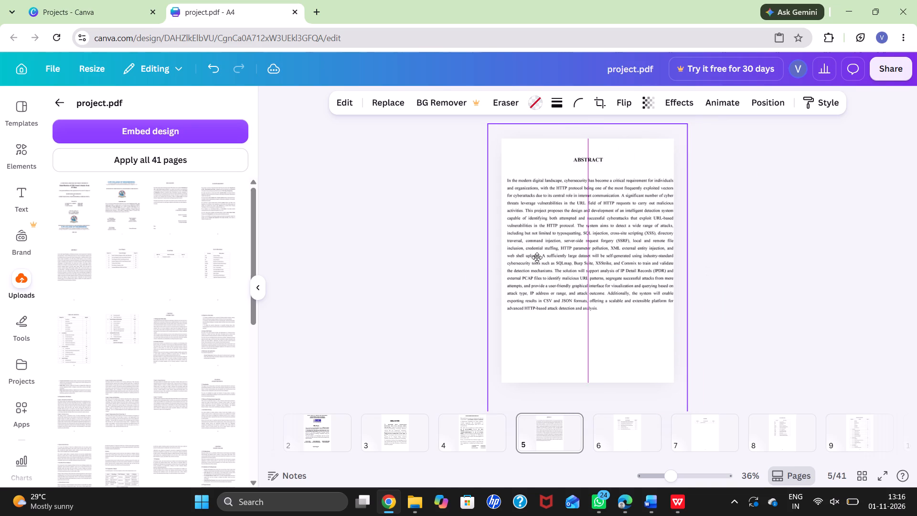
pyautogui.moveTo(537, 258); pyautogui.dragTo(535, 266)
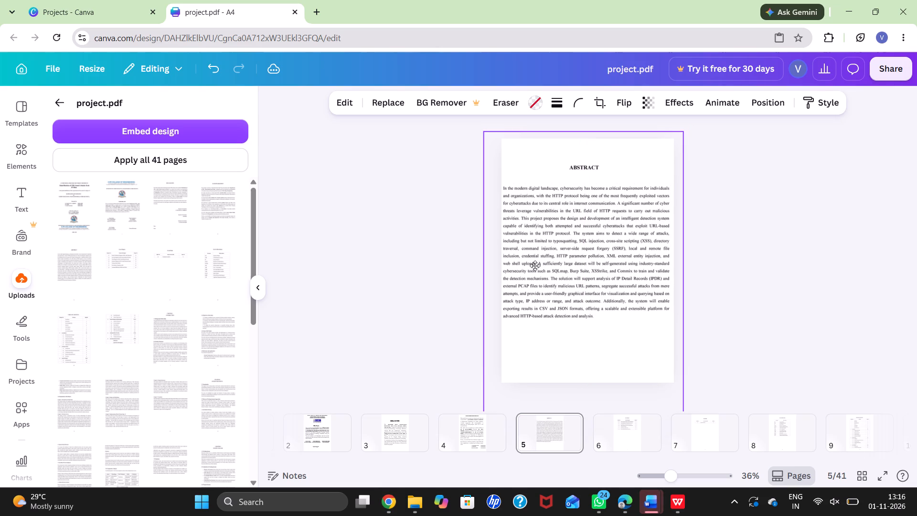
pyautogui.moveTo(535, 266); pyautogui.dragTo(535, 276)
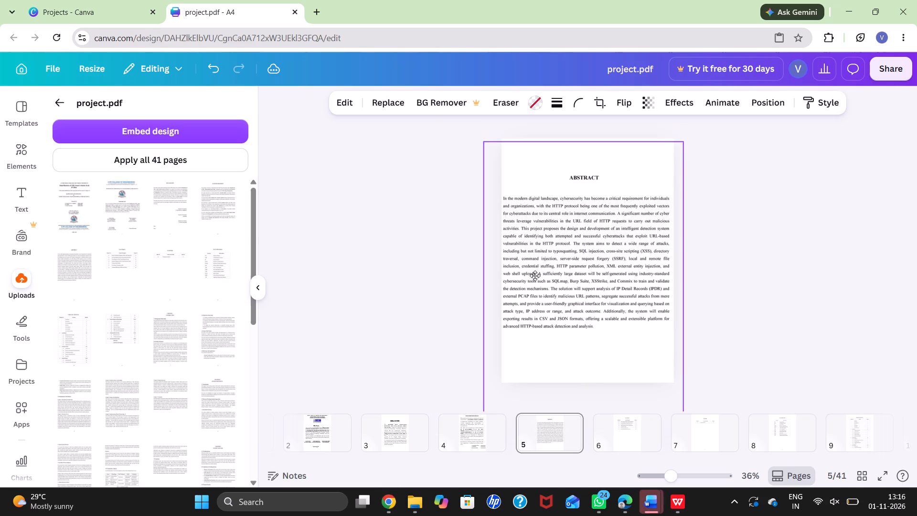
pyautogui.moveTo(535, 276); pyautogui.dragTo(536, 271)
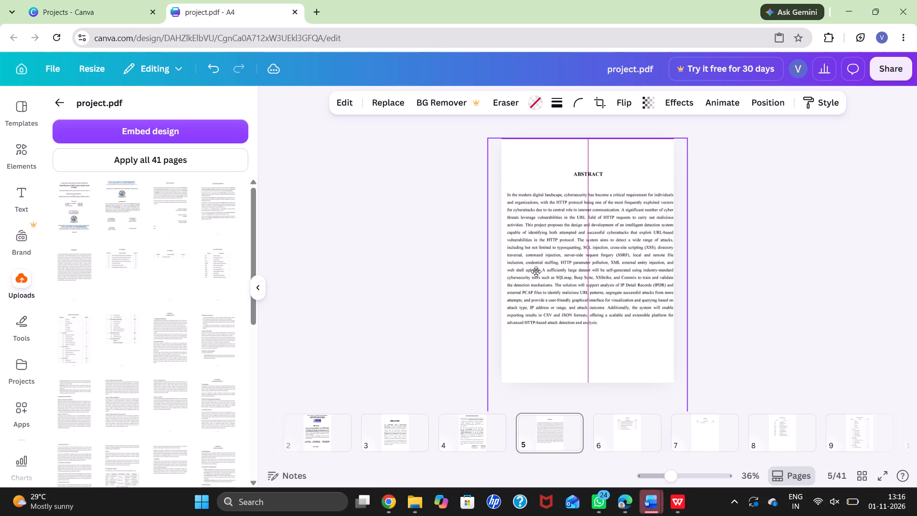
pyautogui.moveTo(536, 271); pyautogui.dragTo(535, 272)
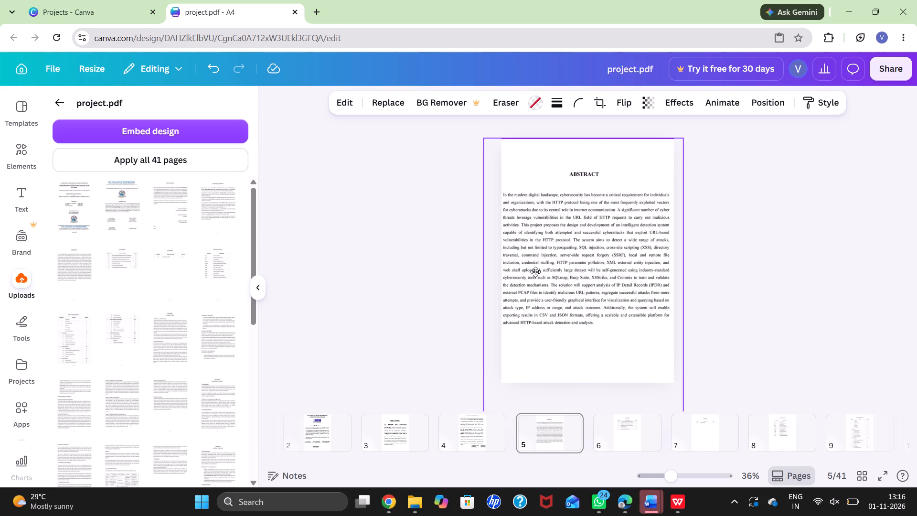
pyautogui.moveTo(535, 272); pyautogui.dragTo(536, 272)
pyautogui.doubleClick(536, 272)
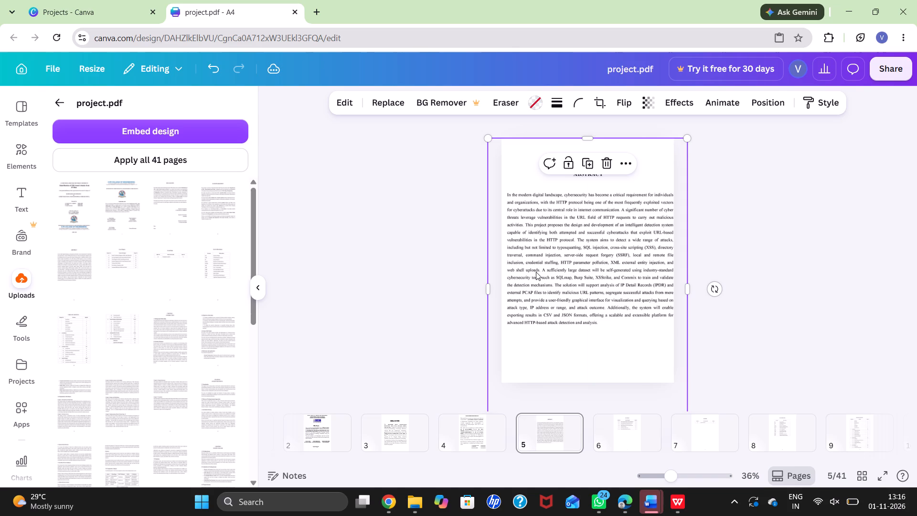
pyautogui.click(532, 275)
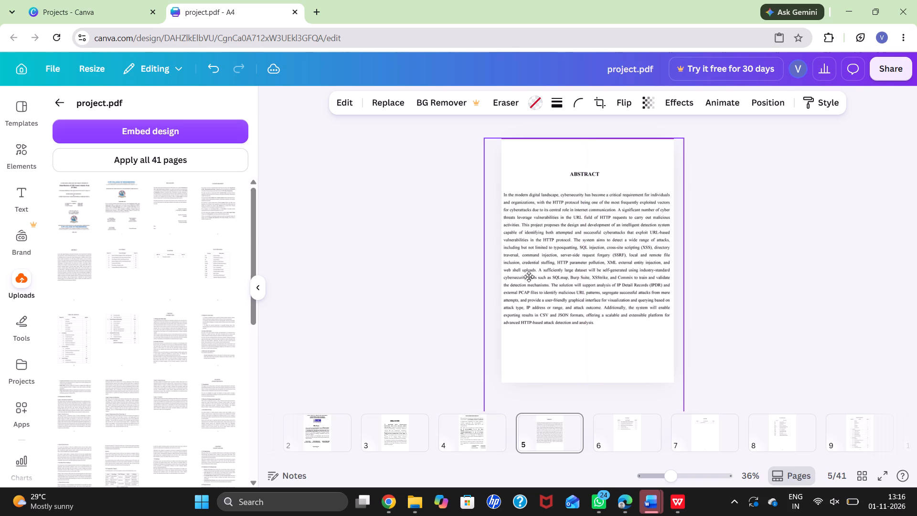
pyautogui.click(704, 200)
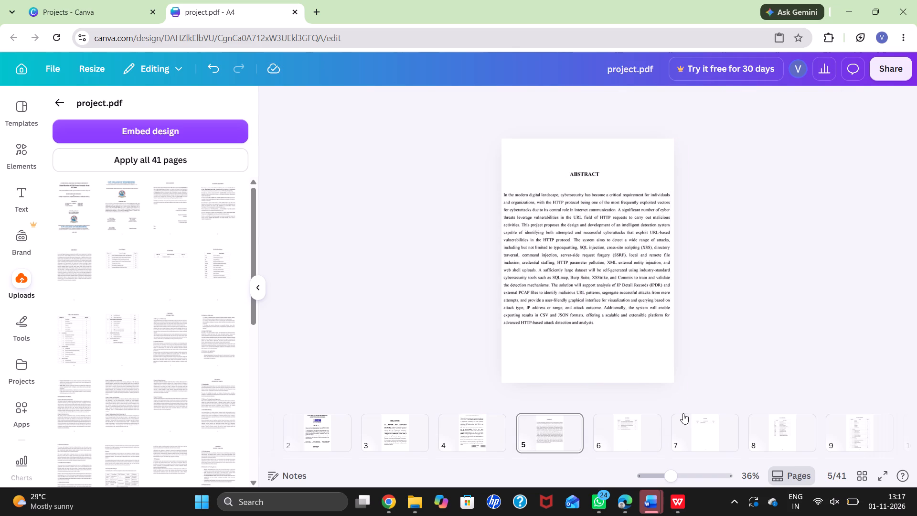
# Add a blank page at the end of the report, after page 41.
pyautogui.hscroll(-12, 751, 438)
pyautogui.hscroll(-20, 751, 438)
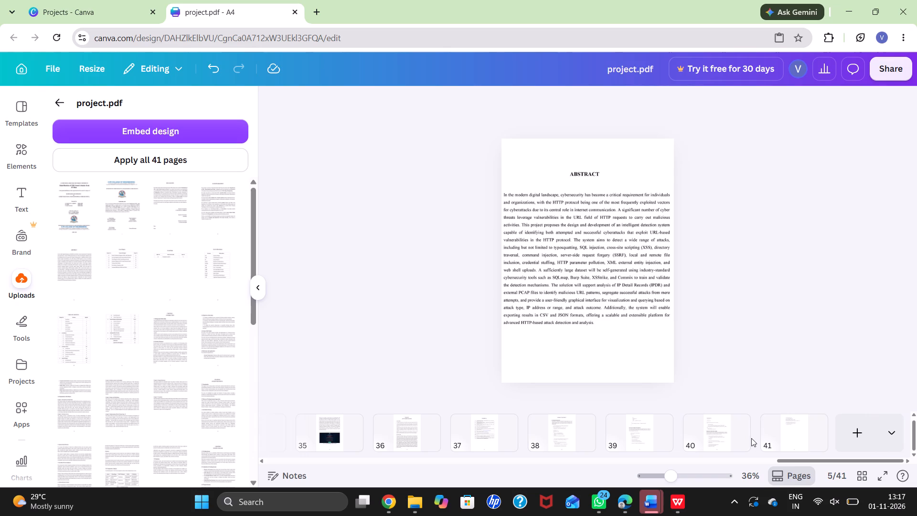
pyautogui.click(858, 427)
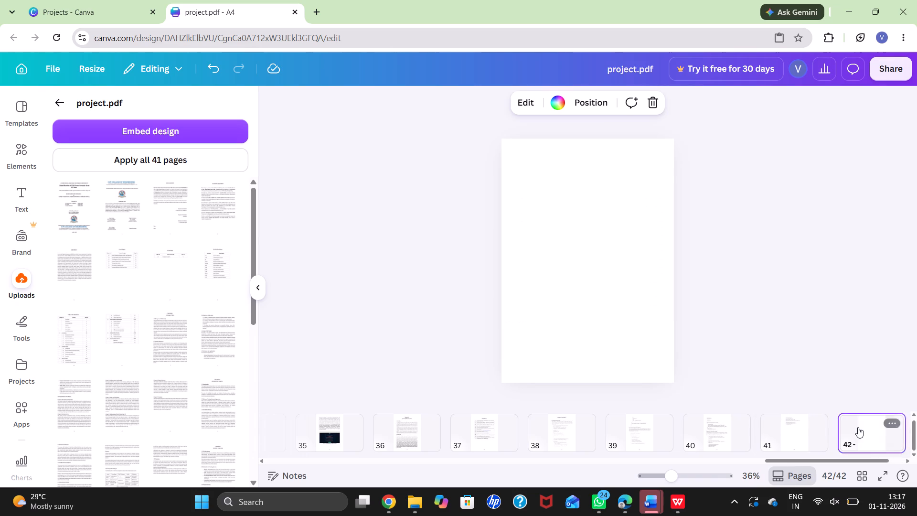
# Move the new blank page to position 5, between the Acknowledgements page and the Abstract page.
pyautogui.moveTo(800, 436); pyautogui.dragTo(541, 442)
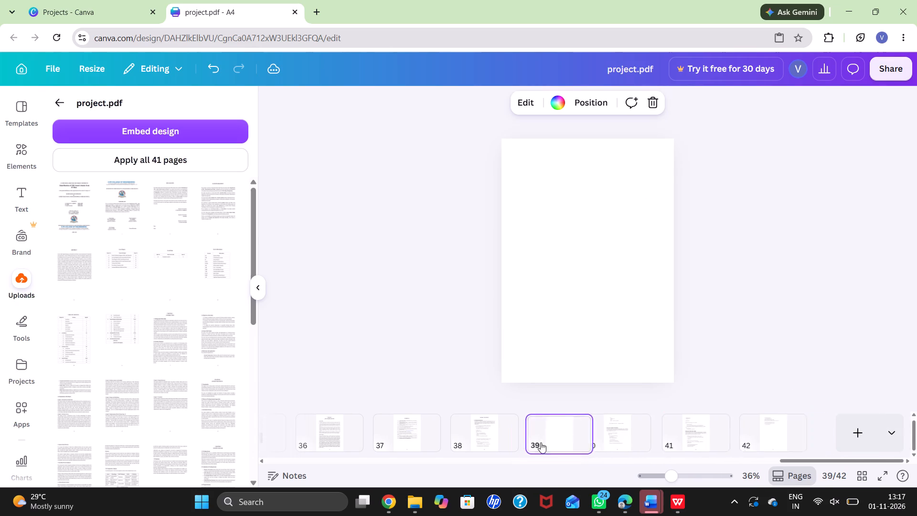
pyautogui.moveTo(541, 442); pyautogui.dragTo(346, 449)
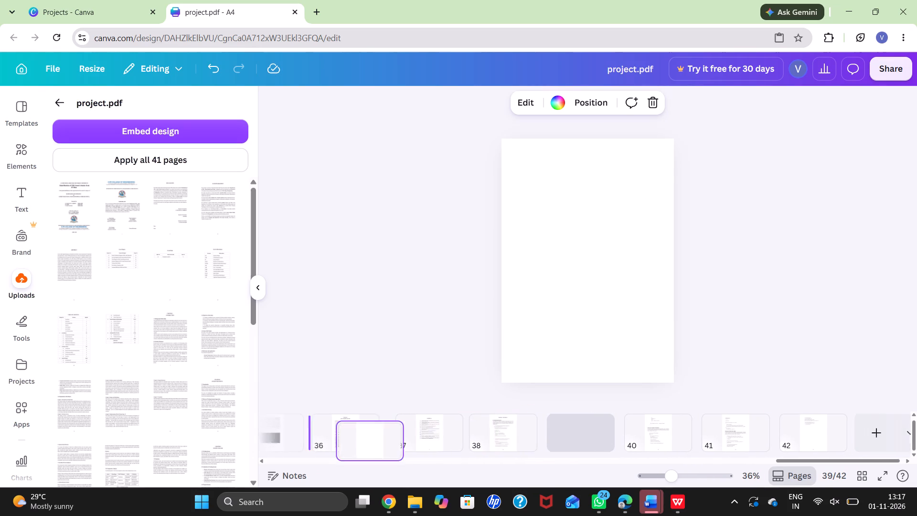
pyautogui.moveTo(346, 449); pyautogui.dragTo(325, 451)
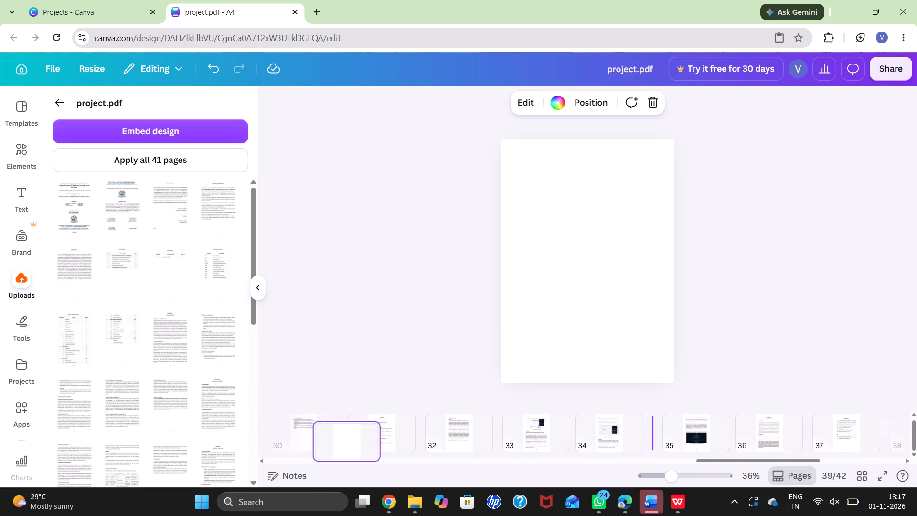
pyautogui.moveTo(325, 451); pyautogui.dragTo(314, 455)
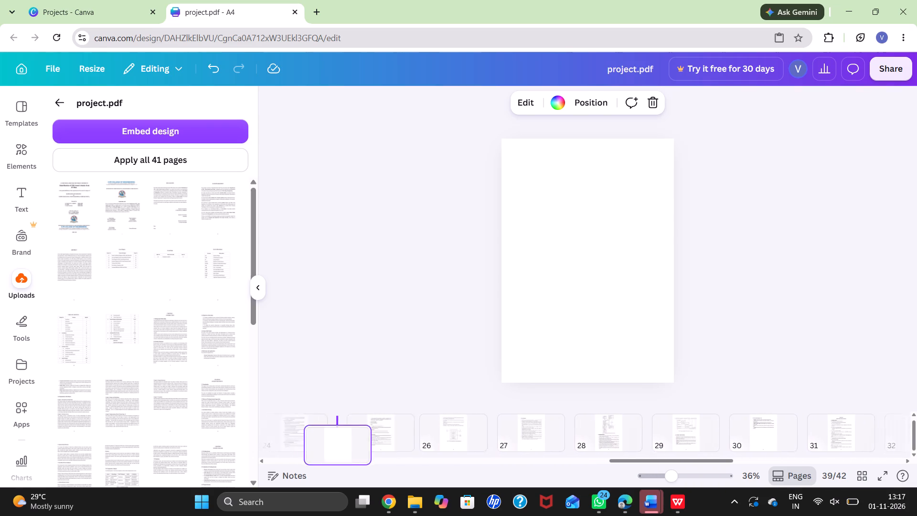
pyautogui.moveTo(314, 455); pyautogui.dragTo(412, 483)
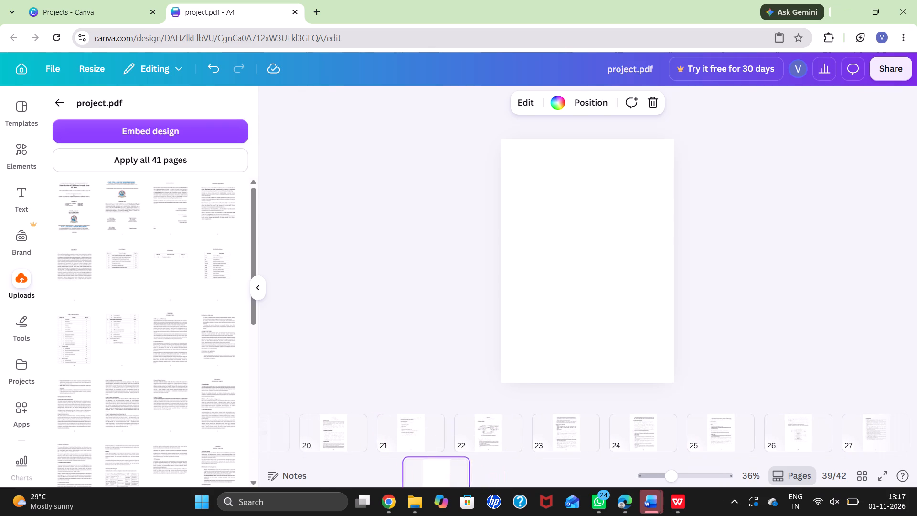
pyautogui.moveTo(412, 483); pyautogui.dragTo(314, 446)
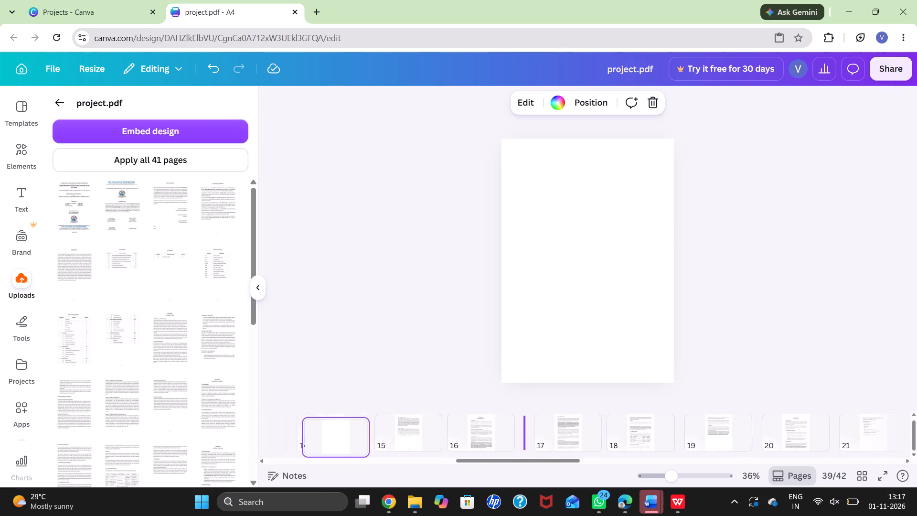
pyautogui.moveTo(314, 446); pyautogui.dragTo(314, 446)
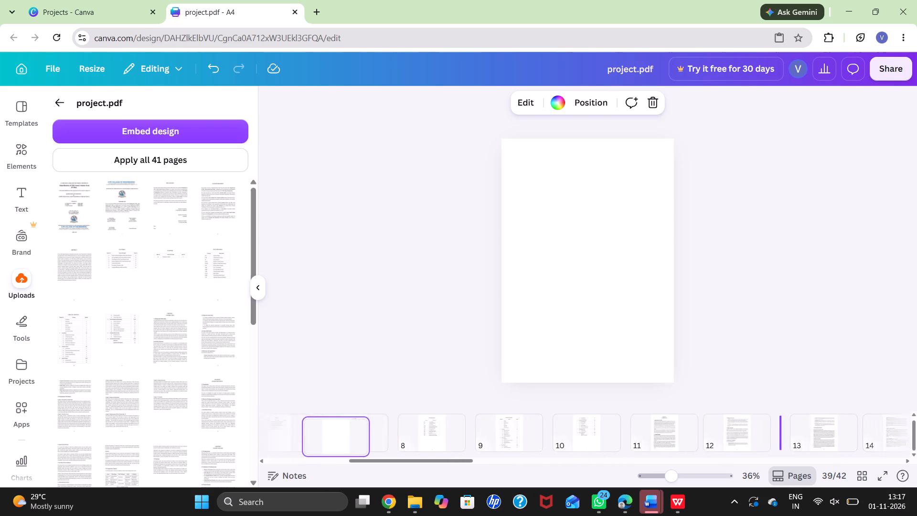
pyautogui.moveTo(314, 446); pyautogui.dragTo(519, 455)
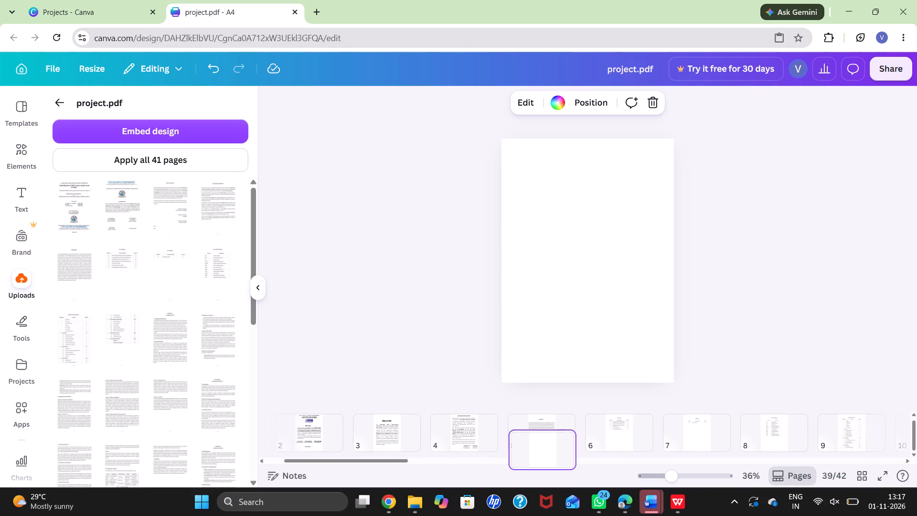
pyautogui.moveTo(519, 455); pyautogui.dragTo(504, 445)
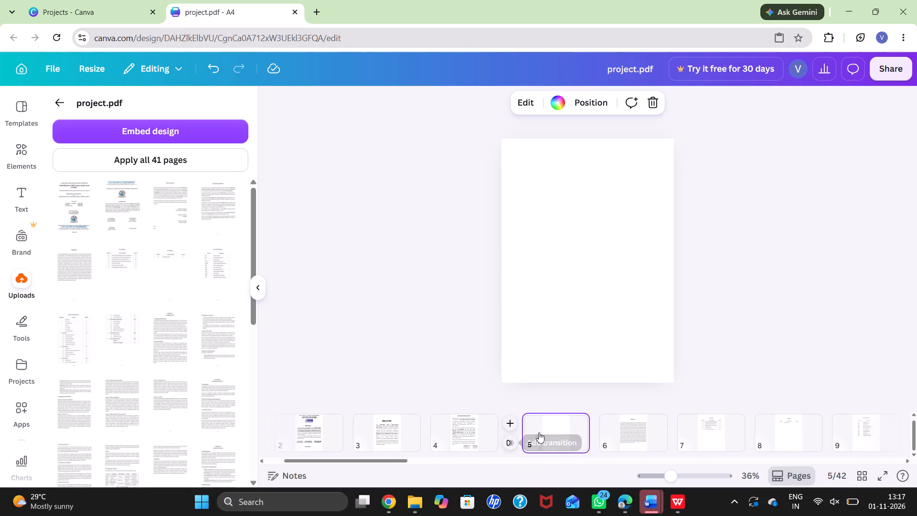
# Add a subheading text box reading "Abstract" to the blank page 5.
pyautogui.click(587, 142)
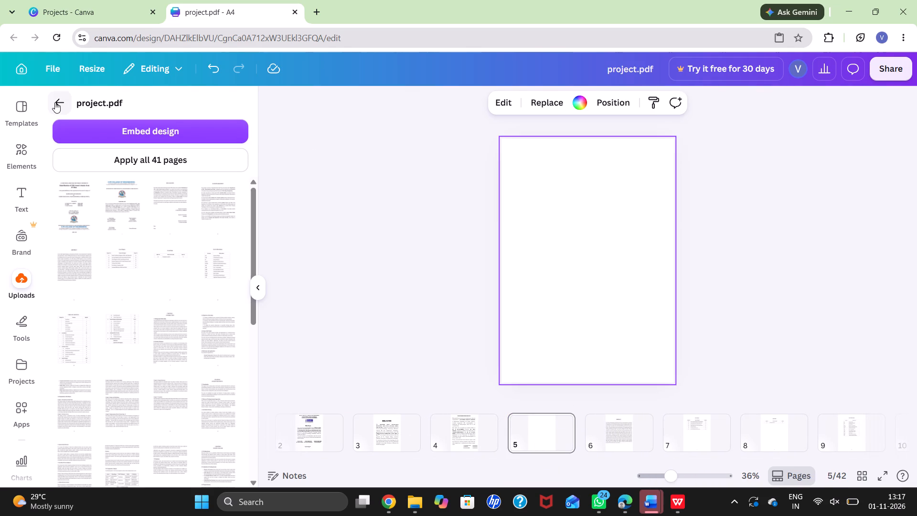
pyautogui.click(21, 188)
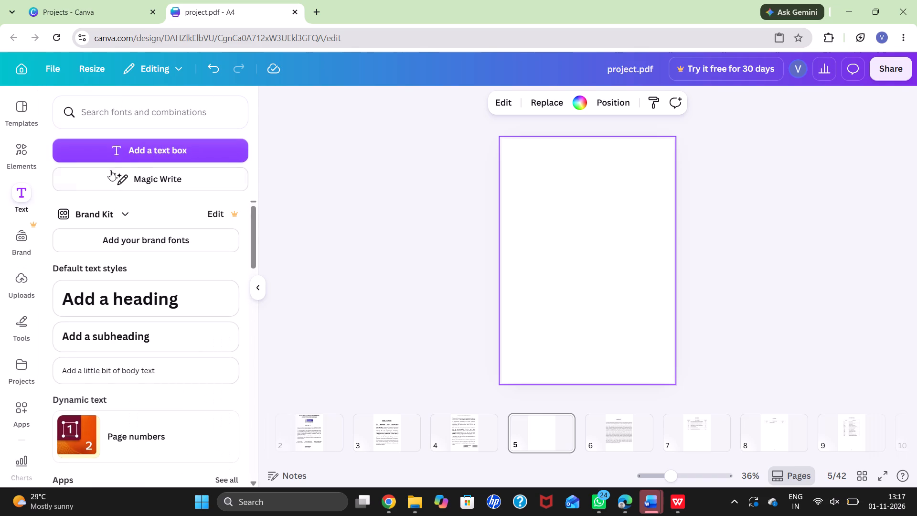
pyautogui.click(139, 333)
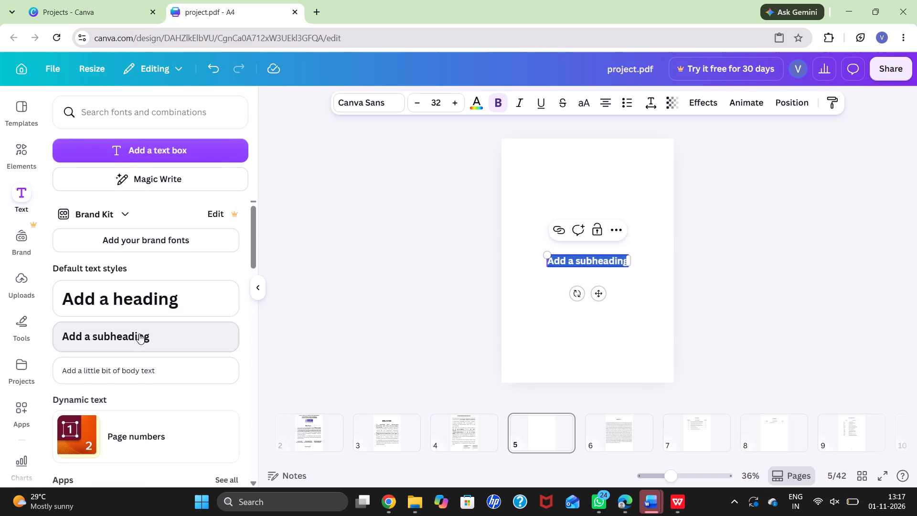
pyautogui.press('BackSpace')
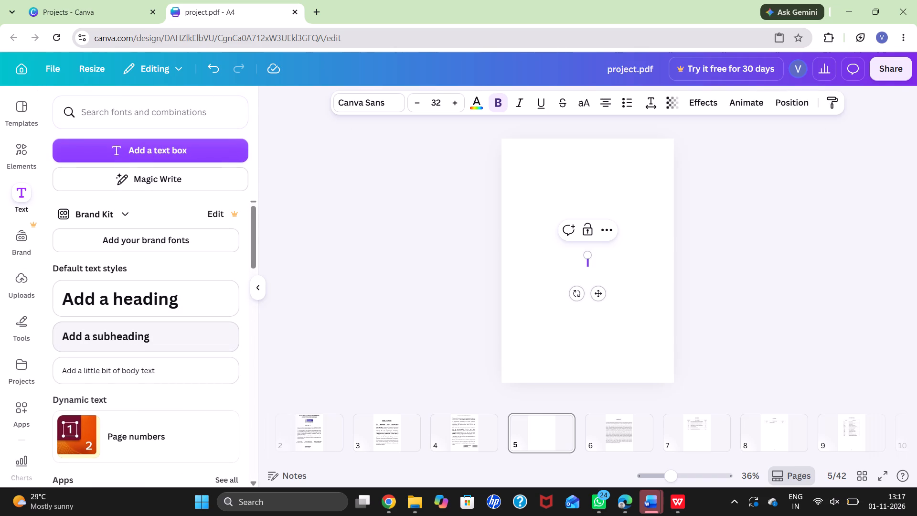
pyautogui.write('bstract')
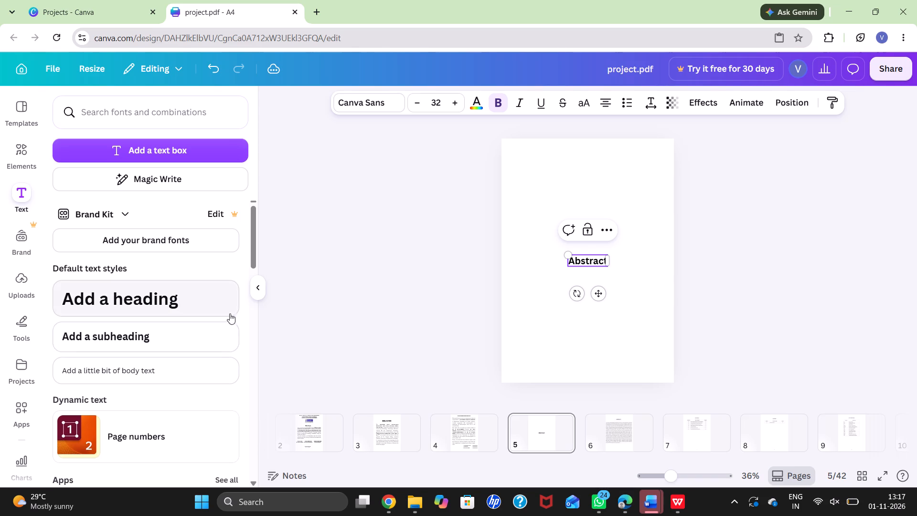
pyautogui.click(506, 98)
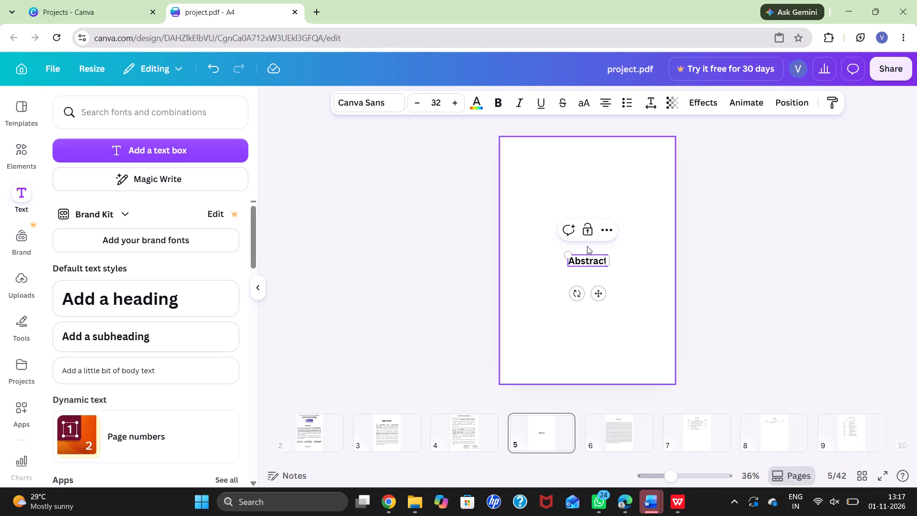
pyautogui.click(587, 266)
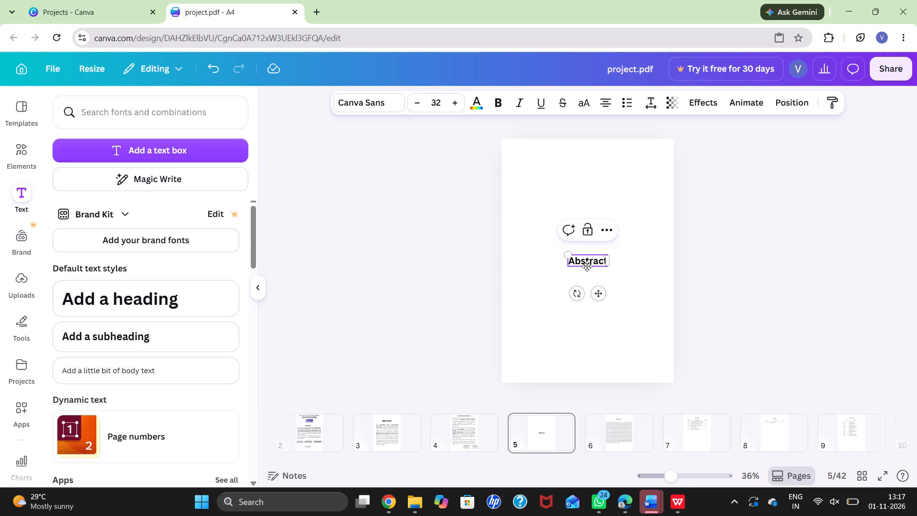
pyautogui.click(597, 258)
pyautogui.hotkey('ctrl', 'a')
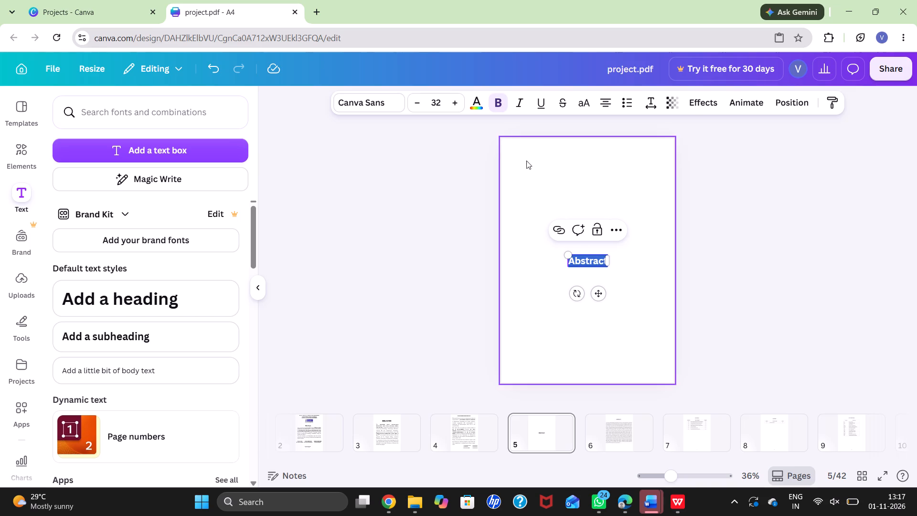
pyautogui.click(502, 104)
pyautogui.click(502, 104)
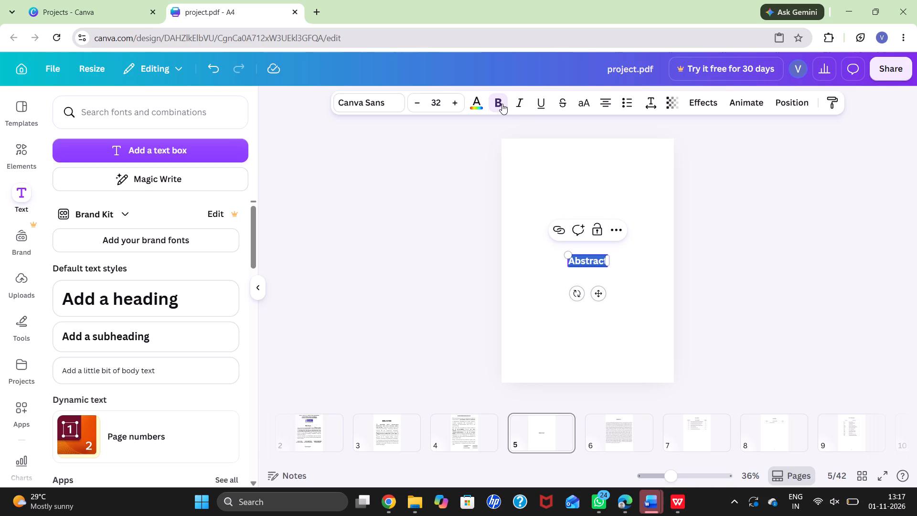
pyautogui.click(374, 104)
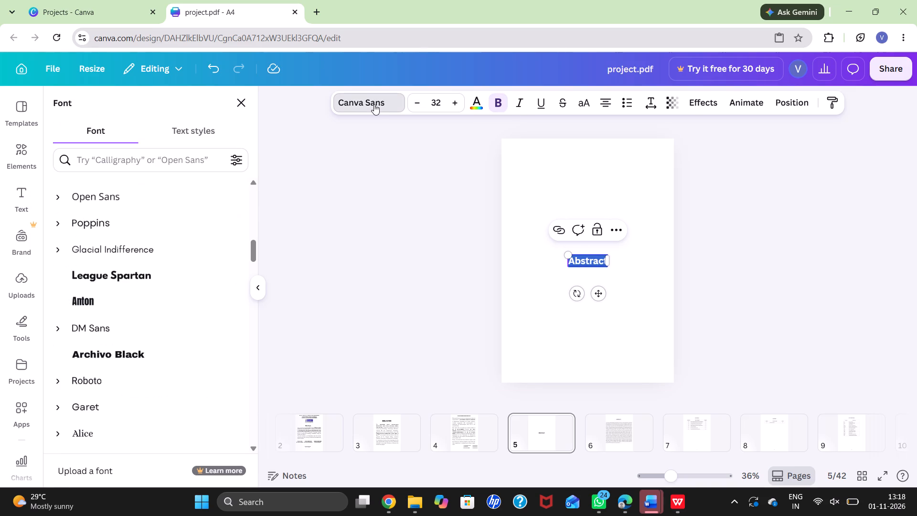
# Rewrite the page 5 heading in capitals as "ABSTRACT".
pyautogui.click(604, 260)
pyautogui.press('BackSpace')
pyautogui.press('BackSpace')
pyautogui.press('BackSpace')
pyautogui.press('BackSpace')
pyautogui.press('BackSpace')
pyautogui.press('BackSpace')
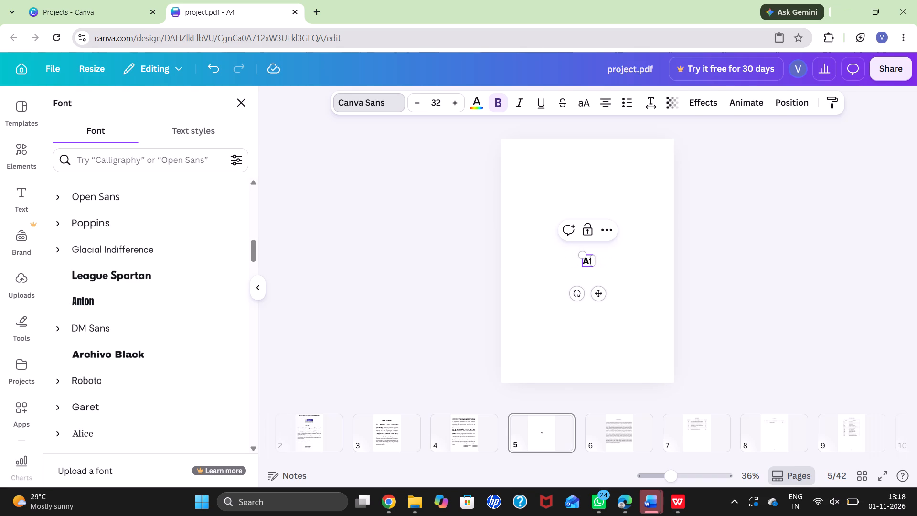
pyautogui.press('Right')
pyautogui.press('BackSpace')
pyautogui.write('BSTRACT')
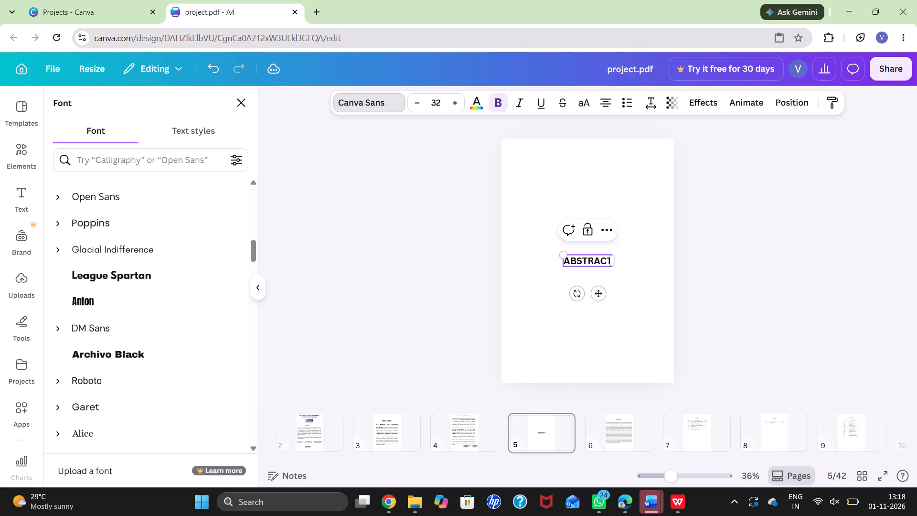
# Set the font of the ABSTRACT heading to Times New Roman MT.
pyautogui.click(599, 263)
pyautogui.hotkey('ctrl', 'a')
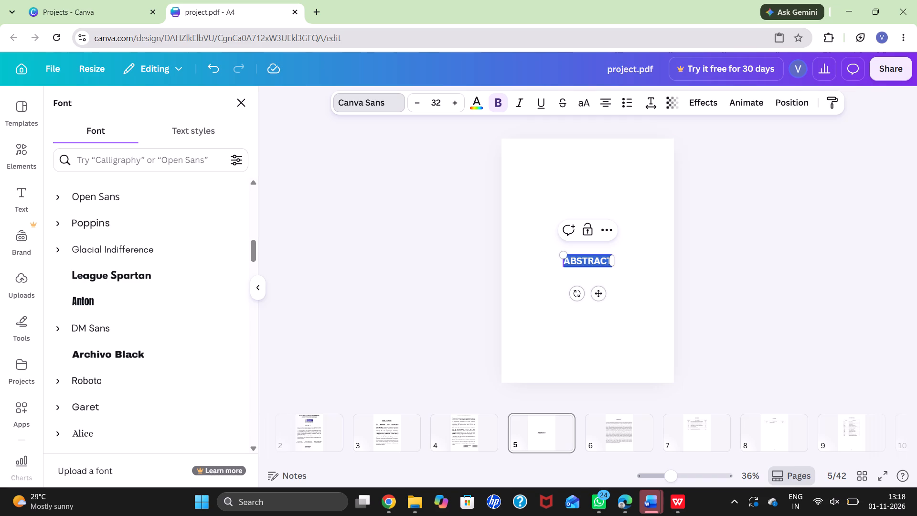
pyautogui.click(384, 106)
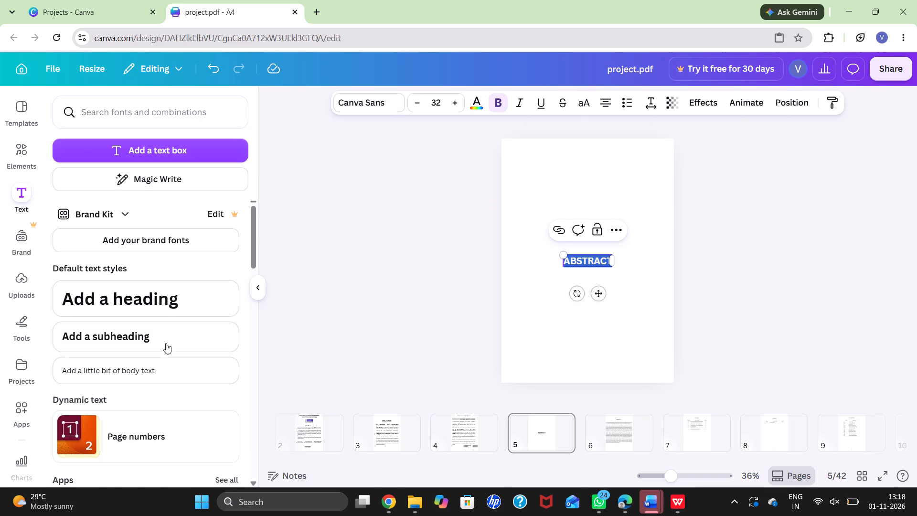
pyautogui.scroll(-6, 159, 355)
pyautogui.click(383, 97)
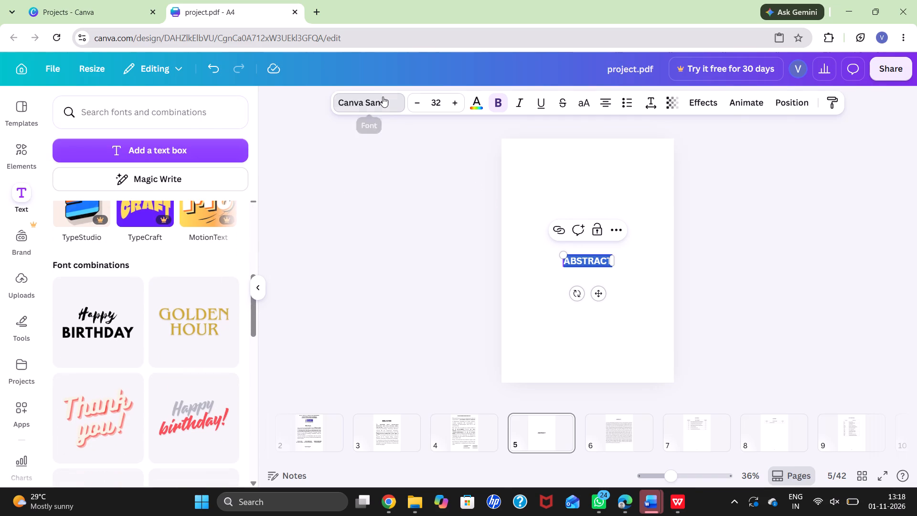
pyautogui.scroll(-4, 78, 338)
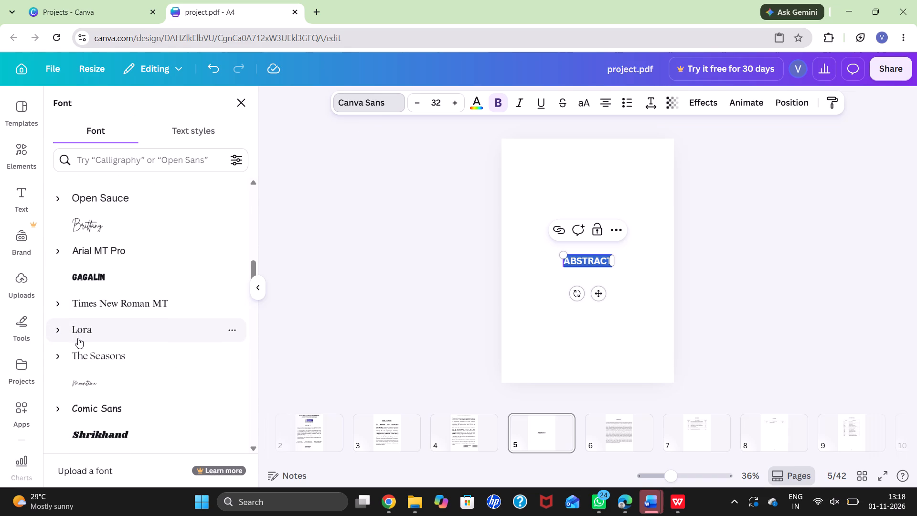
pyautogui.click(107, 298)
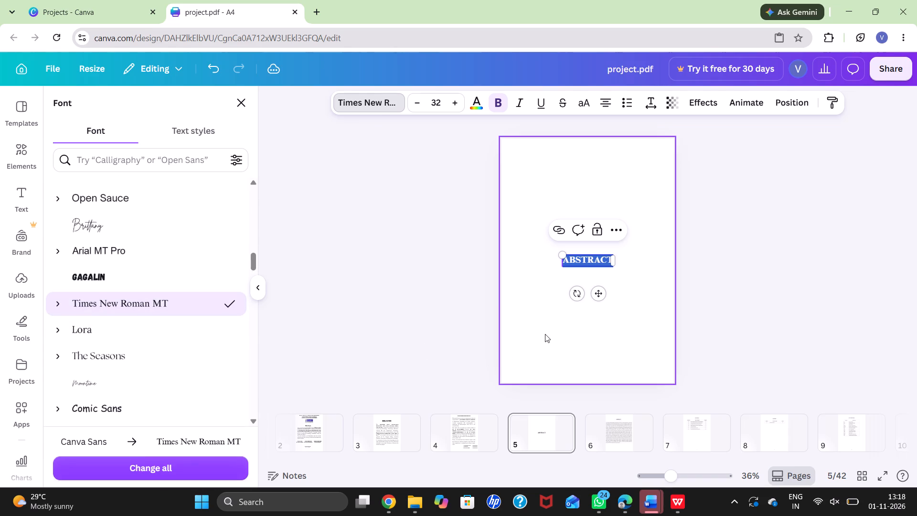
pyautogui.click(545, 334)
# Enlarge the ABSTRACT heading to about size 37.3 and centre it horizontally near the top of page 5.
pyautogui.click(566, 262)
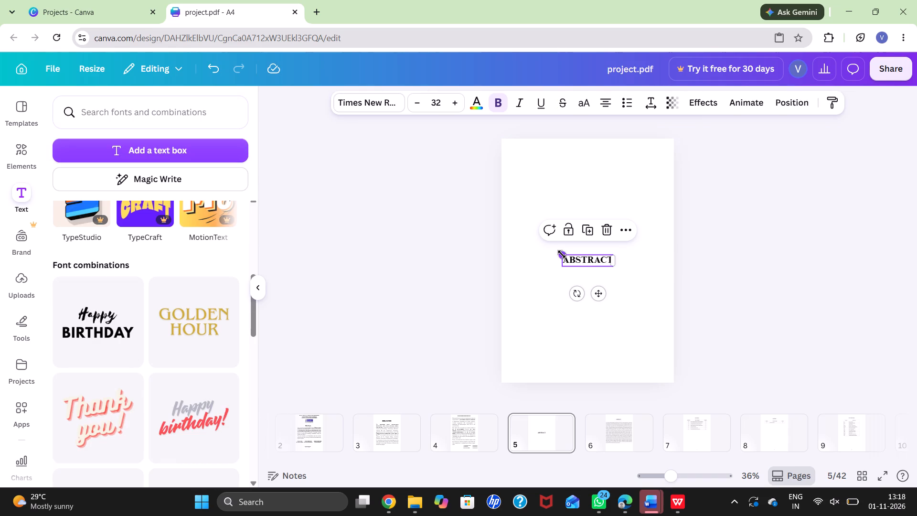
pyautogui.moveTo(562, 254); pyautogui.dragTo(555, 247)
pyautogui.moveTo(574, 258); pyautogui.dragTo(583, 153)
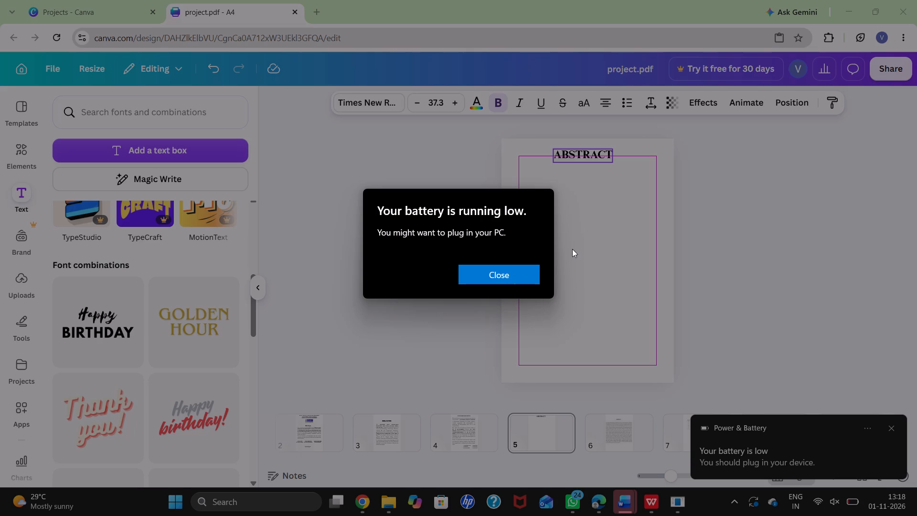
pyautogui.click(527, 275)
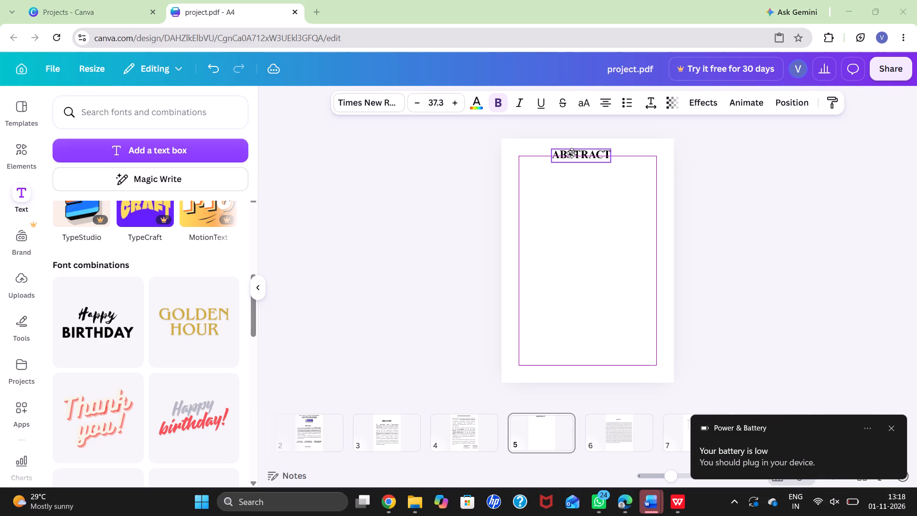
pyautogui.click(572, 153)
pyautogui.doubleClick(572, 153)
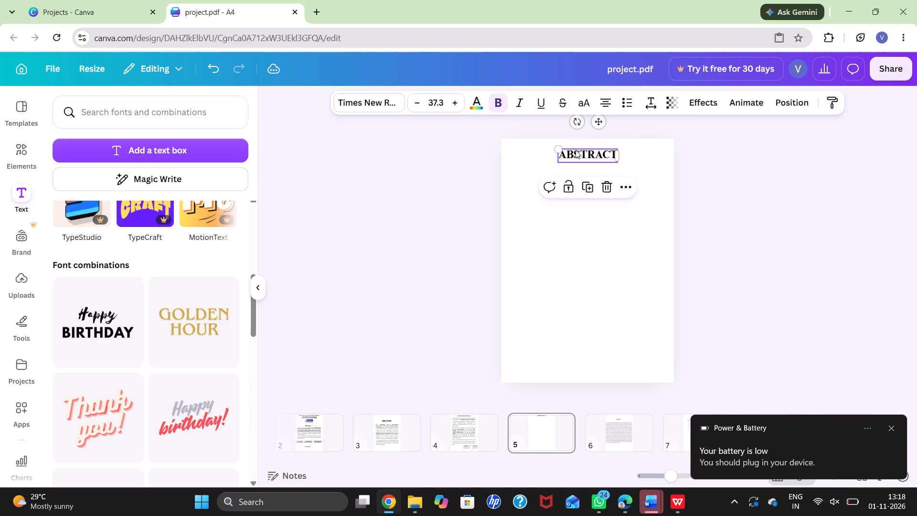
pyautogui.click(576, 150)
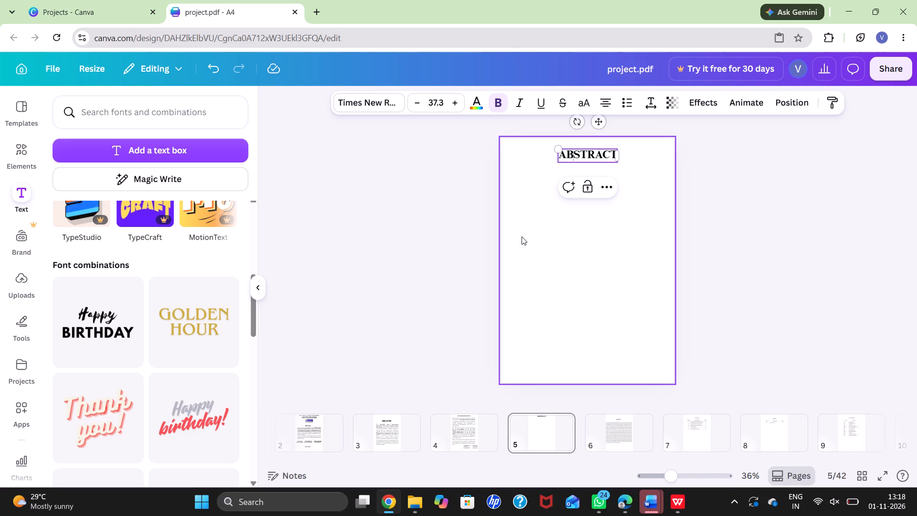
pyautogui.click(575, 256)
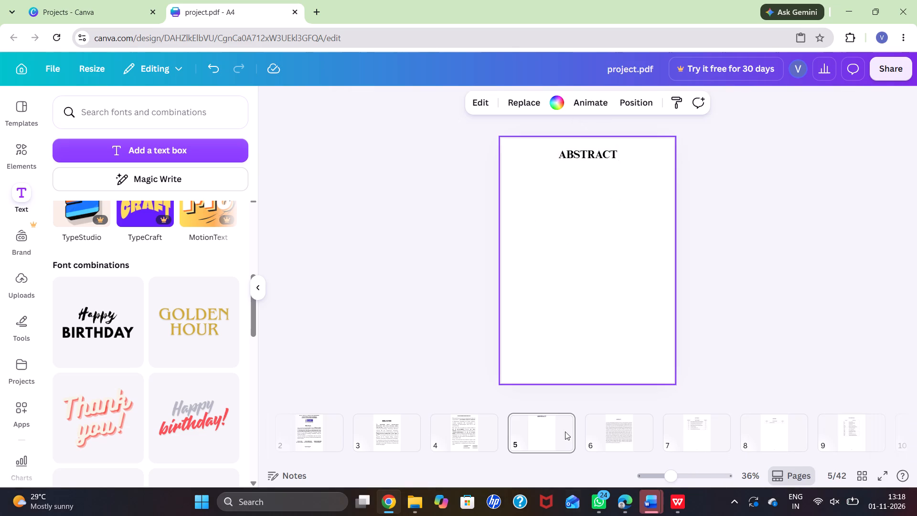
# Copy the Abstract page image from page 6 and paste it onto page 5.
pyautogui.click(610, 435)
pyautogui.click(564, 238)
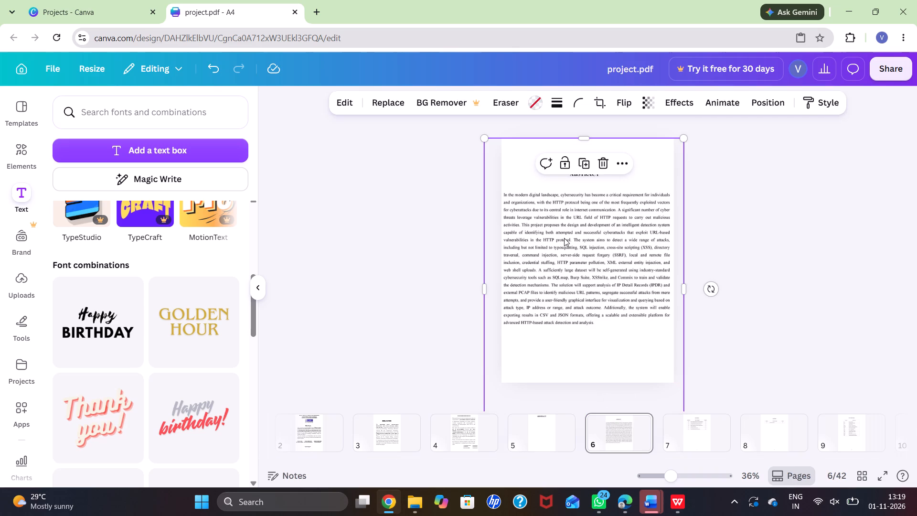
pyautogui.rightClick(564, 238)
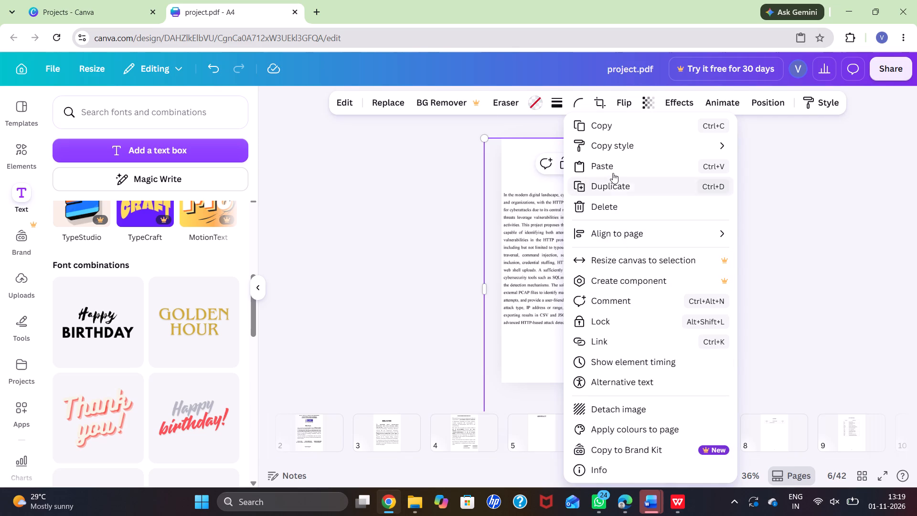
pyautogui.click(608, 119)
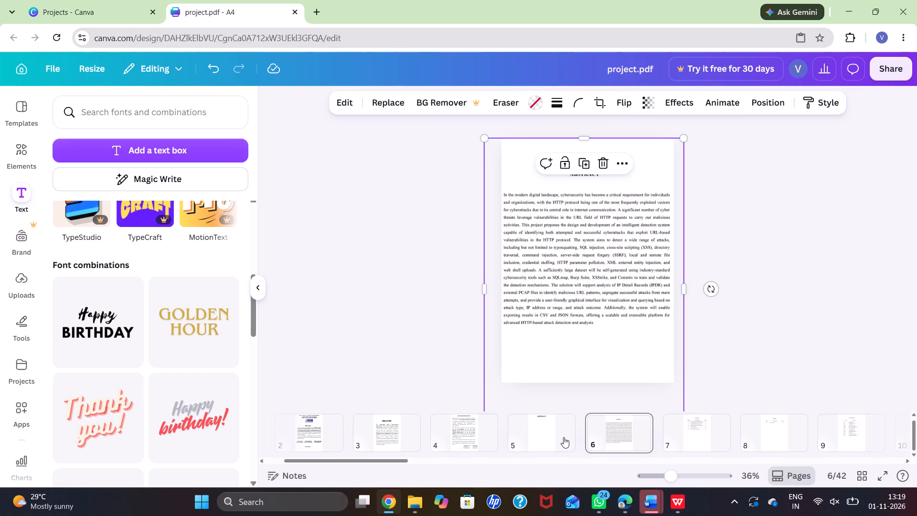
pyautogui.click(556, 437)
pyautogui.click(565, 293)
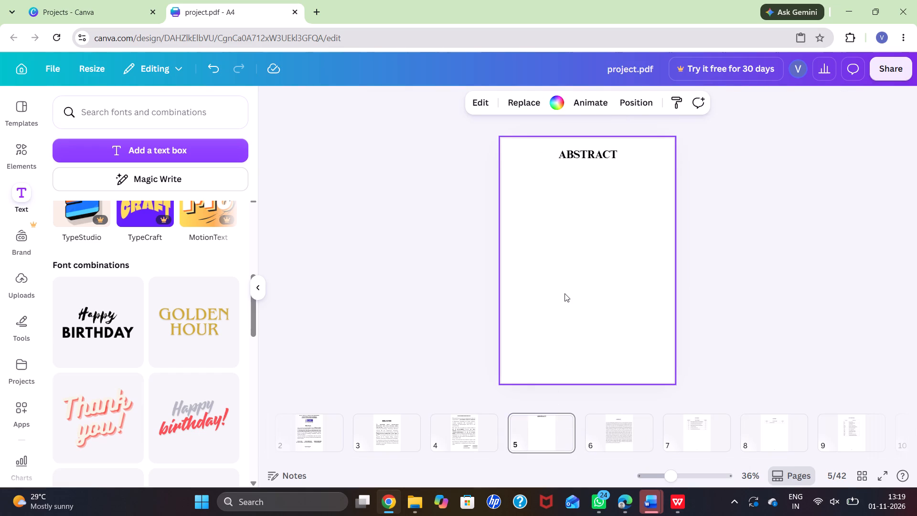
pyautogui.hotkey('ctrl', 'v')
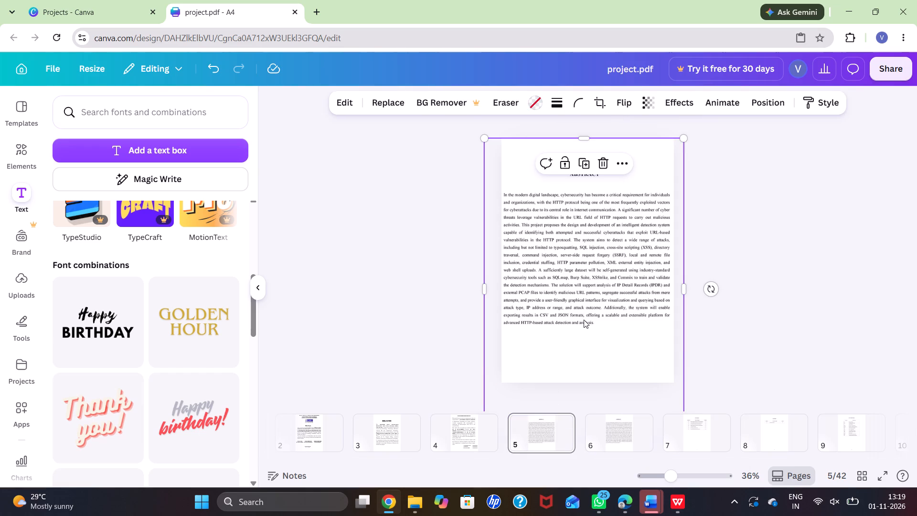
# Shift the pasted Abstract image slightly down on page 5, centring it horizontally on the page.
pyautogui.moveTo(585, 305); pyautogui.dragTo(588, 329)
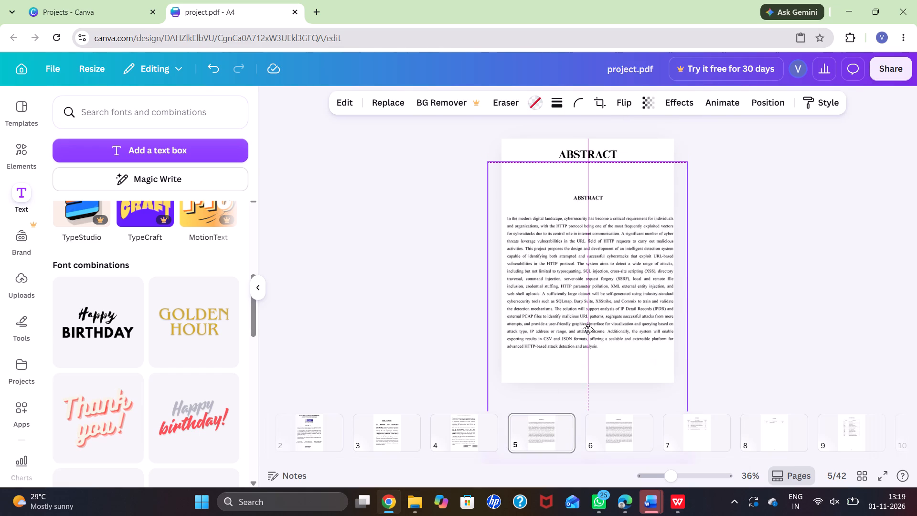
pyautogui.moveTo(588, 329); pyautogui.dragTo(587, 318)
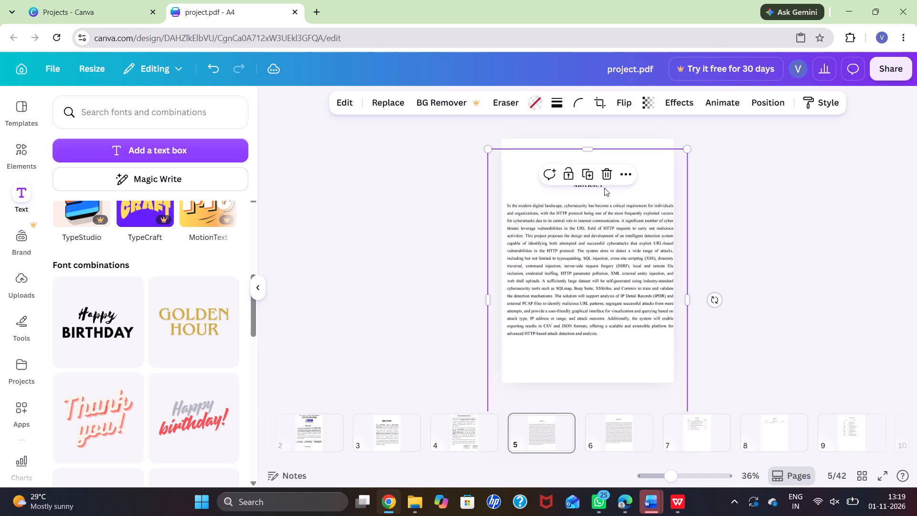
# Delete the pasted Abstract image from its frame on page 5, keeping the frame.
pyautogui.click(606, 178)
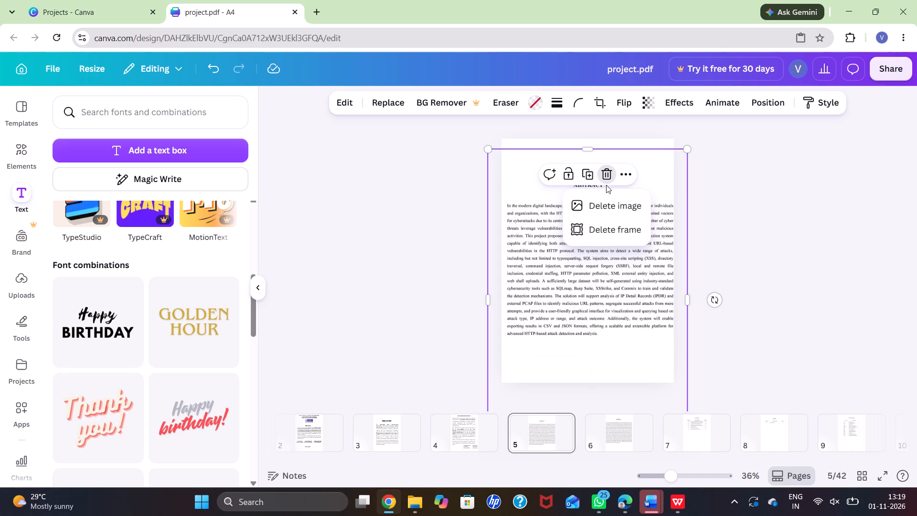
pyautogui.click(606, 201)
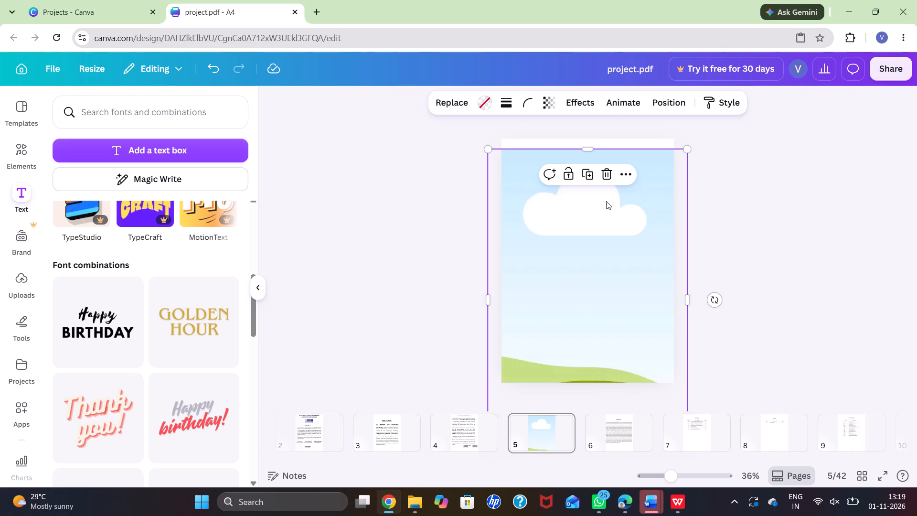
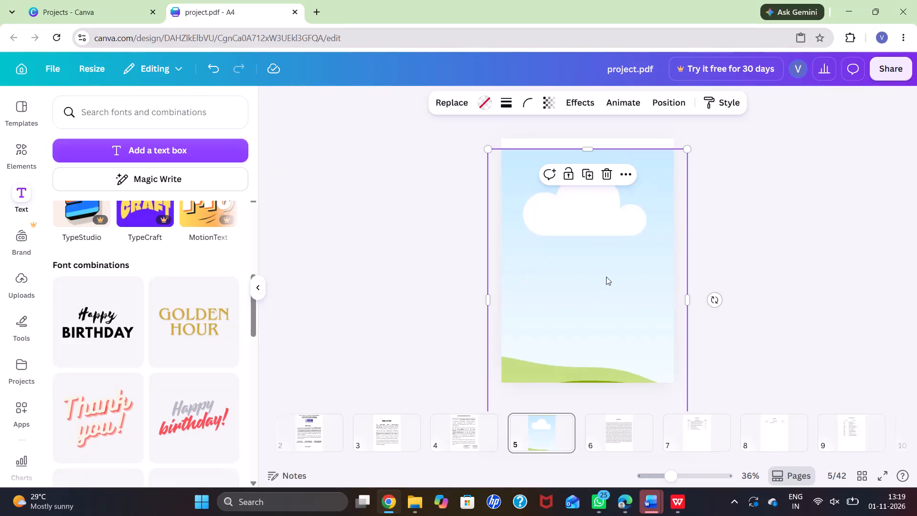
# Delete the empty image frame covering page 5, leaving only the ABSTRACT heading on the page.
pyautogui.click(609, 179)
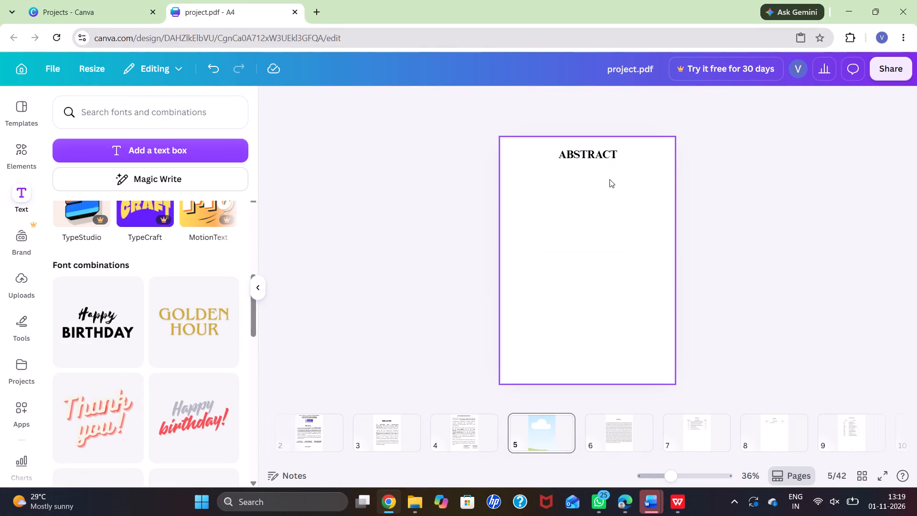
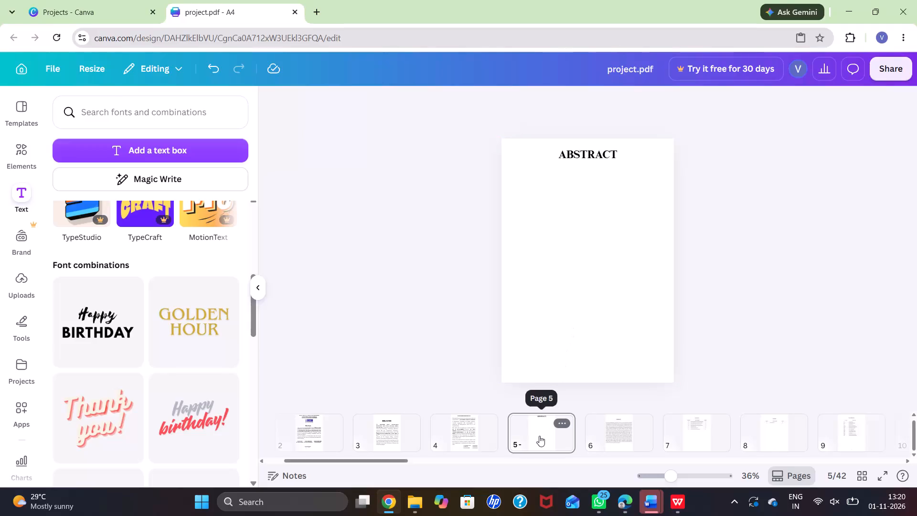
# Delete page 5, which holds only the ABSTRACT heading.
pyautogui.click(539, 436)
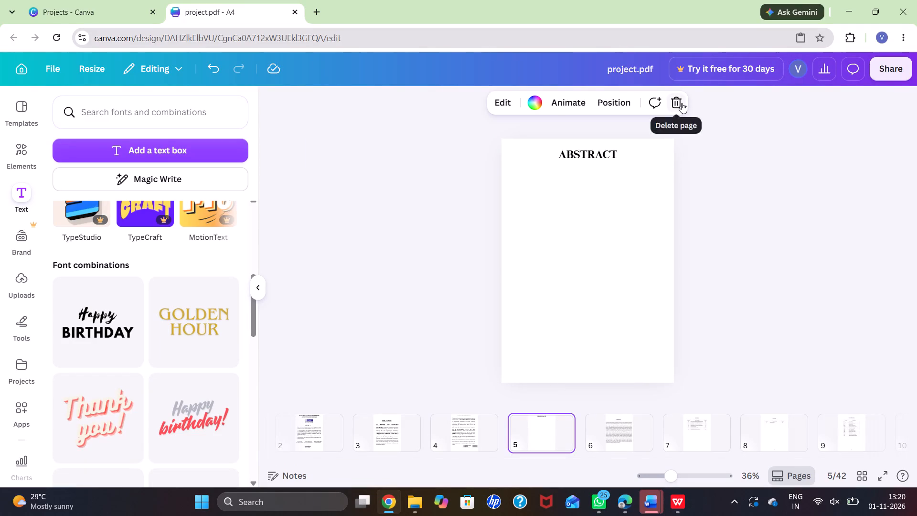
pyautogui.click(682, 103)
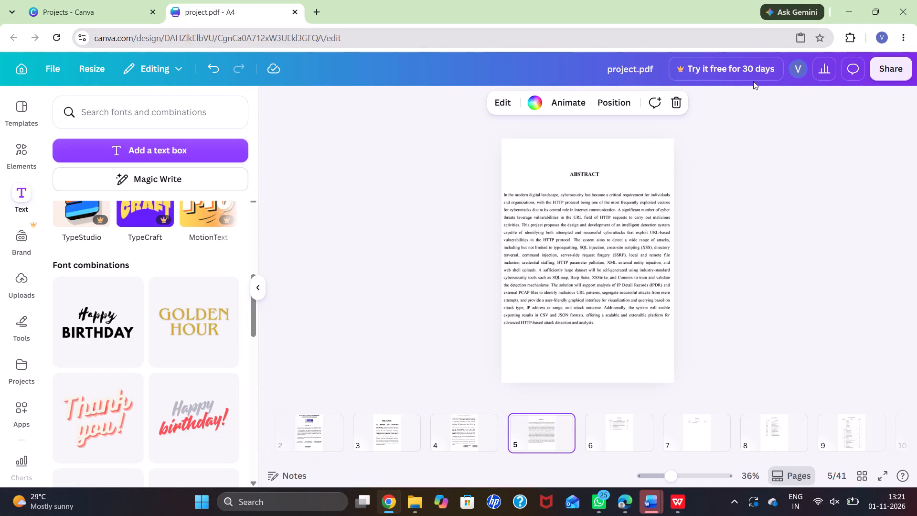
# Download all pages of the design as a PDF using the Digital preset.
pyautogui.click(891, 70)
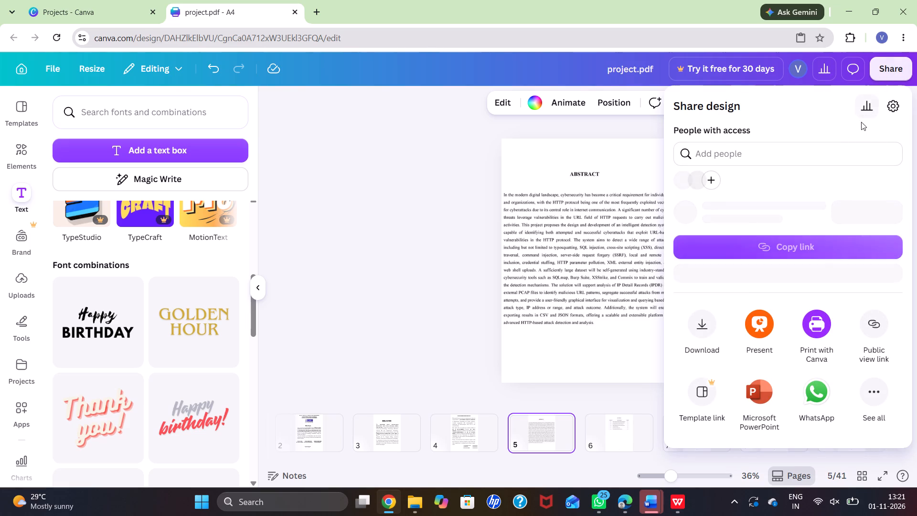
pyautogui.click(705, 324)
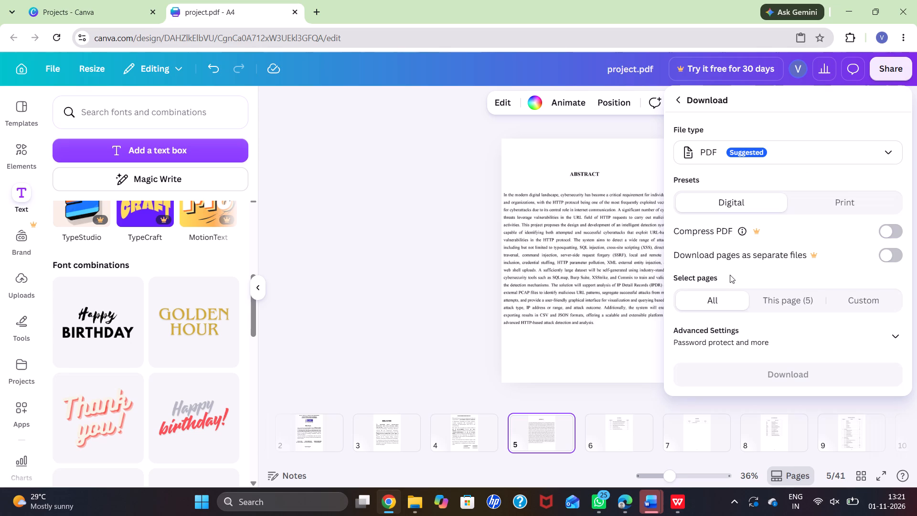
pyautogui.click(725, 152)
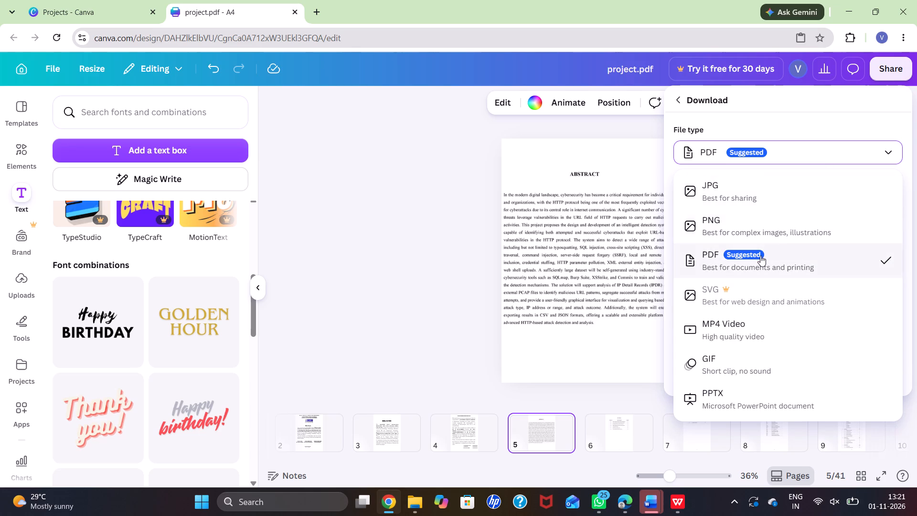
pyautogui.click(760, 256)
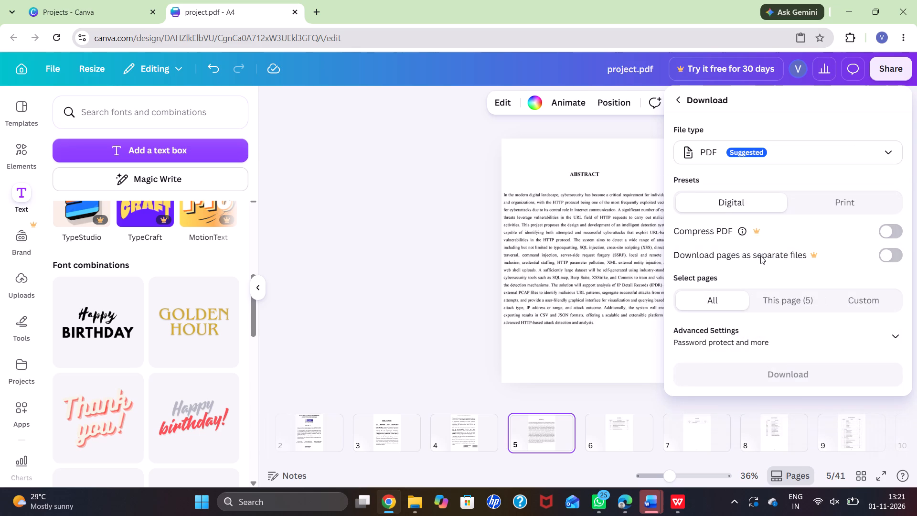
pyautogui.click(835, 203)
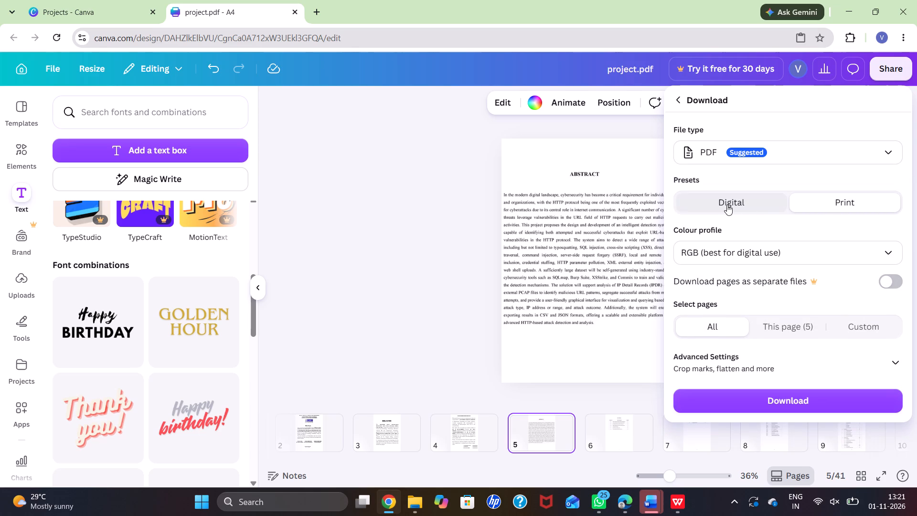
pyautogui.click(727, 204)
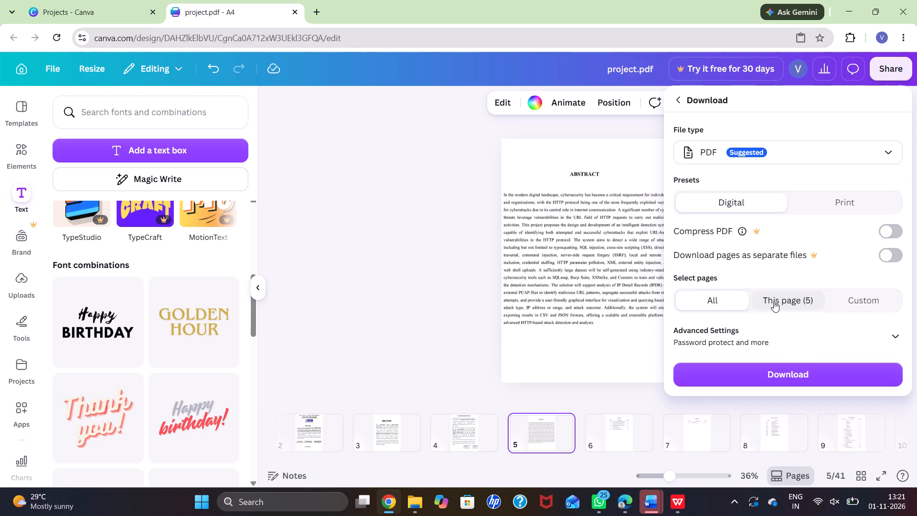
pyautogui.click(774, 301)
pyautogui.click(721, 281)
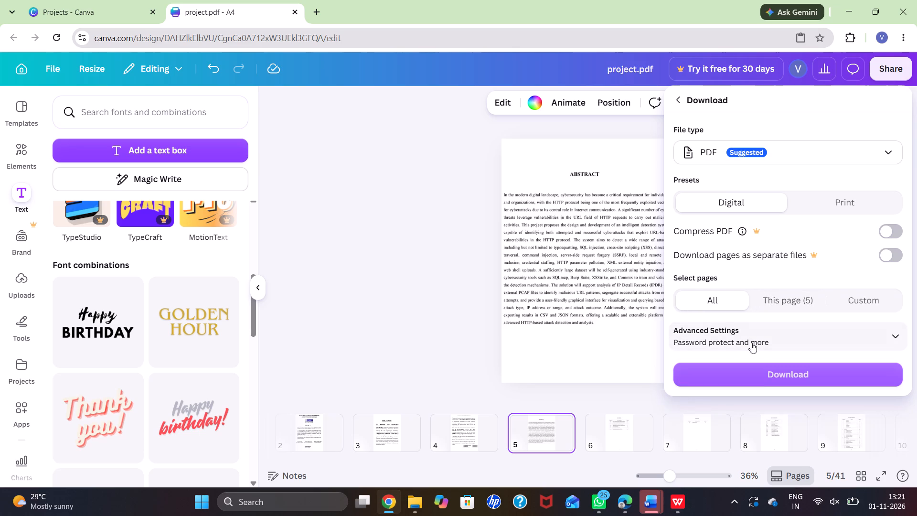
pyautogui.click(761, 382)
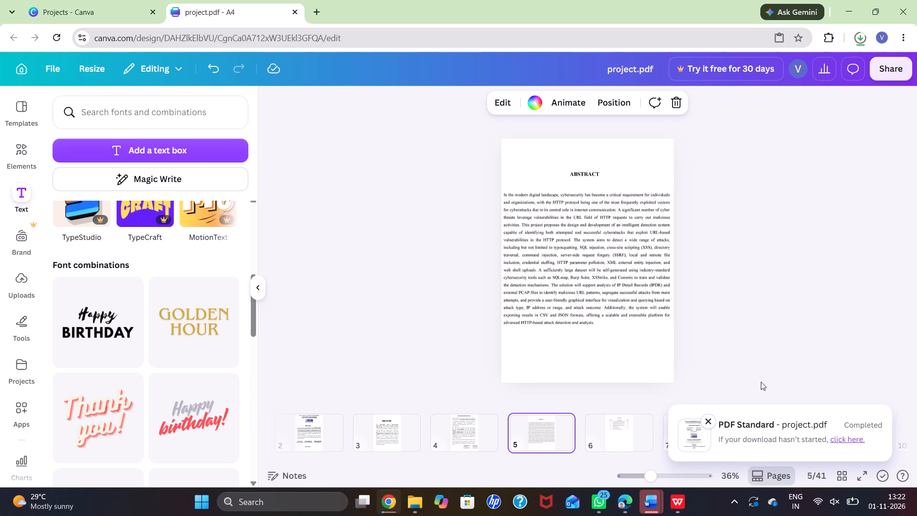
# Review the acknowledgements, cover, certificate and declaration pages of the report.
pyautogui.scroll(-1, 612, 356)
pyautogui.click(463, 430)
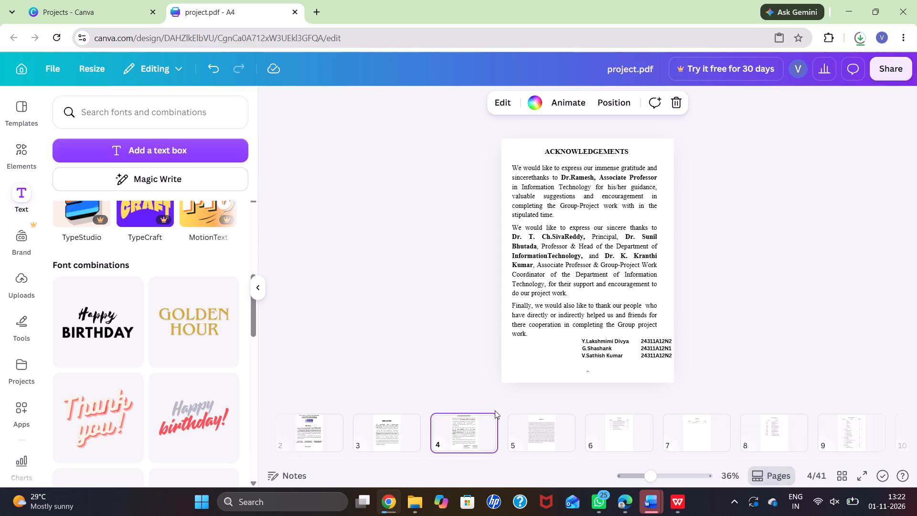
pyautogui.click(295, 440)
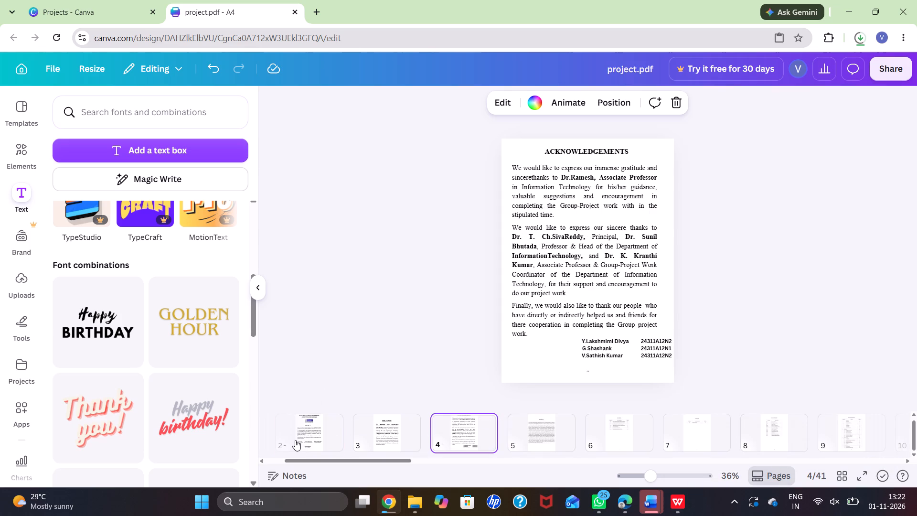
pyautogui.hscroll(6, 295, 440)
pyautogui.click(320, 434)
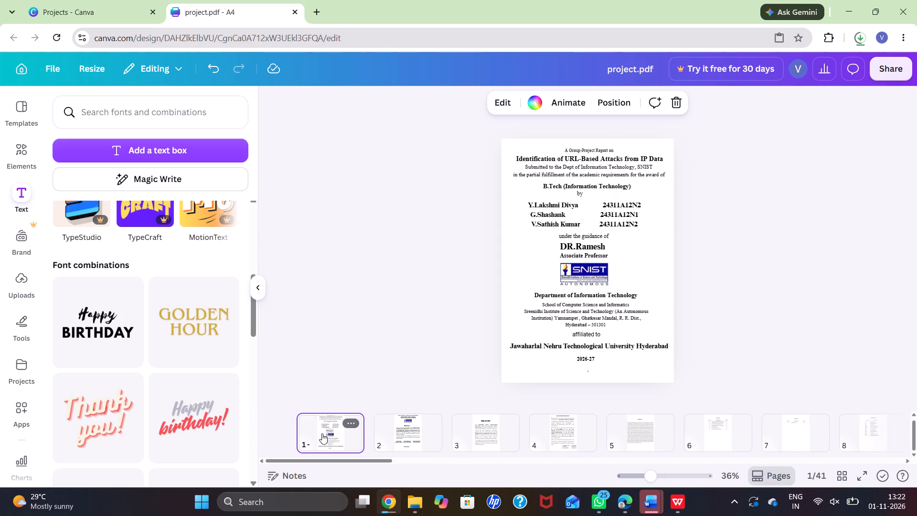
pyautogui.click(405, 424)
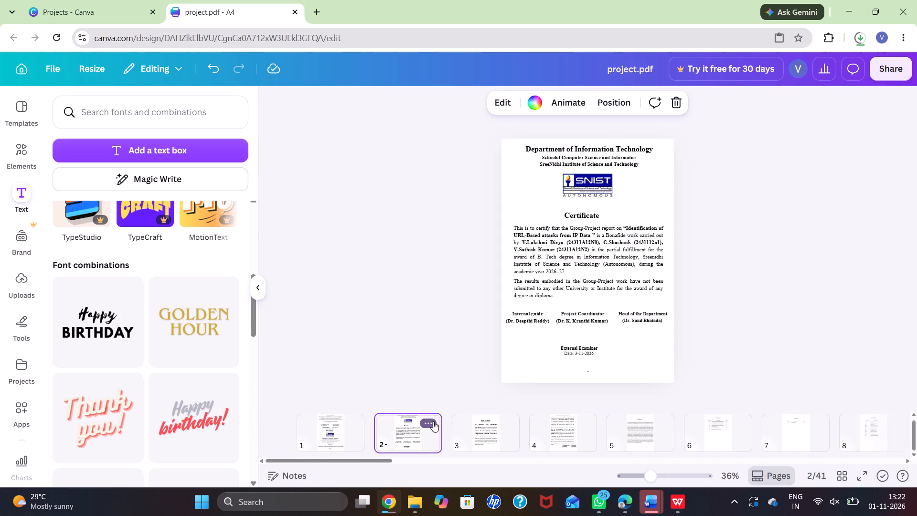
pyautogui.click(470, 418)
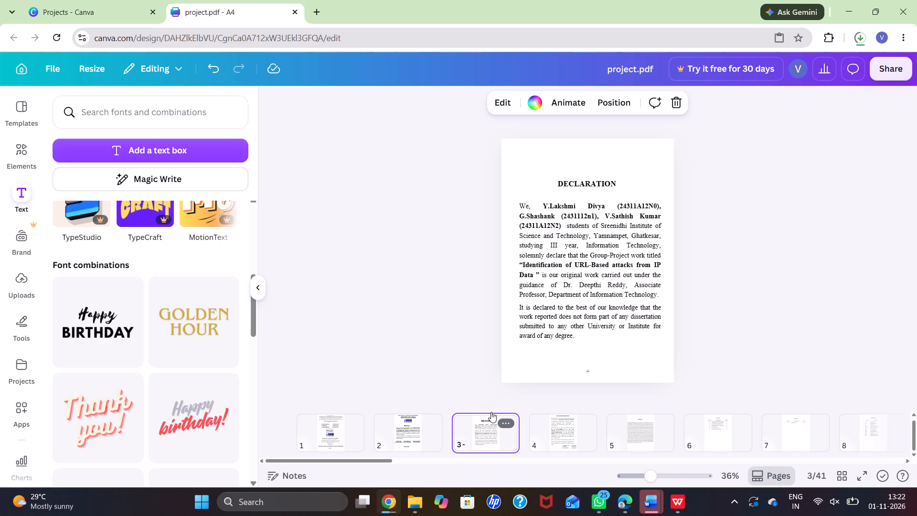
# On page 2, move the Certificate heading up closer to the SNIST logo and centre it.
pyautogui.click(425, 429)
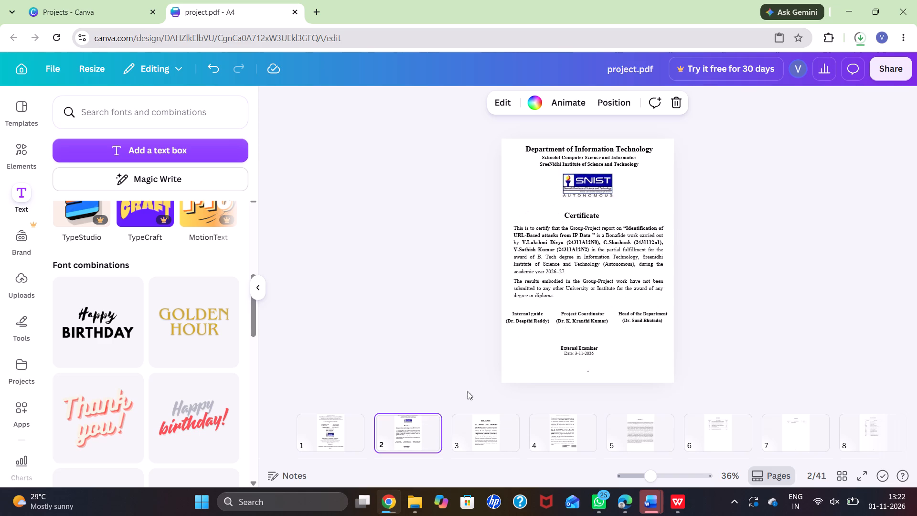
pyautogui.click(572, 241)
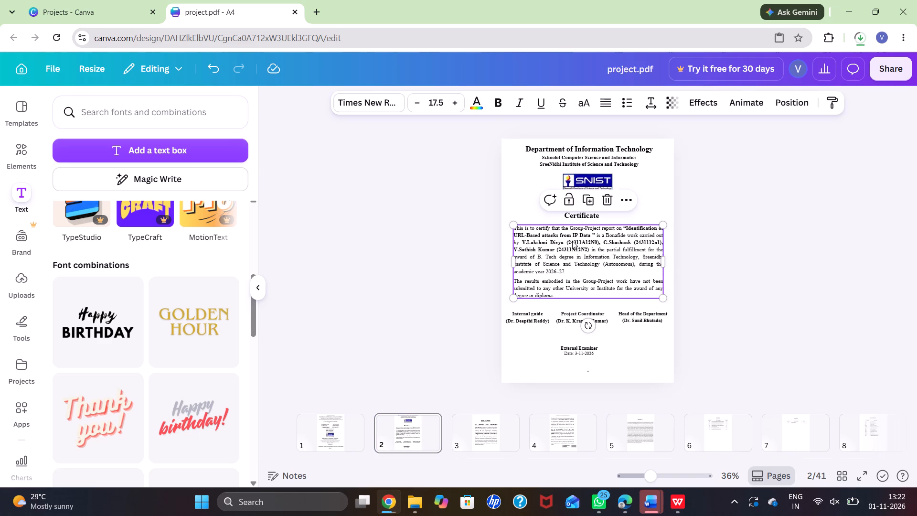
pyautogui.moveTo(576, 215); pyautogui.dragTo(579, 207)
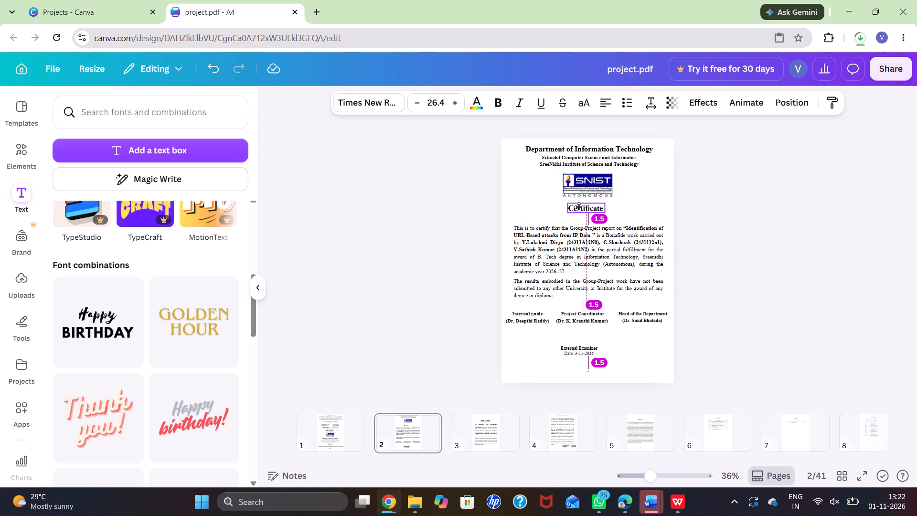
pyautogui.moveTo(579, 207); pyautogui.dragTo(583, 207)
# Increase the certificate body text on page 2 to font size 18.5.
pyautogui.click(564, 242)
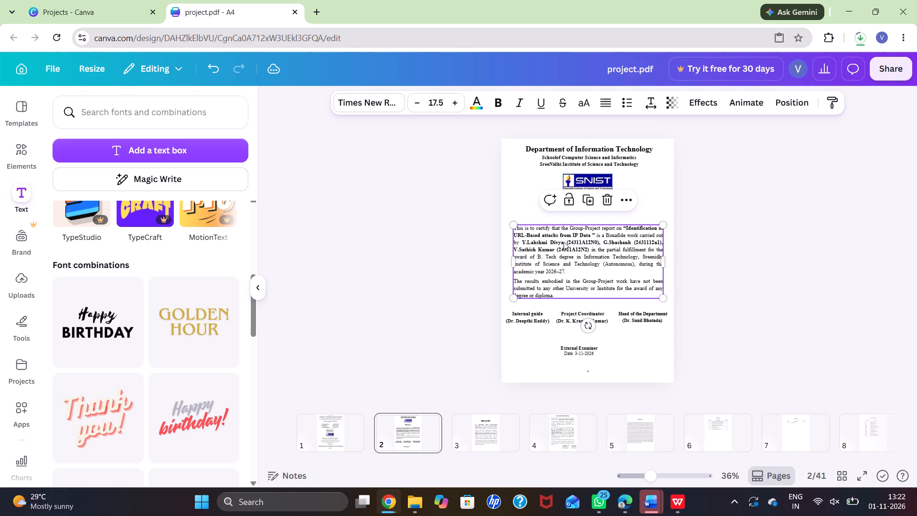
pyautogui.click(564, 279)
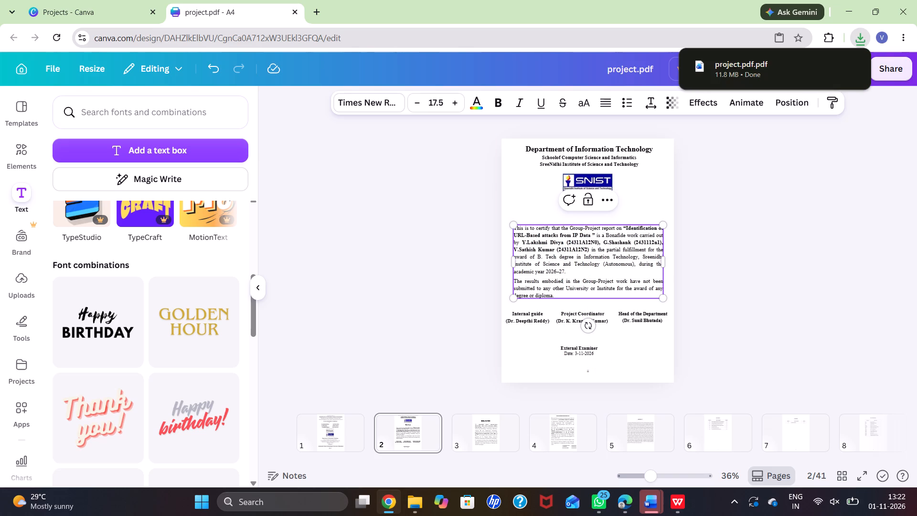
pyautogui.hotkey('ctrl', 'a')
pyautogui.click(455, 106)
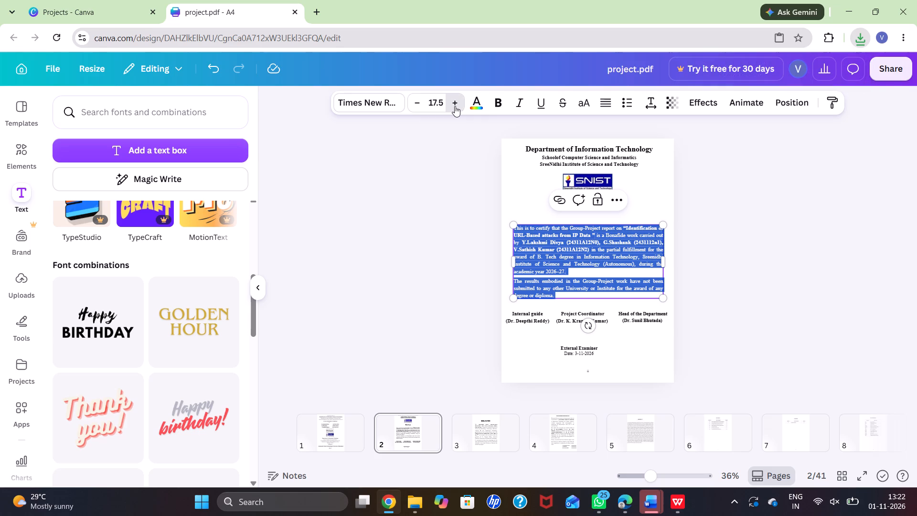
pyautogui.click(494, 253)
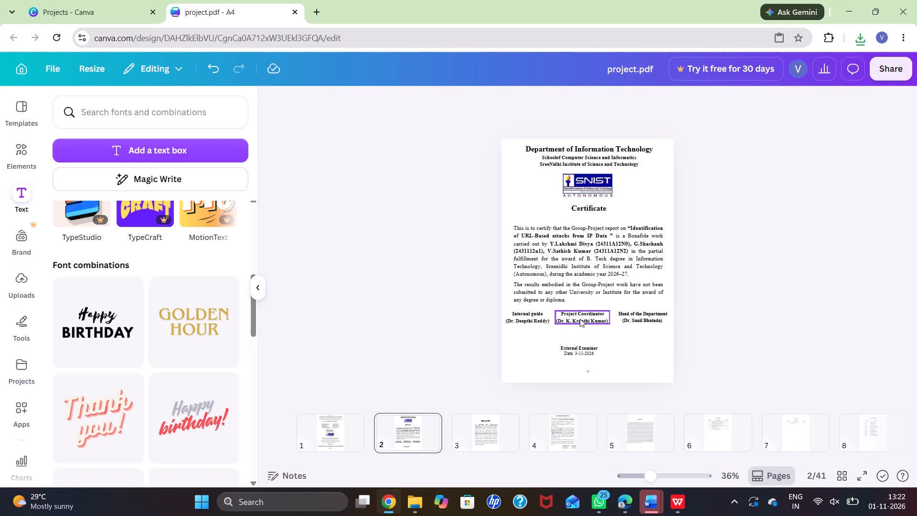
# Move the Internal guide, Project Coordinator and Head of the Department blocks down into one aligned row.
pyautogui.moveTo(581, 317); pyautogui.dragTo(581, 324)
pyautogui.moveTo(533, 317); pyautogui.dragTo(533, 326)
pyautogui.moveTo(571, 321); pyautogui.dragTo(576, 326)
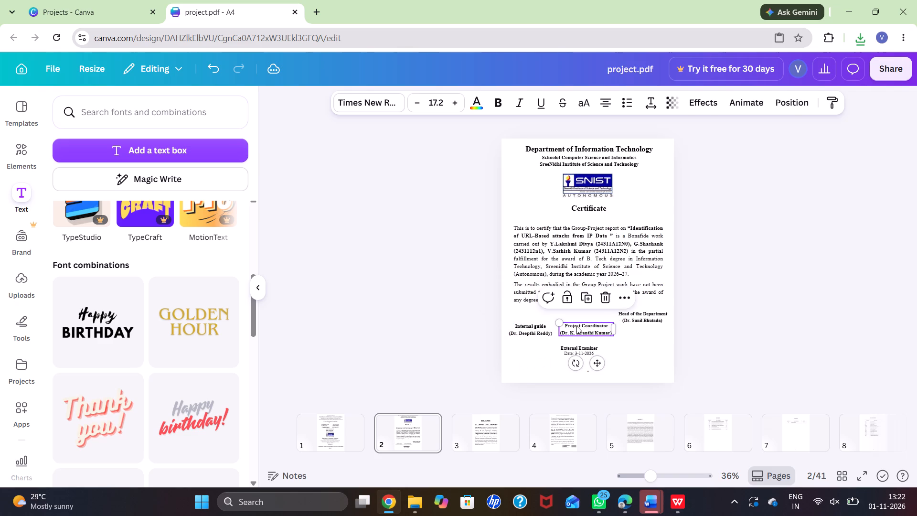
pyautogui.moveTo(631, 315); pyautogui.dragTo(632, 322)
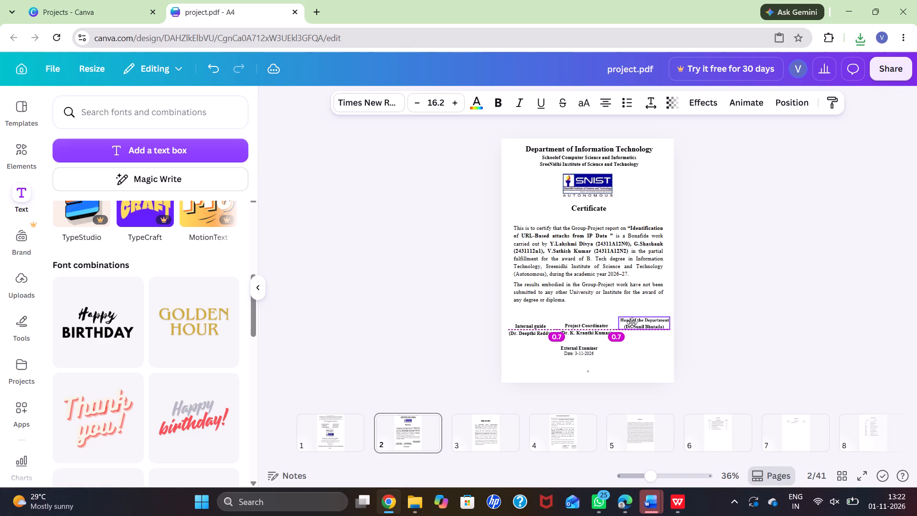
pyautogui.moveTo(632, 322); pyautogui.dragTo(632, 324)
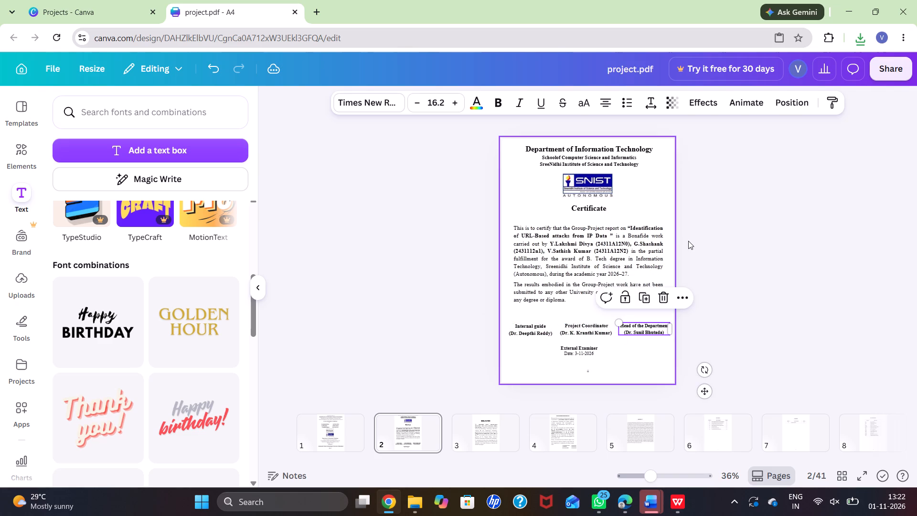
pyautogui.click(688, 241)
# Select everything on the certificate page and increase all its text by one font size step.
pyautogui.click(608, 268)
pyautogui.hotkey('ctrl', 'a')
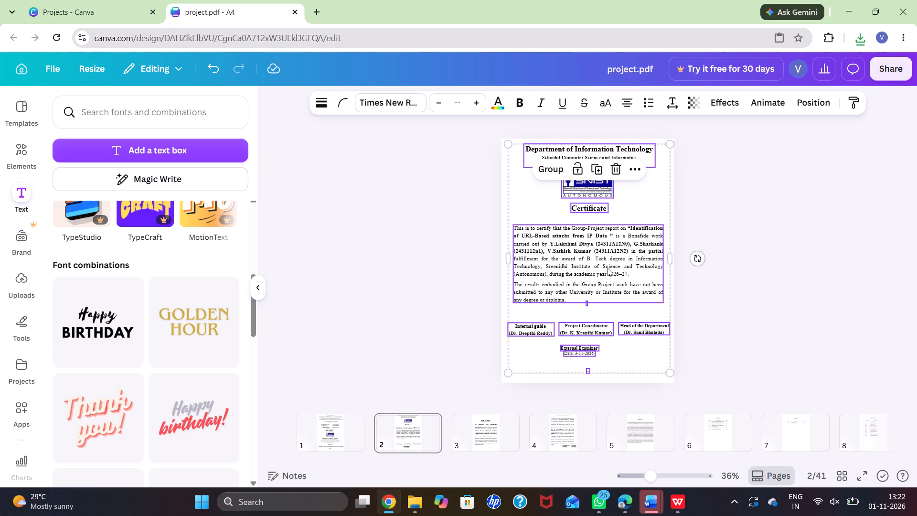
pyautogui.click(472, 102)
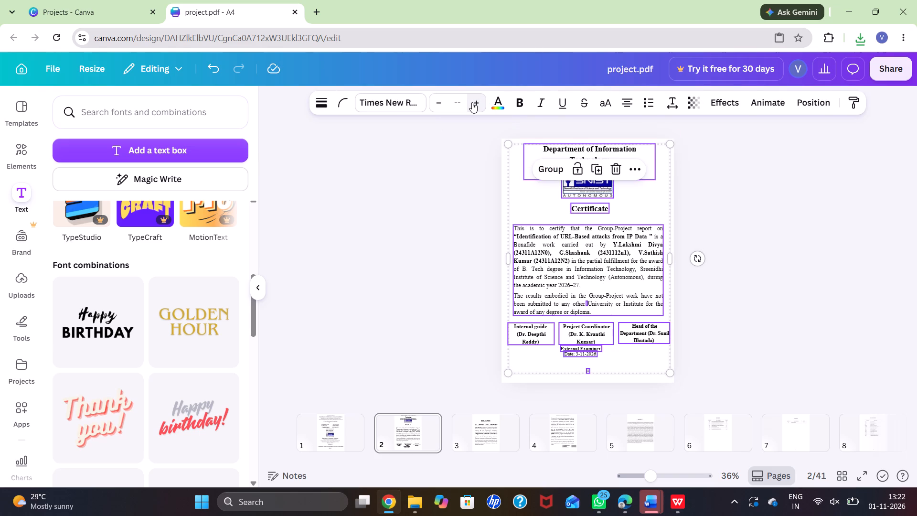
pyautogui.click(411, 183)
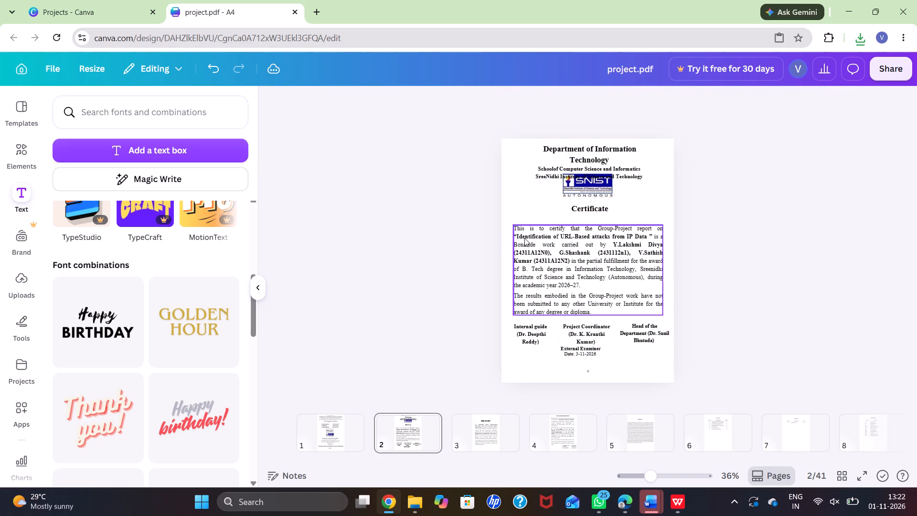
# Move the certificate body paragraph up slightly, away from the signatory row.
pyautogui.moveTo(546, 253); pyautogui.dragTo(547, 249)
pyautogui.click(460, 300)
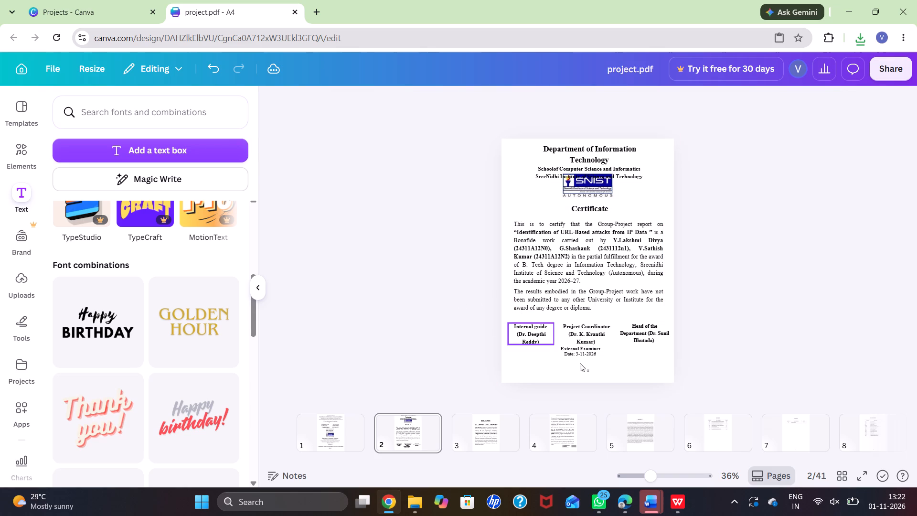
# Move the date line and the External Examiner line down, clear of the Project Coordinator block.
pyautogui.moveTo(588, 354); pyautogui.dragTo(589, 360)
pyautogui.click(584, 348)
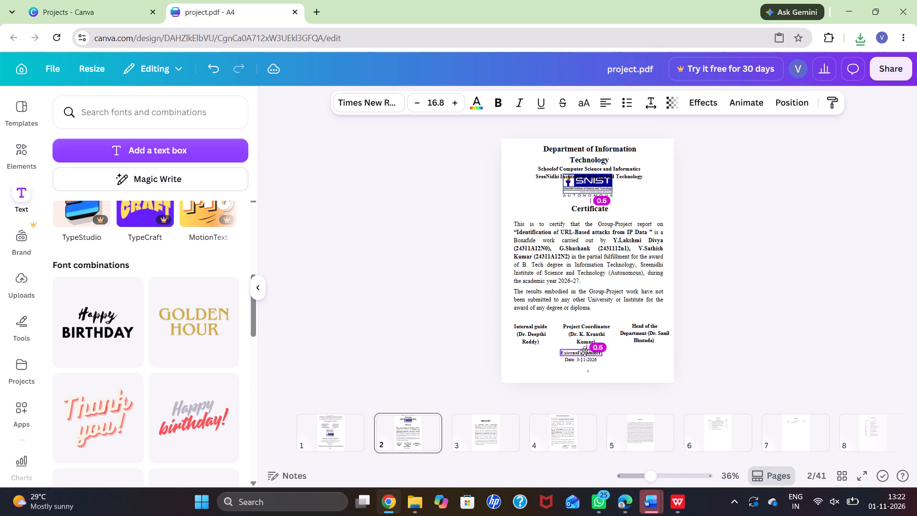
pyautogui.click(585, 351)
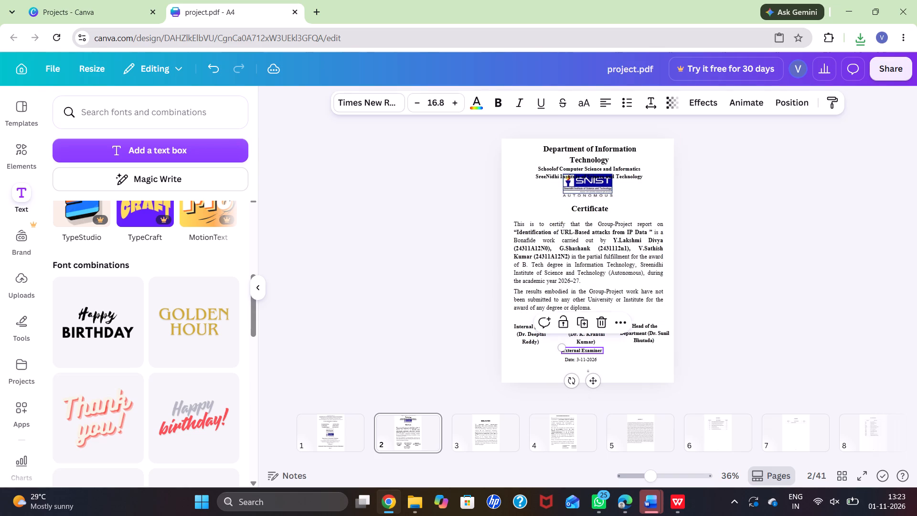
pyautogui.click(551, 365)
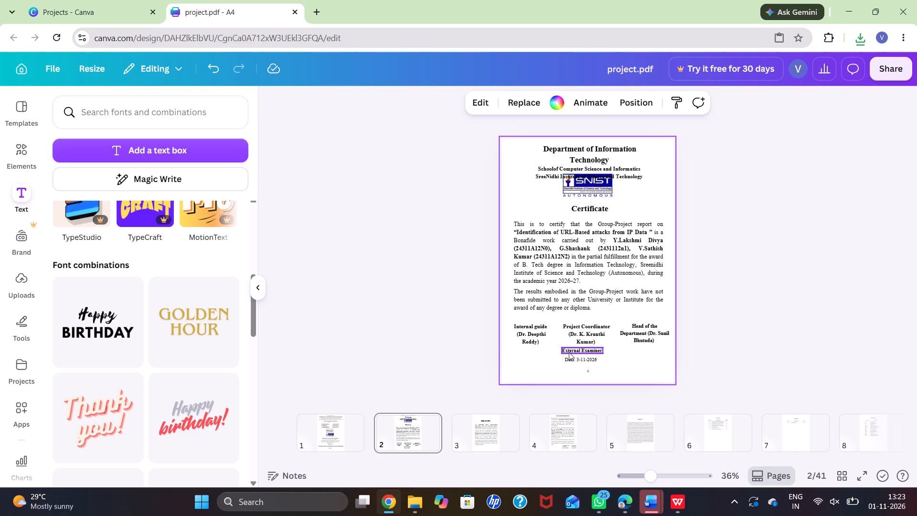
pyautogui.click(575, 350)
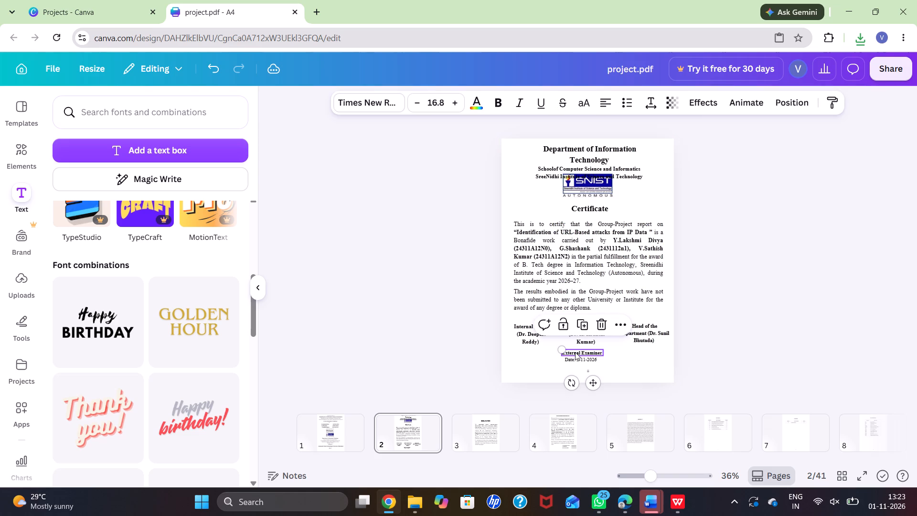
# Enlarge the External Examiner line to a font size of about 20.1.
pyautogui.click(575, 352)
pyautogui.moveTo(561, 352); pyautogui.dragTo(554, 352)
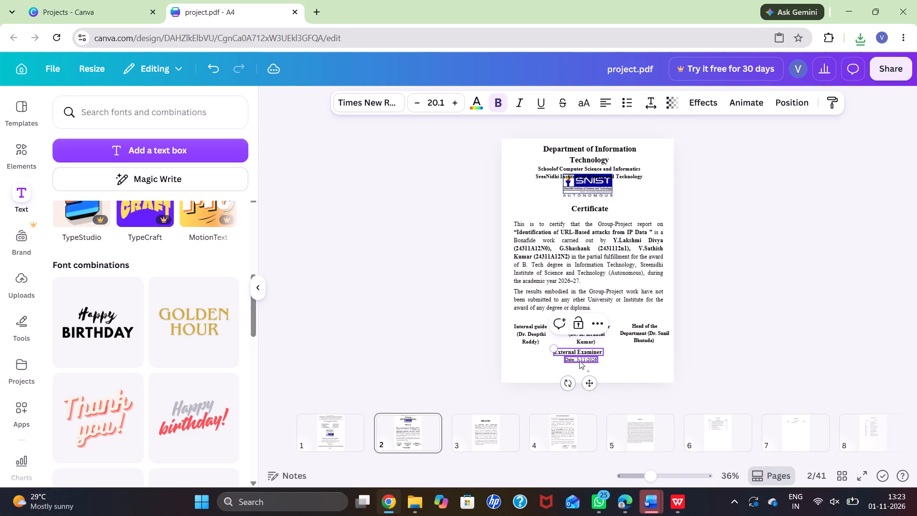
# Move the date line and the External Examiner line slightly down and to the right on the certificate page.
pyautogui.moveTo(579, 361); pyautogui.dragTo(584, 365)
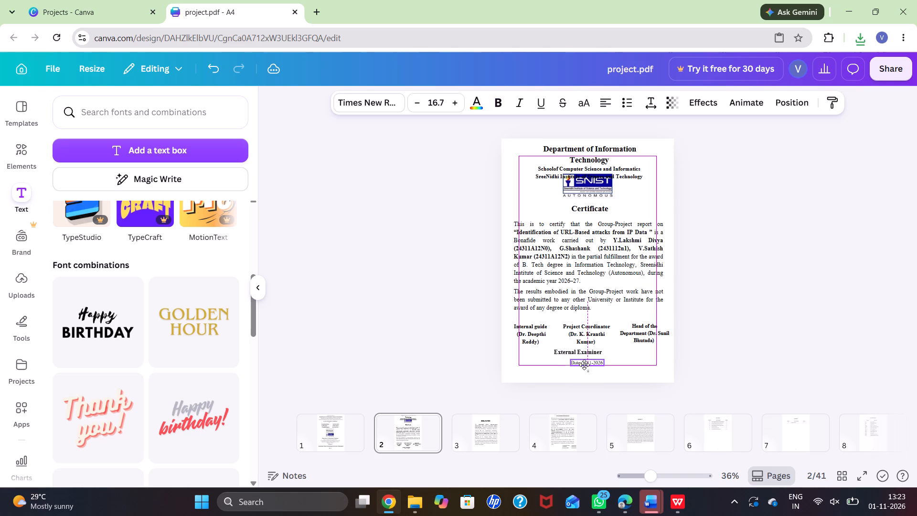
pyautogui.moveTo(584, 365); pyautogui.dragTo(584, 365)
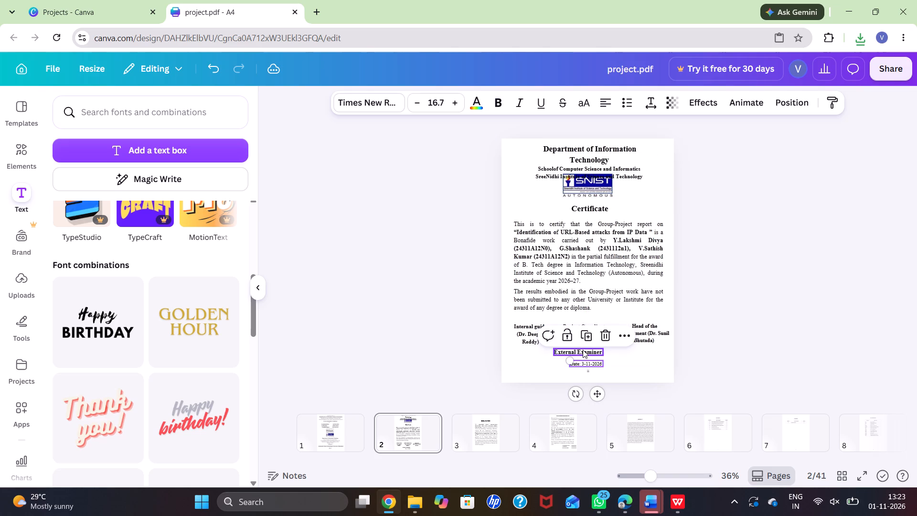
pyautogui.moveTo(583, 350); pyautogui.dragTo(590, 354)
# Review the front pages one by one, from the cover and Declaration through Acknowledgements and Abstract to the List of Figures.
pyautogui.click(499, 438)
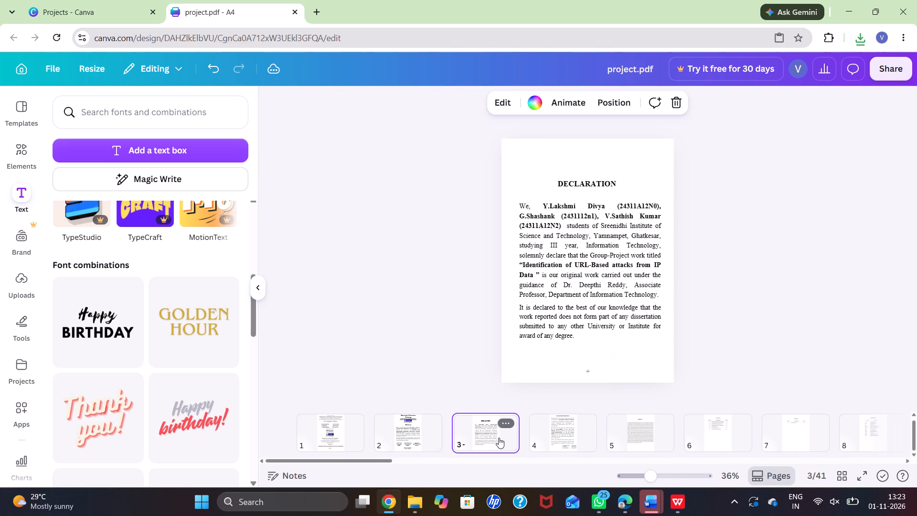
pyautogui.click(546, 448)
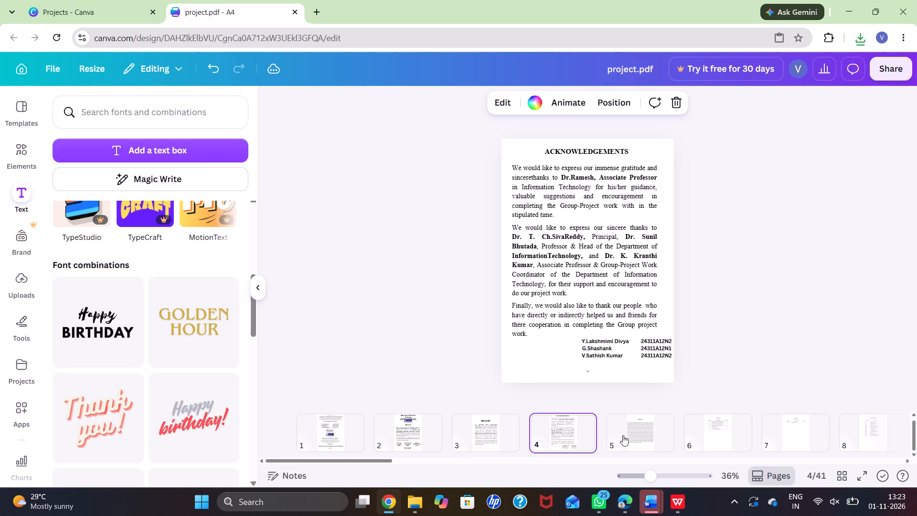
pyautogui.click(632, 435)
pyautogui.click(703, 436)
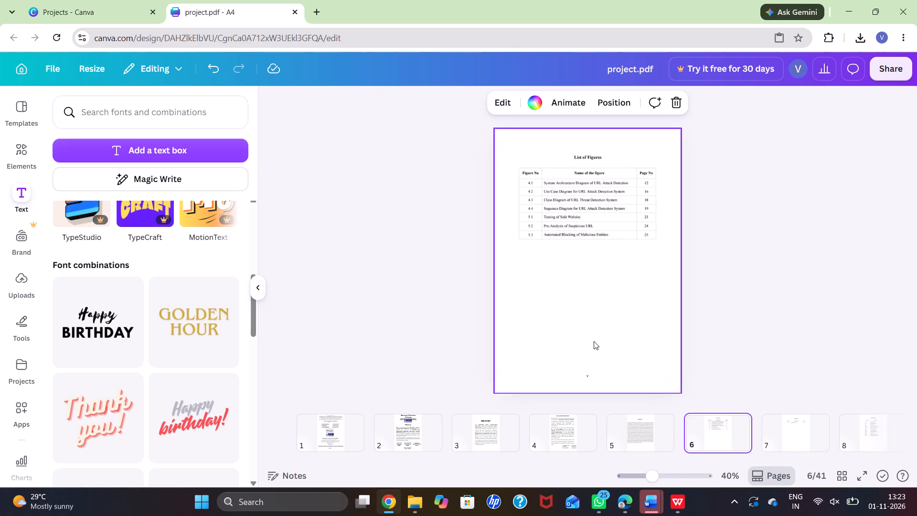
pyautogui.click(342, 443)
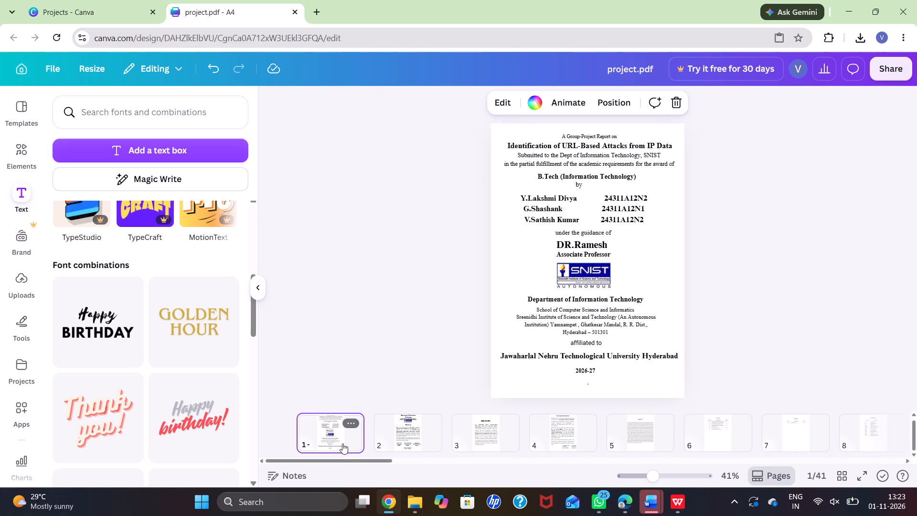
pyautogui.click(415, 436)
pyautogui.click(480, 427)
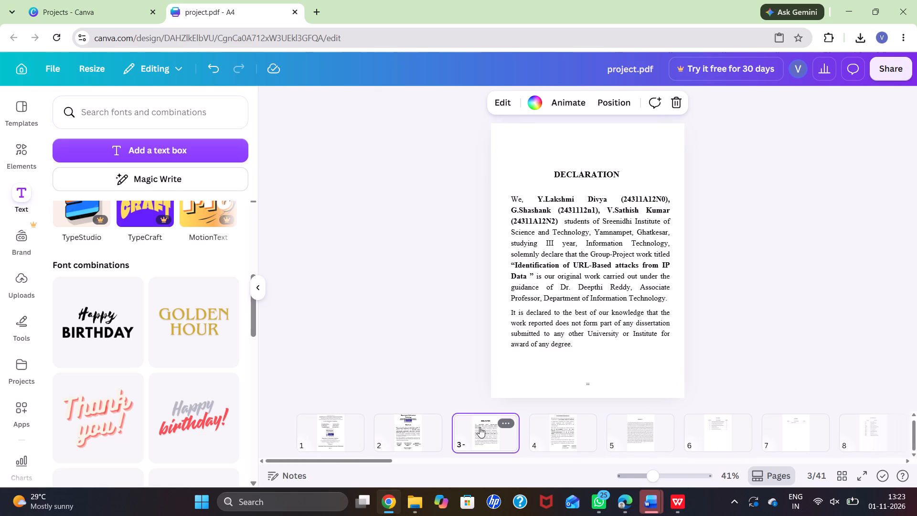
pyautogui.click(565, 426)
pyautogui.click(645, 419)
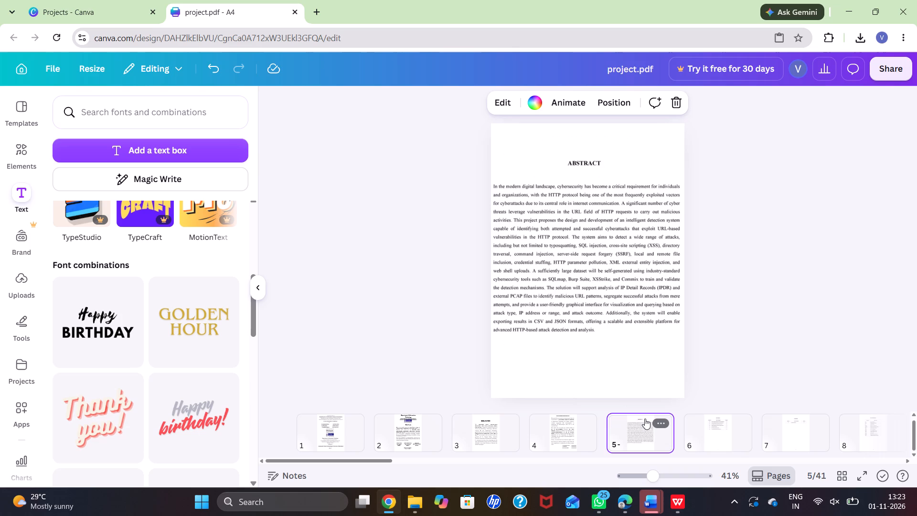
pyautogui.click(707, 433)
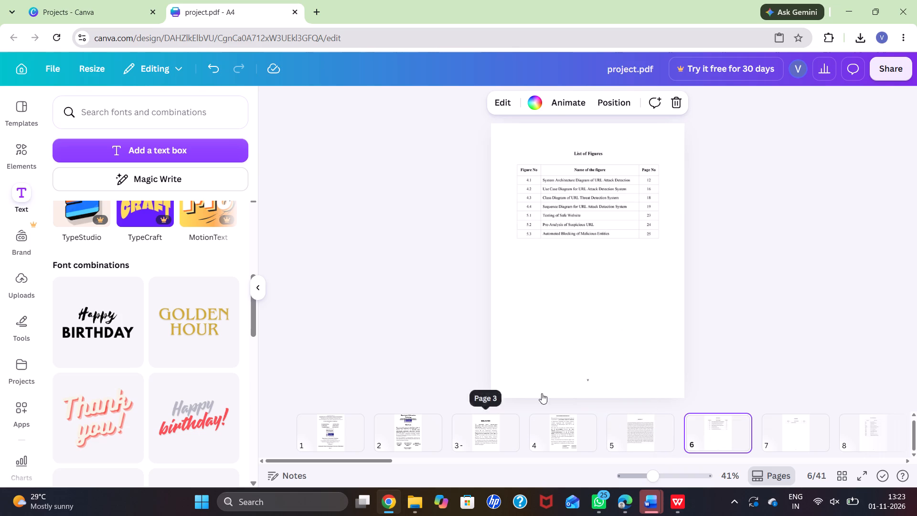
# Download all pages of the design as a PDF with the Digital preset, using the fallback link to start the download.
pyautogui.click(886, 73)
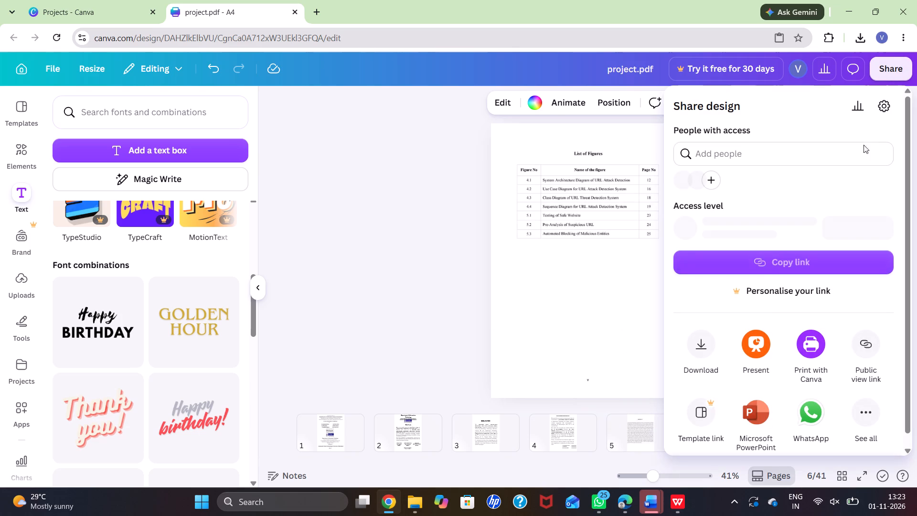
pyautogui.click(705, 350)
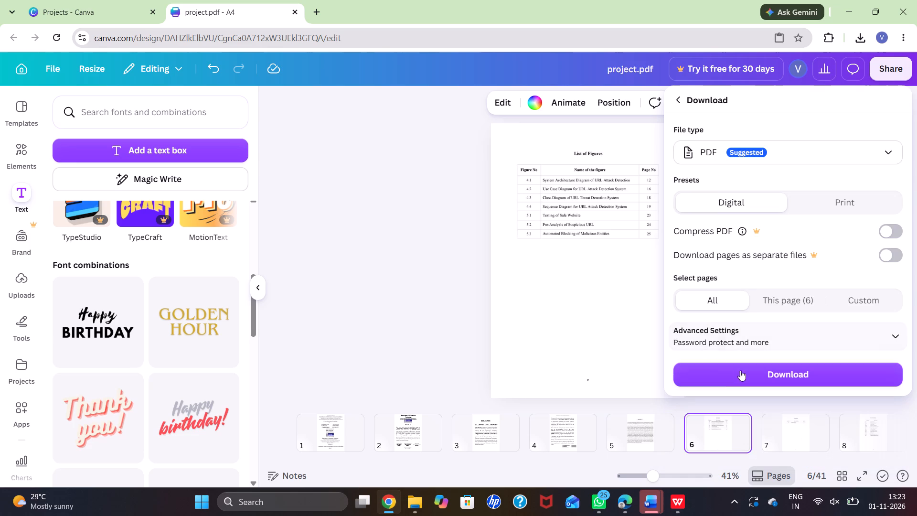
pyautogui.click(732, 371)
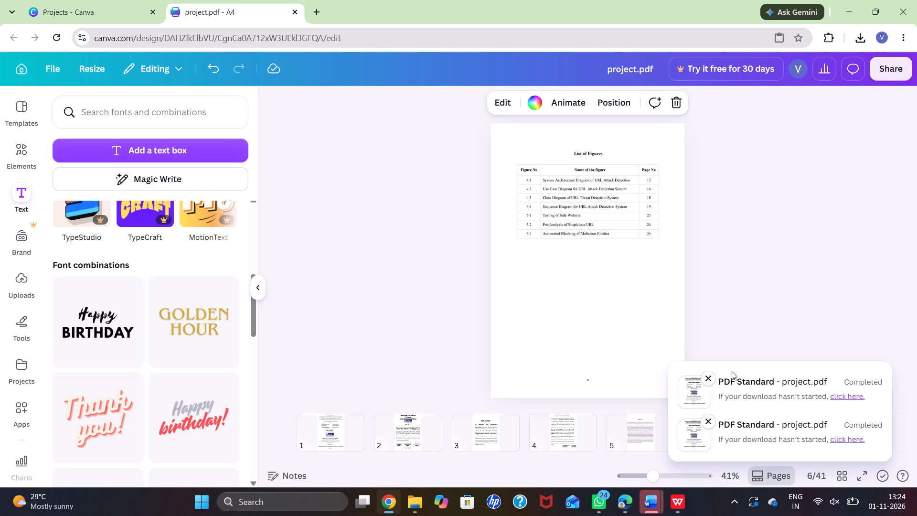
pyautogui.click(842, 396)
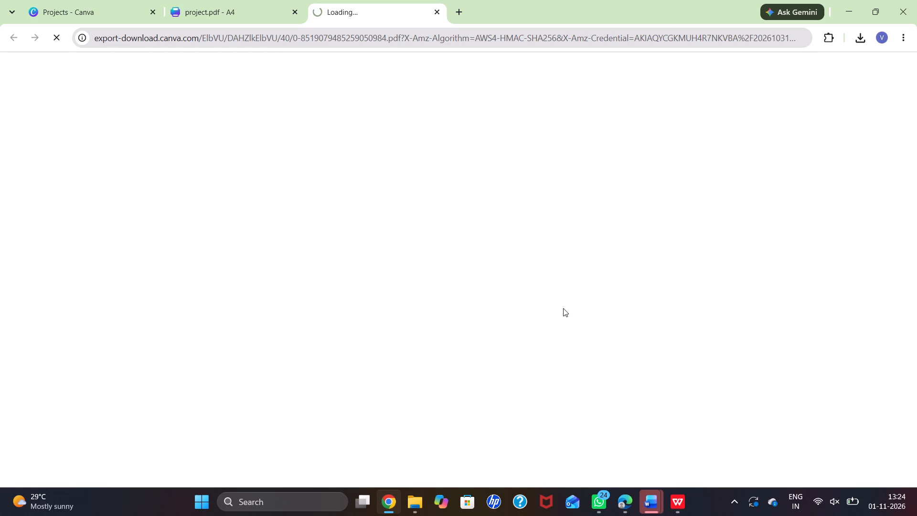
# Switch to File Explorer and open the Downloads folder to look for the exported project PDF.
pyautogui.click(413, 504)
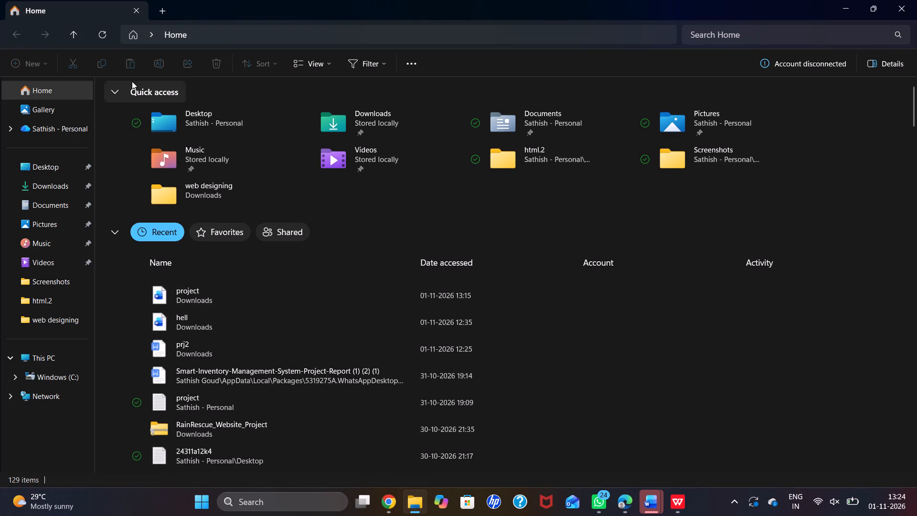
pyautogui.click(107, 31)
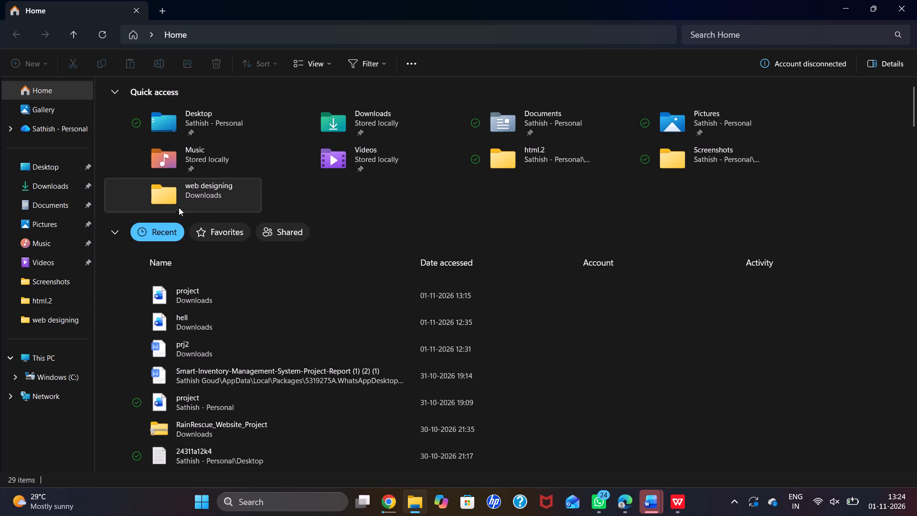
pyautogui.click(59, 192)
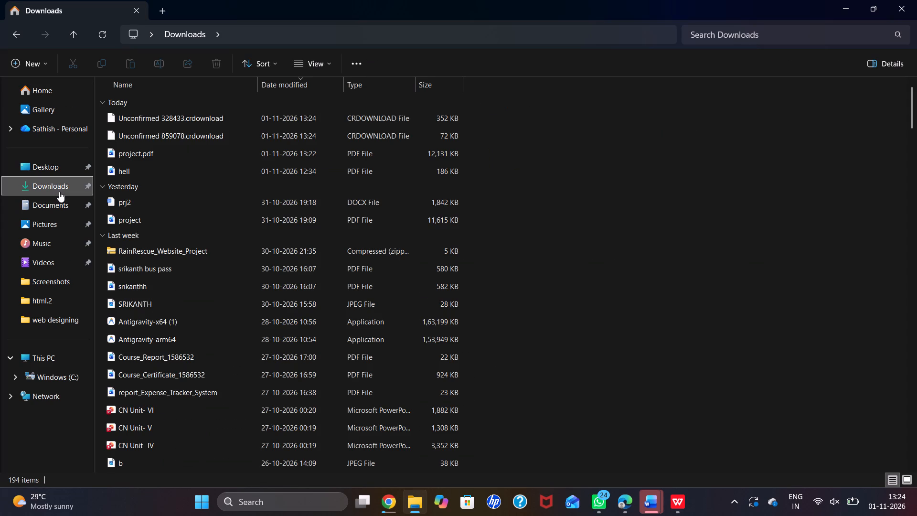
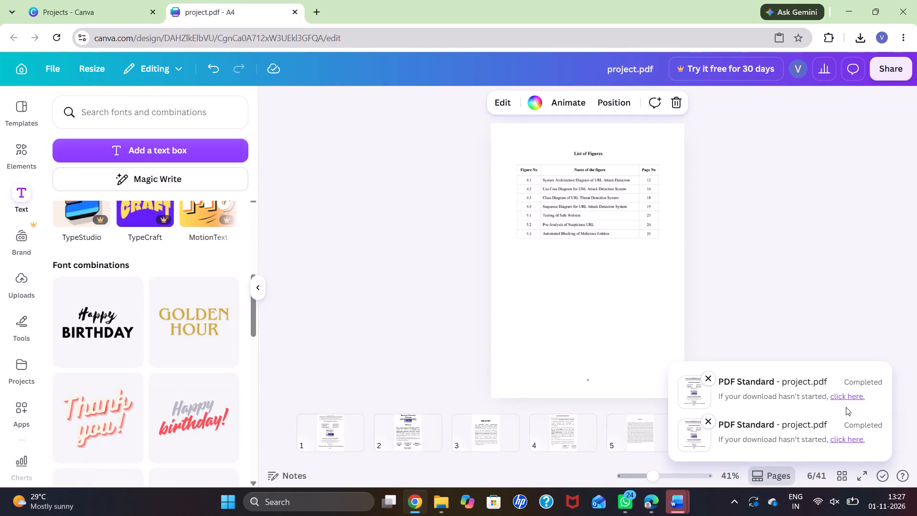
# Download the exported project PDF again through the fallback links of both completed PDF Standard exports.
pyautogui.click(848, 396)
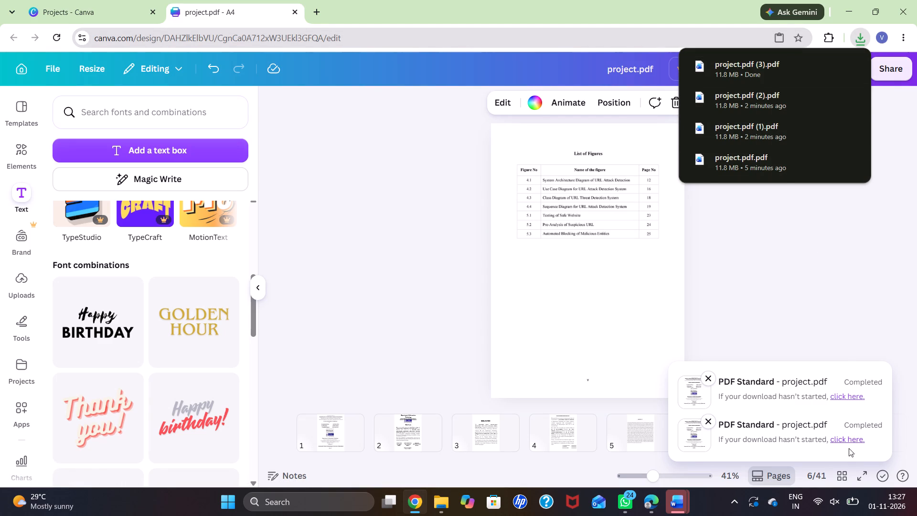
pyautogui.click(850, 436)
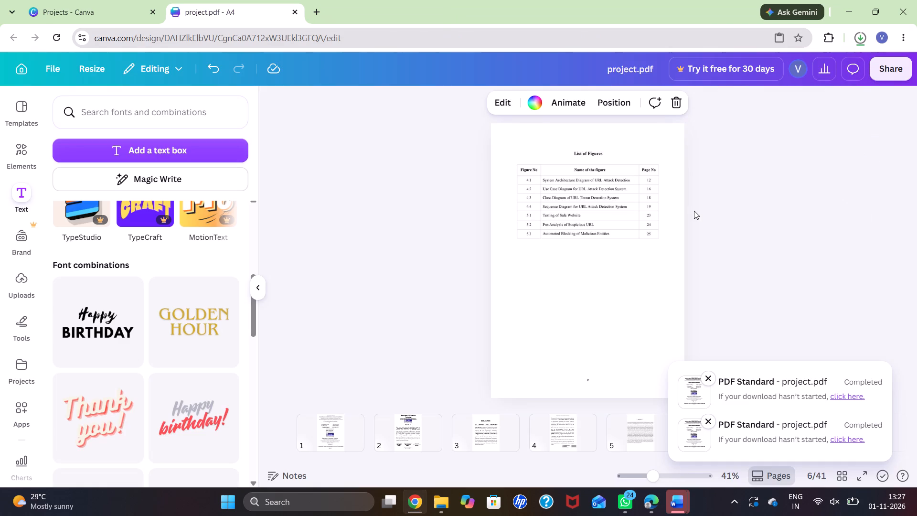
# Open the downloaded file project.pdf (3).pdf from the browser's recent download history.
pyautogui.click(860, 37)
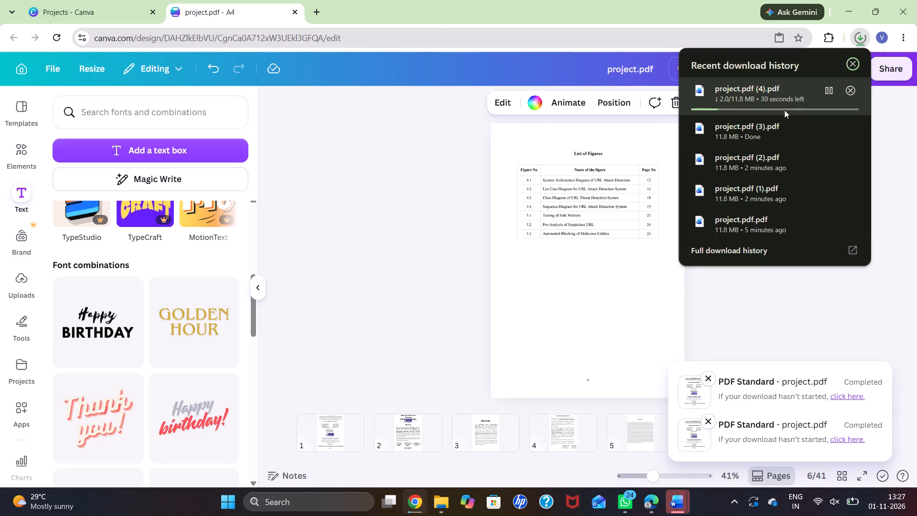
pyautogui.rightClick(766, 127)
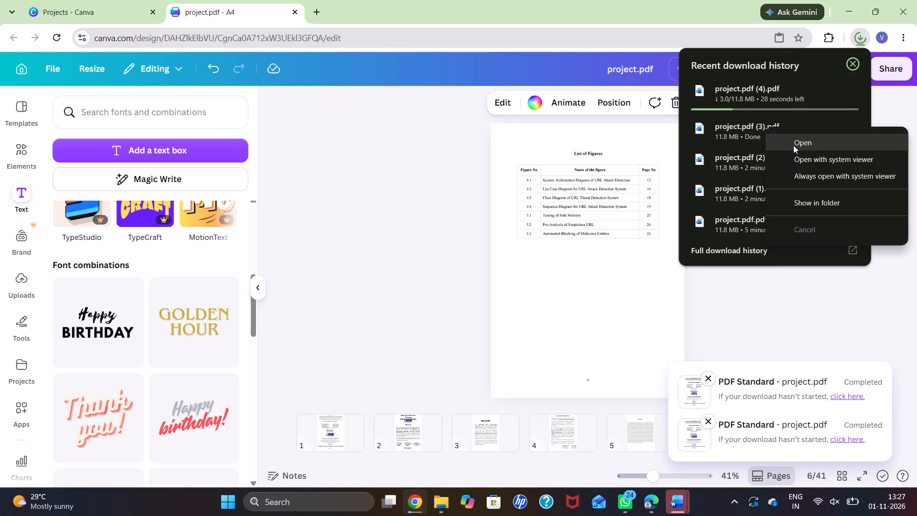
pyautogui.click(793, 145)
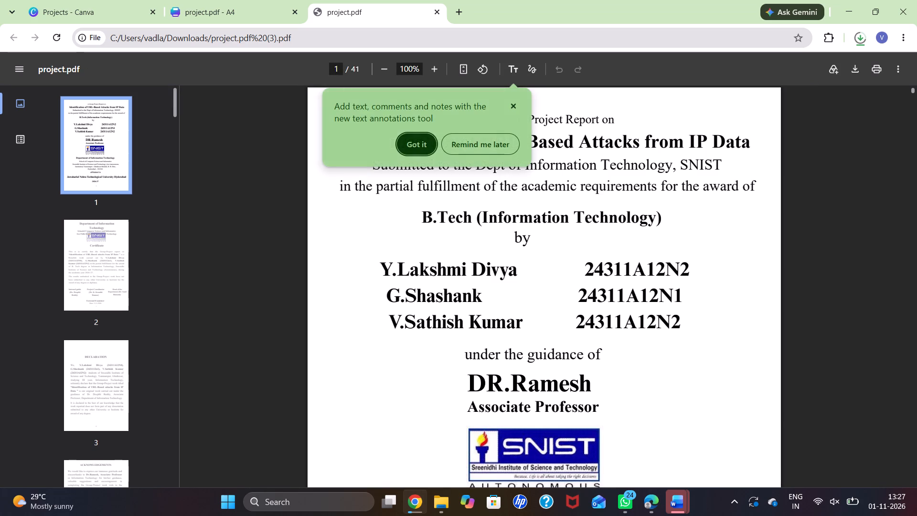
# Review the exported PDF from the cover through the Declaration, Abstract and lists of figures and tables to the introduction chapter.
pyautogui.scroll(-11, 570, 256)
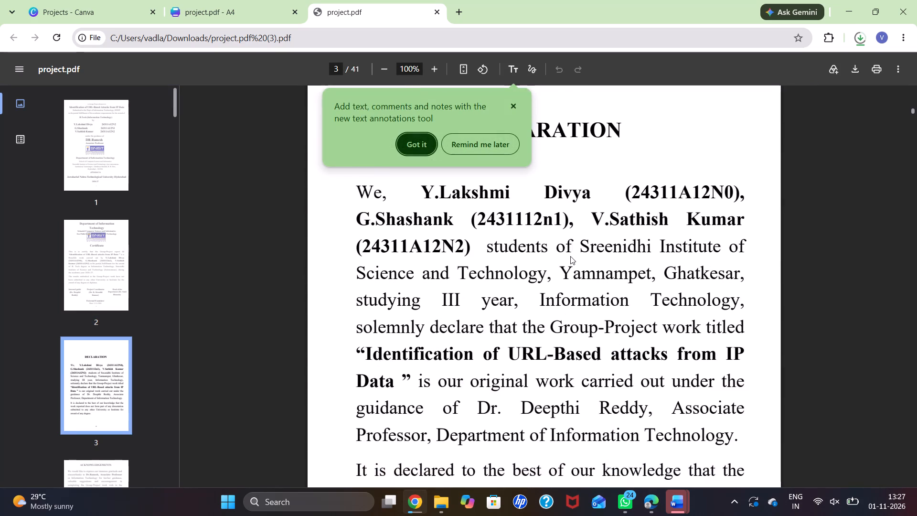
pyautogui.scroll(-6, 570, 256)
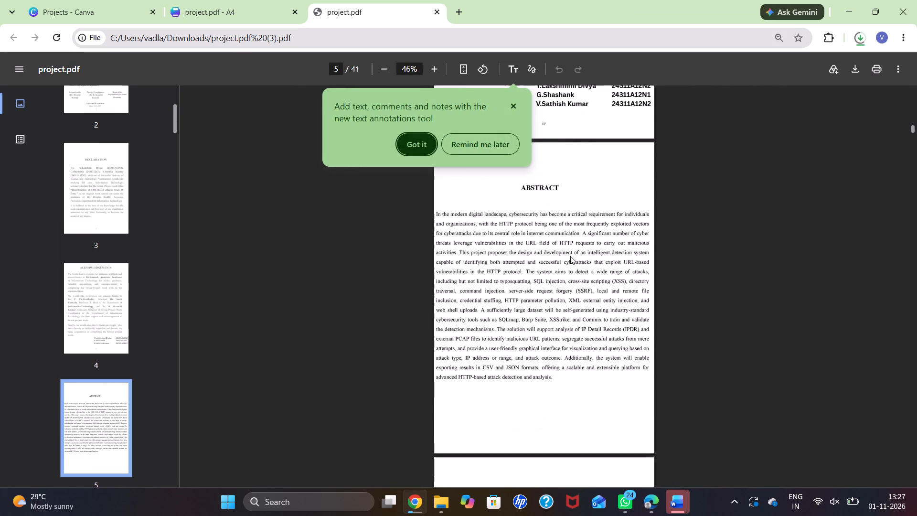
pyautogui.scroll(-2, 570, 256)
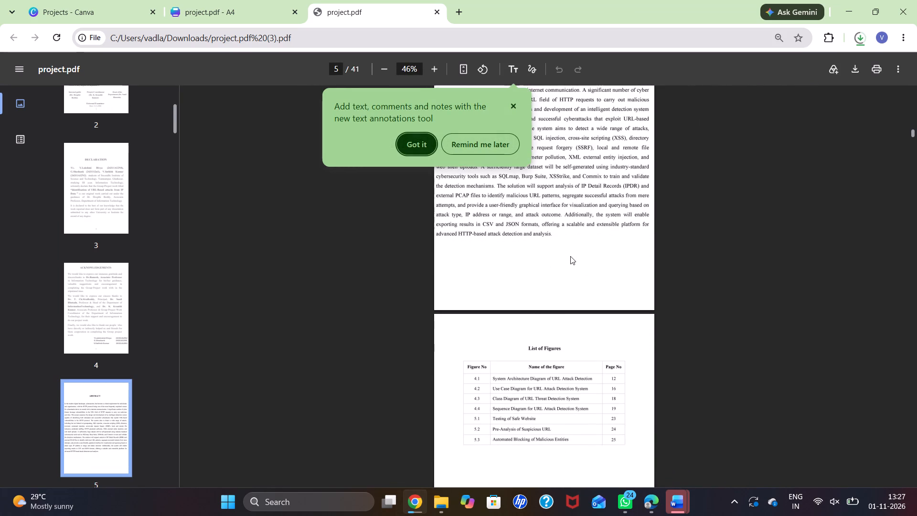
pyautogui.scroll(-3, 570, 256)
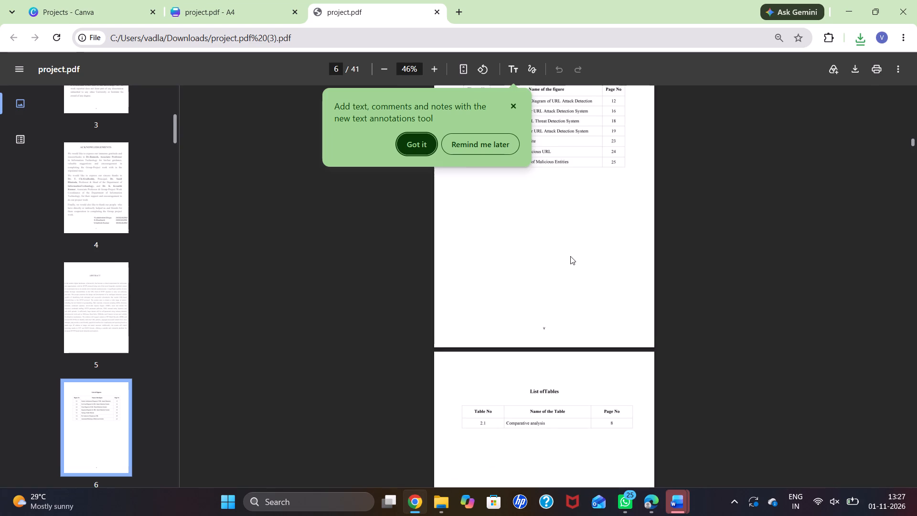
pyautogui.scroll(-3, 570, 256)
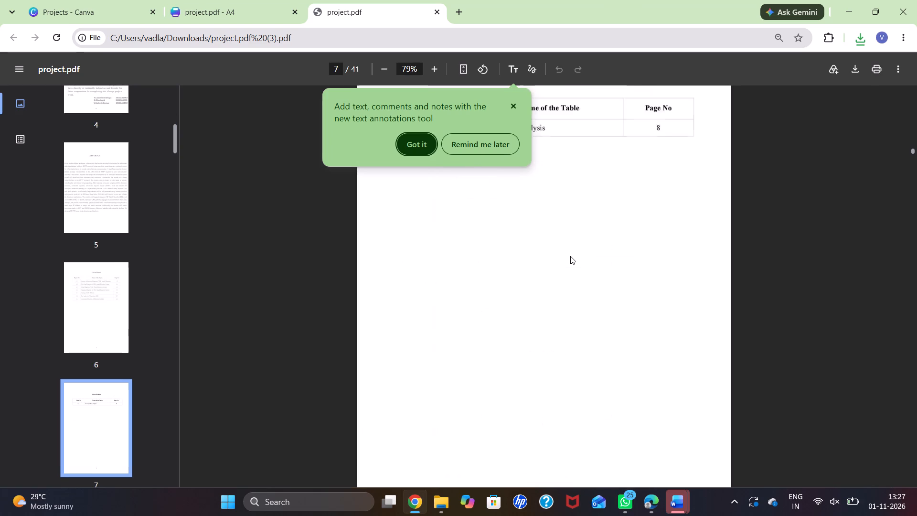
pyautogui.scroll(-15, 570, 256)
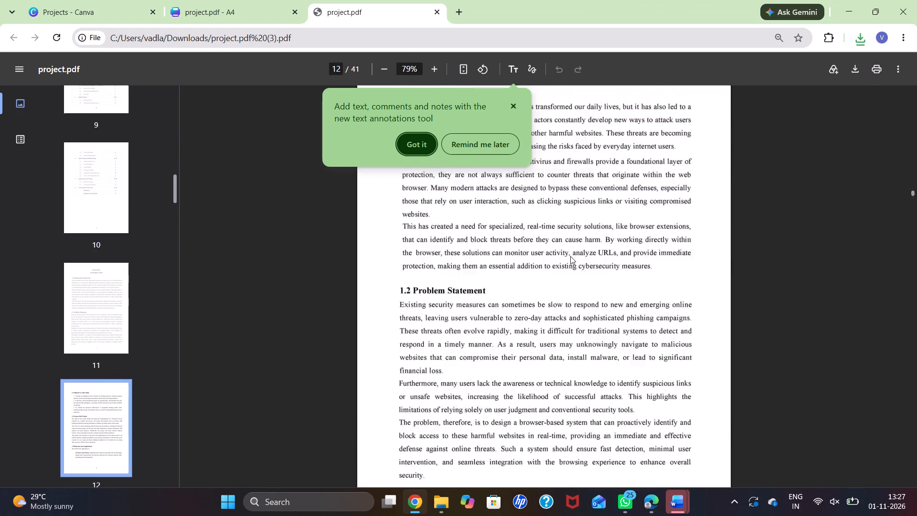
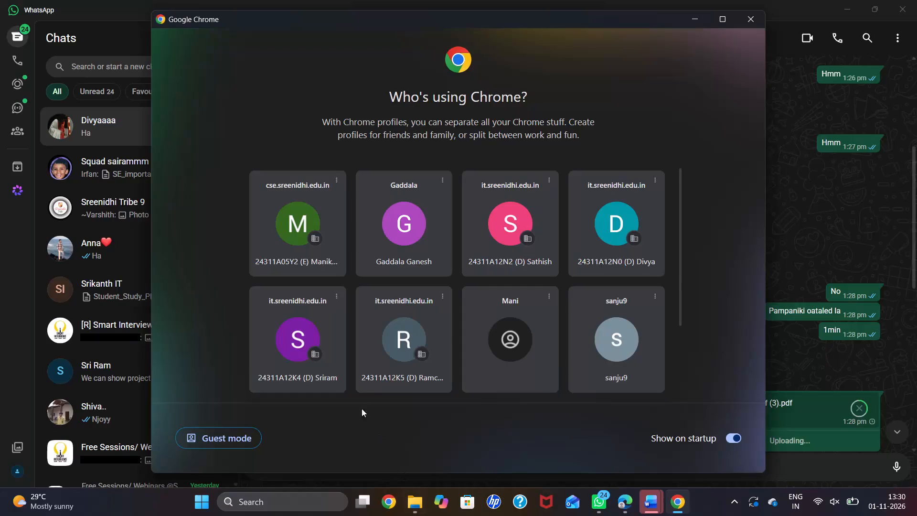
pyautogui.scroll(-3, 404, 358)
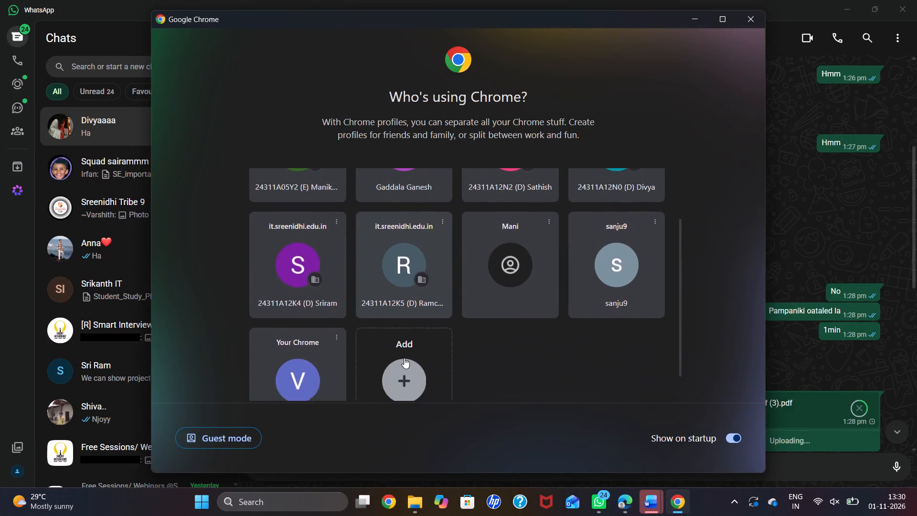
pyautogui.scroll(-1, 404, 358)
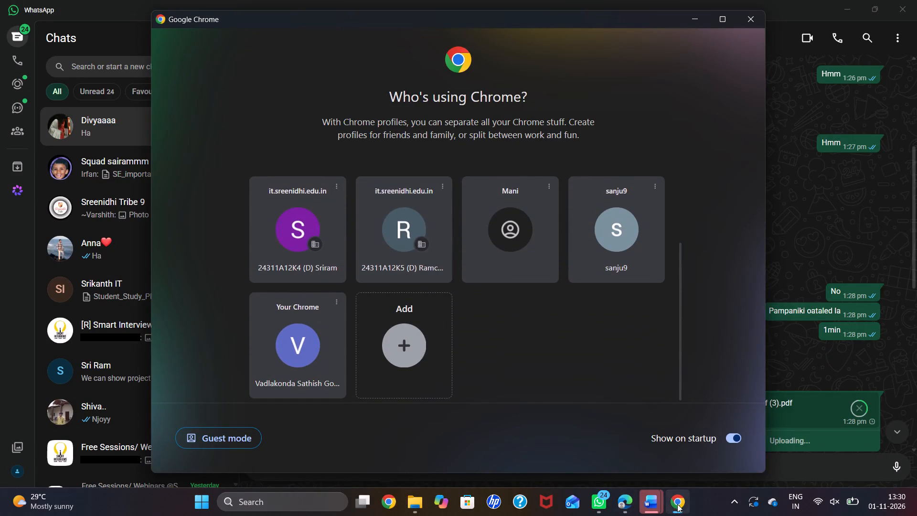
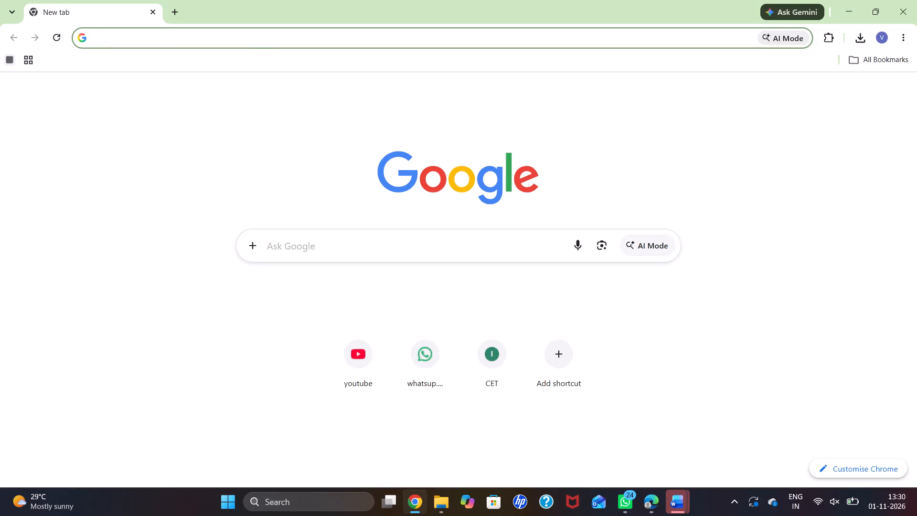
# Open the Canva home page at canva.com in the new browser tab.
pyautogui.click(255, 48)
pyautogui.click(255, 43)
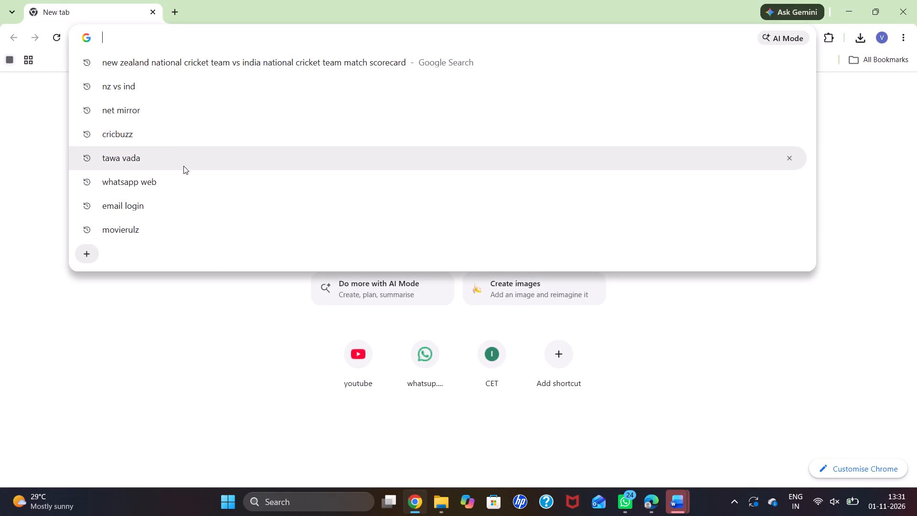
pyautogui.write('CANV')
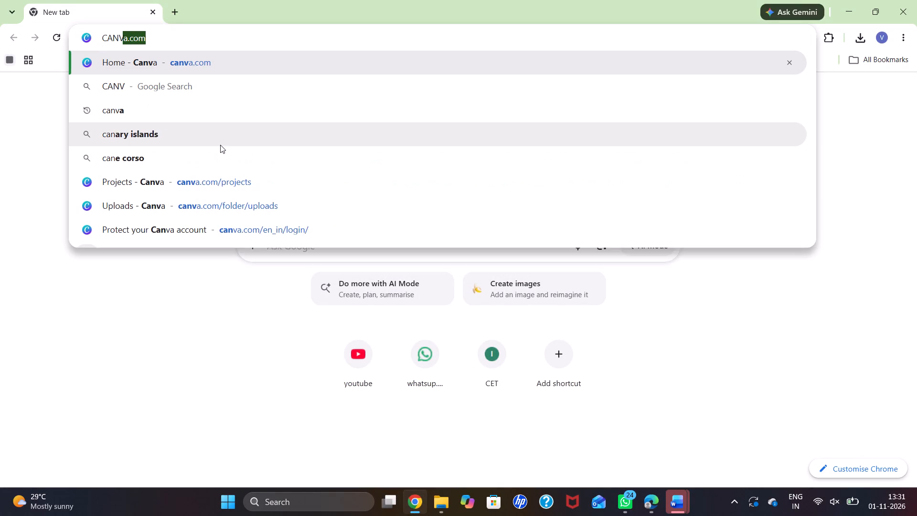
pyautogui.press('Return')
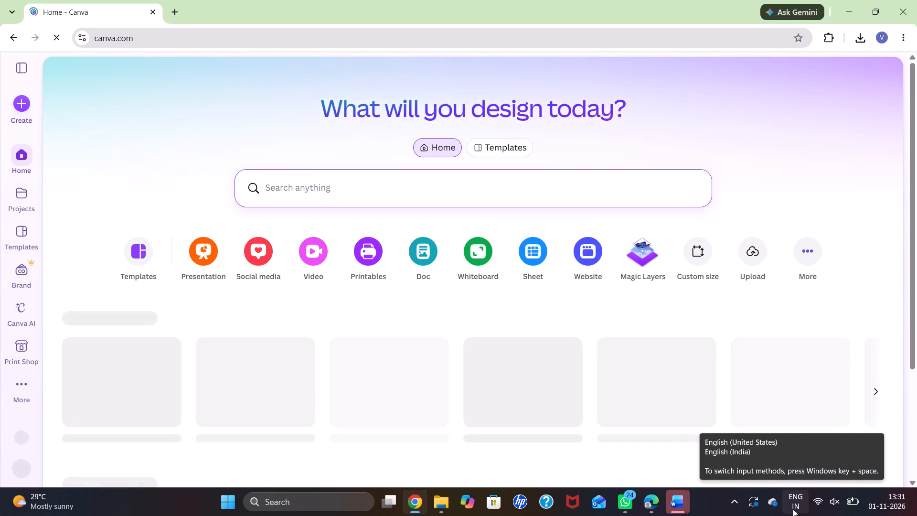
# Check the computer's internet connection in the Network & internet settings, the Wi-Fi network list and the Wi-Fi settings page.
pyautogui.rightClick(815, 500)
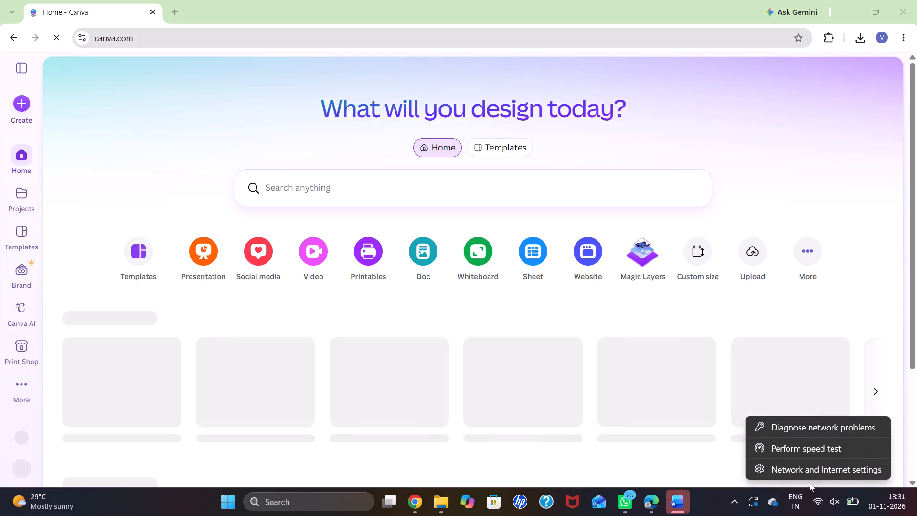
pyautogui.click(802, 470)
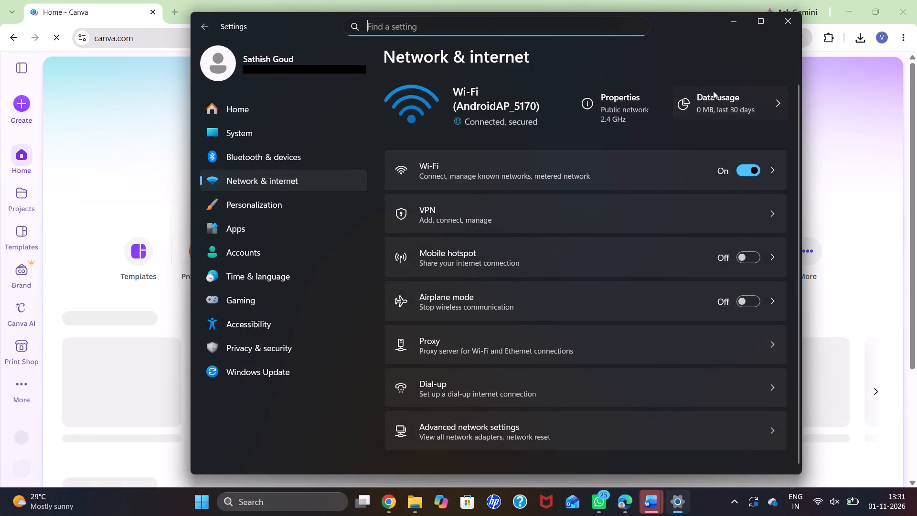
pyautogui.click(781, 17)
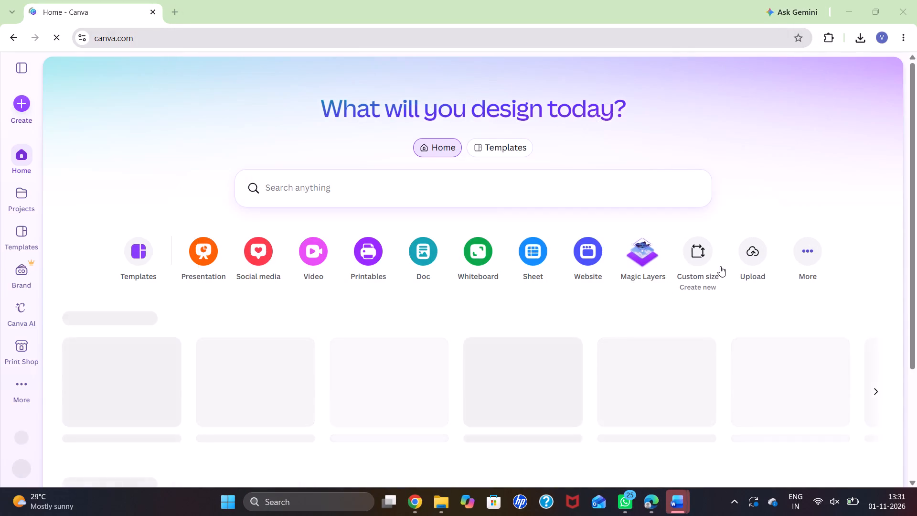
pyautogui.scroll(-4, 720, 266)
pyautogui.click(821, 503)
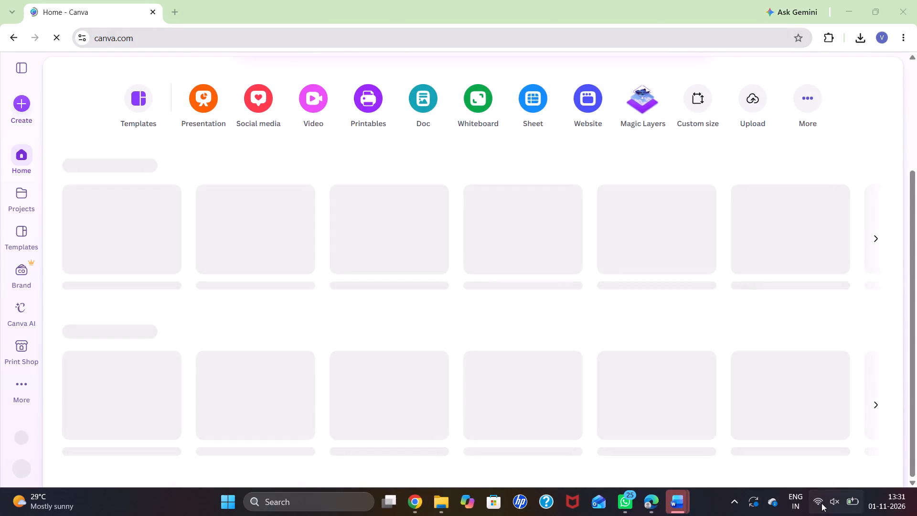
pyautogui.click(757, 287)
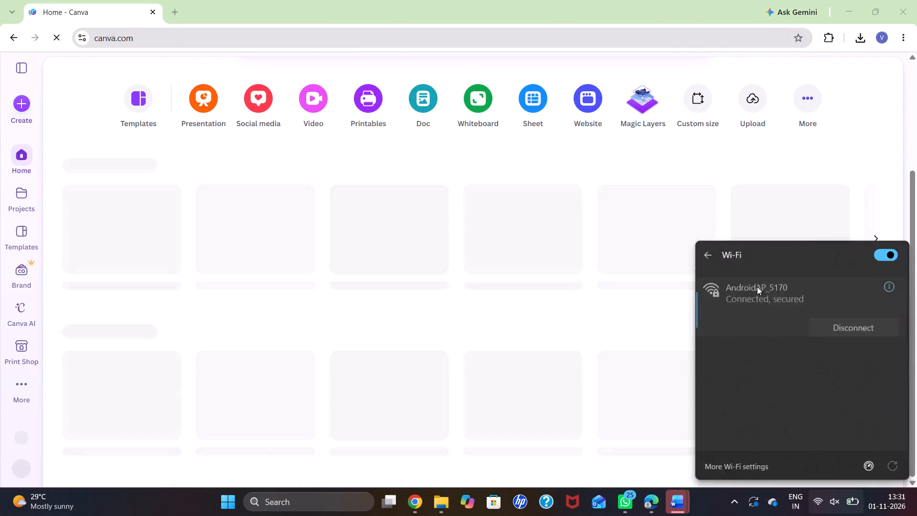
pyautogui.click(736, 464)
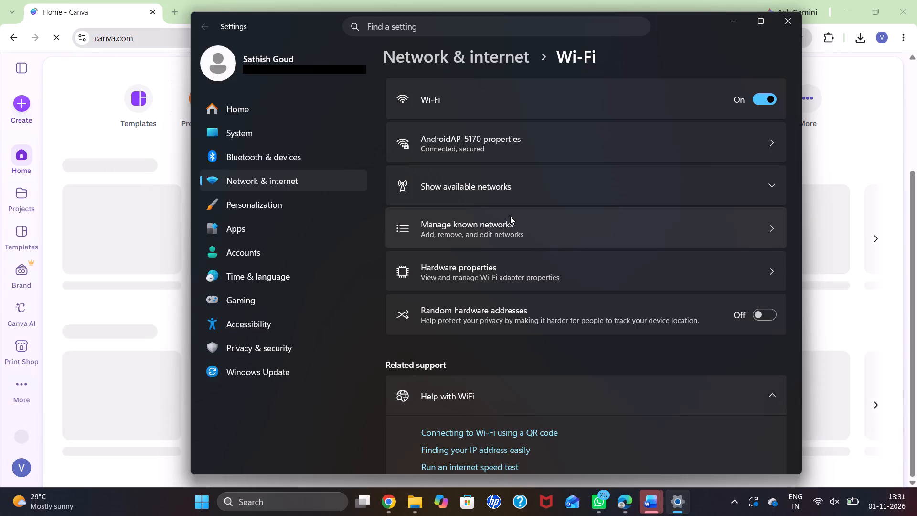
pyautogui.scroll(-1, 510, 216)
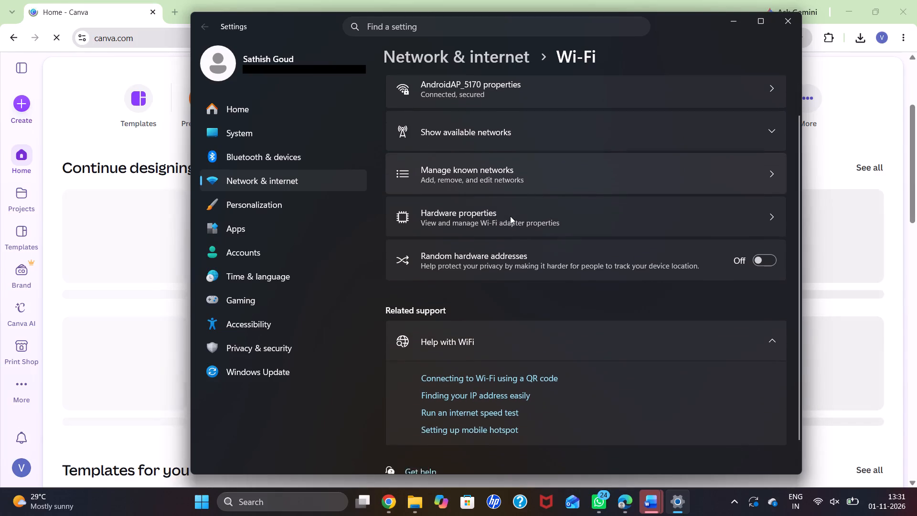
pyautogui.scroll(-2, 510, 216)
pyautogui.scroll(6, 510, 216)
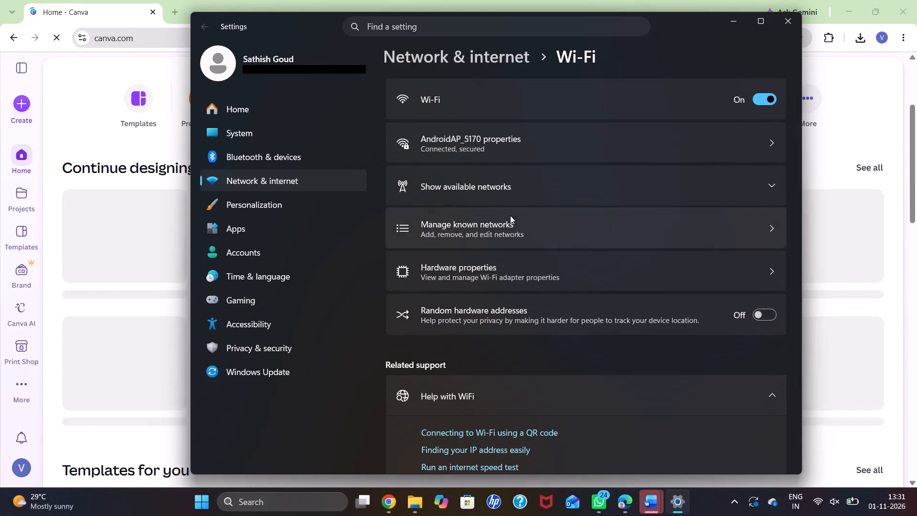
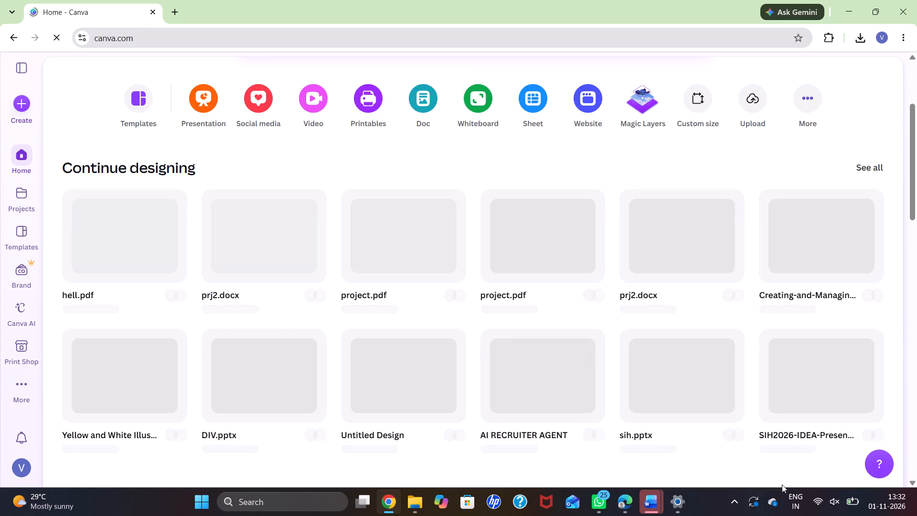
# Open the Windows quick settings to check the Wi-Fi connection.
pyautogui.click(819, 495)
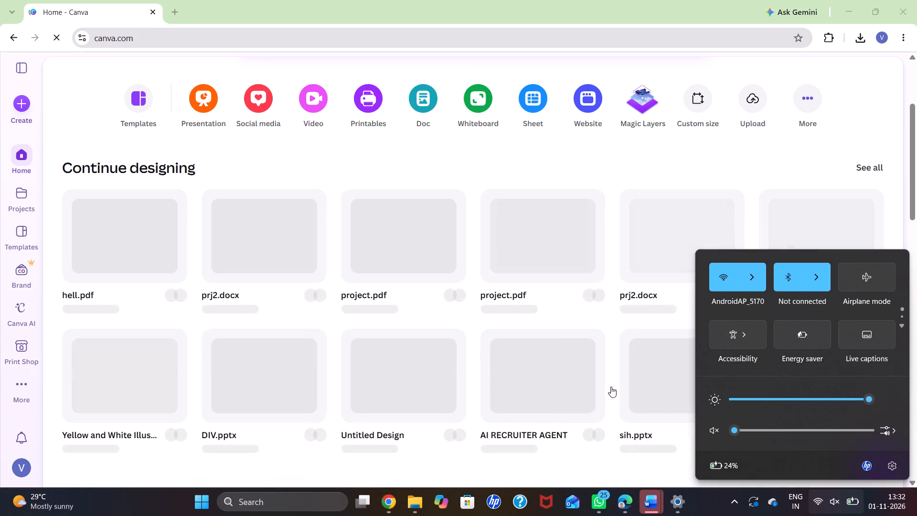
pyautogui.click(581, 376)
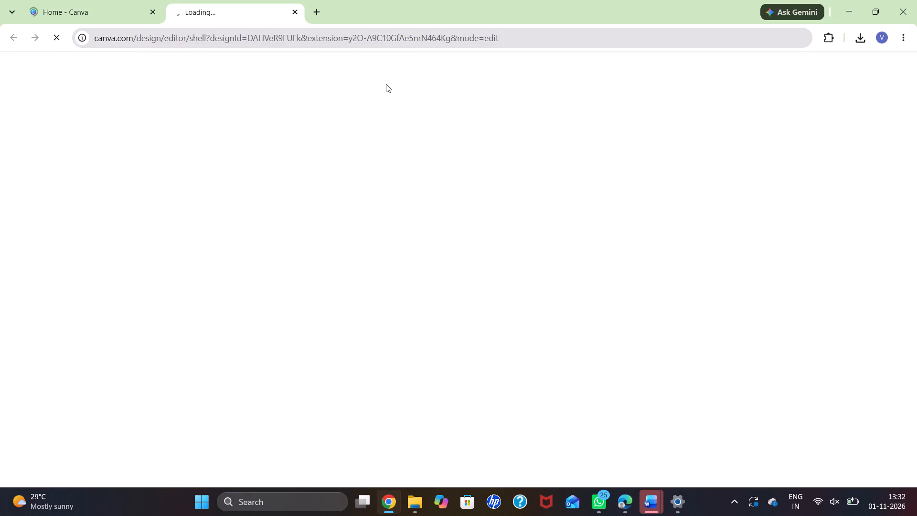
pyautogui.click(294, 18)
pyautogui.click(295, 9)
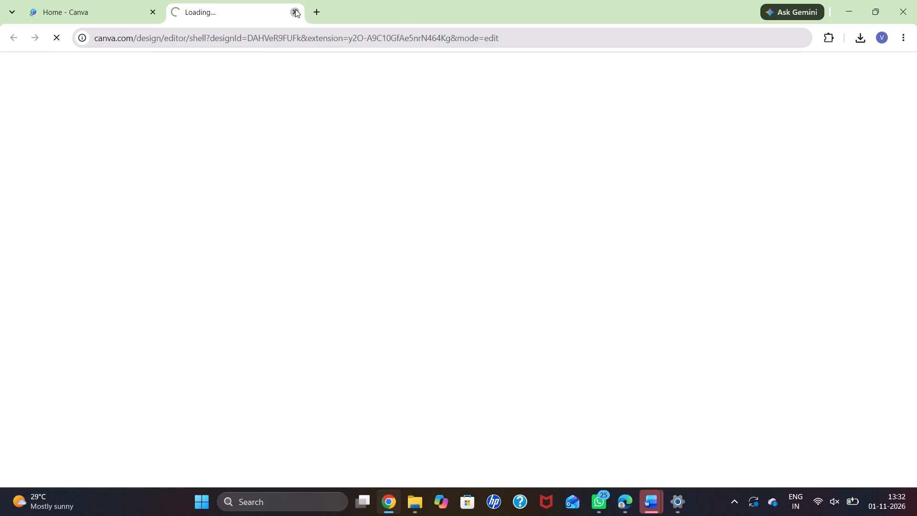
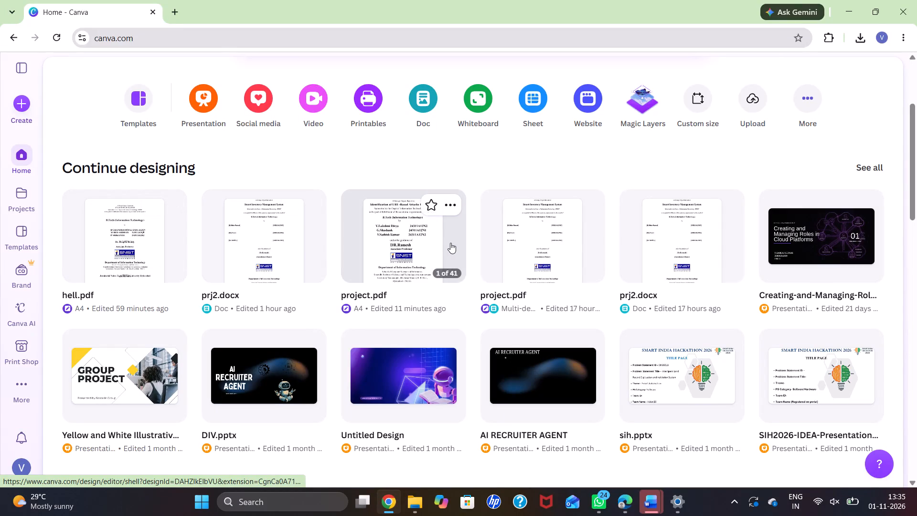
# Reopen the 41-page A4 design project.pdf from the recent designs for editing.
pyautogui.click(417, 251)
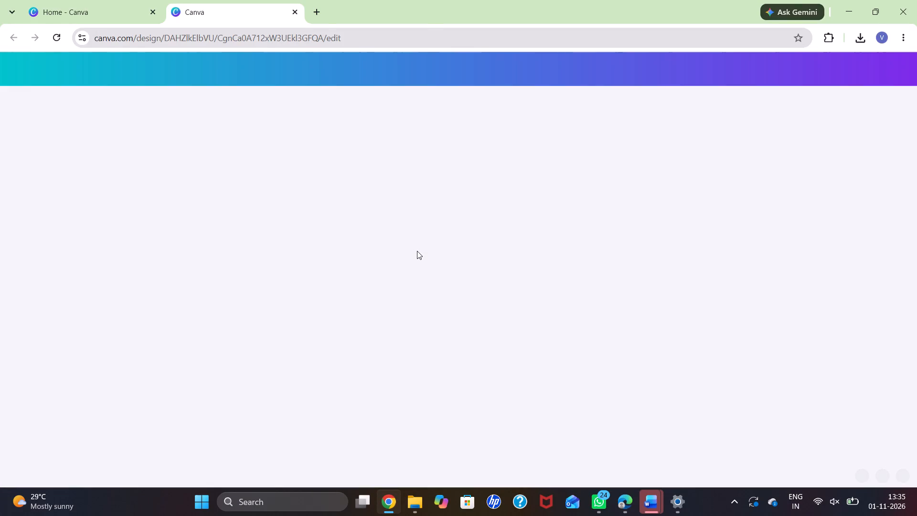
pyautogui.scroll(-3, 417, 251)
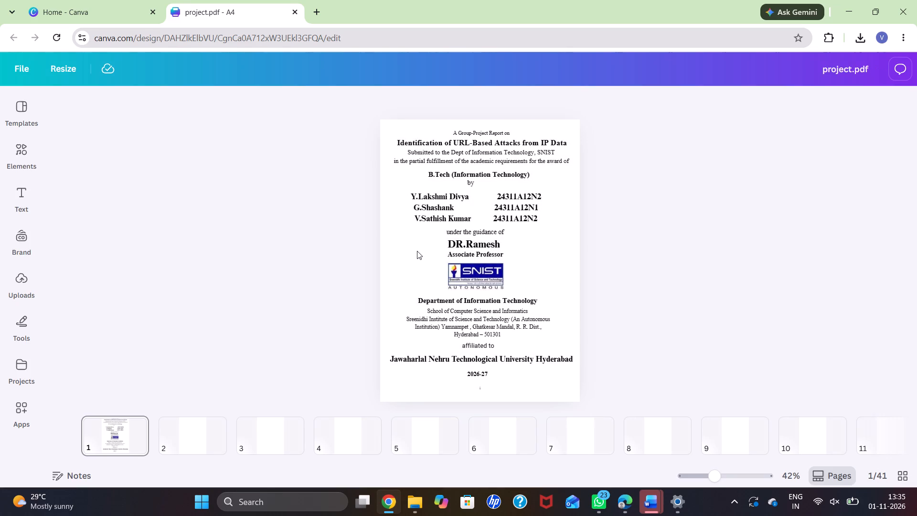
# Look through the first twelve pages of the project.pdf design, including the declaration and acknowledgements pages.
pyautogui.scroll(-7, 417, 251)
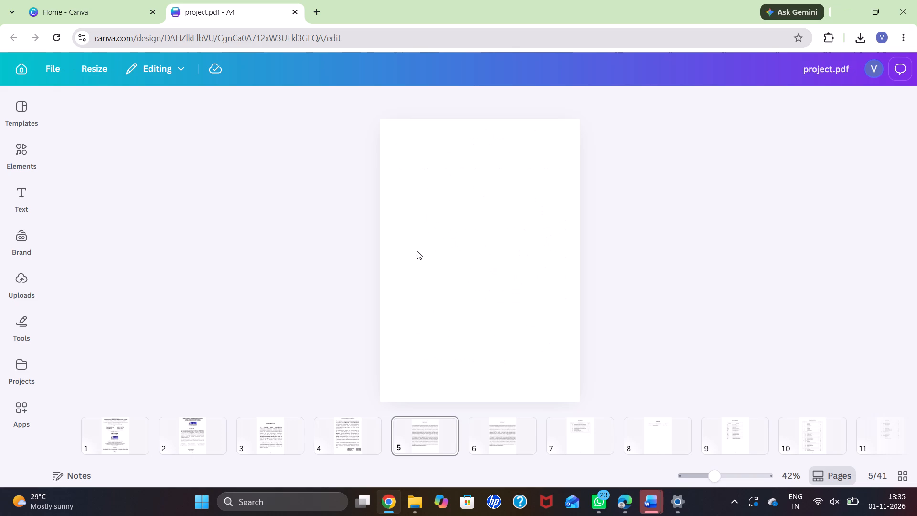
pyautogui.scroll(-1, 417, 251)
pyautogui.click(282, 443)
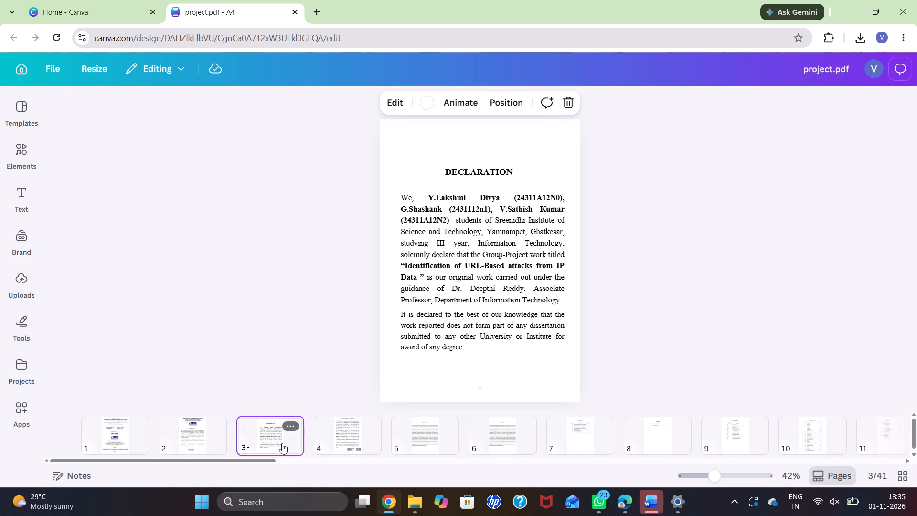
pyautogui.click(332, 445)
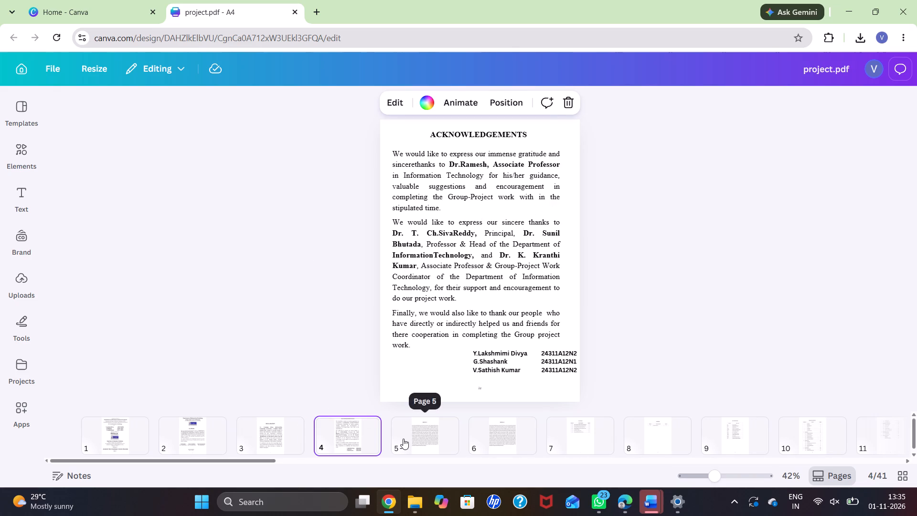
pyautogui.click(403, 439)
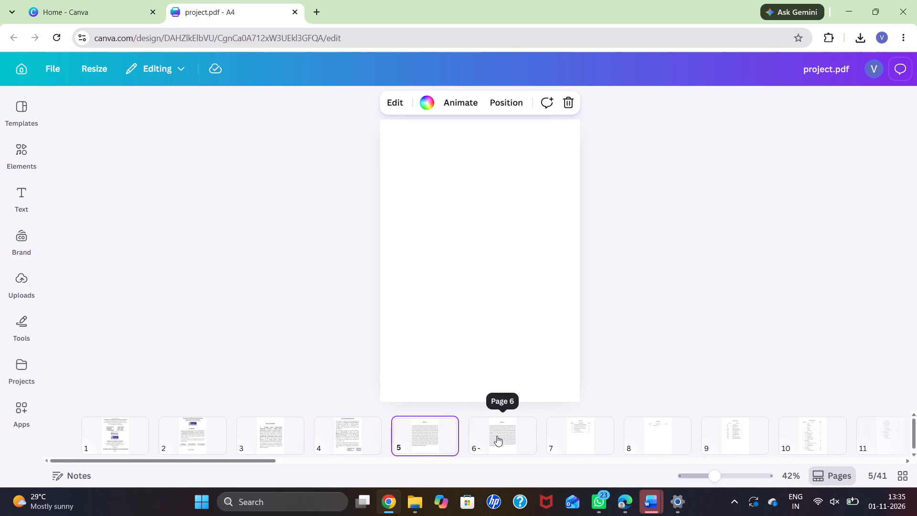
pyautogui.click(497, 436)
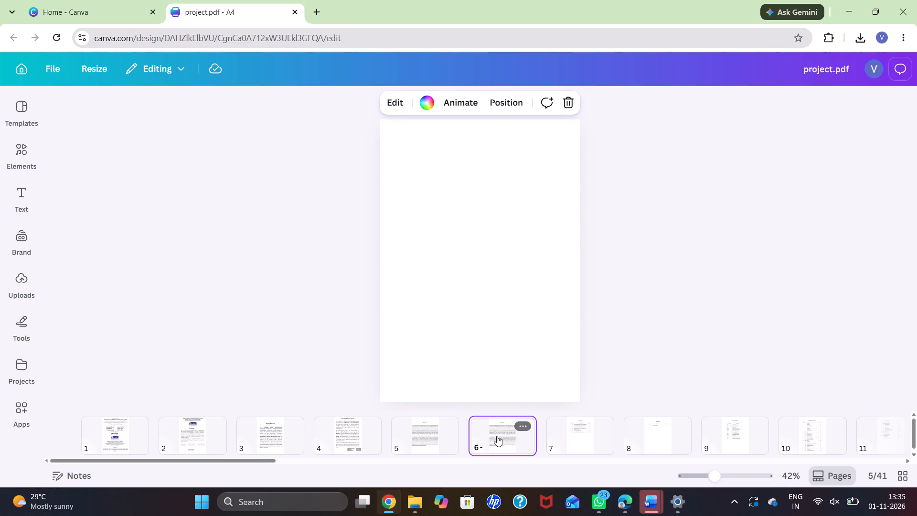
pyautogui.click(497, 436)
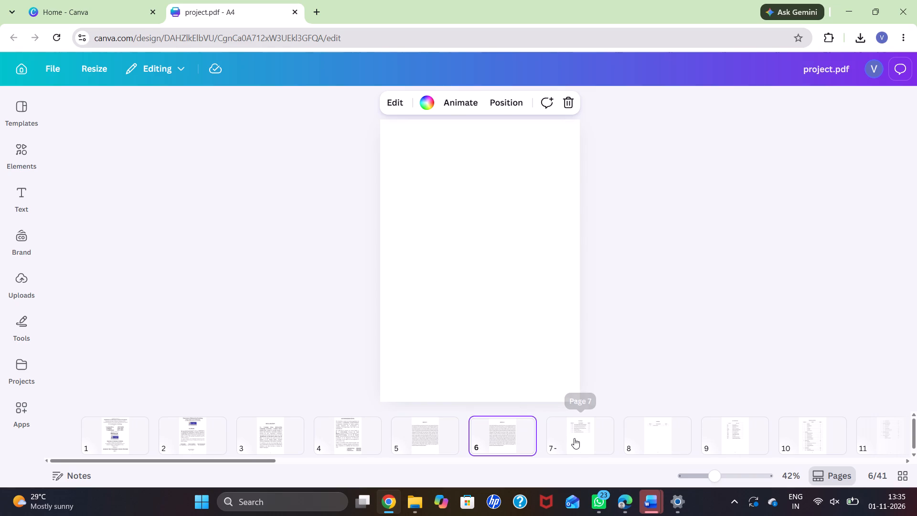
pyautogui.click(574, 438)
pyautogui.scroll(2, 456, 374)
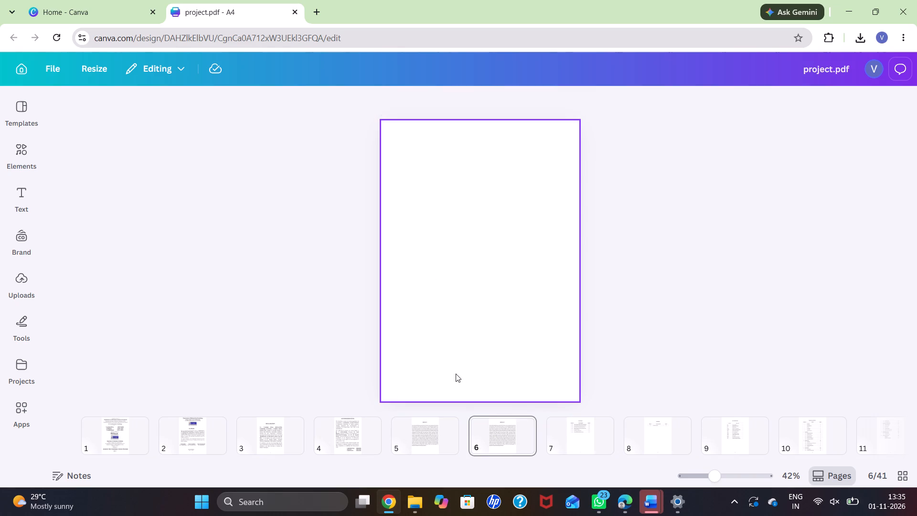
pyautogui.click(418, 425)
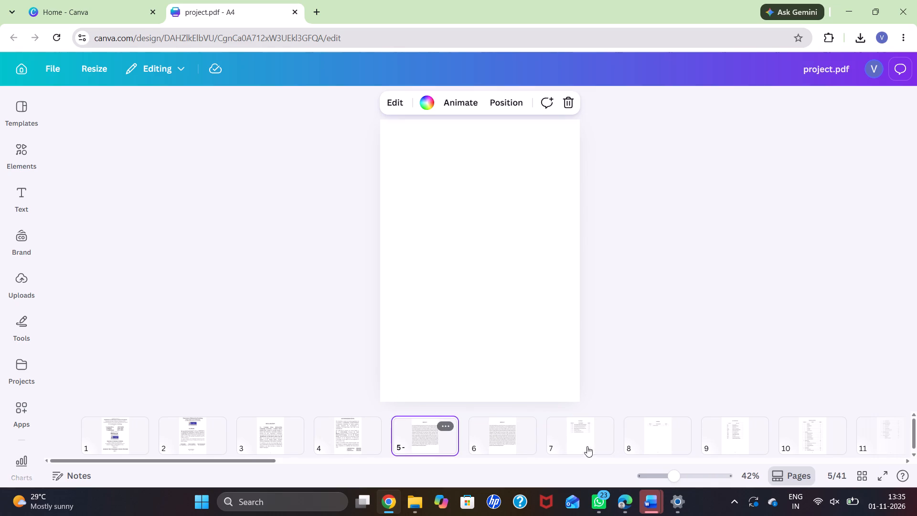
pyautogui.click(657, 437)
pyautogui.hscroll(-6, 657, 437)
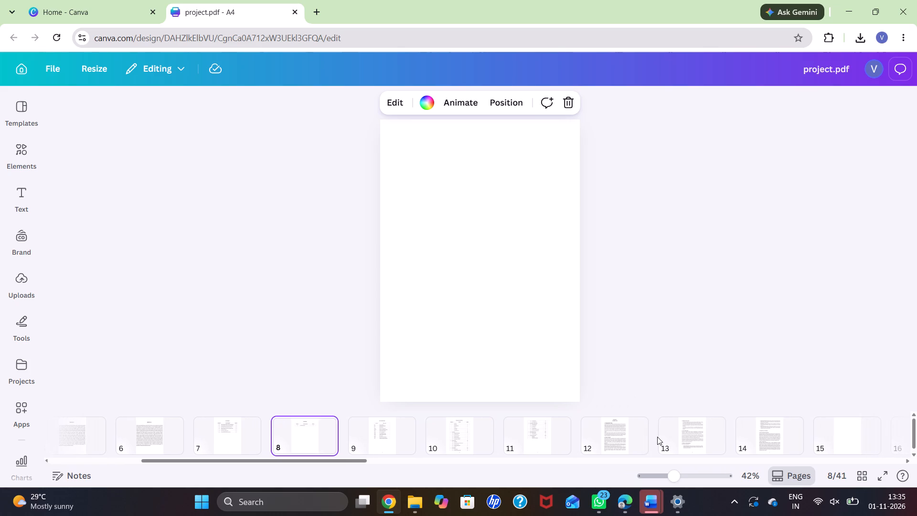
pyautogui.click(616, 439)
pyautogui.click(543, 437)
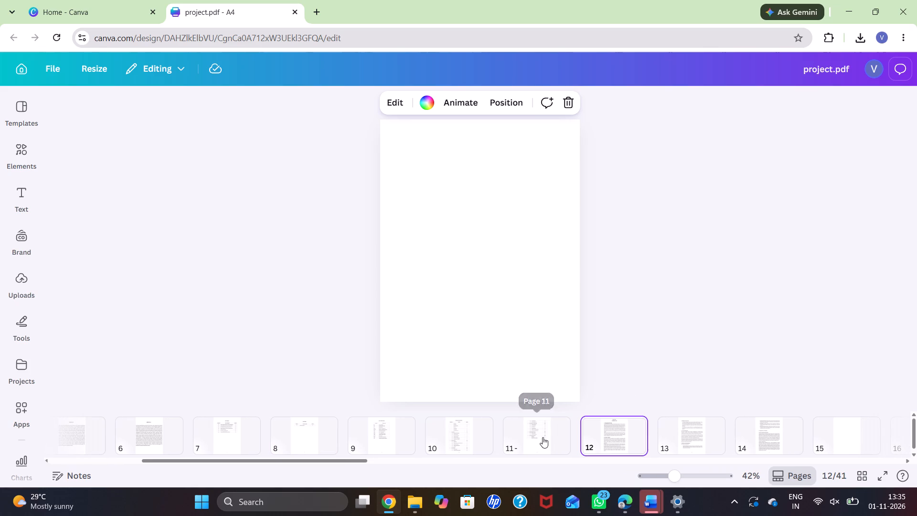
pyautogui.click(453, 434)
pyautogui.hscroll(11, 453, 434)
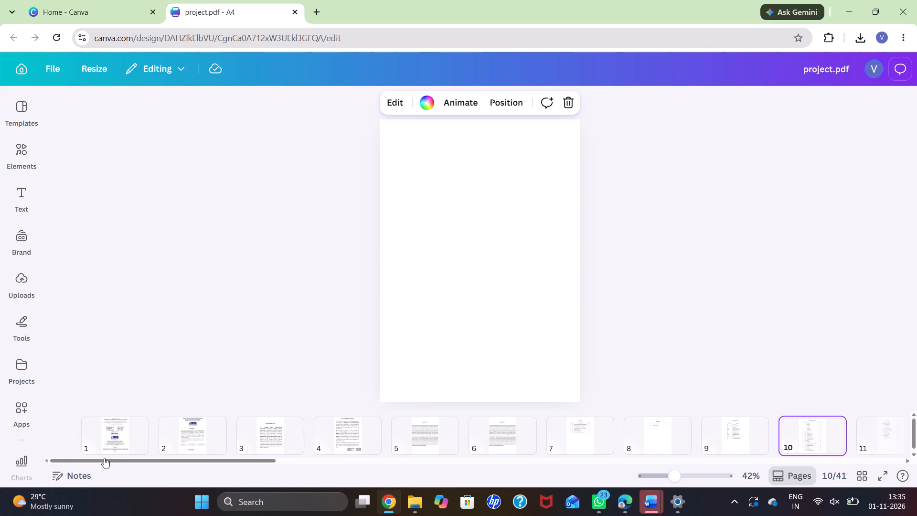
# Review the front pages again from the cover page through page 6, ending on the abstract on page 5.
pyautogui.click(108, 436)
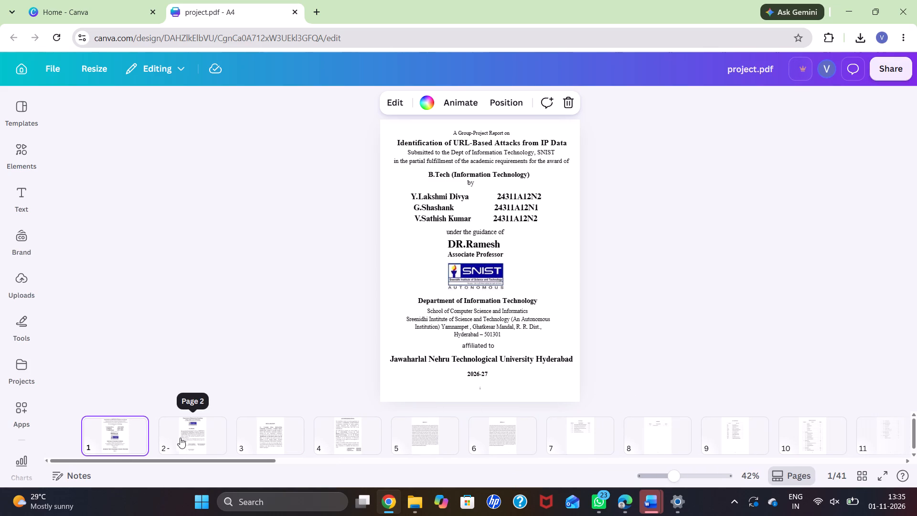
pyautogui.click(183, 438)
pyautogui.click(273, 441)
pyautogui.click(361, 435)
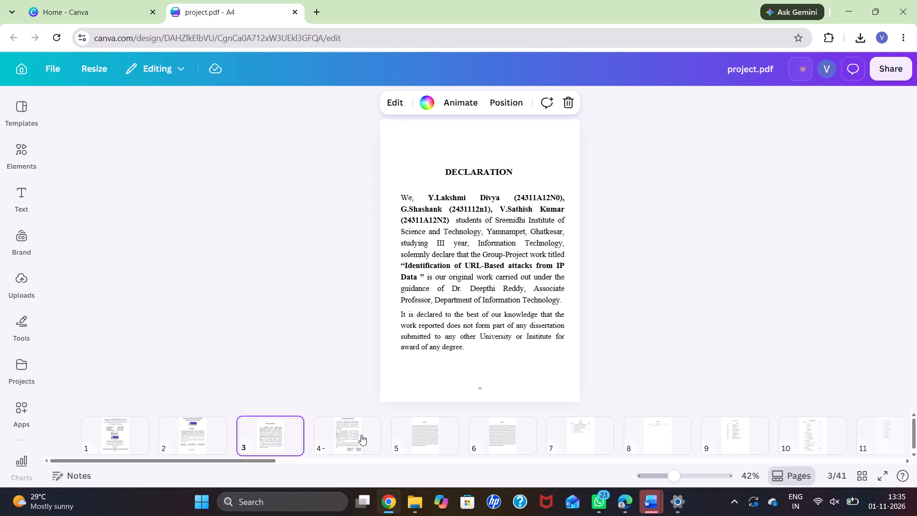
pyautogui.click(409, 435)
pyautogui.click(490, 433)
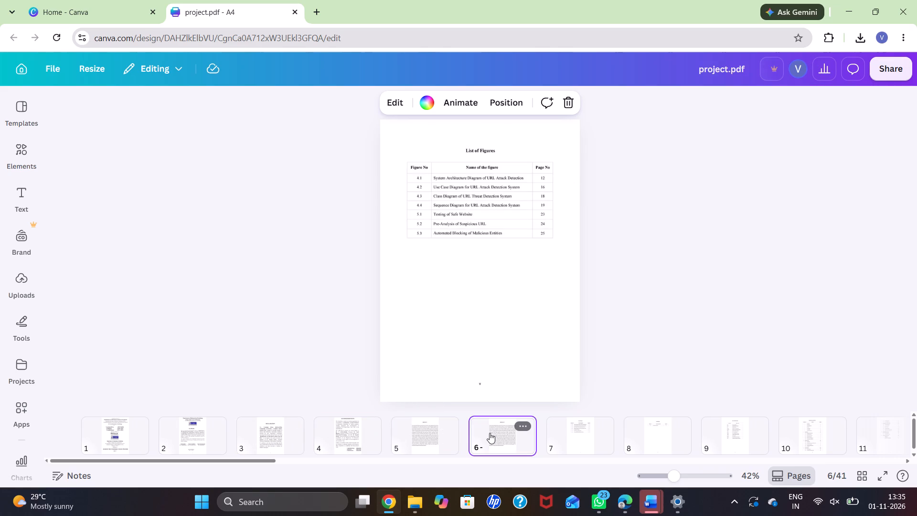
pyautogui.click(433, 433)
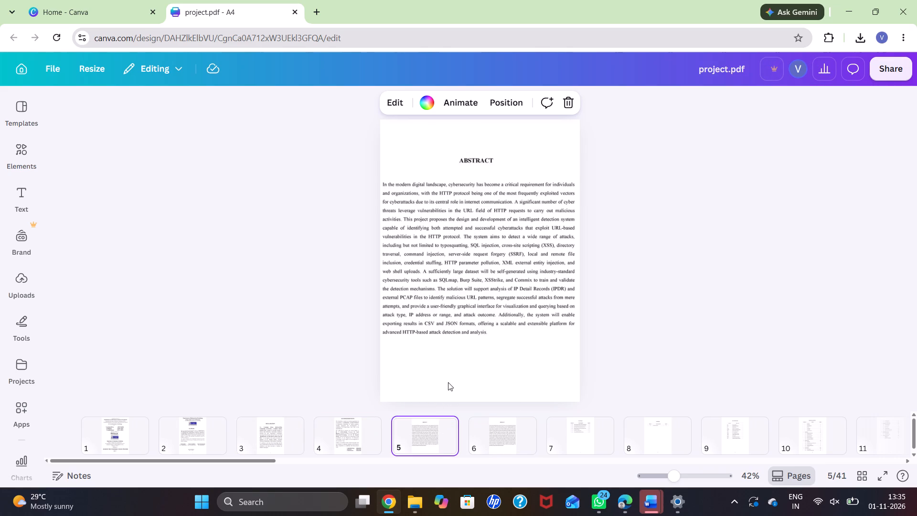
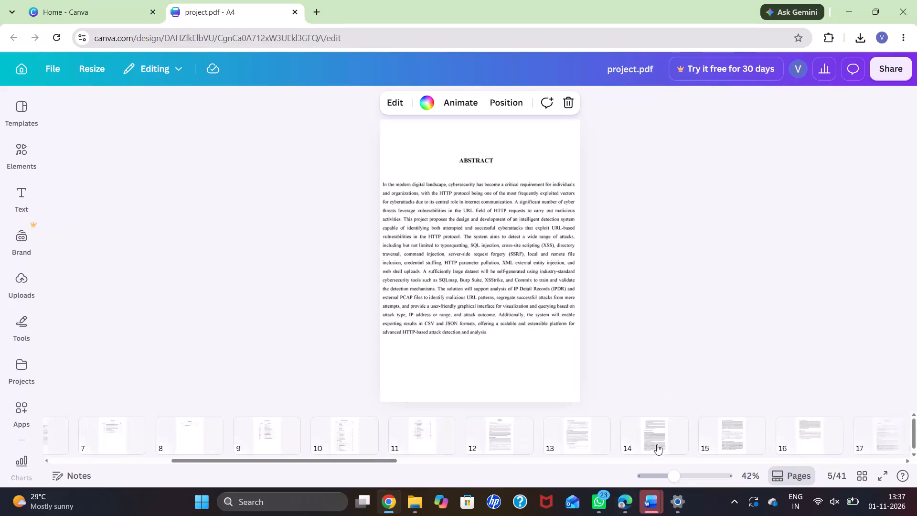
# Add a blank page at the end of the design and move it to position 5, directly after the acknowledgements page.
pyautogui.hscroll(-19, 657, 444)
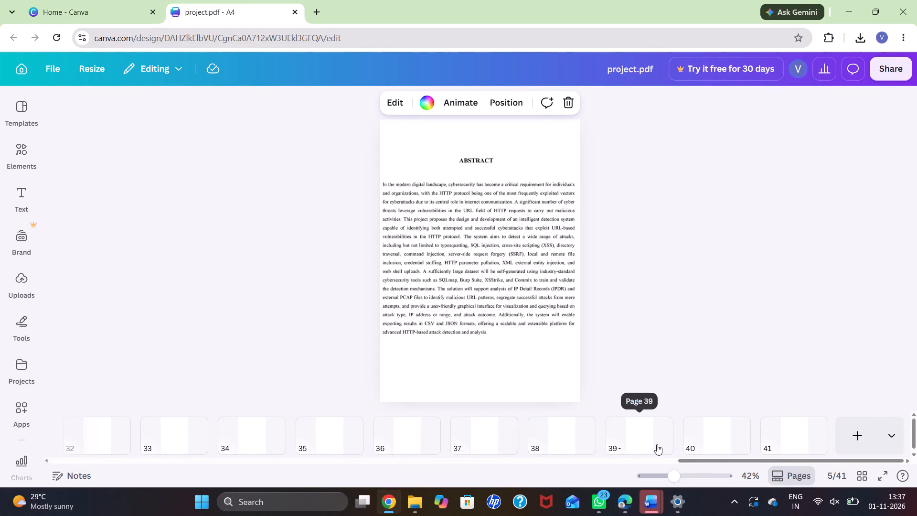
pyautogui.click(847, 433)
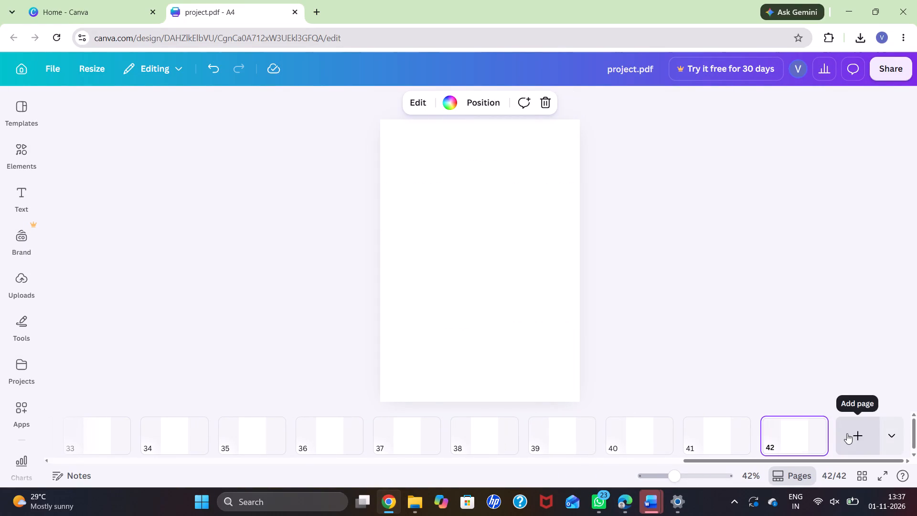
pyautogui.moveTo(789, 440); pyautogui.dragTo(554, 422)
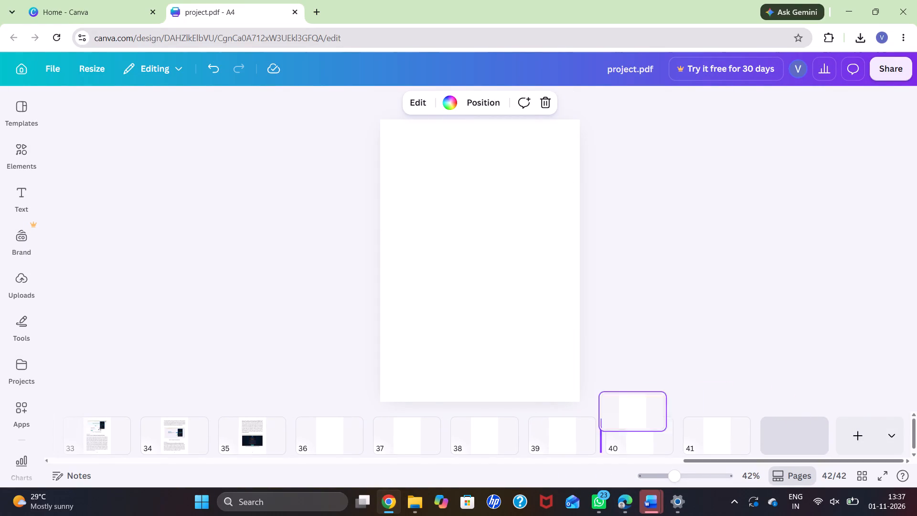
pyautogui.moveTo(554, 422); pyautogui.dragTo(135, 440)
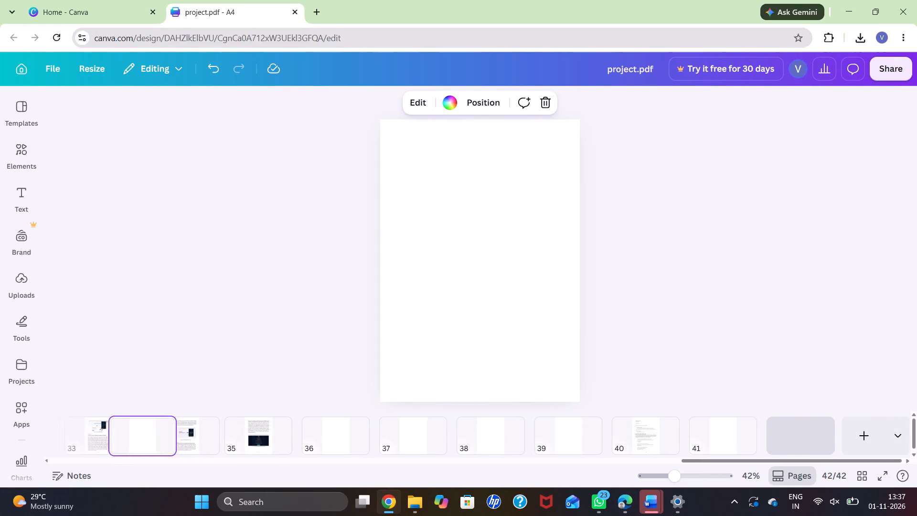
pyautogui.moveTo(135, 440); pyautogui.dragTo(0, 441)
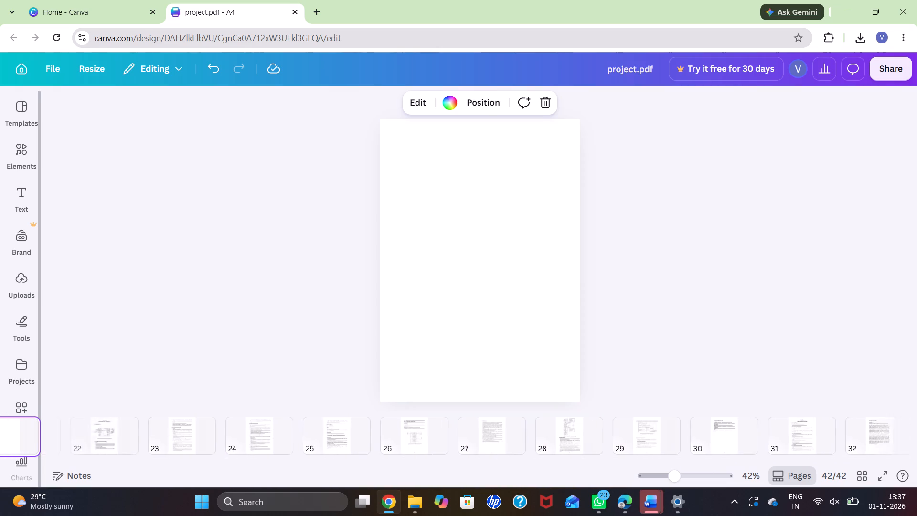
pyautogui.moveTo(0, 441); pyautogui.dragTo(0, 441)
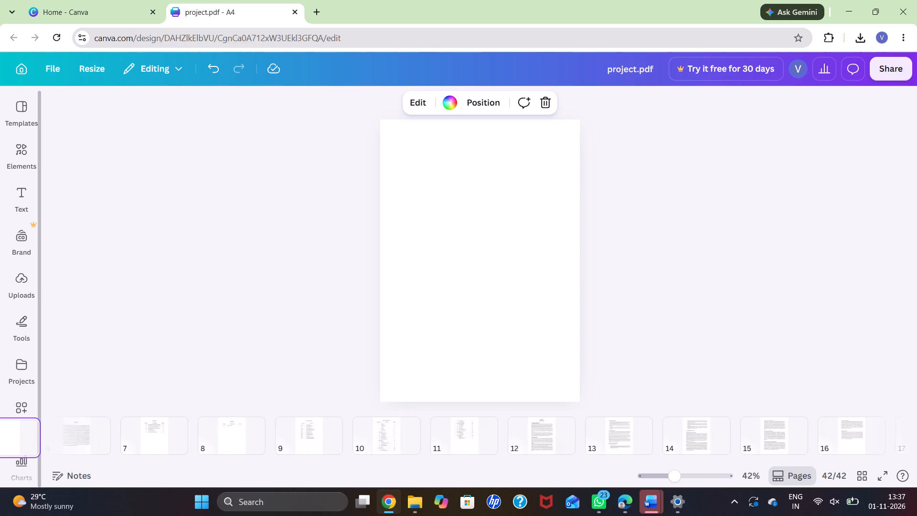
pyautogui.moveTo(0, 441); pyautogui.dragTo(326, 461)
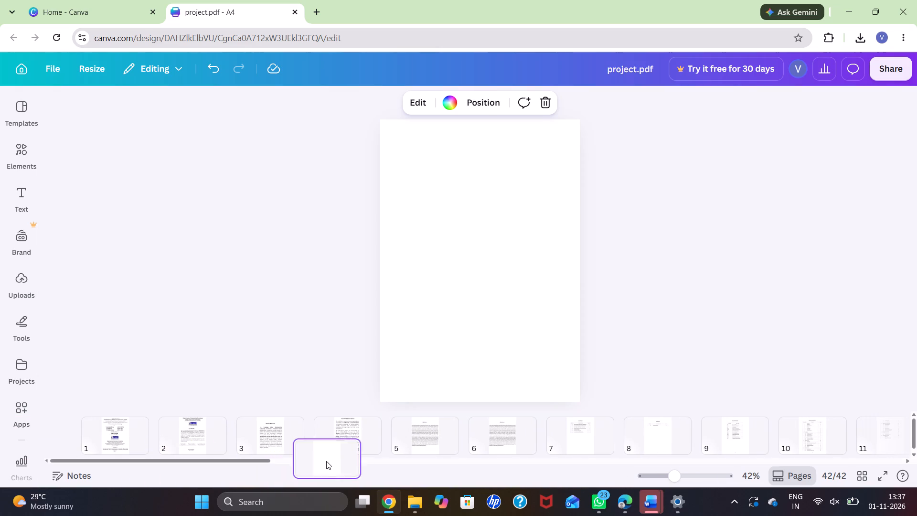
pyautogui.moveTo(326, 461); pyautogui.dragTo(373, 444)
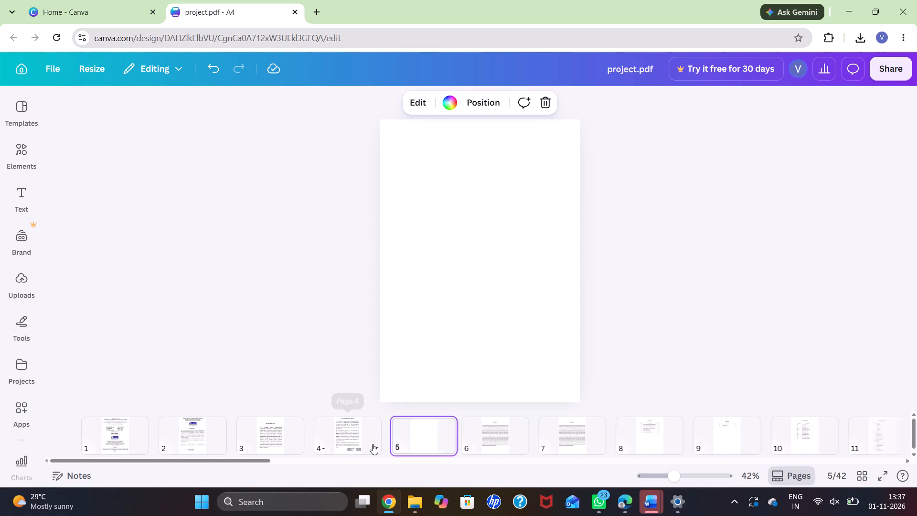
# Delete the first of the two ABSTRACT pages, page 6, which follows the new blank page.
pyautogui.click(490, 432)
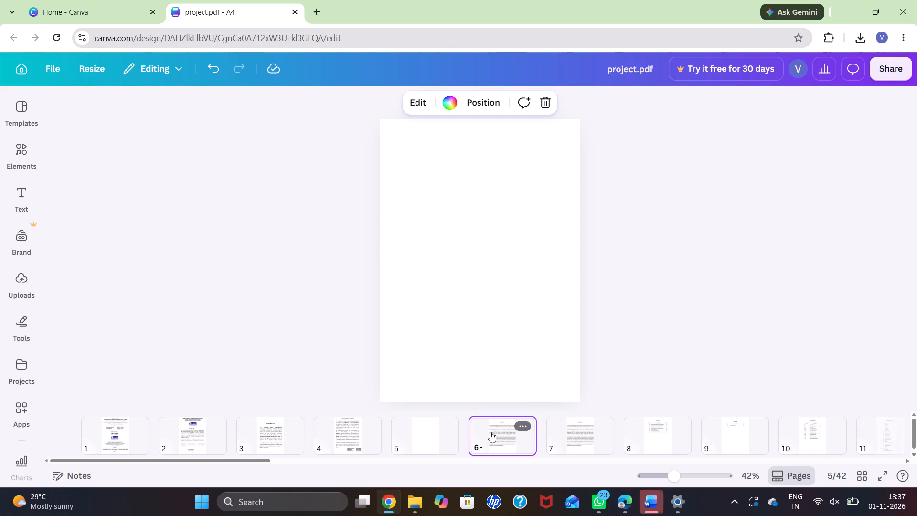
pyautogui.click(564, 430)
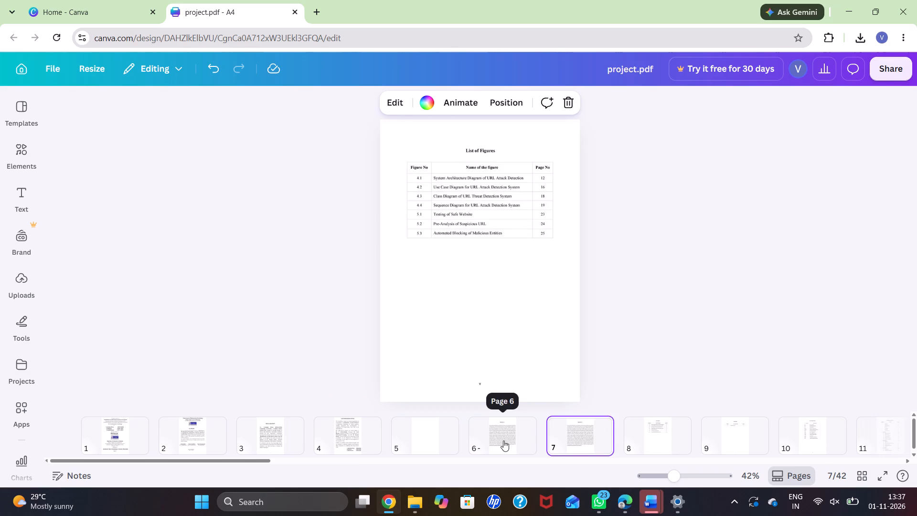
pyautogui.click(503, 441)
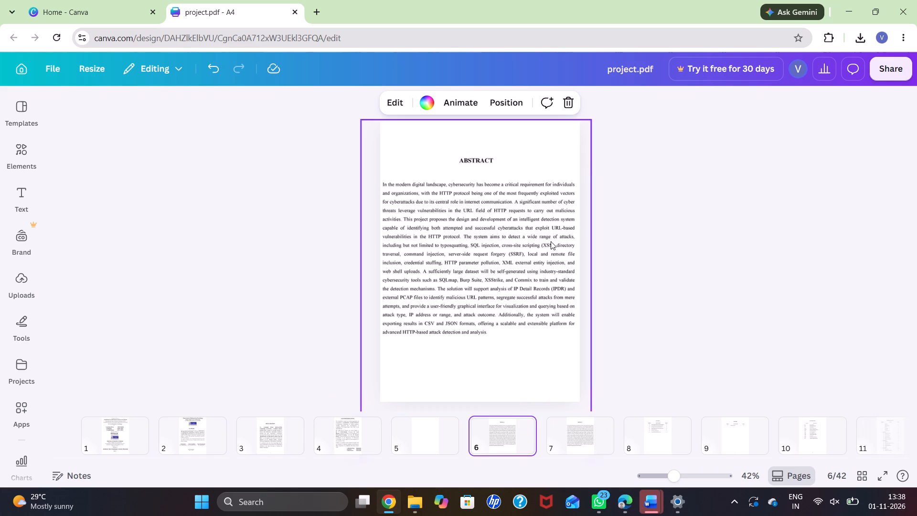
pyautogui.click(573, 105)
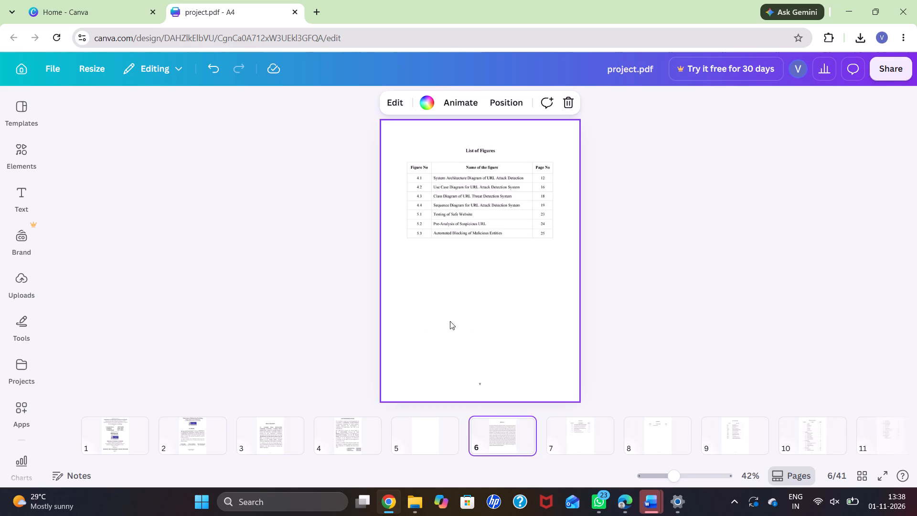
# Check the page order around the blank page 5, comparing the remaining abstract page 6 with page 7.
pyautogui.click(568, 440)
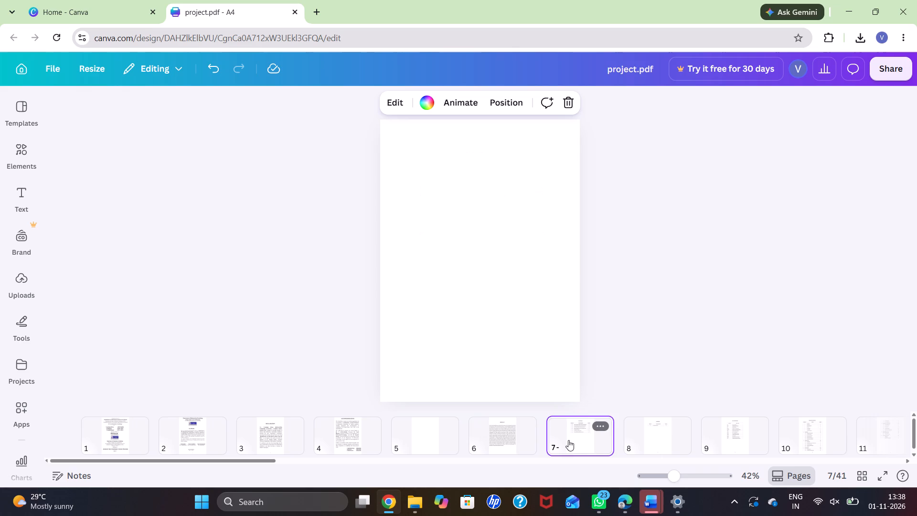
pyautogui.click(510, 442)
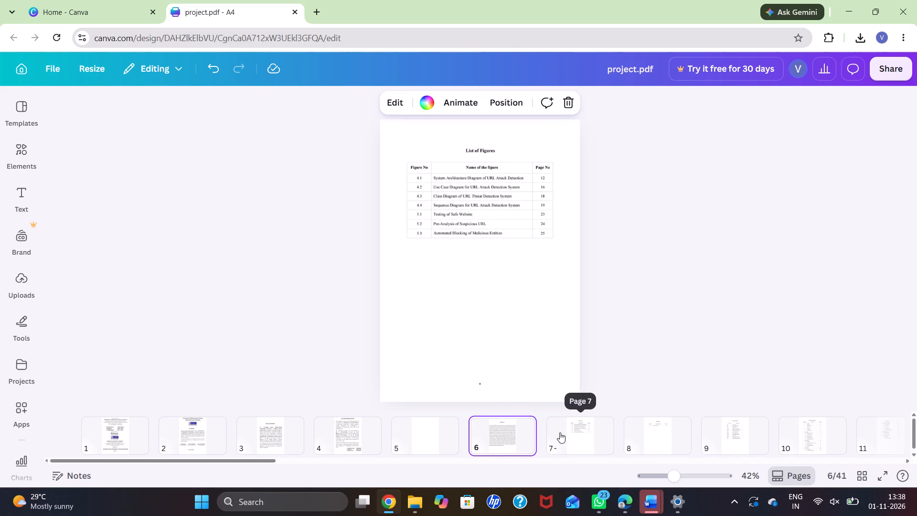
pyautogui.click(584, 433)
pyautogui.click(510, 430)
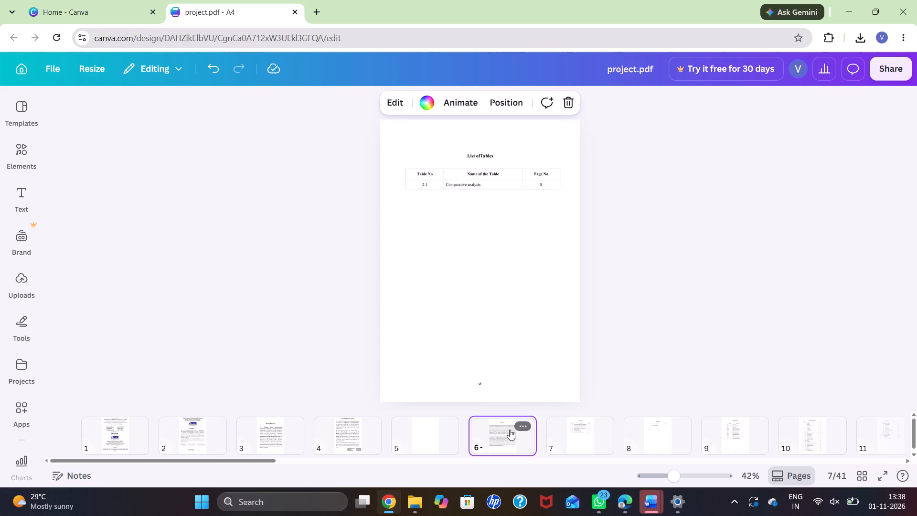
pyautogui.hscroll(10, 435, 435)
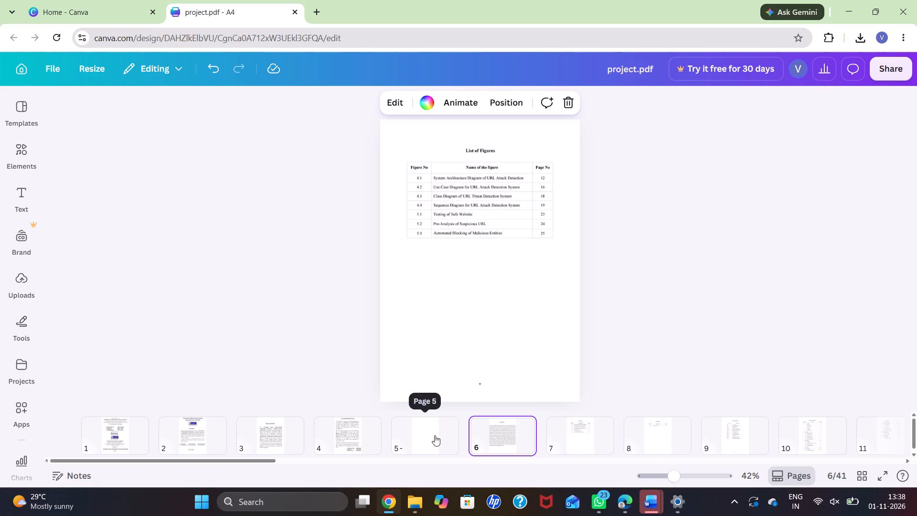
pyautogui.click(404, 444)
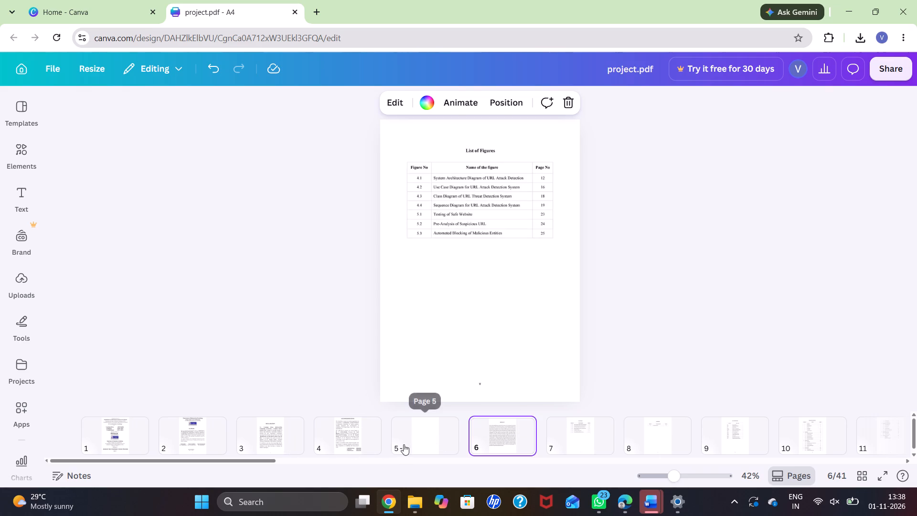
pyautogui.click(483, 434)
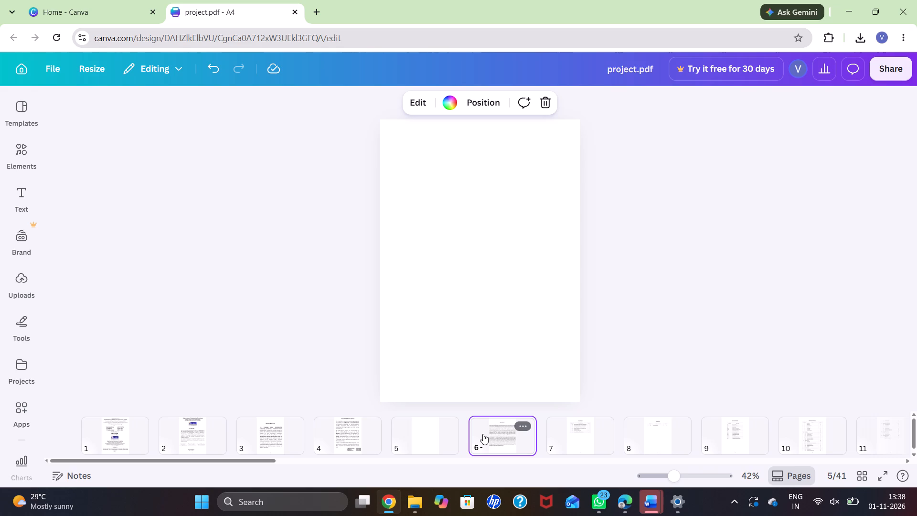
# Add a subheading text box to the blank page 5 and replace its placeholder with ABSTRACT.
pyautogui.click(433, 443)
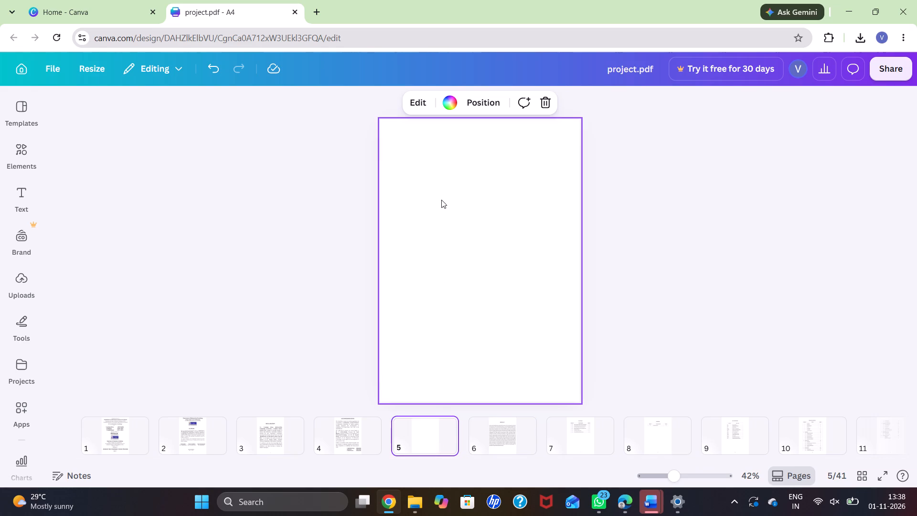
pyautogui.click(482, 157)
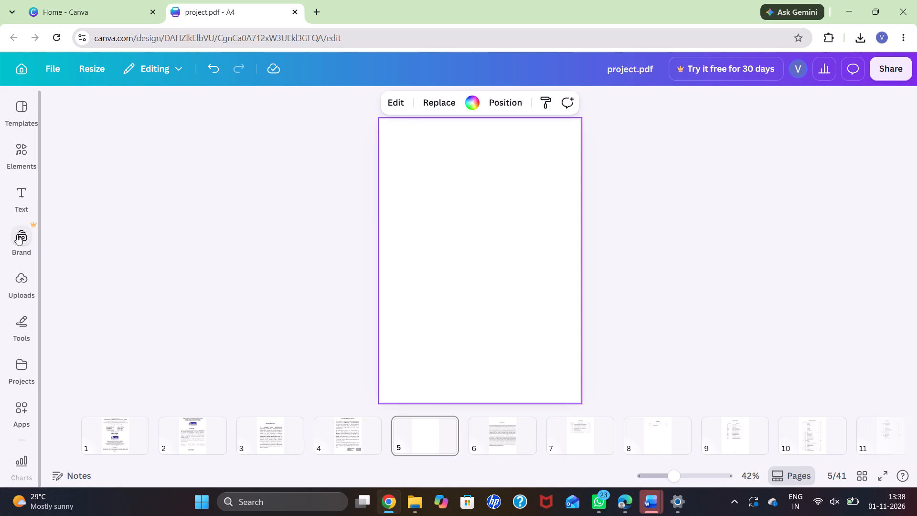
pyautogui.click(10, 193)
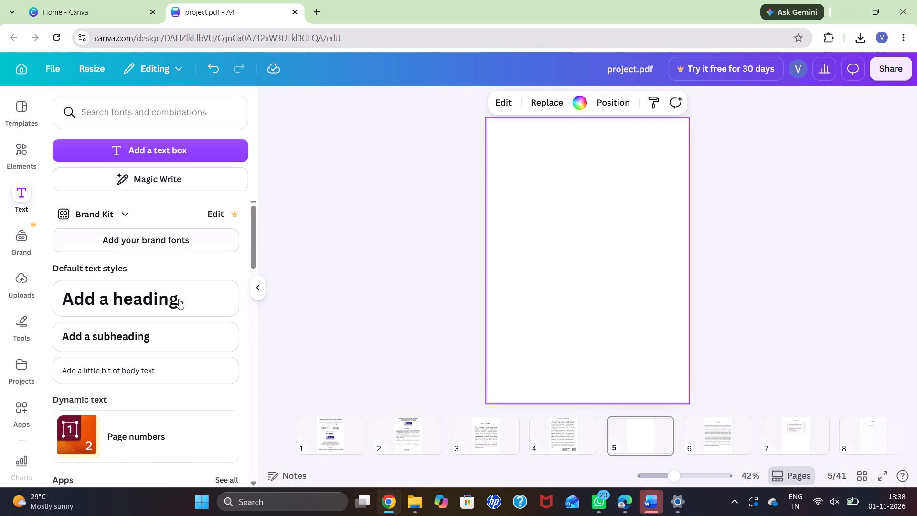
pyautogui.click(166, 332)
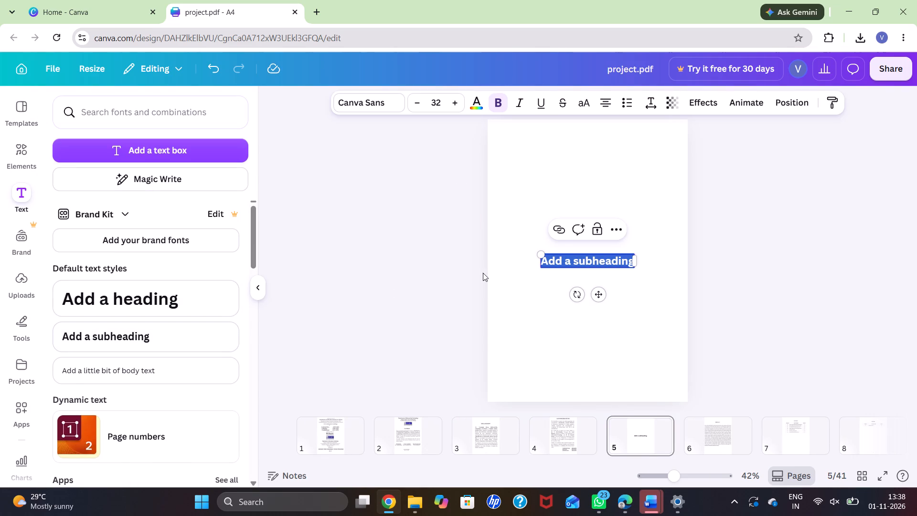
pyautogui.press('BackSpace')
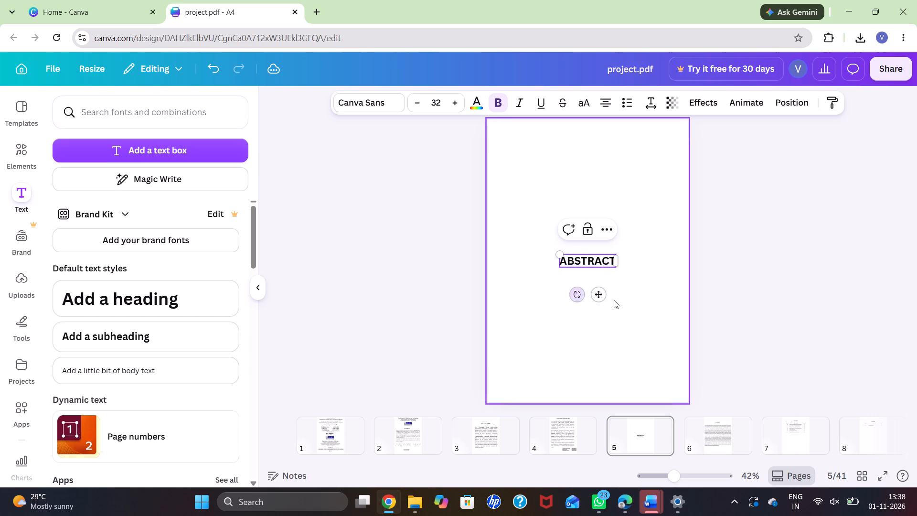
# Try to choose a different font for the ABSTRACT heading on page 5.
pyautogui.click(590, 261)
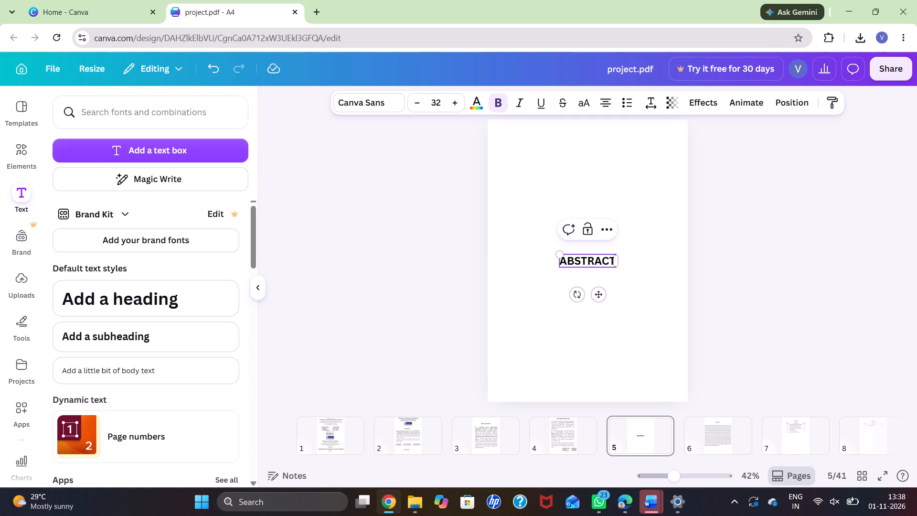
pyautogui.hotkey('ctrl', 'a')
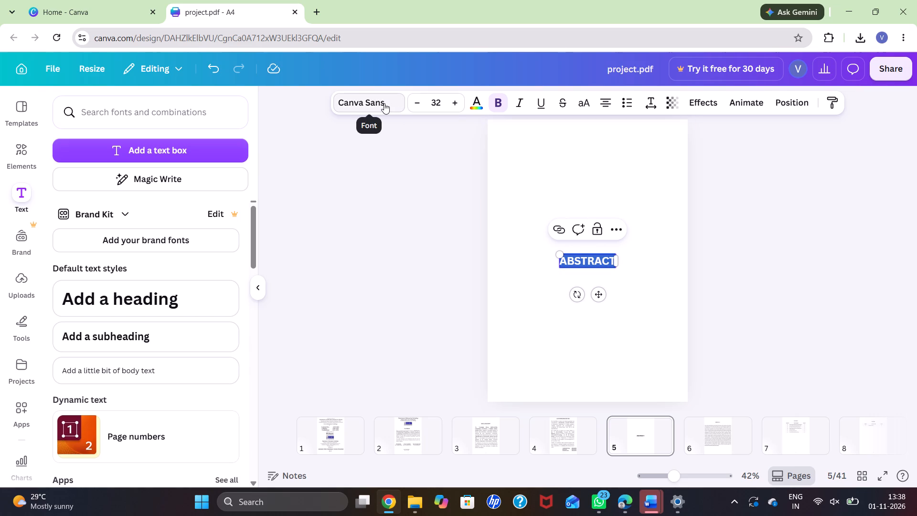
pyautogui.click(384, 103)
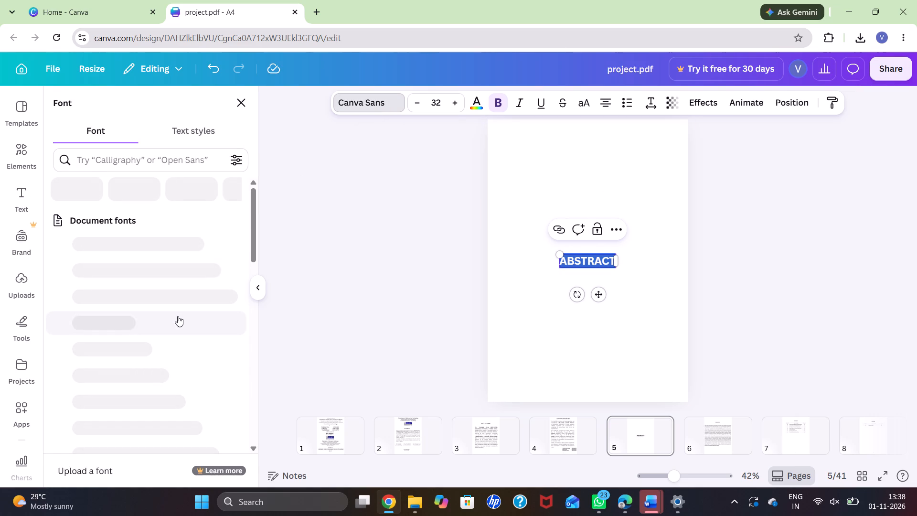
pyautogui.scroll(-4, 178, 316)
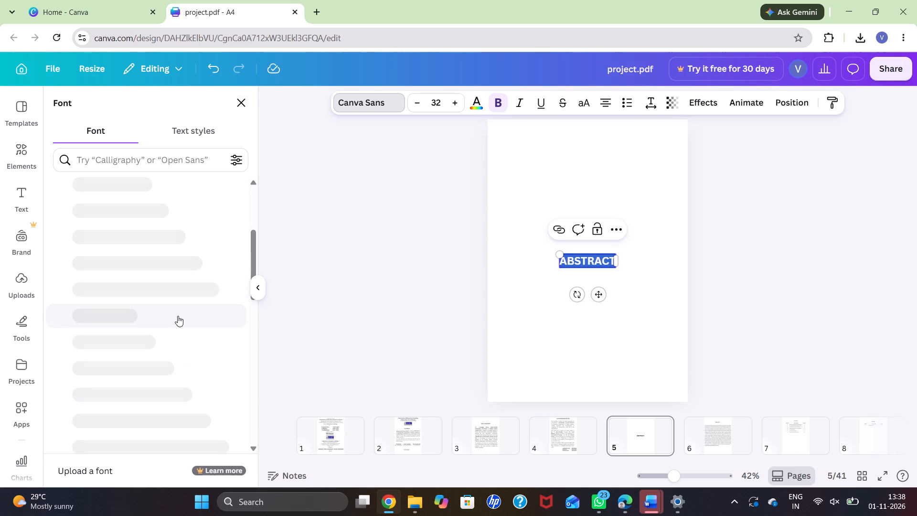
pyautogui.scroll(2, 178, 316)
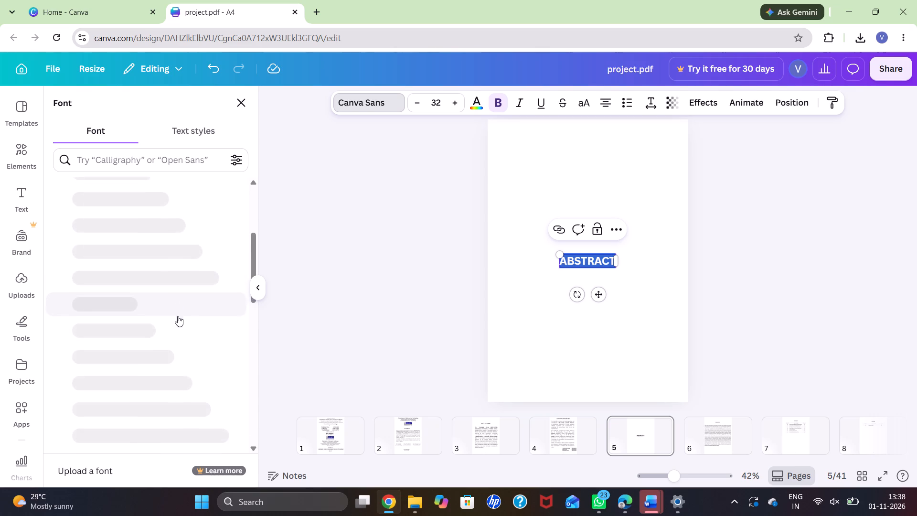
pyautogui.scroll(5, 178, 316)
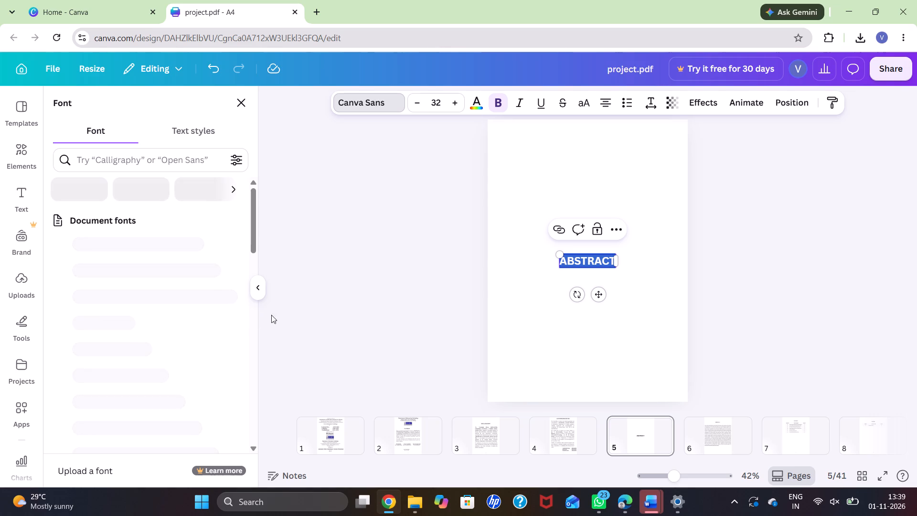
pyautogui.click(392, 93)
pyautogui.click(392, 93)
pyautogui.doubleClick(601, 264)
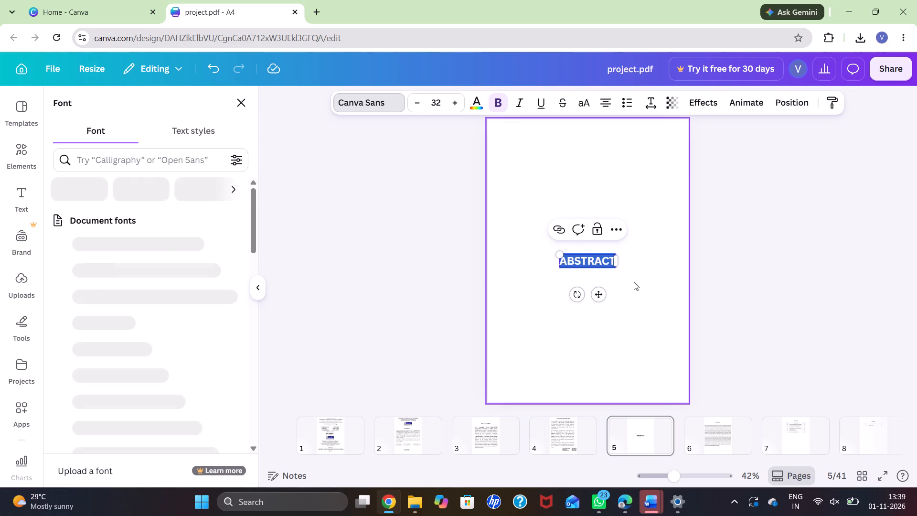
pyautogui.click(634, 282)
# Move the ABSTRACT heading to the top of page 5, roughly centred across the page.
pyautogui.moveTo(581, 257); pyautogui.dragTo(572, 140)
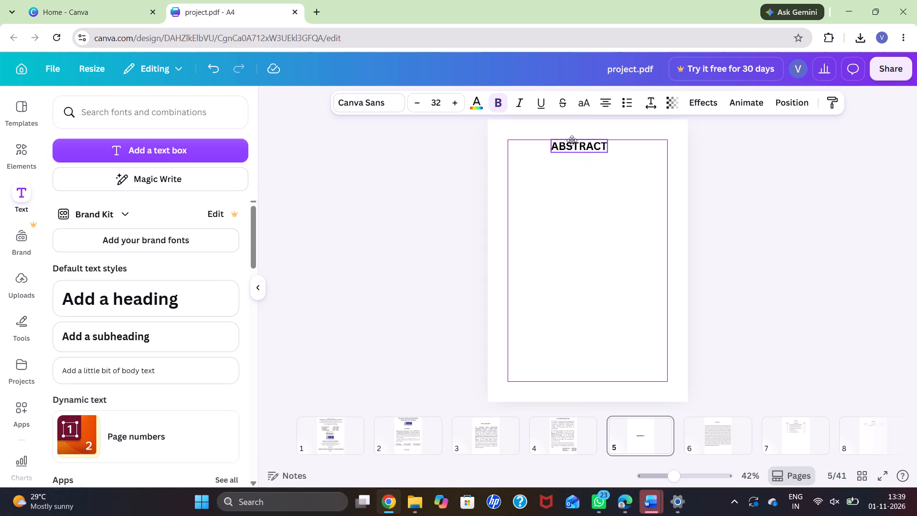
pyautogui.moveTo(572, 140); pyautogui.dragTo(574, 129)
# Select and copy the text of the ABSTRACT heading on page 5, and open the font choices for it.
pyautogui.click(576, 131)
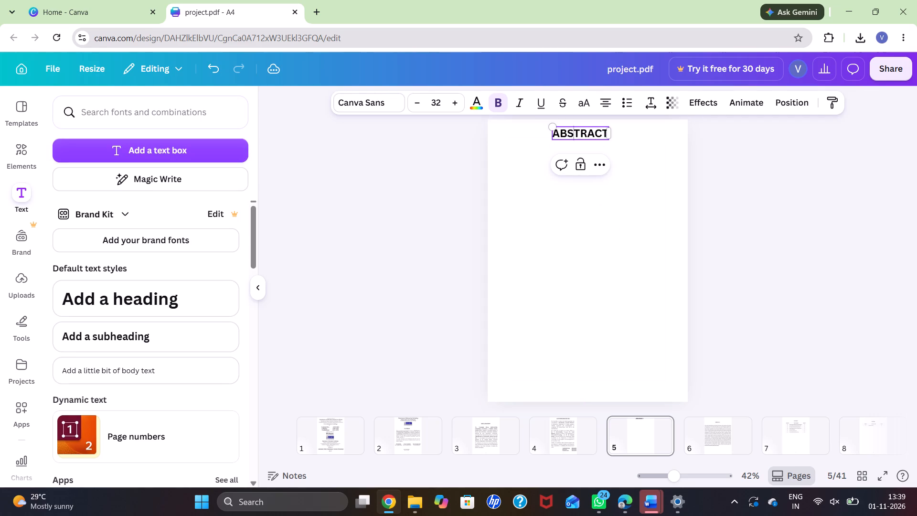
pyautogui.hotkey('ctrl', 'x')
pyautogui.hotkey('ctrl', 'c')
pyautogui.click(576, 131)
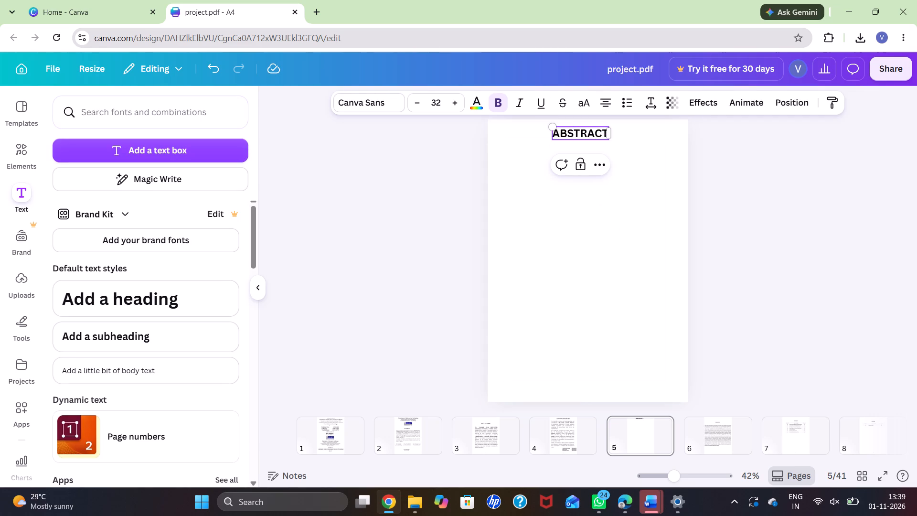
pyautogui.hotkey('ctrl', 'c')
pyautogui.doubleClick(576, 131)
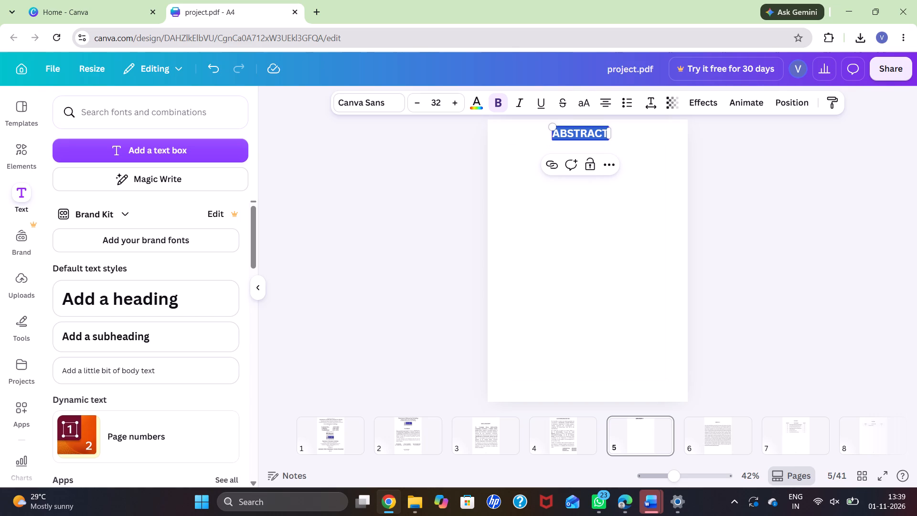
pyautogui.hotkey('ctrl', 'c')
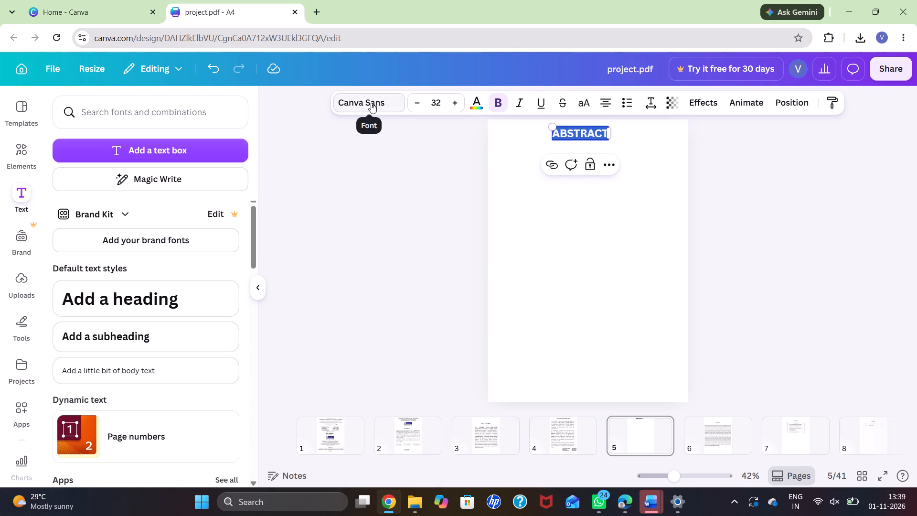
pyautogui.click(371, 103)
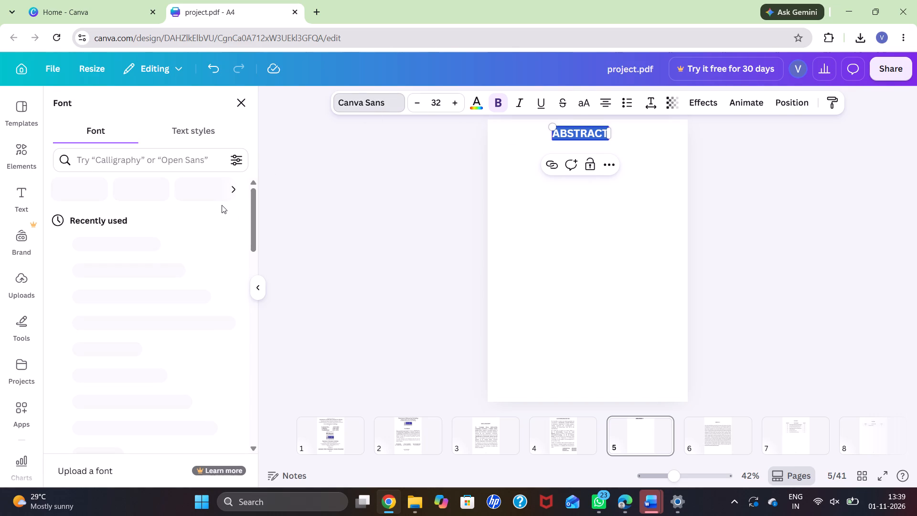
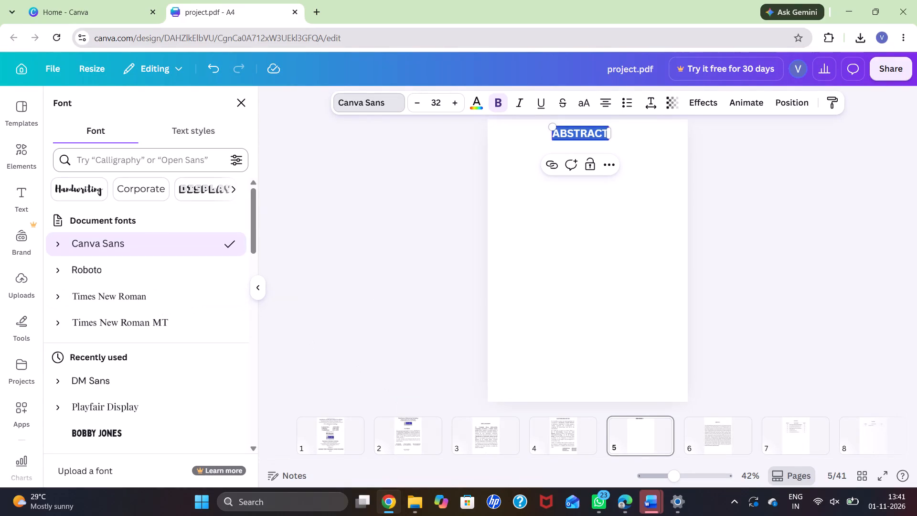
# Undo all recent edits, including the ABSTRACT heading, the added blank page 5 and the deletion of the original abstract page.
pyautogui.click(212, 67)
pyautogui.click(212, 67)
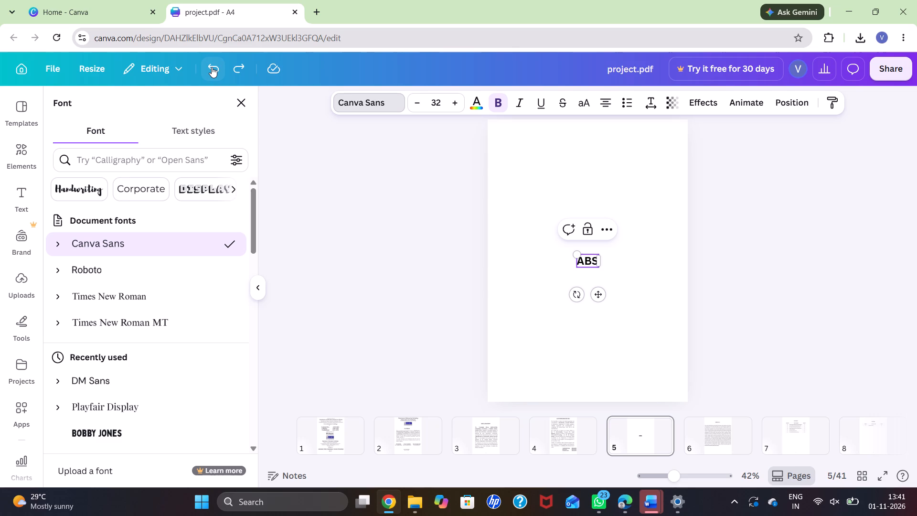
pyautogui.doubleClick(216, 68)
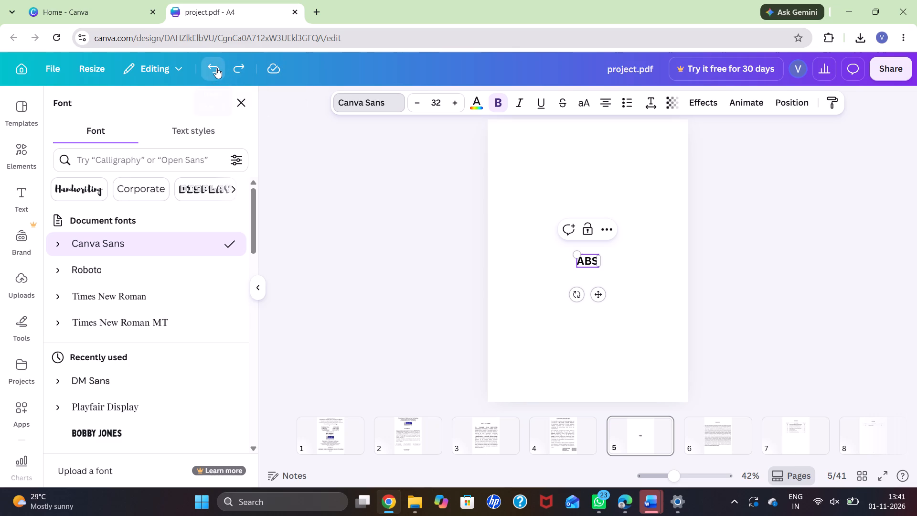
pyautogui.click(216, 68)
pyautogui.click(216, 68)
pyautogui.click(216, 68)
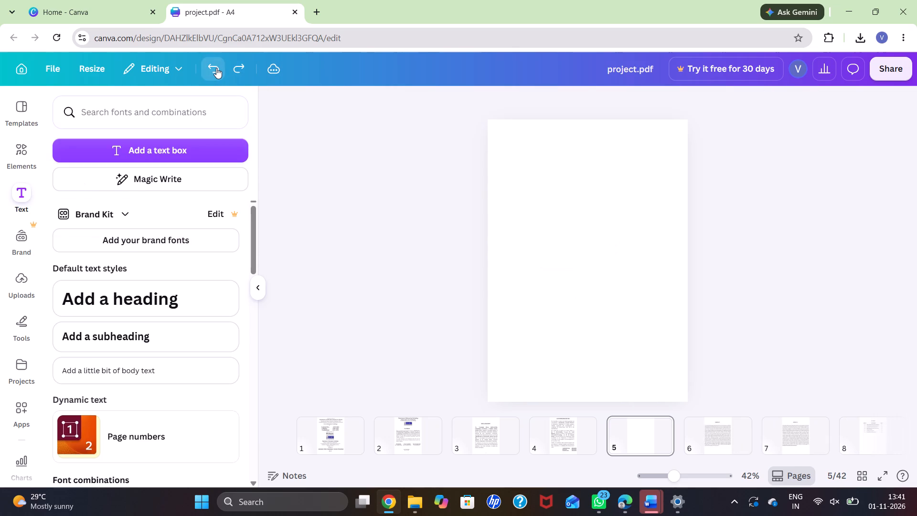
pyautogui.click(216, 68)
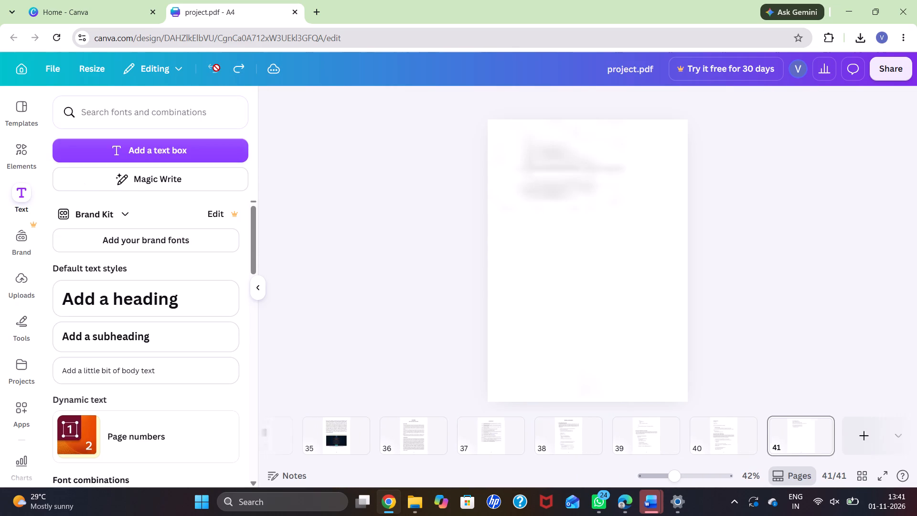
pyautogui.click(216, 68)
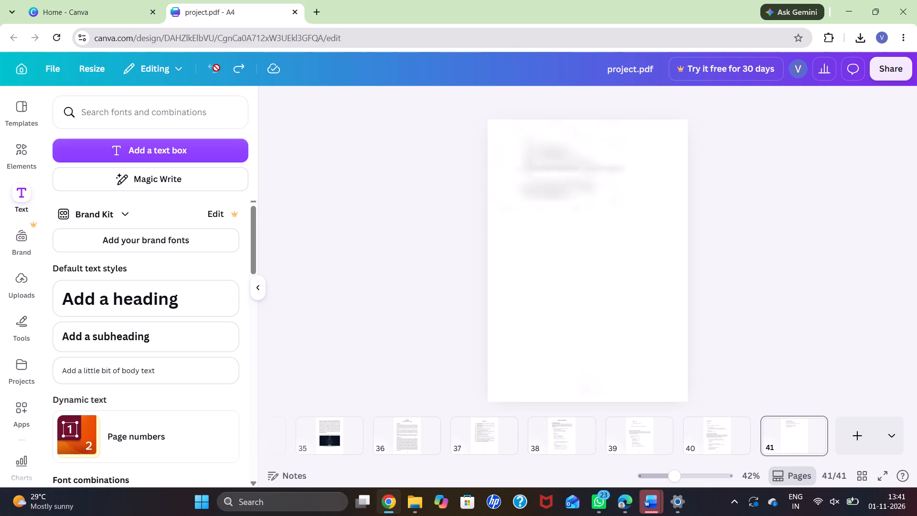
pyautogui.tripleClick(216, 68)
# Reduce the font size of the guide's name on the cover page to about 25.
pyautogui.hscroll(18, 437, 447)
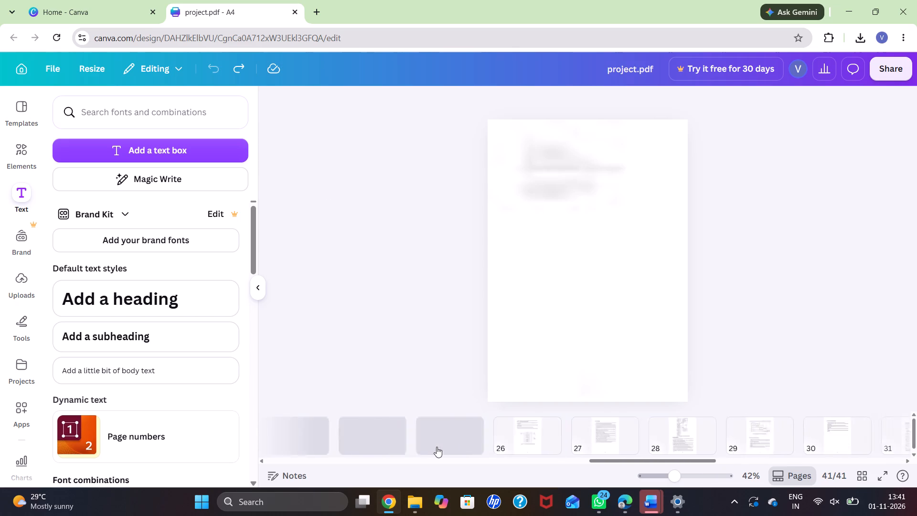
pyautogui.hscroll(16, 437, 447)
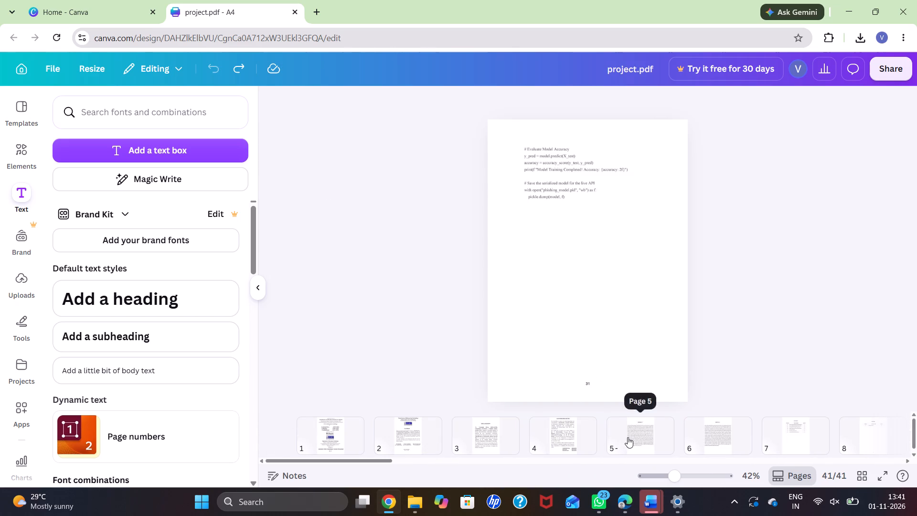
pyautogui.click(628, 437)
pyautogui.click(710, 441)
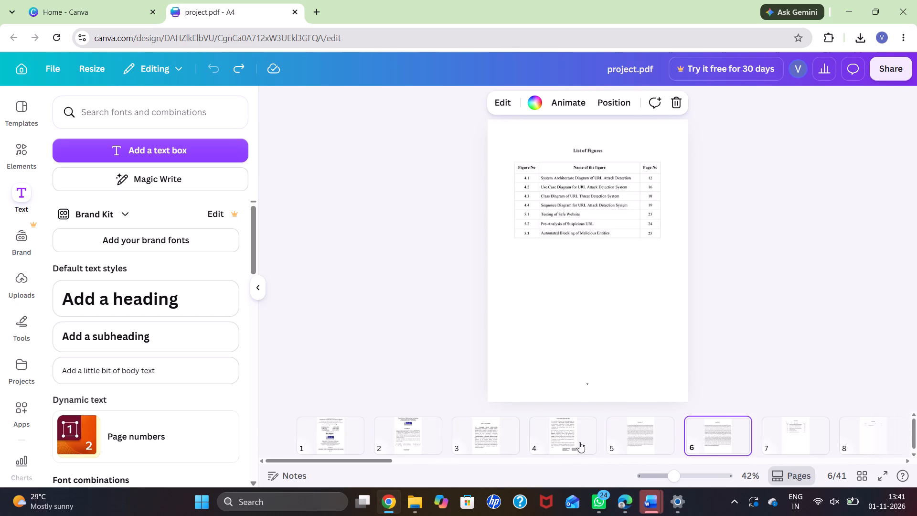
pyautogui.hscroll(4, 539, 445)
pyautogui.click(350, 451)
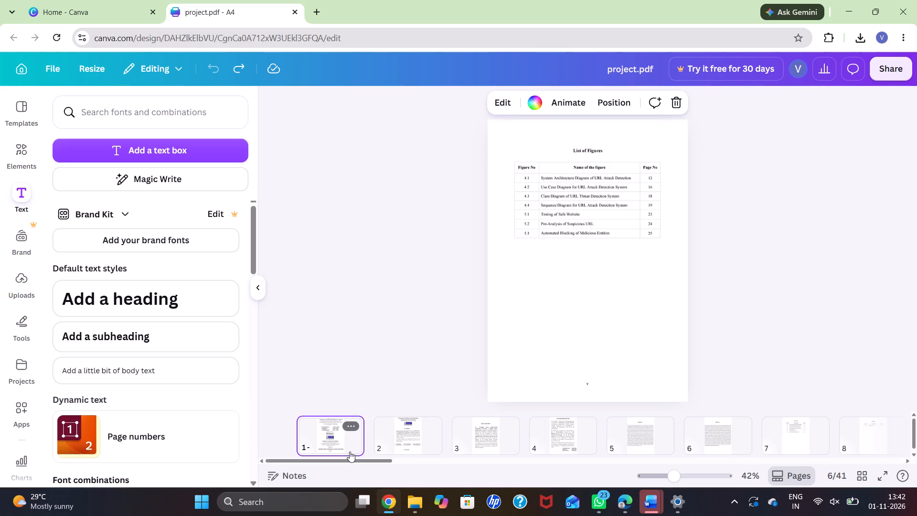
pyautogui.click(597, 239)
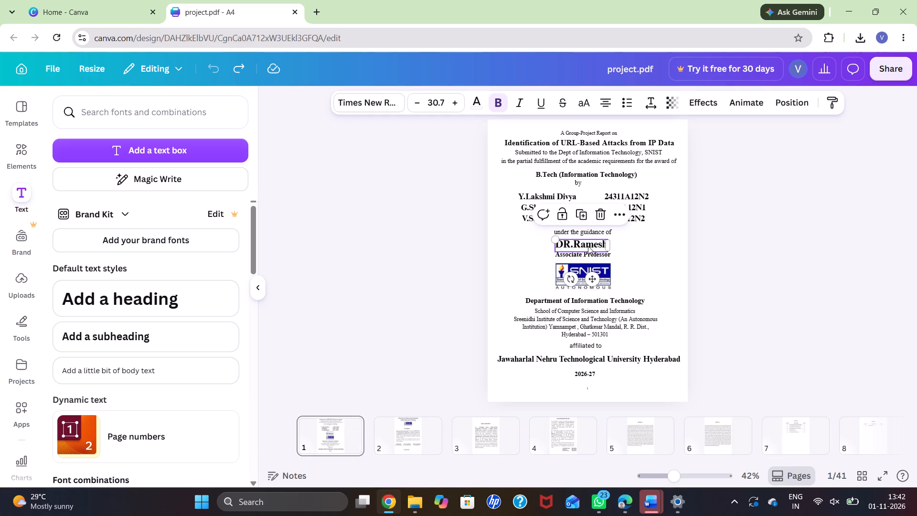
pyautogui.click(586, 244)
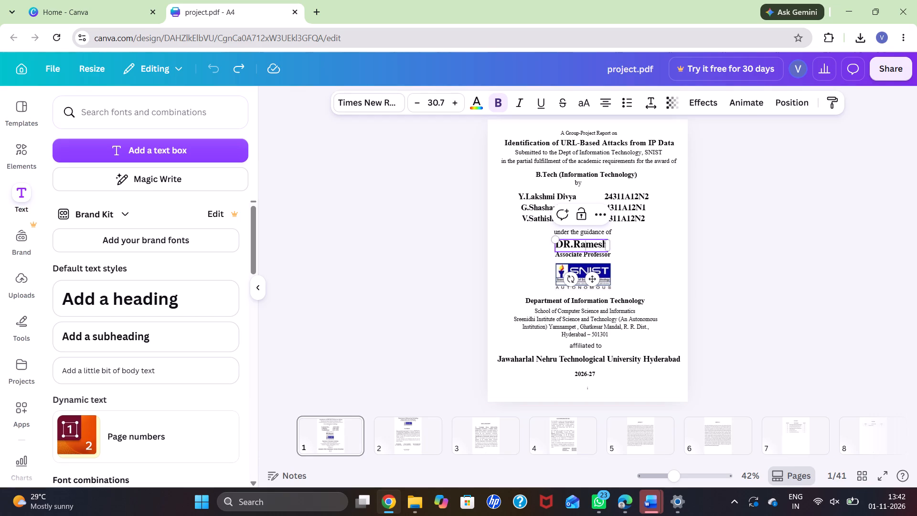
pyautogui.hotkey('ctrl', 'c')
pyautogui.click(584, 243)
pyautogui.hotkey('ctrl', 'a')
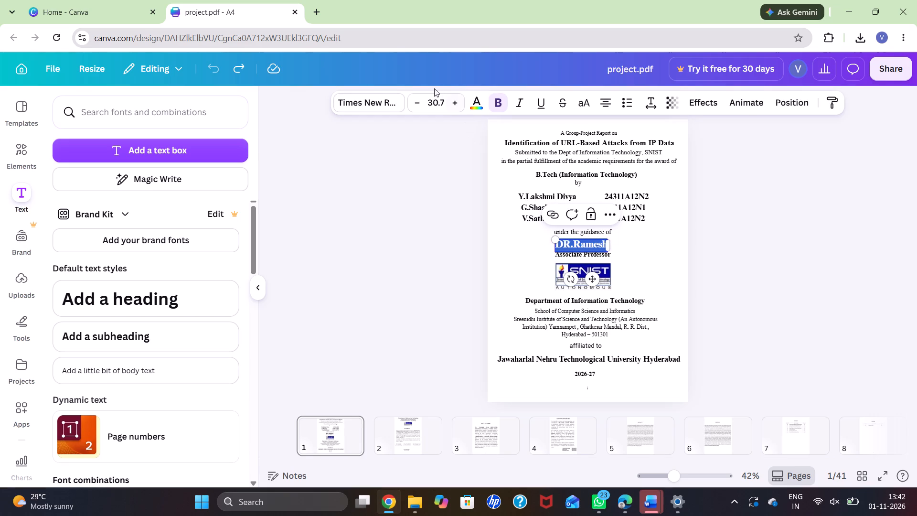
pyautogui.tripleClick(418, 100)
pyautogui.tripleClick(418, 100)
pyautogui.click(418, 100)
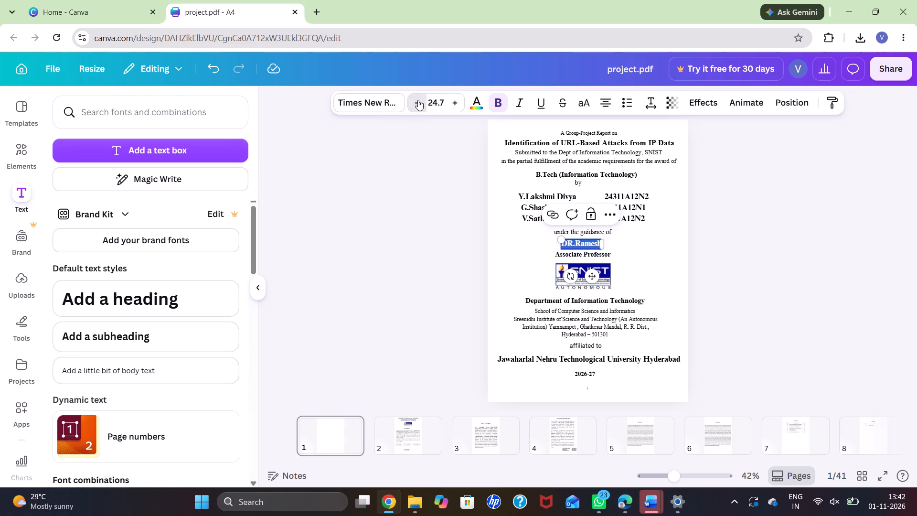
pyautogui.click(450, 103)
pyautogui.click(451, 171)
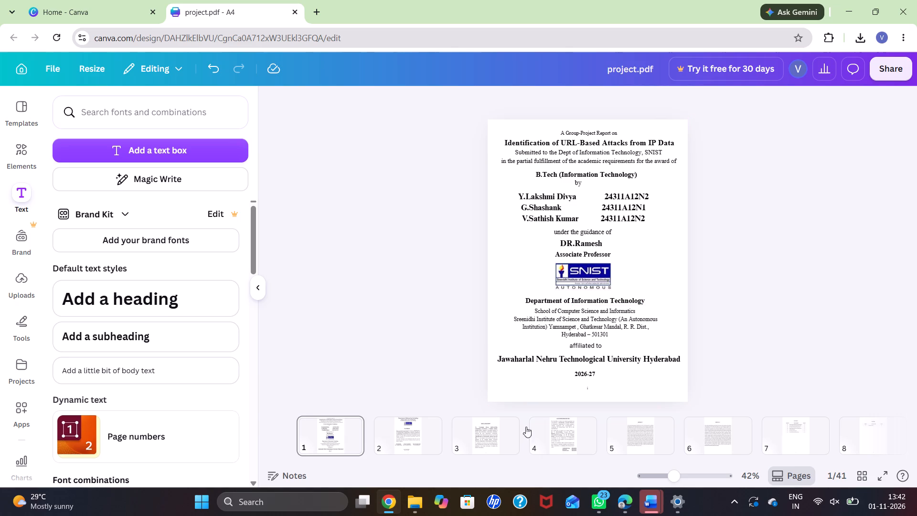
# Widen the certificate paragraph on page 2 slightly and set its font size to 18.9.
pyautogui.click(420, 439)
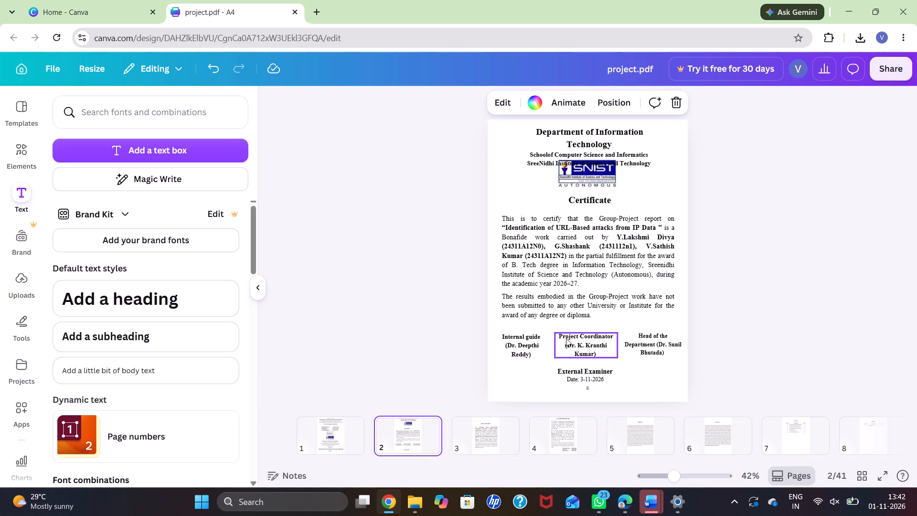
pyautogui.click(574, 281)
pyautogui.click(565, 284)
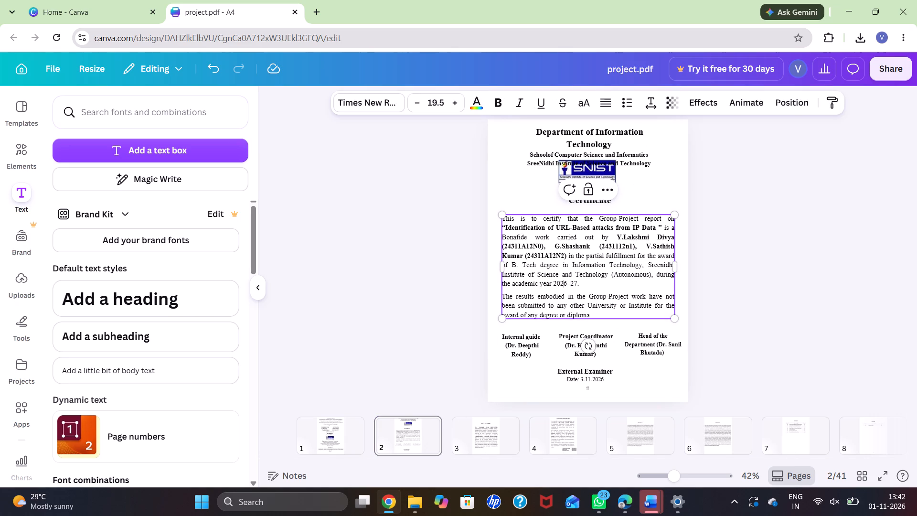
pyautogui.click(502, 321)
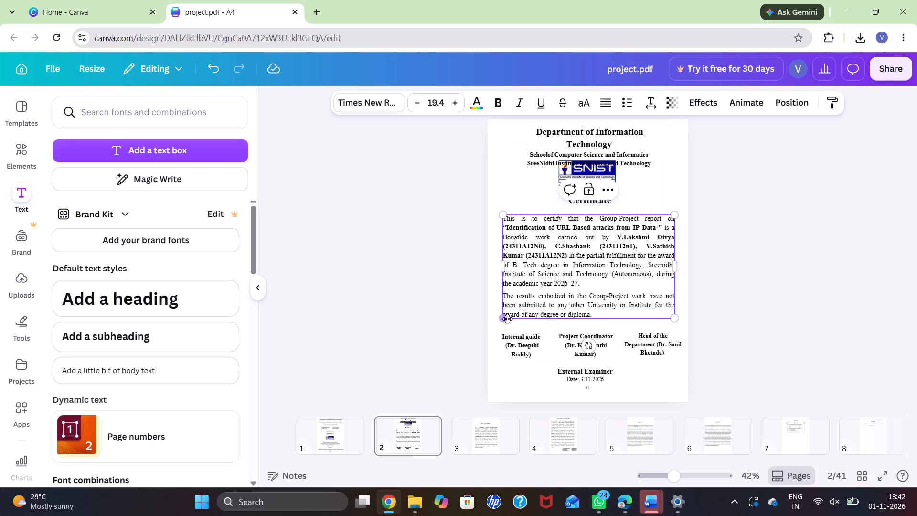
pyautogui.click(505, 318)
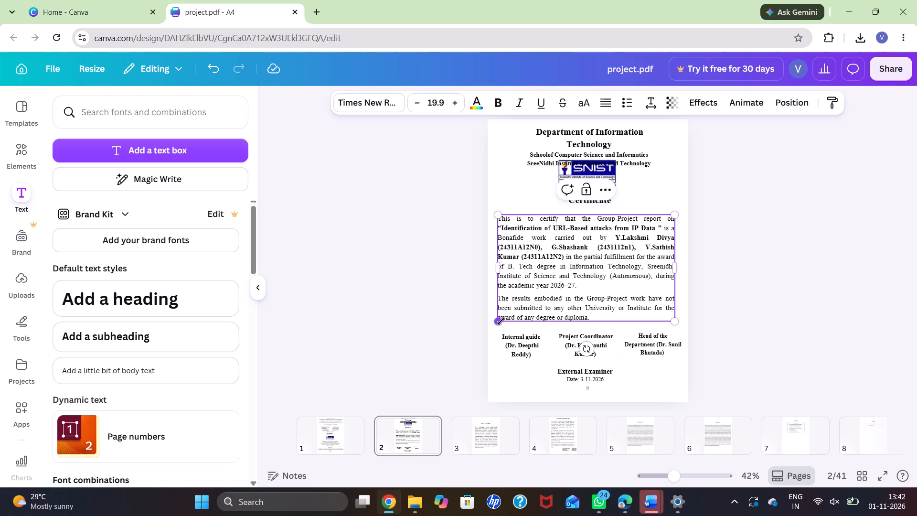
pyautogui.click(521, 299)
pyautogui.hotkey('ctrl', 'a')
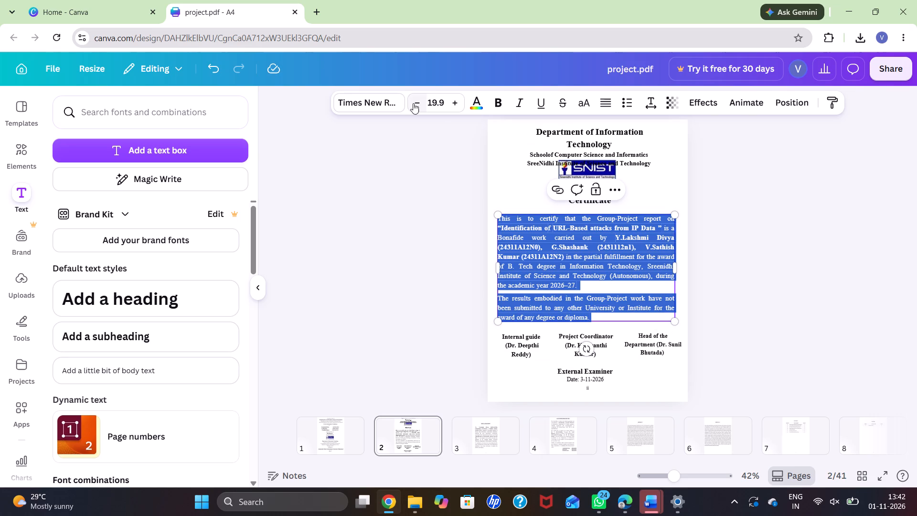
pyautogui.click(413, 103)
pyautogui.click(445, 212)
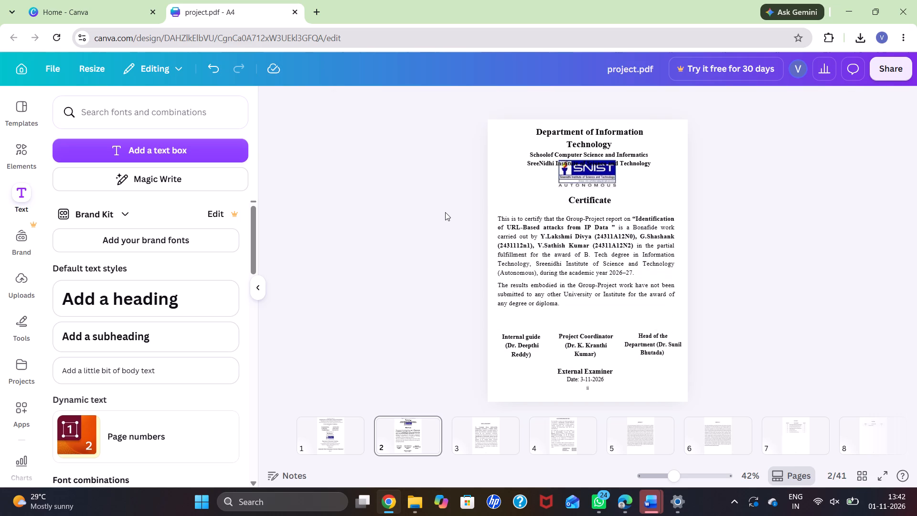
# Move the certificate paragraph and the Certificate heading slightly lower on page 2.
pyautogui.click(544, 257)
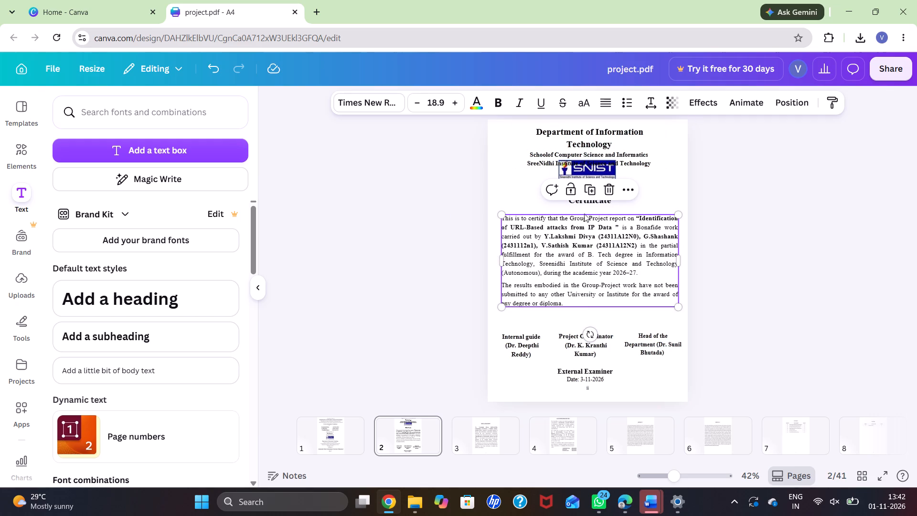
pyautogui.moveTo(586, 253); pyautogui.dragTo(586, 263)
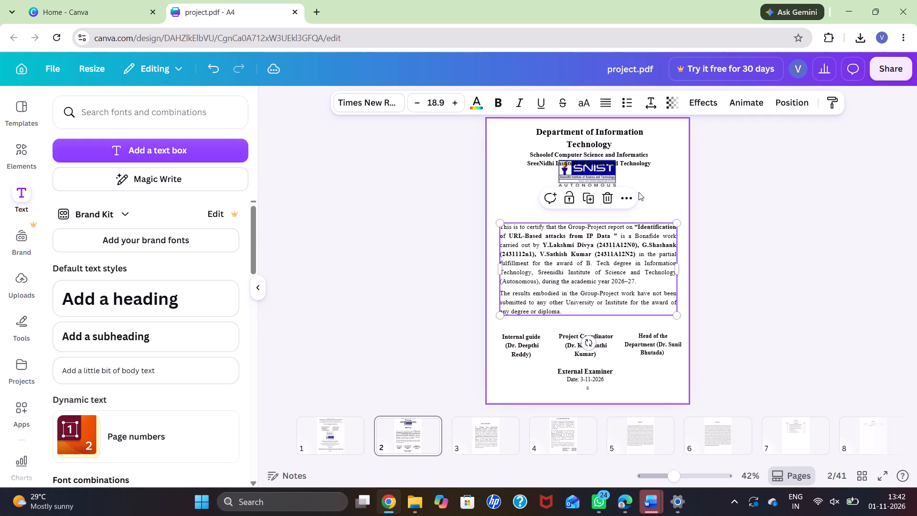
pyautogui.click(639, 192)
pyautogui.moveTo(601, 203); pyautogui.dragTo(600, 208)
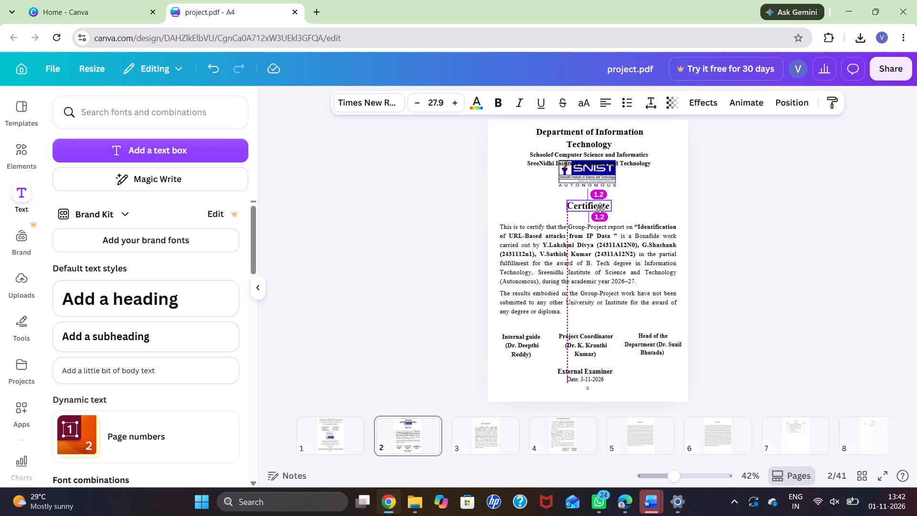
pyautogui.moveTo(600, 208); pyautogui.dragTo(598, 210)
pyautogui.click(647, 182)
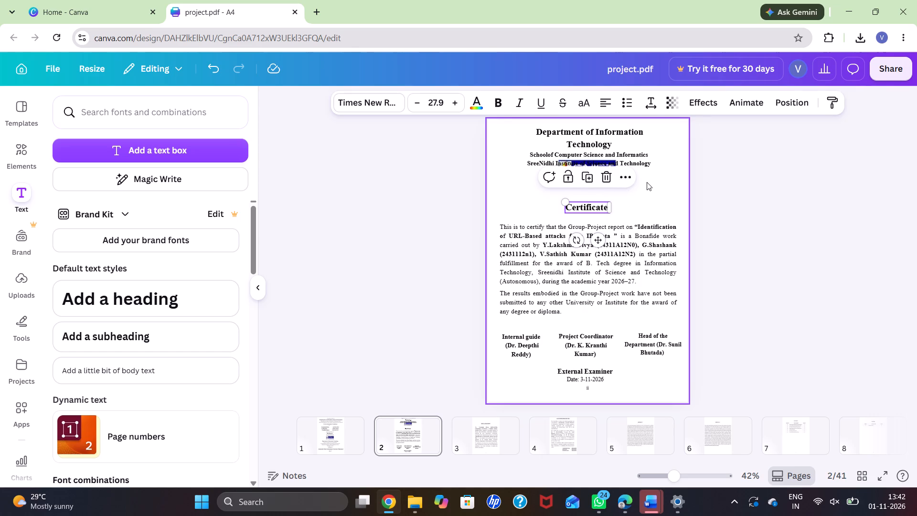
# Move the SNIST logo clear below the institute name on page 2 and shift the Certificate heading down to sit beneath it.
pyautogui.moveTo(613, 176); pyautogui.dragTo(611, 187)
pyautogui.click(648, 197)
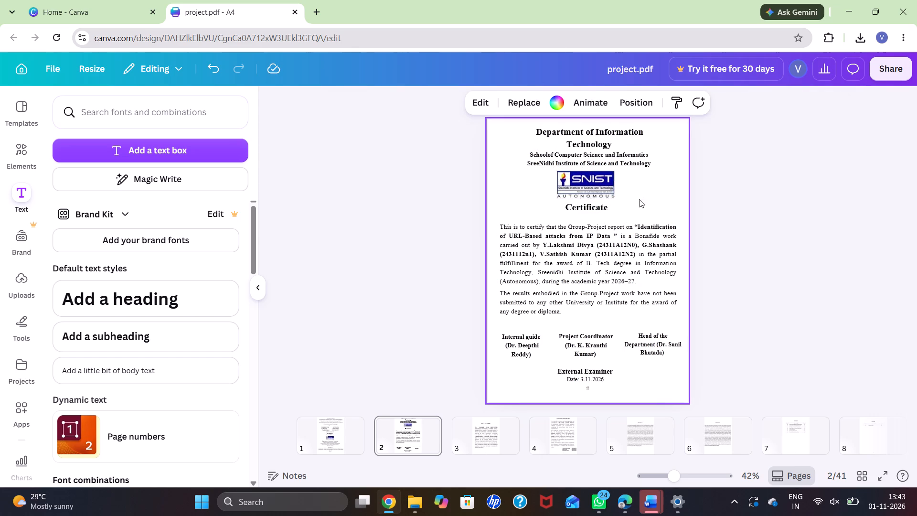
pyautogui.moveTo(606, 208); pyautogui.dragTo(604, 214)
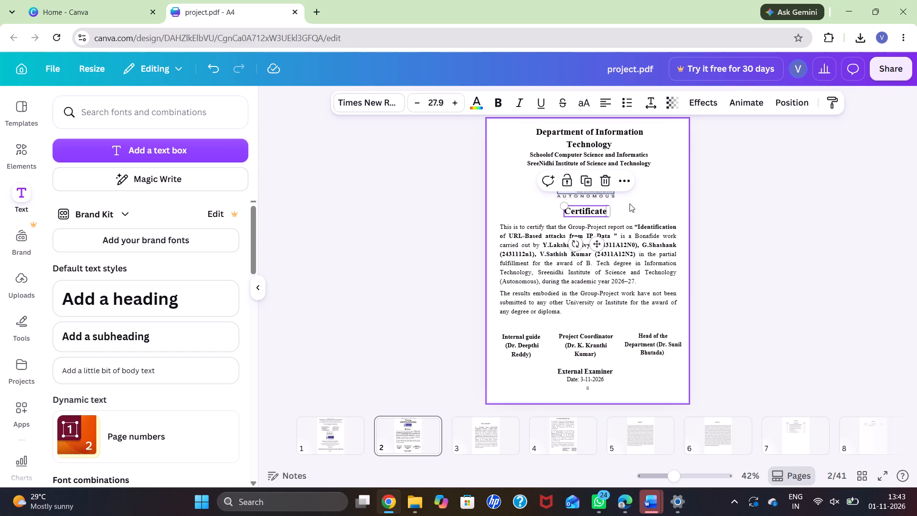
pyautogui.click(629, 204)
pyautogui.click(608, 185)
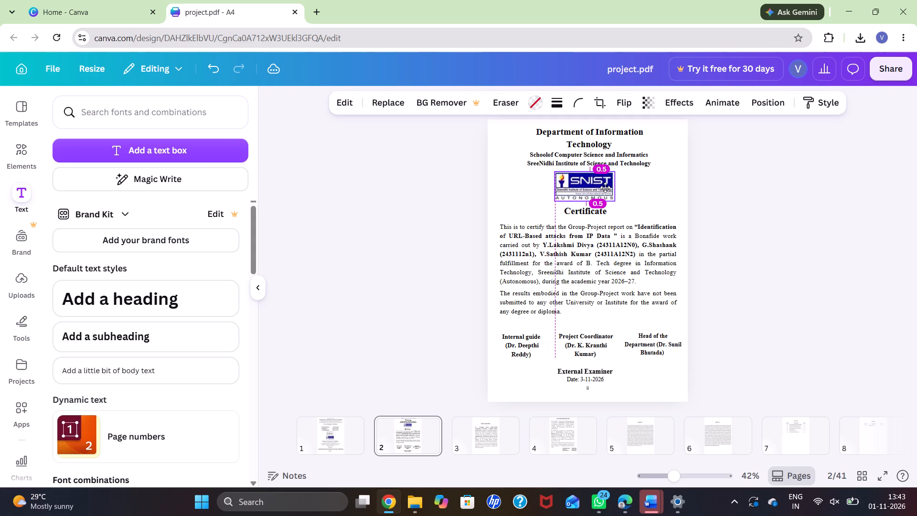
pyautogui.click(640, 186)
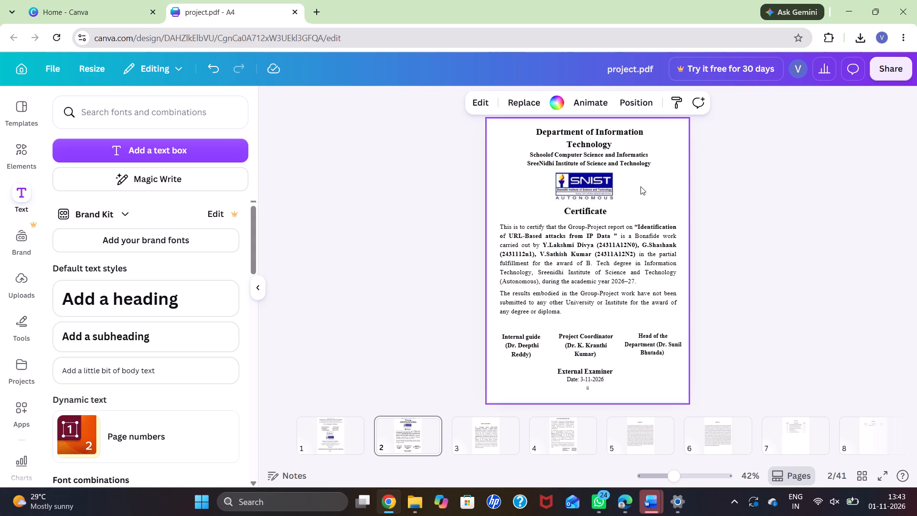
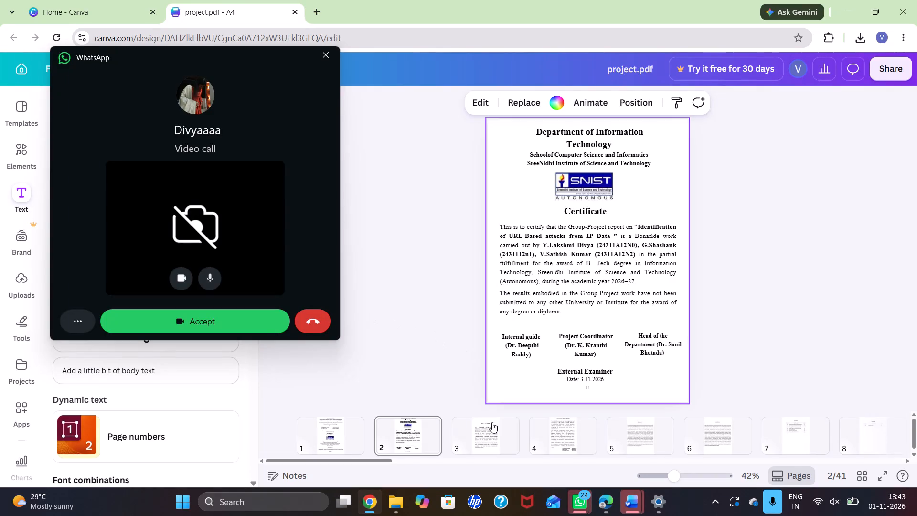
# Reduce the font size of the whole declaration body text on page 3 by a few points.
pyautogui.click(491, 443)
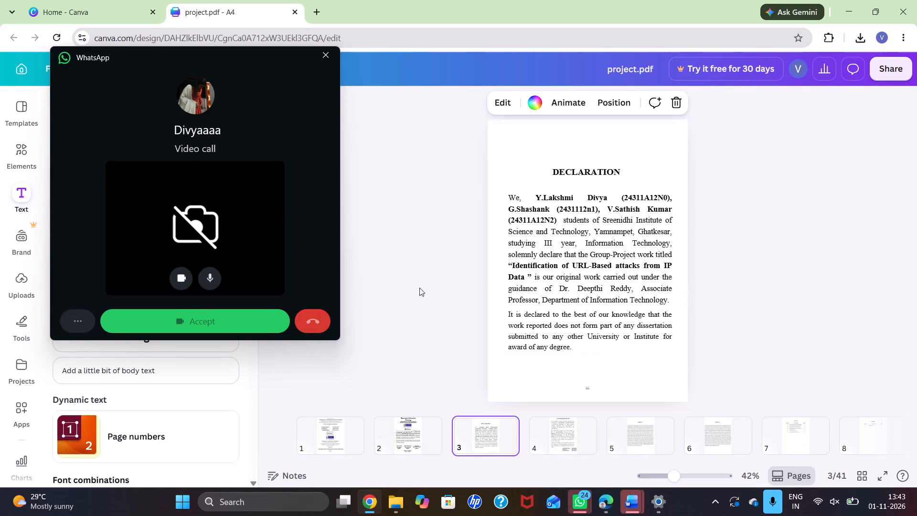
pyautogui.click(573, 300)
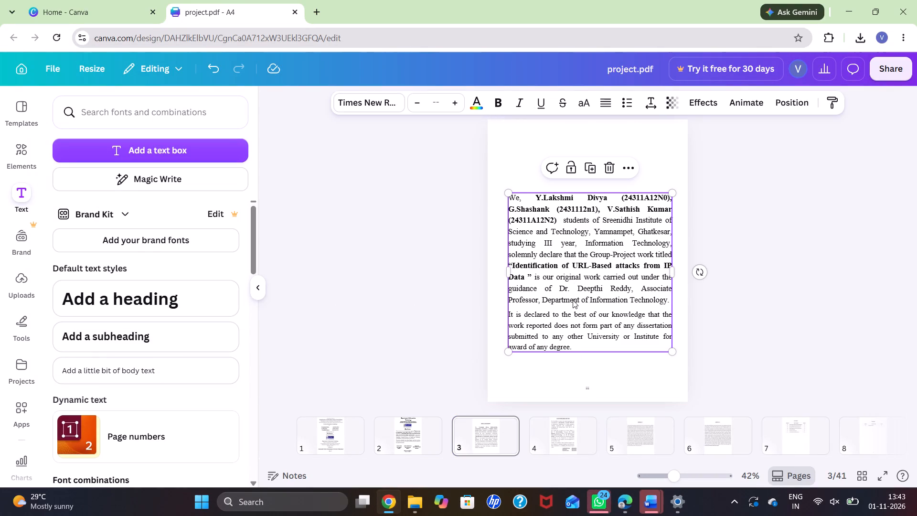
pyautogui.hotkey('ctrl', 'a')
pyautogui.doubleClick(573, 300)
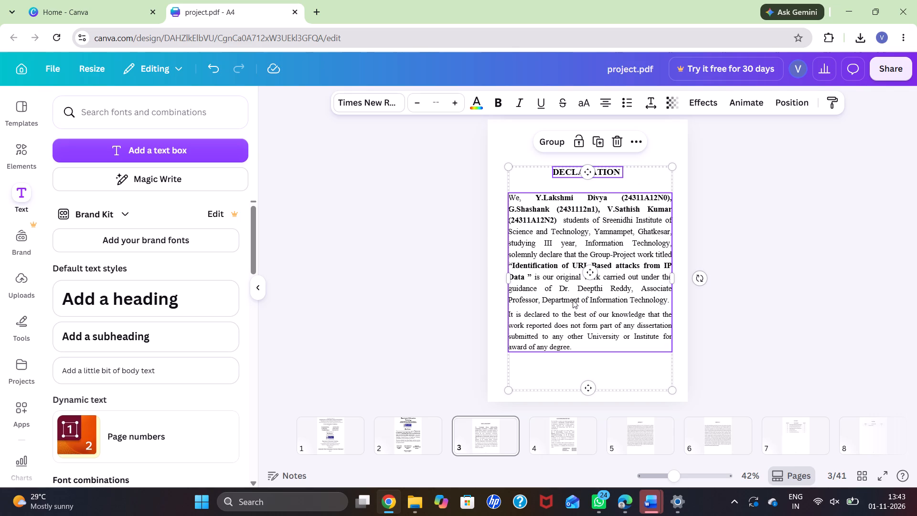
pyautogui.click(589, 294)
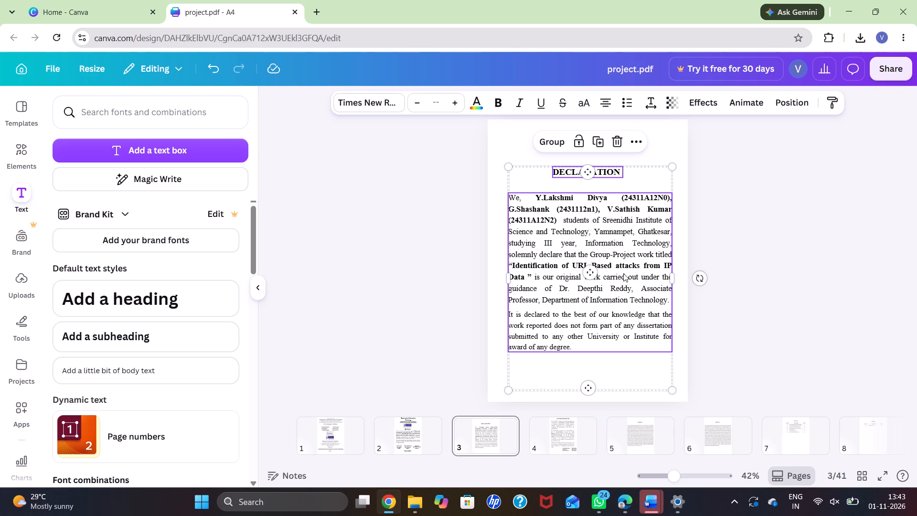
pyautogui.click(626, 269)
pyautogui.click(803, 232)
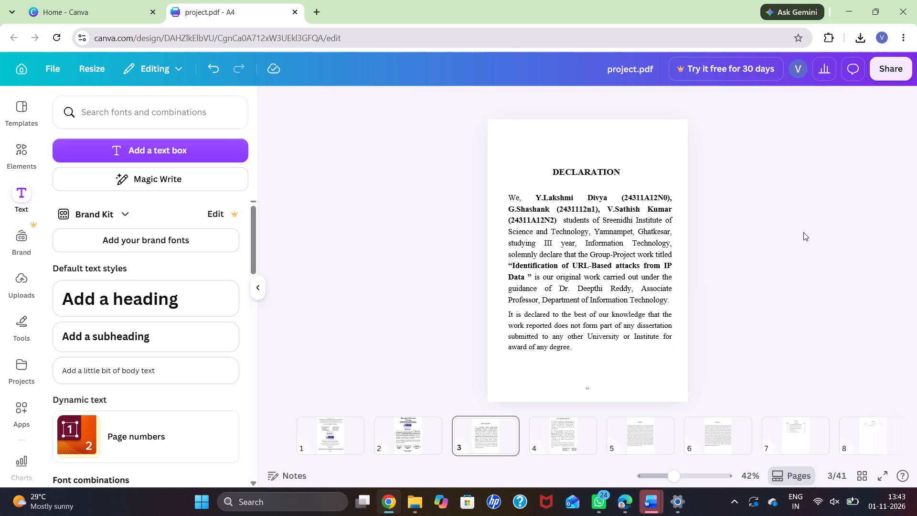
pyautogui.click(608, 252)
pyautogui.click(608, 252)
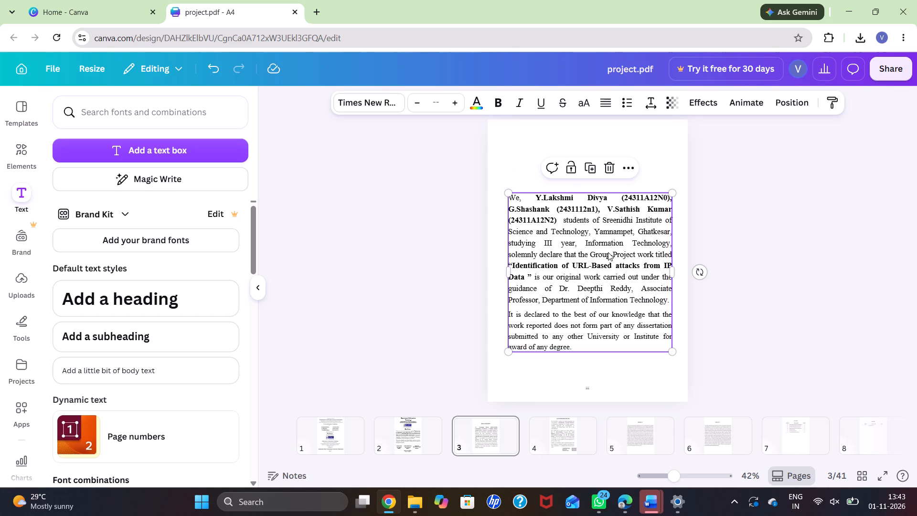
pyautogui.hotkey('ctrl', 'a')
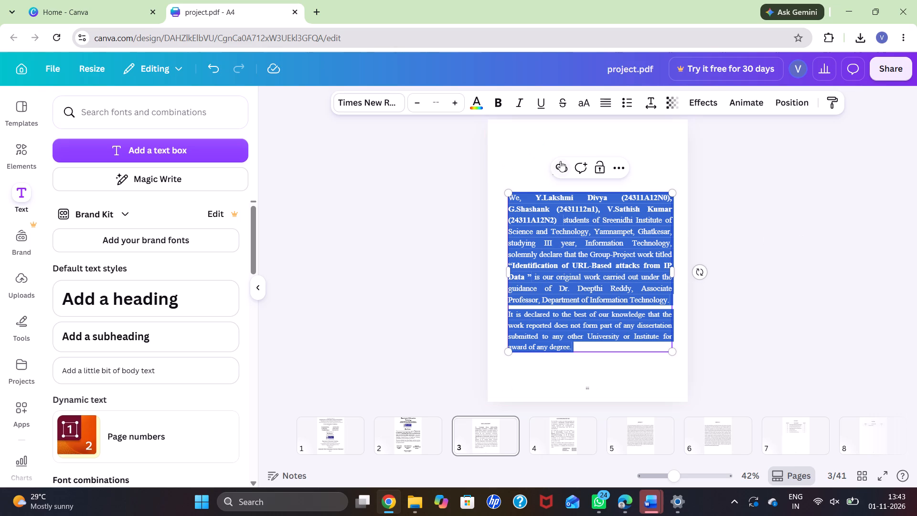
pyautogui.tripleClick(418, 104)
pyautogui.click(418, 104)
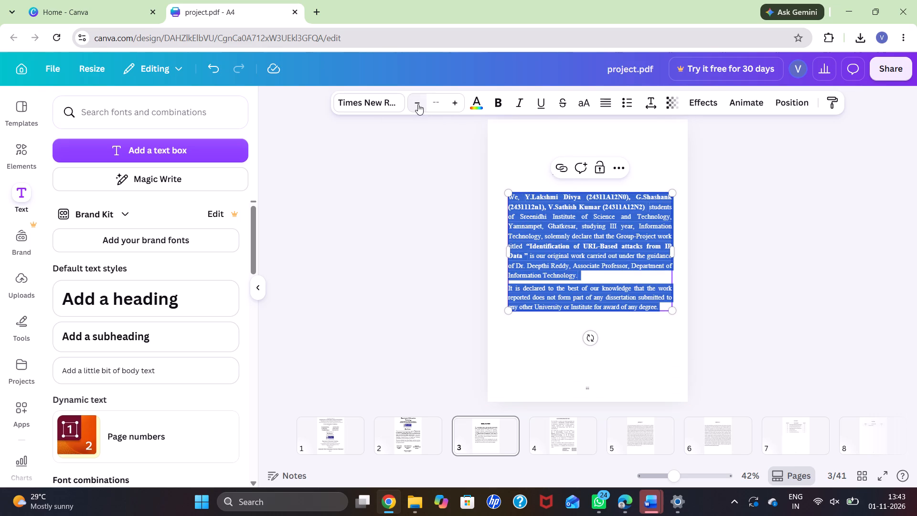
pyautogui.click(526, 163)
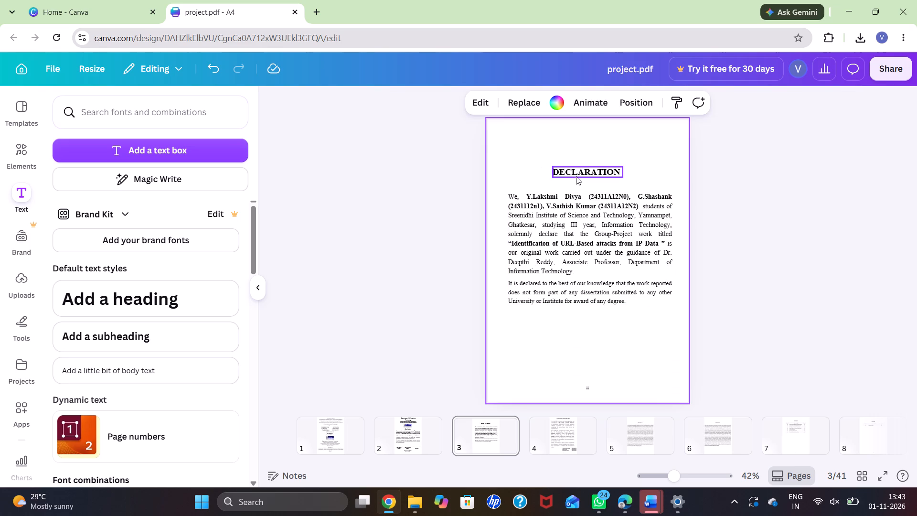
# Move the DECLARATION heading on page 3 slightly higher and enlarge it to a font size of about 29.2.
pyautogui.moveTo(583, 172); pyautogui.dragTo(580, 159)
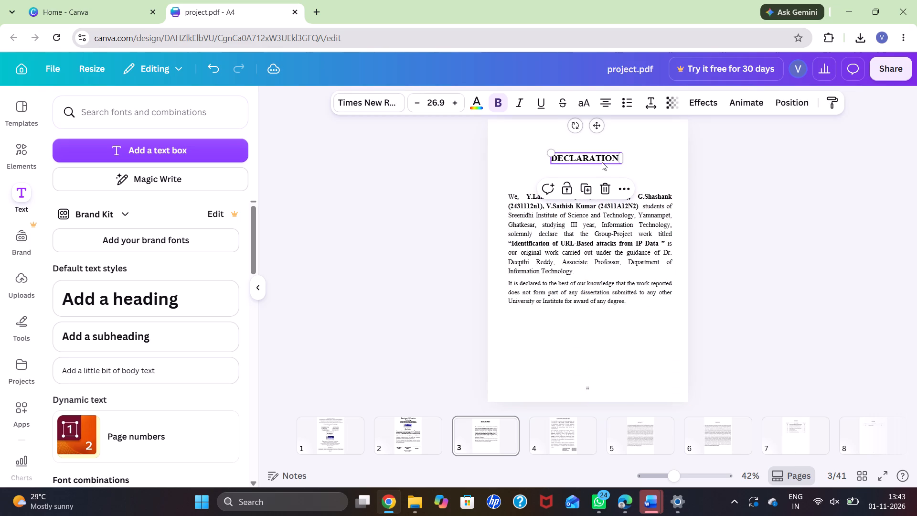
pyautogui.click(605, 162)
pyautogui.click(606, 159)
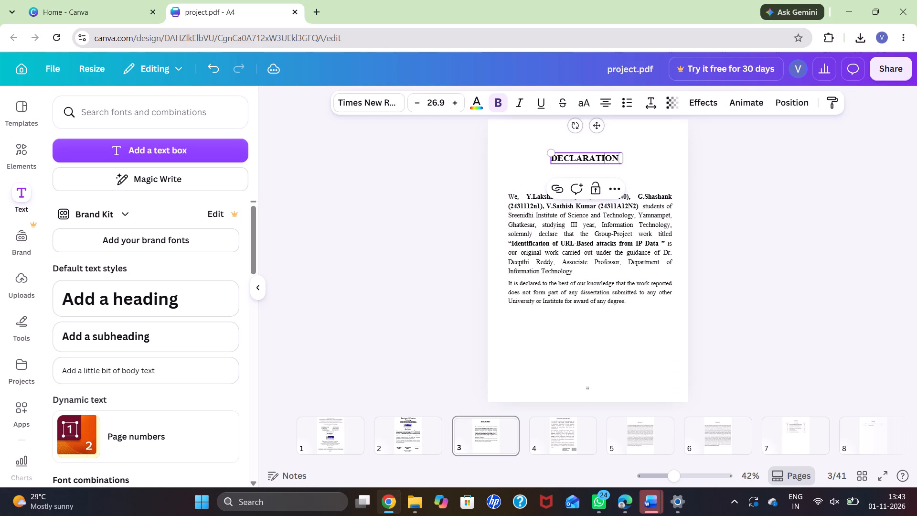
pyautogui.moveTo(550, 154); pyautogui.dragTo(545, 148)
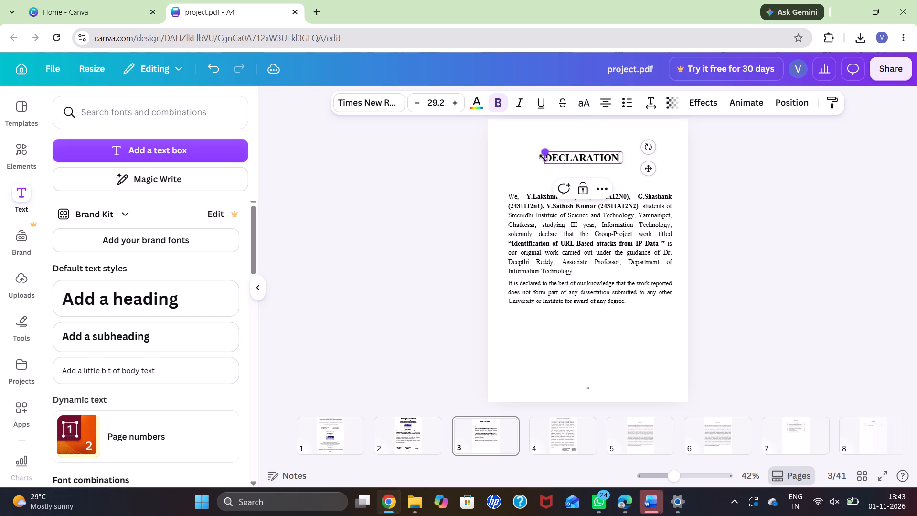
pyautogui.doubleClick(569, 291)
# Set the font size of the entire acknowledgements body text on page 4 to 20.6.
pyautogui.click(554, 446)
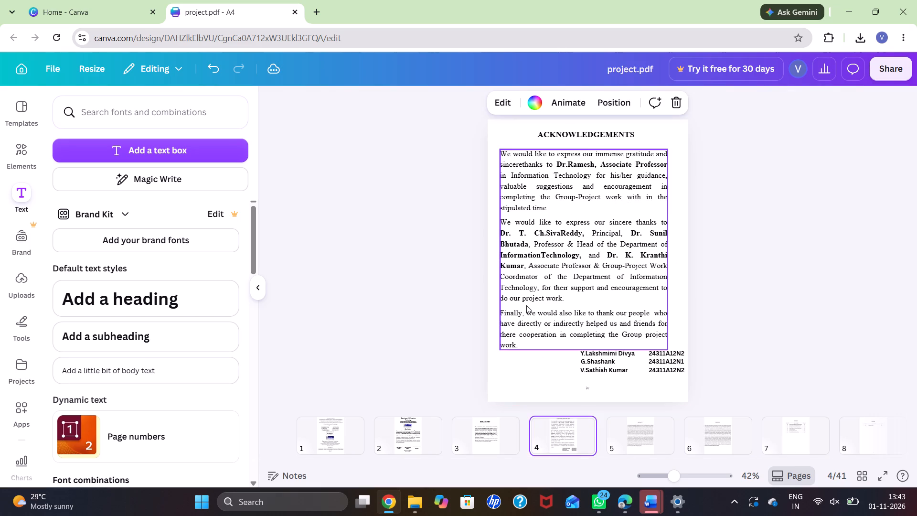
pyautogui.click(522, 321)
pyautogui.click(522, 321)
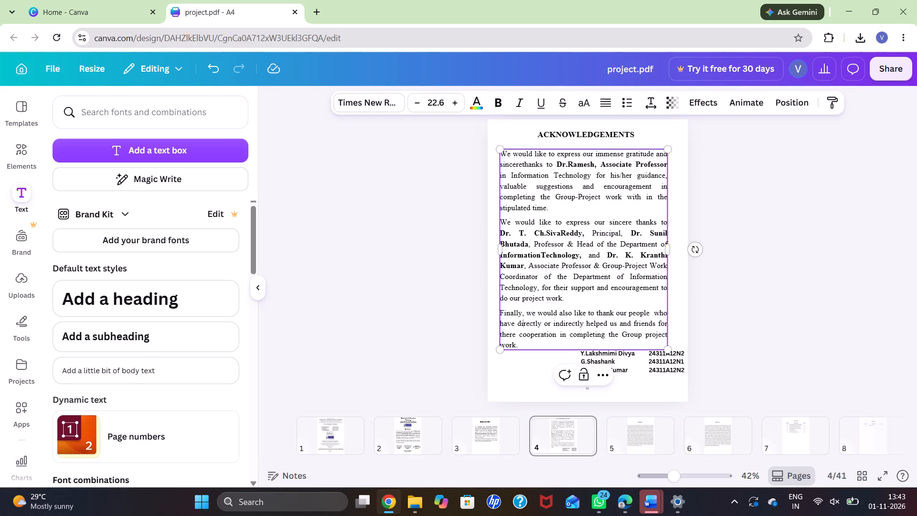
pyautogui.hotkey('ctrl', 'a')
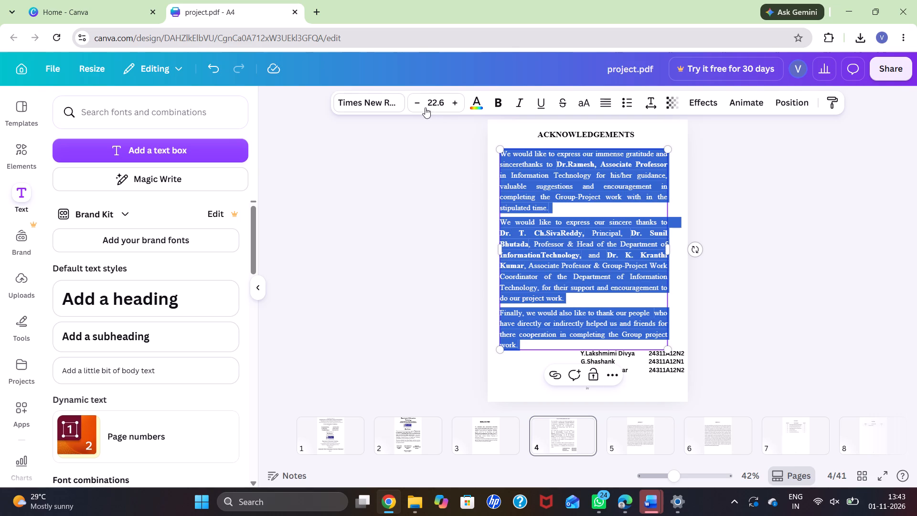
pyautogui.click(420, 106)
pyautogui.click(420, 106)
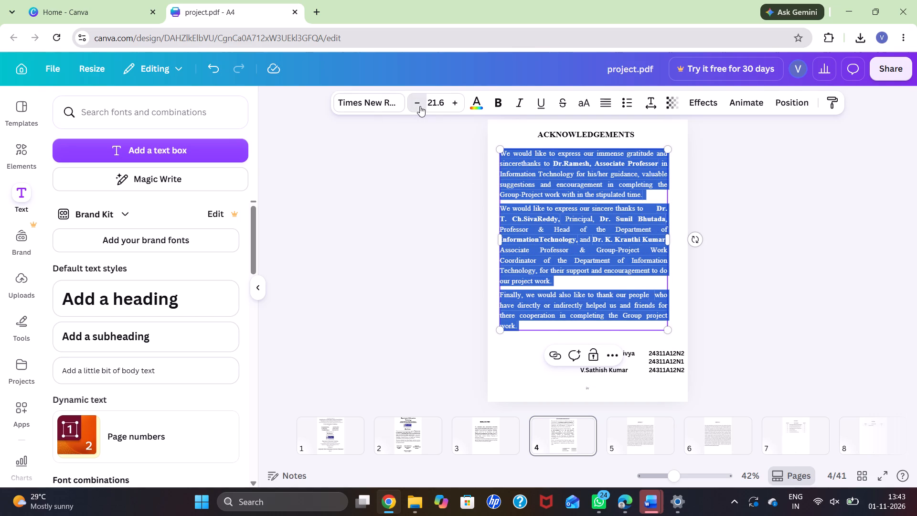
pyautogui.click(438, 236)
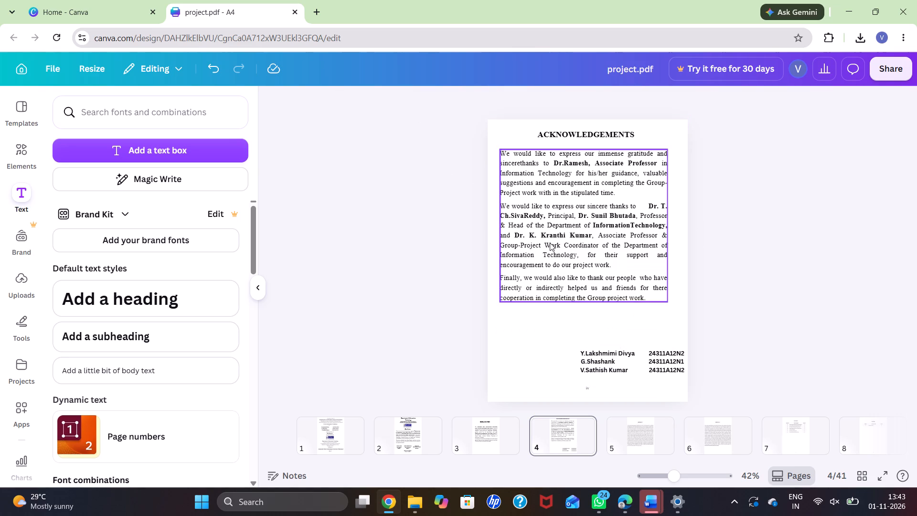
# Move the acknowledgements body text slightly lower on page 4, leaving more space under the heading.
pyautogui.moveTo(550, 243); pyautogui.dragTo(552, 252)
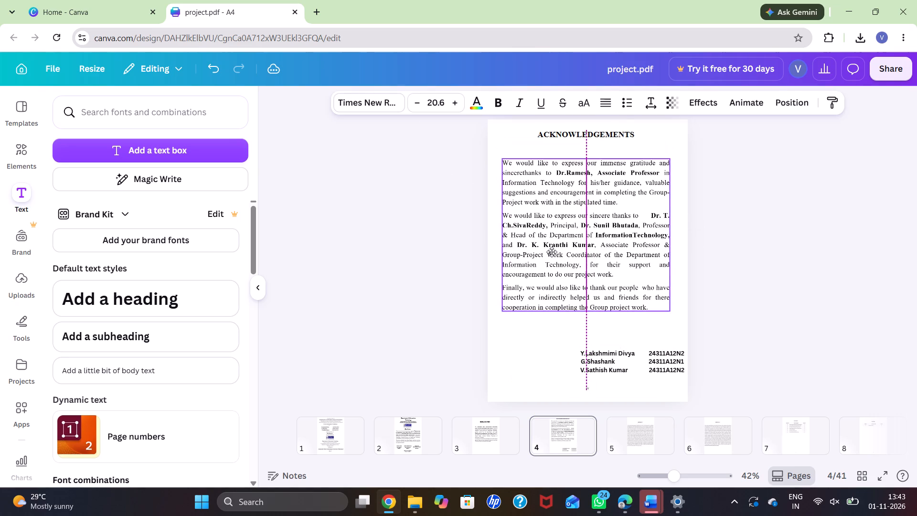
pyautogui.moveTo(552, 252); pyautogui.dragTo(552, 252)
# Shrink the student names and roll numbers block on page 4 to font size 16.5 and set its font to Times New Roman MT.
pyautogui.click(604, 359)
pyautogui.click(604, 359)
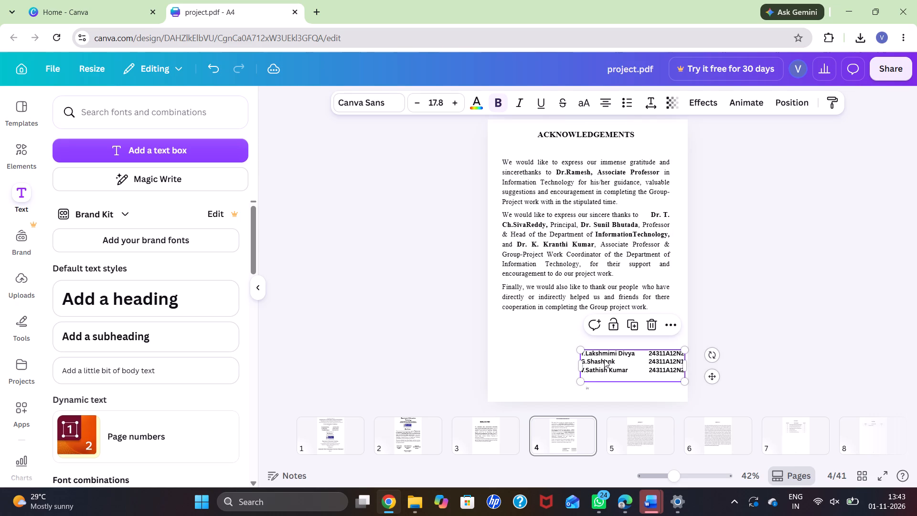
pyautogui.hotkey('ctrl', 'a')
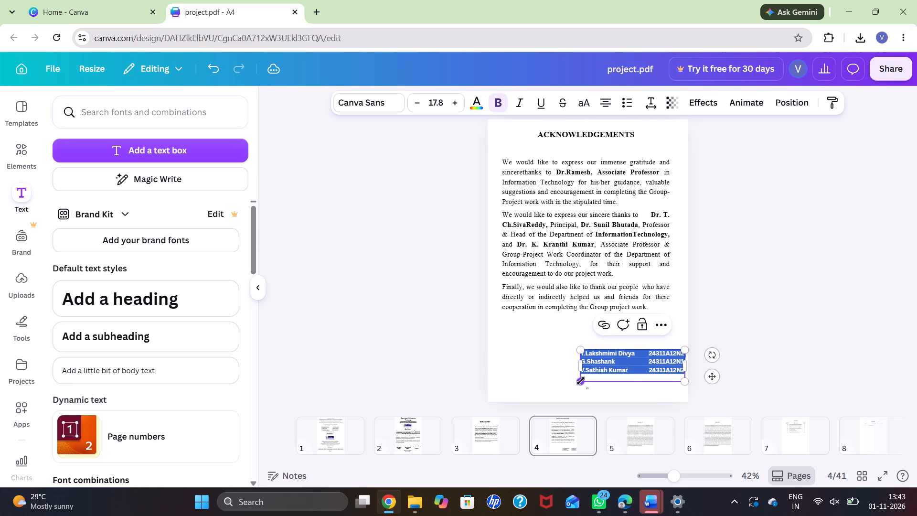
pyautogui.moveTo(580, 382); pyautogui.dragTo(587, 377)
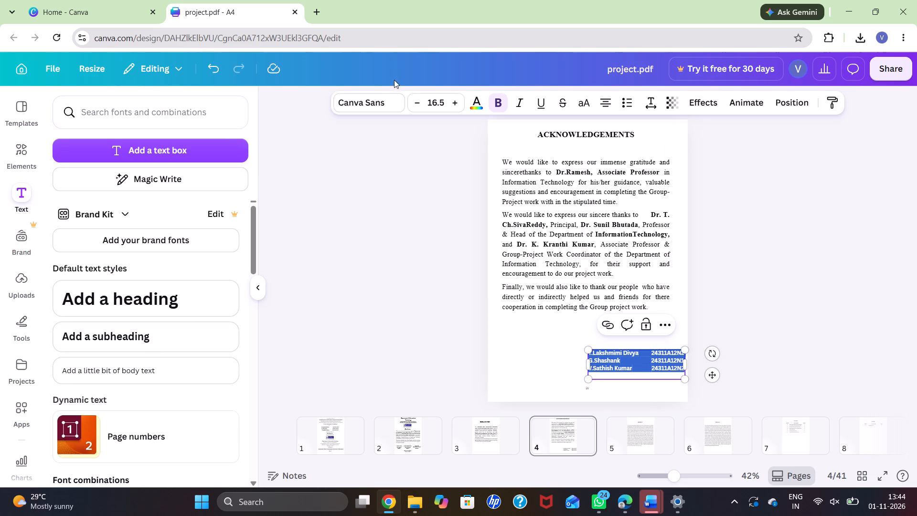
pyautogui.click(373, 101)
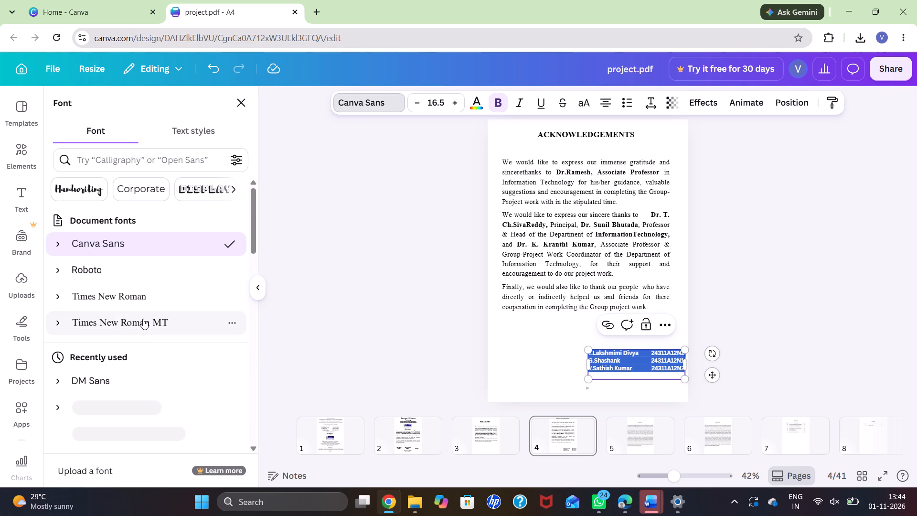
pyautogui.click(143, 319)
pyautogui.click(350, 367)
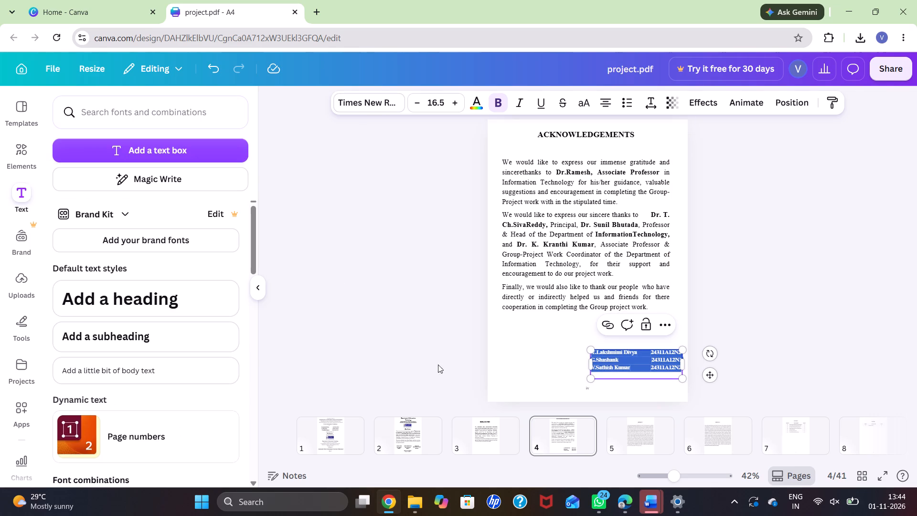
pyautogui.click(540, 344)
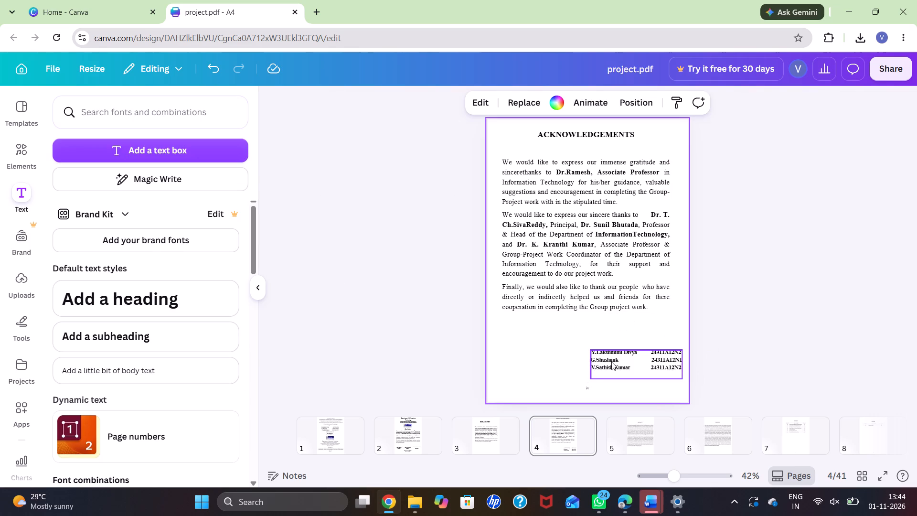
# Remove the bold formatting from all the text in the student names block on page 4.
pyautogui.click(611, 362)
pyautogui.click(611, 362)
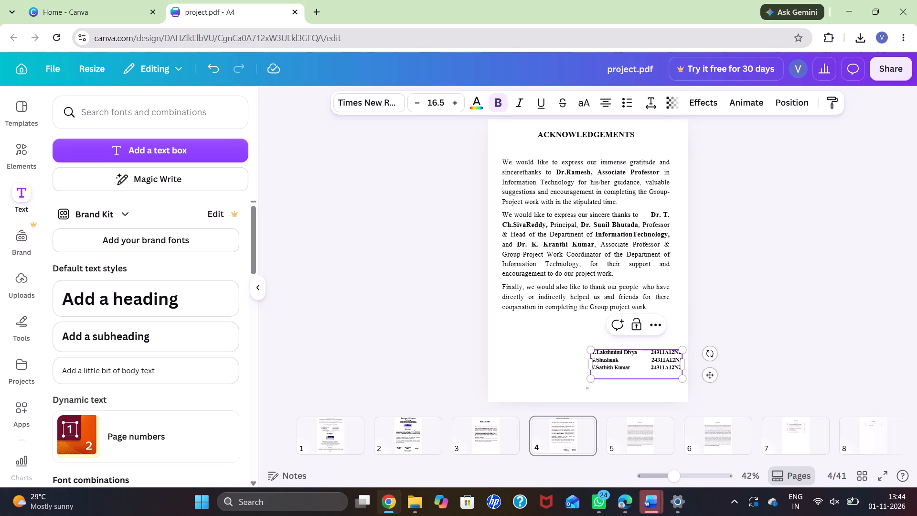
pyautogui.hotkey('ctrl', 'a')
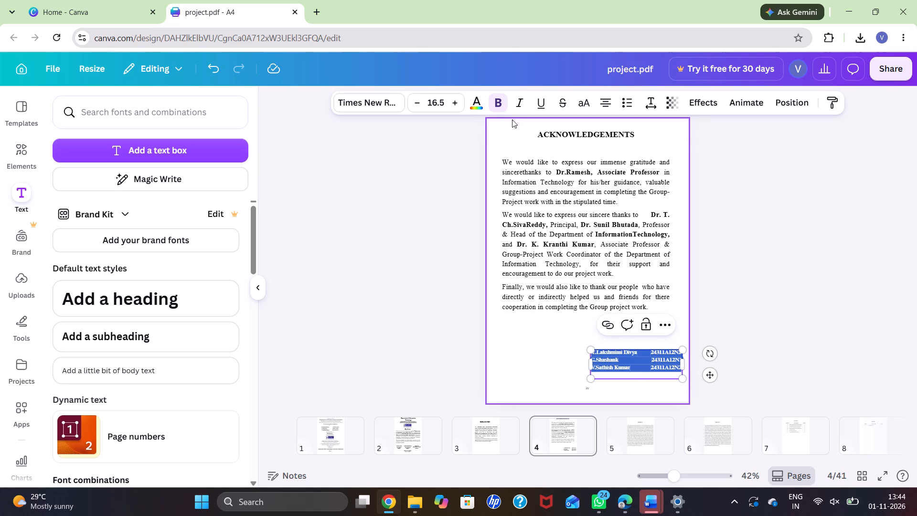
pyautogui.click(497, 102)
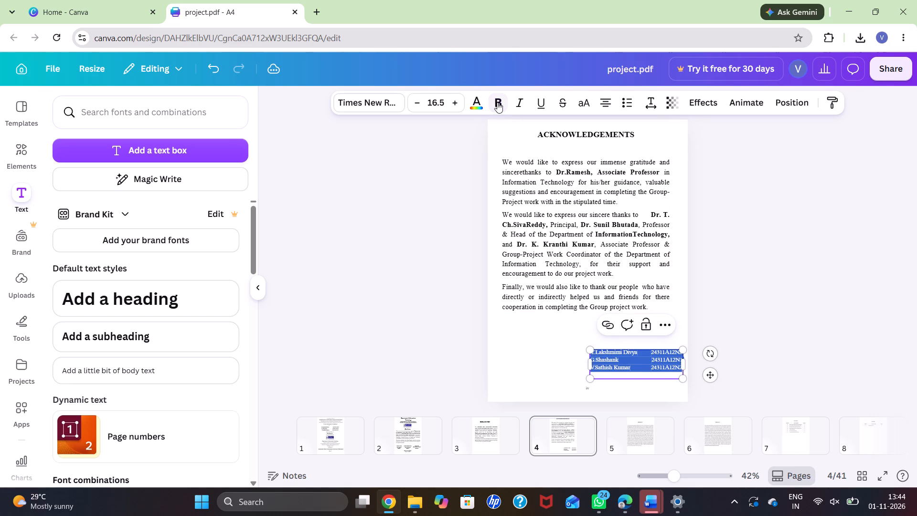
pyautogui.click(497, 102)
pyautogui.click(497, 102)
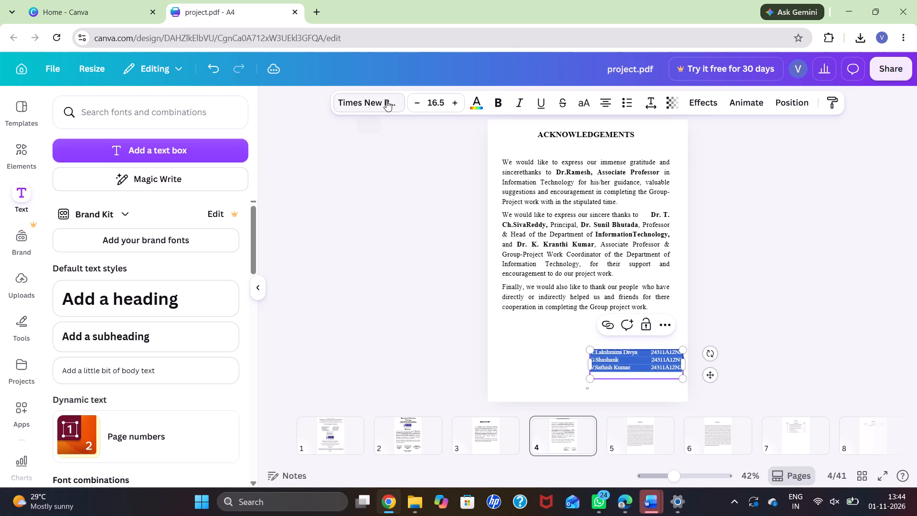
pyautogui.click(386, 101)
pyautogui.click(442, 300)
pyautogui.click(577, 363)
# Move the student names block slightly higher beneath the acknowledgements text on page 4, keeping its font size at 16.5.
pyautogui.moveTo(645, 368); pyautogui.dragTo(641, 352)
pyautogui.moveTo(586, 362); pyautogui.dragTo(584, 368)
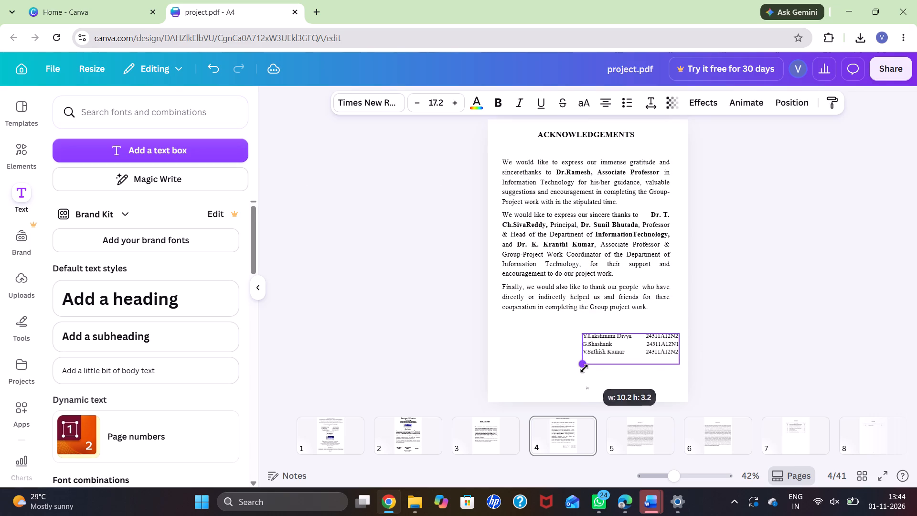
pyautogui.moveTo(584, 368); pyautogui.dragTo(585, 368)
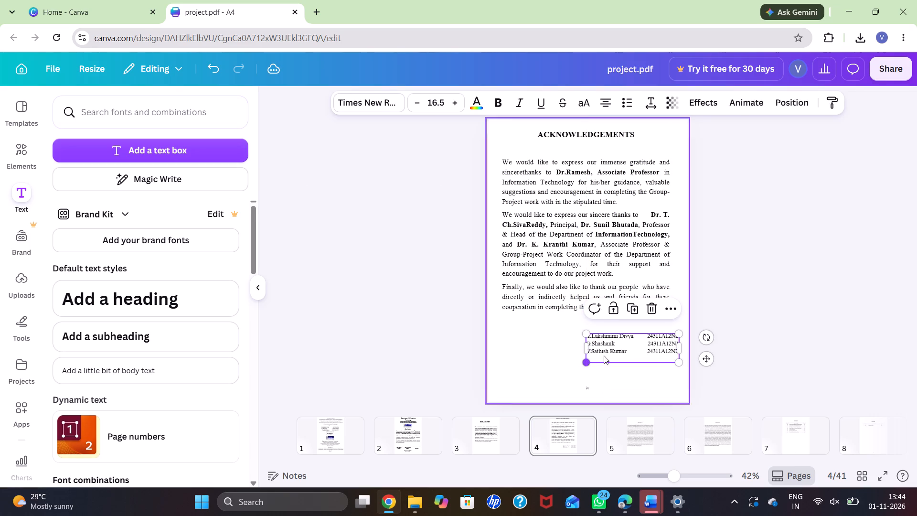
pyautogui.click(617, 345)
pyautogui.click(617, 345)
pyautogui.click(528, 355)
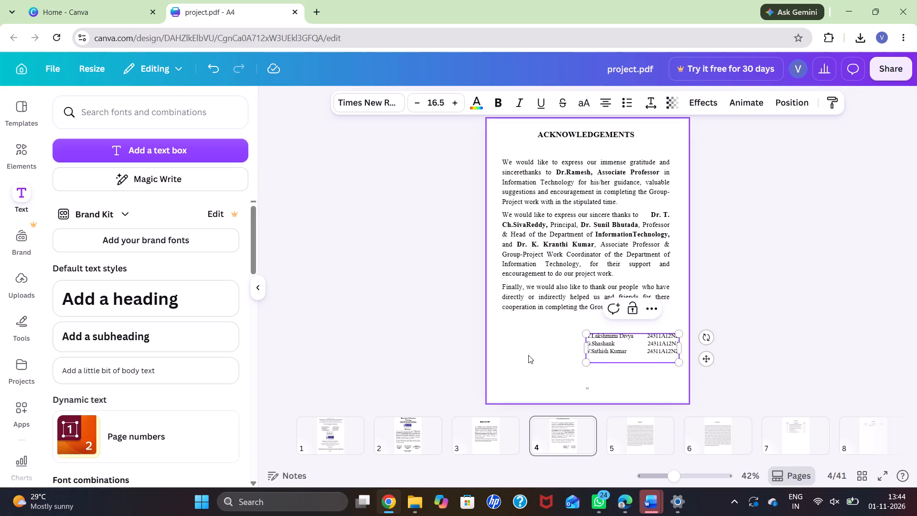
pyautogui.moveTo(605, 341); pyautogui.dragTo(610, 351)
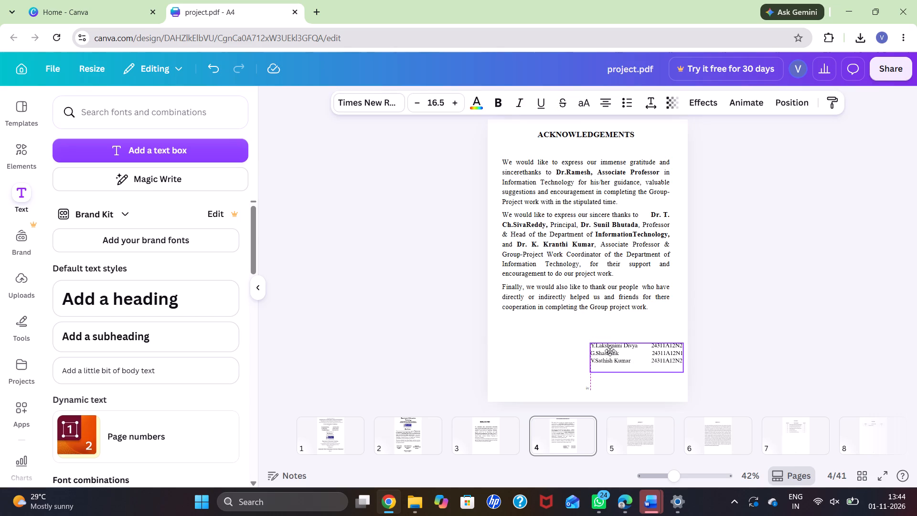
pyautogui.moveTo(610, 351); pyautogui.dragTo(608, 347)
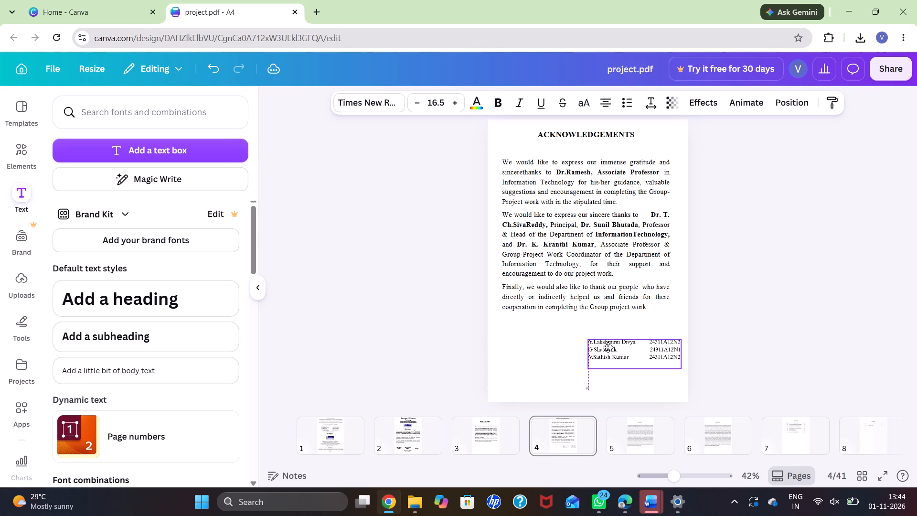
pyautogui.moveTo(608, 347); pyautogui.dragTo(609, 347)
pyautogui.click(562, 353)
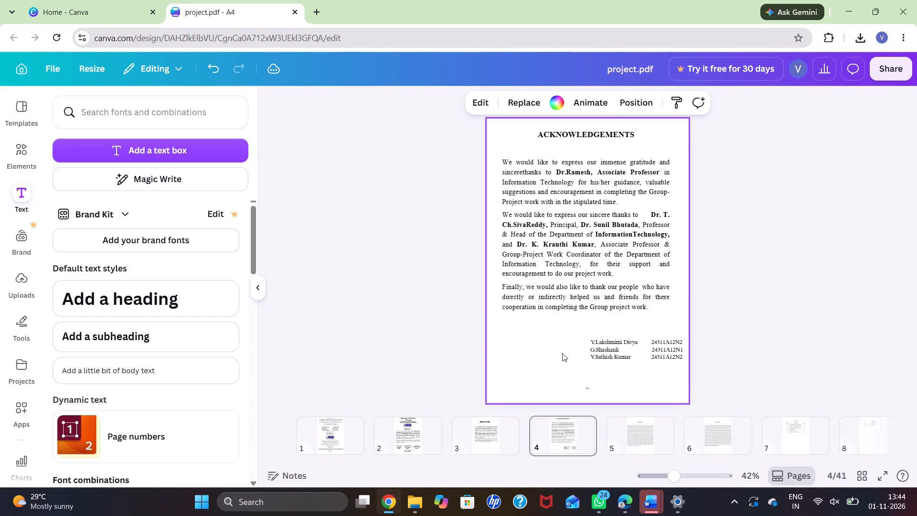
# Remove extra spaces between the names and roll numbers on all three lines of the student block on page 4.
pyautogui.click(650, 340)
pyautogui.click(650, 340)
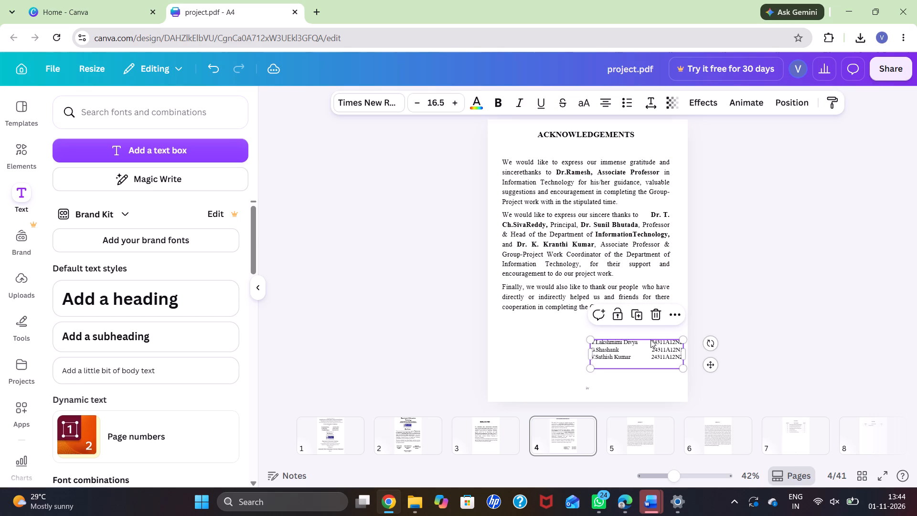
pyautogui.press('BackSpace')
pyautogui.press('BackSpace')
pyautogui.press('BackSpace')
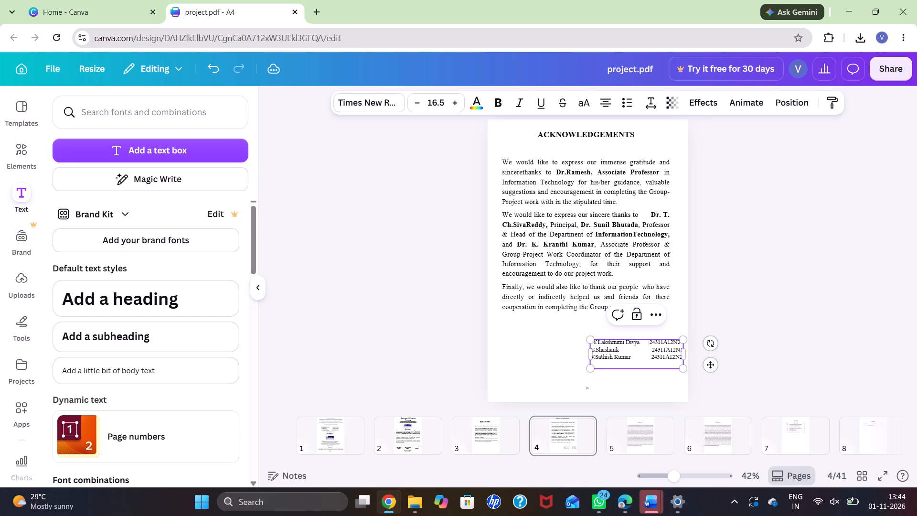
pyautogui.press('BackSpace')
pyautogui.click(651, 347)
pyautogui.press('BackSpace')
pyautogui.press('BackSpace')
pyautogui.press('BackSpace')
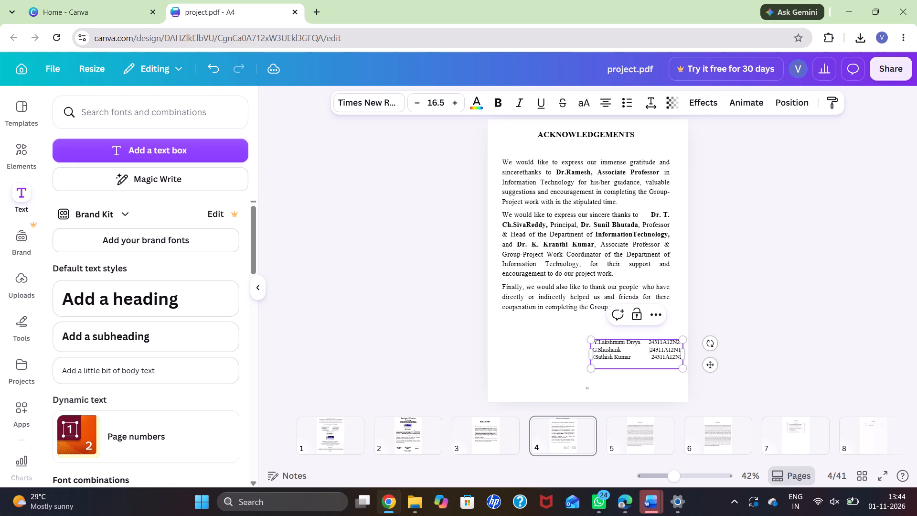
pyautogui.click(651, 356)
pyautogui.press('BackSpace')
pyautogui.press('BackSpace')
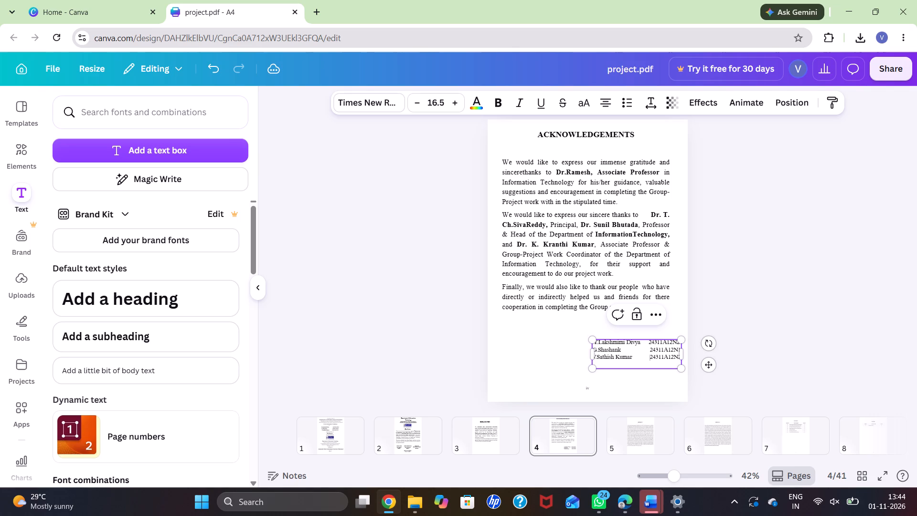
# Change the last character of the first student's roll number to 0 in the acknowledgements names block.
pyautogui.click(680, 344)
pyautogui.press('BackSpace')
pyautogui.press('0')
pyautogui.click(635, 387)
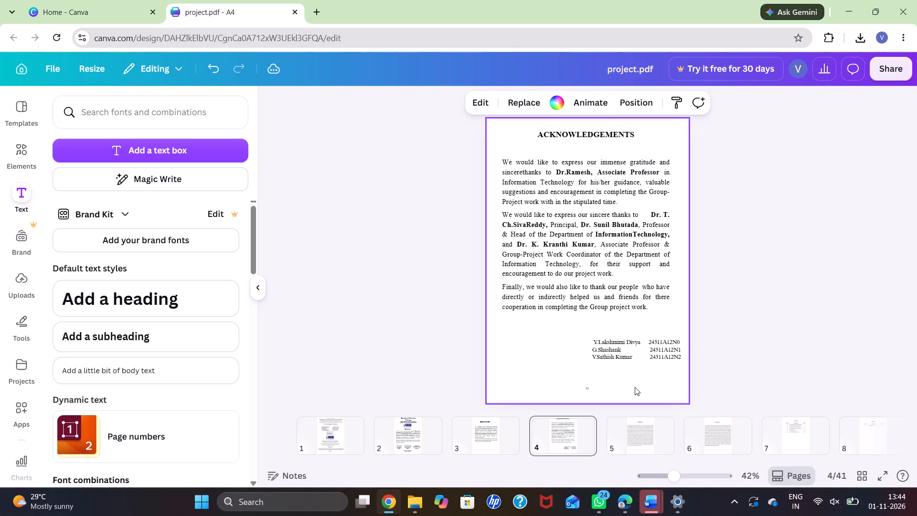
# Insert one space before the first student's roll number on page 4 to align it with the roll numbers below.
pyautogui.click(649, 338)
pyautogui.click(646, 339)
pyautogui.click(646, 339)
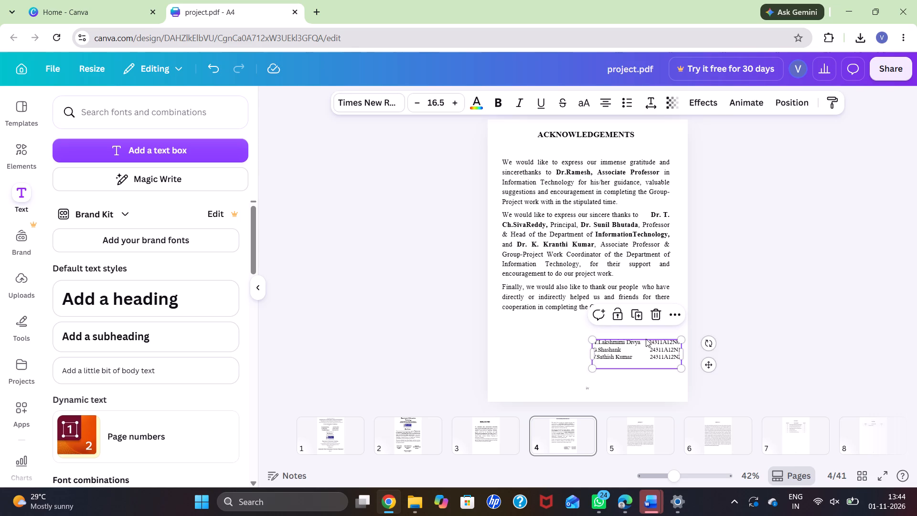
pyautogui.press('space')
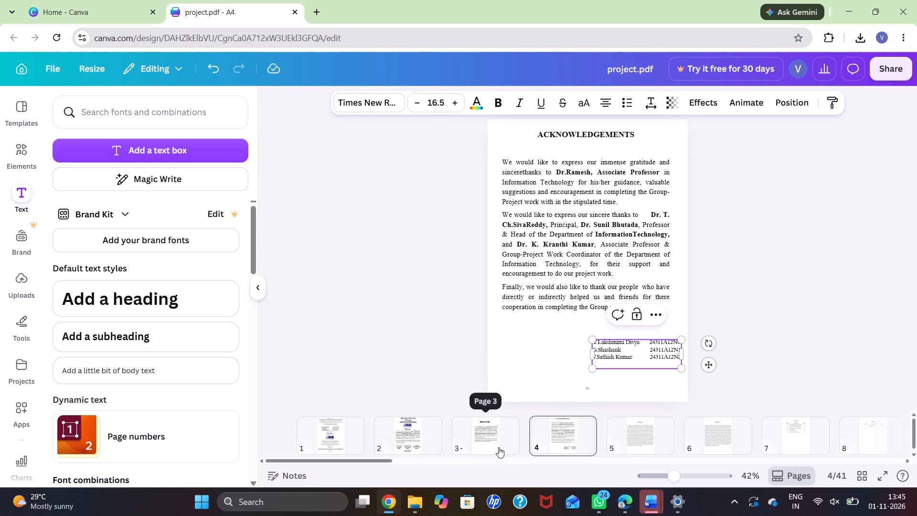
# Change the last character of the first student's roll number to 0 on the cover page.
pyautogui.click(346, 433)
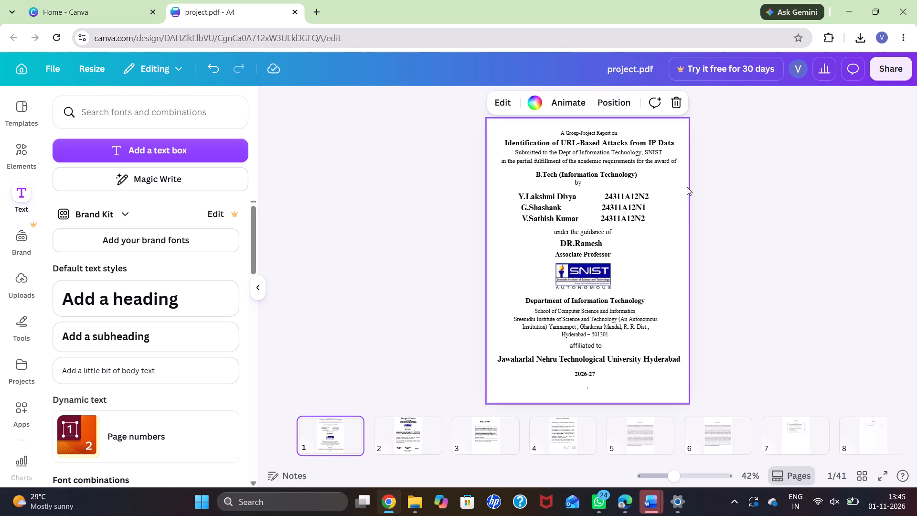
pyautogui.click(635, 196)
pyautogui.click(635, 196)
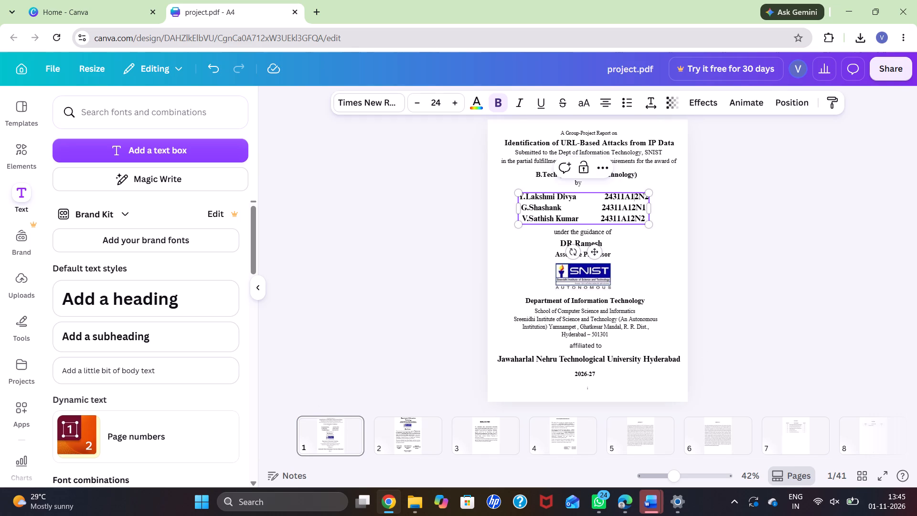
pyautogui.press('Right')
pyautogui.press('Right')
pyautogui.press('Right')
pyautogui.press('BackSpace')
pyautogui.press('0')
pyautogui.click(725, 257)
# Review pages 2 to 7, checking the student details, page layout and page numbering, and return to the acknowledgements page.
pyautogui.click(409, 440)
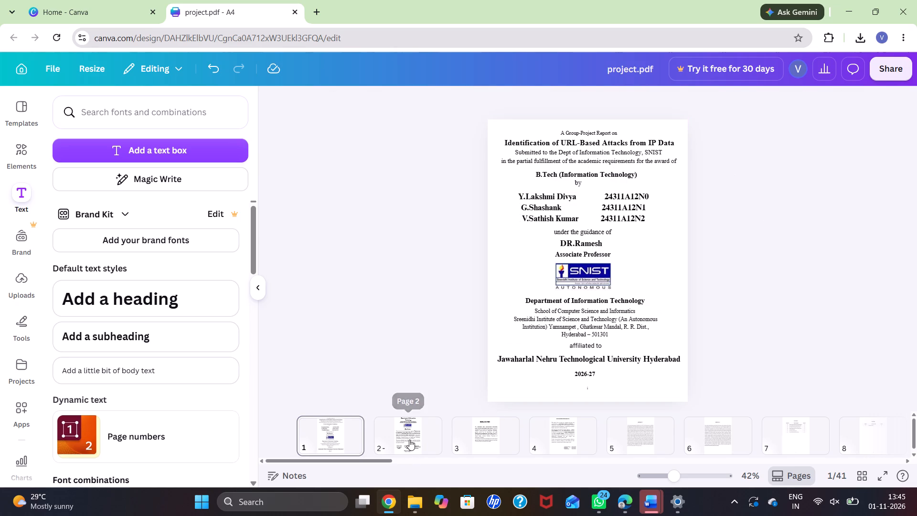
pyautogui.click(476, 434)
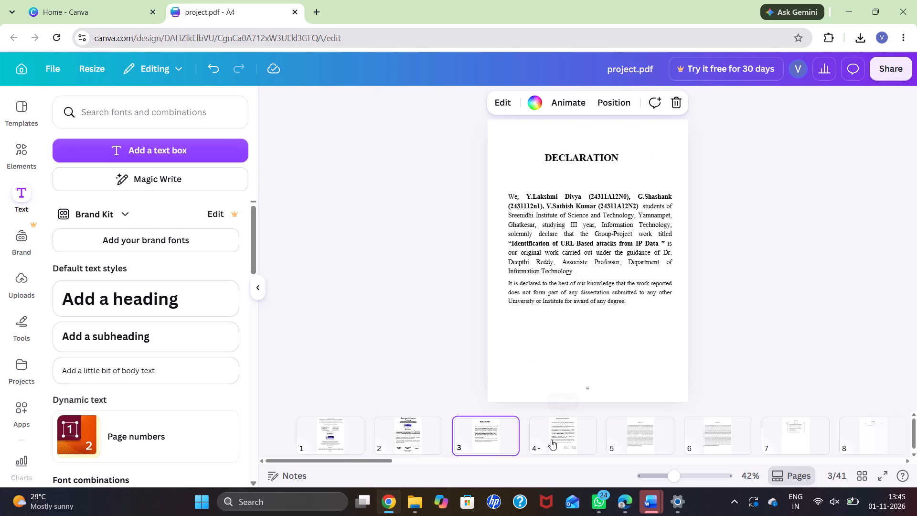
pyautogui.click(551, 440)
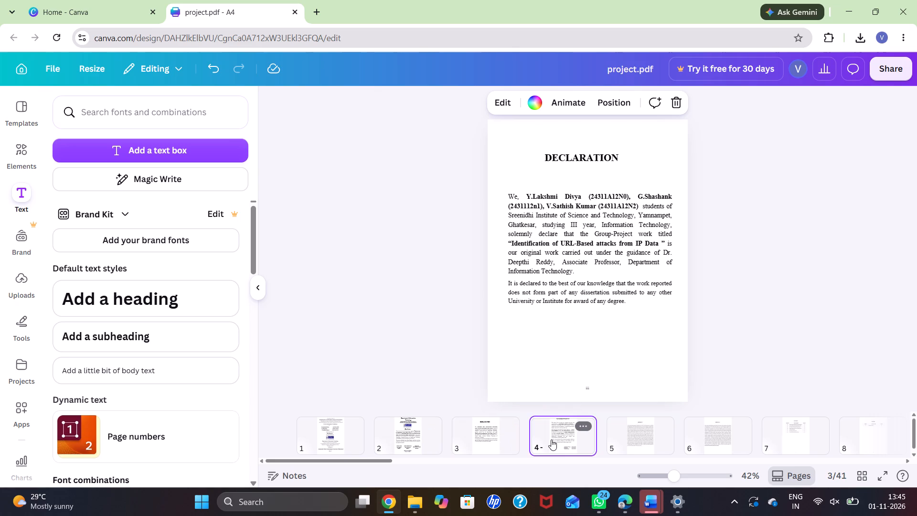
pyautogui.click(631, 439)
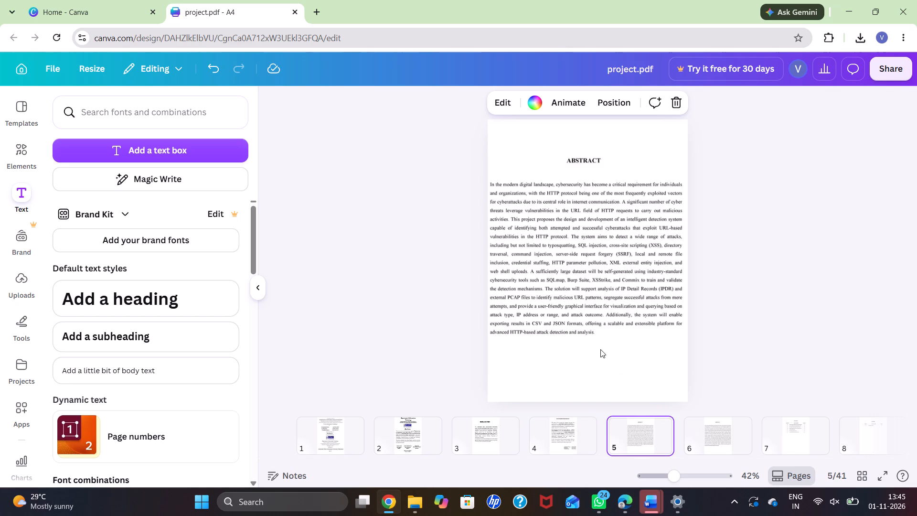
pyautogui.click(576, 377)
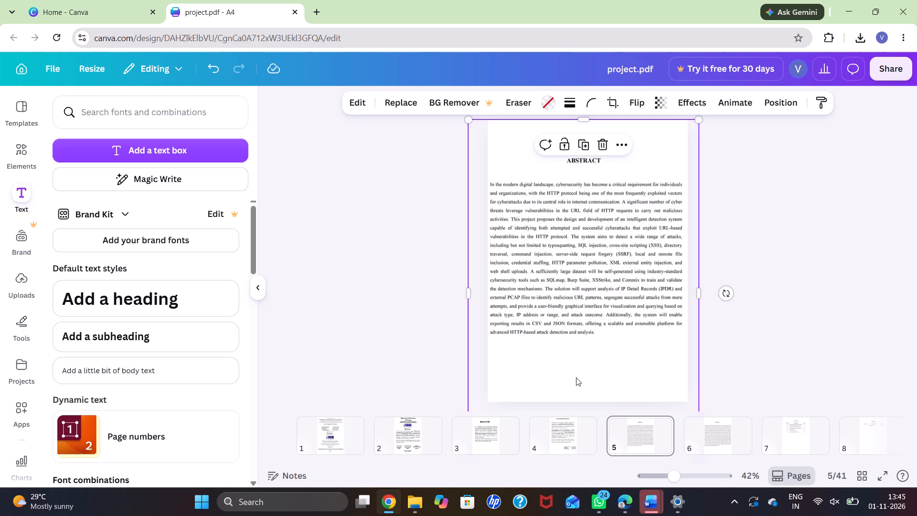
pyautogui.click(754, 328)
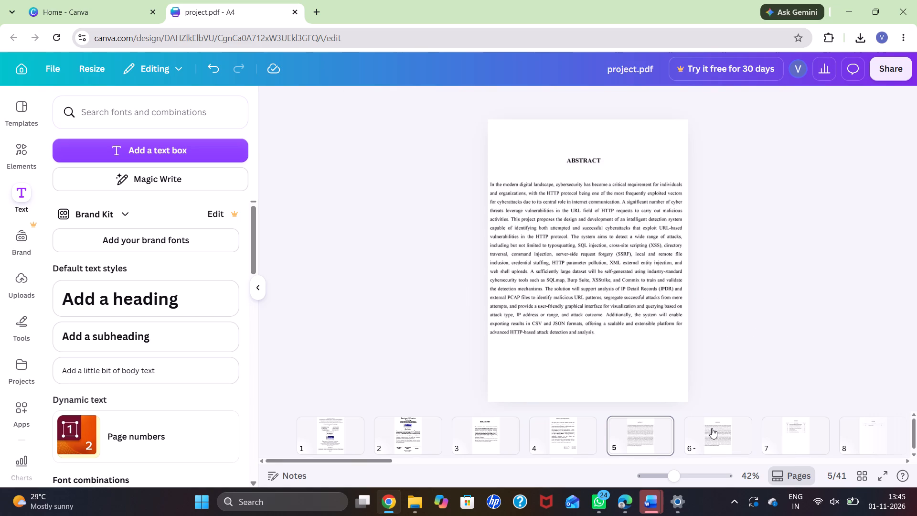
pyautogui.click(712, 428)
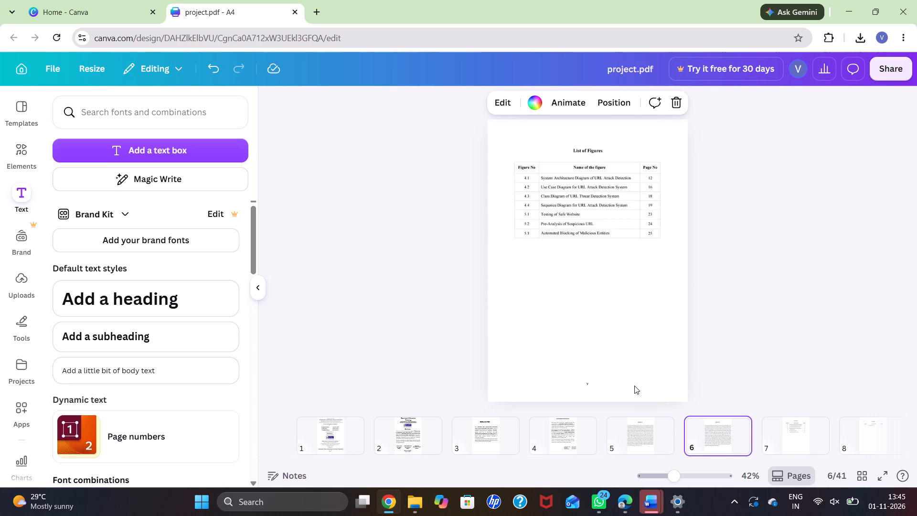
pyautogui.click(789, 439)
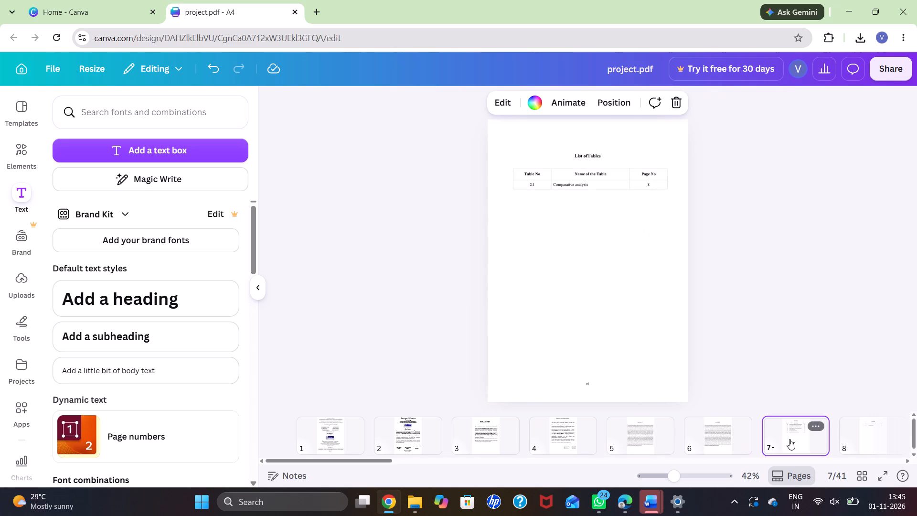
pyautogui.click(579, 438)
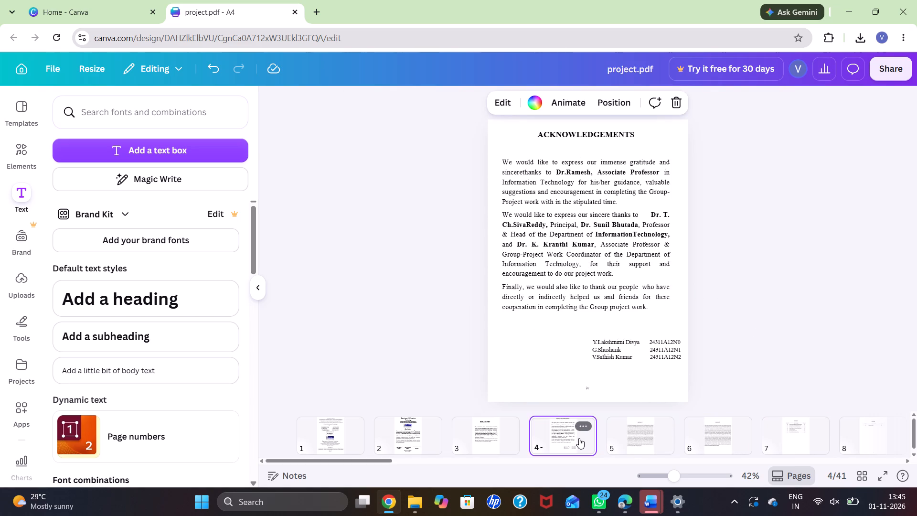
# Go to the abstract on page 5 and open the text tools.
pyautogui.click(628, 432)
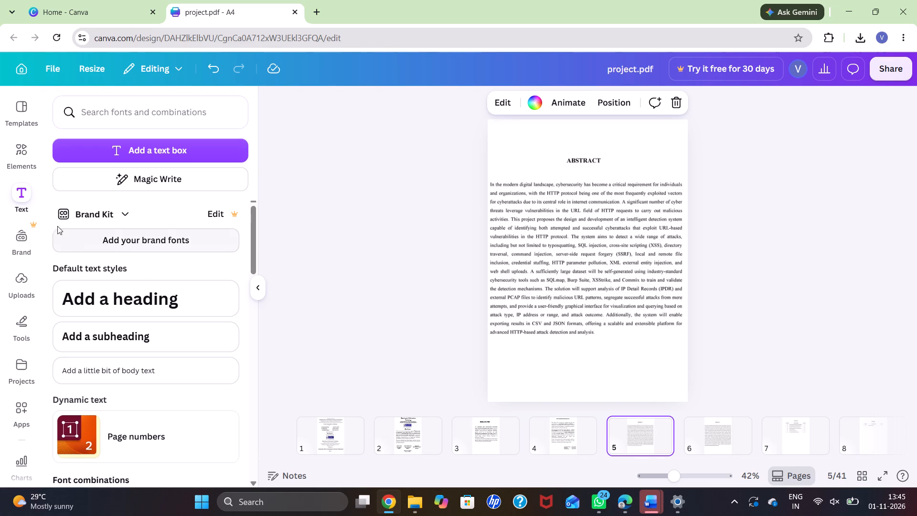
pyautogui.click(17, 195)
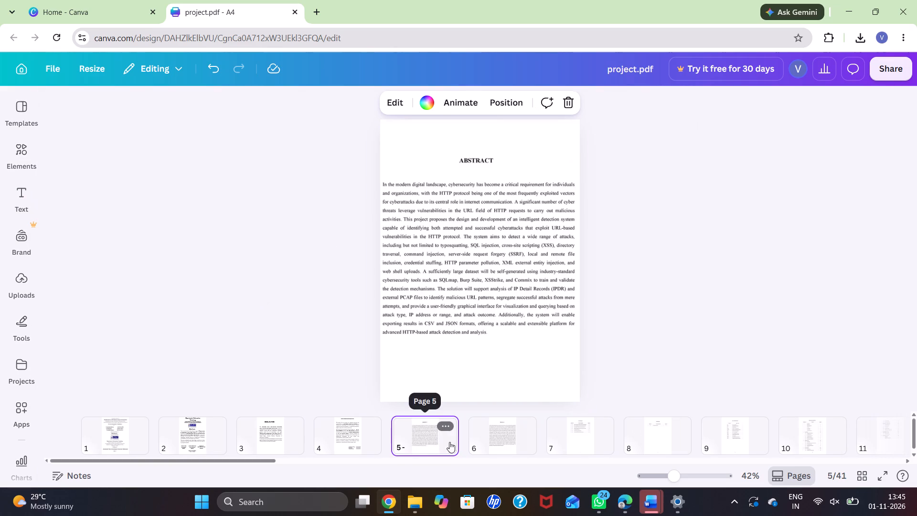
pyautogui.click(16, 202)
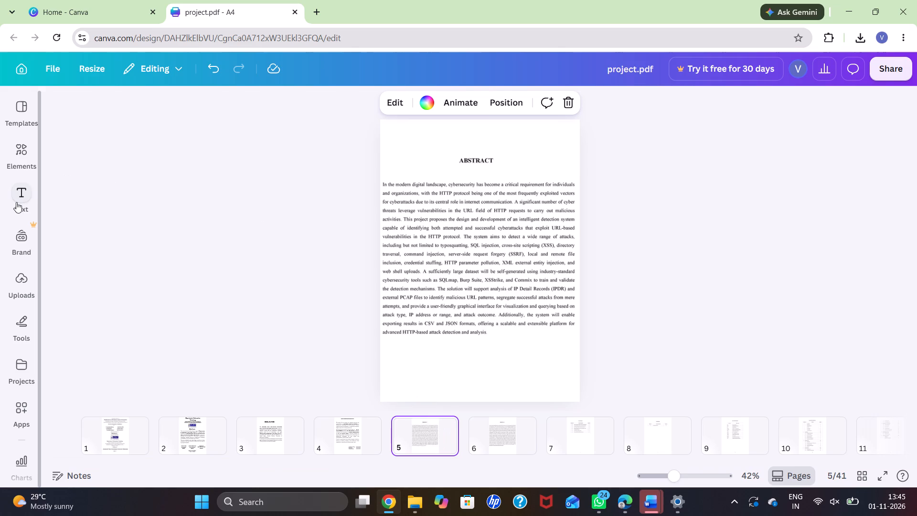
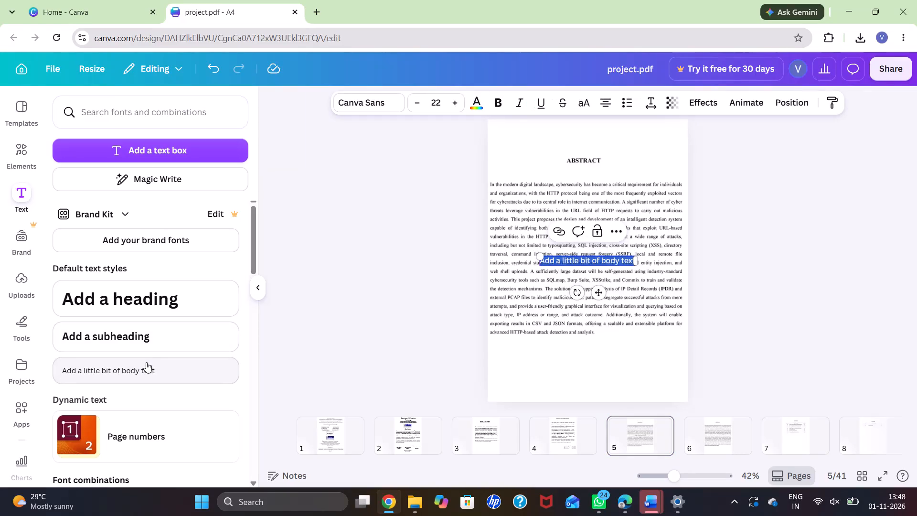
# Replace the new text box's placeholder text on the abstract page with the page number v.
pyautogui.press('BackSpace')
pyautogui.press('v')
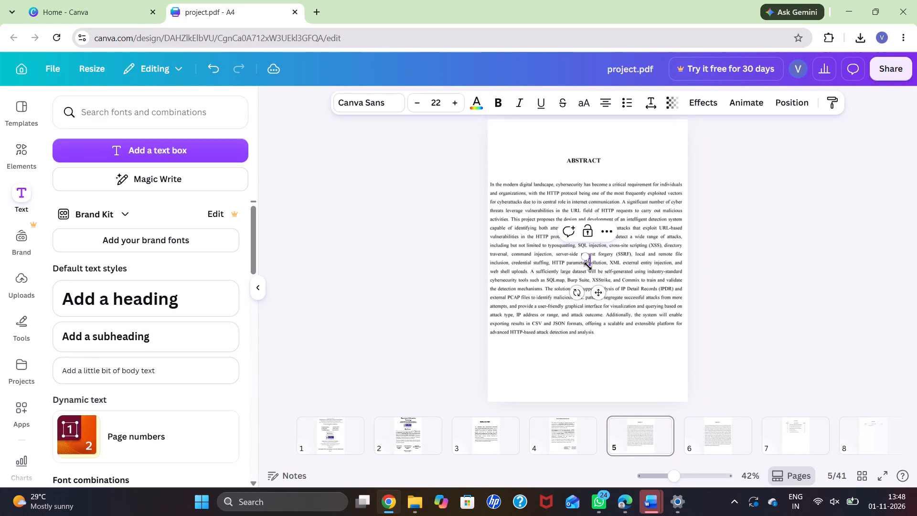
pyautogui.click(731, 261)
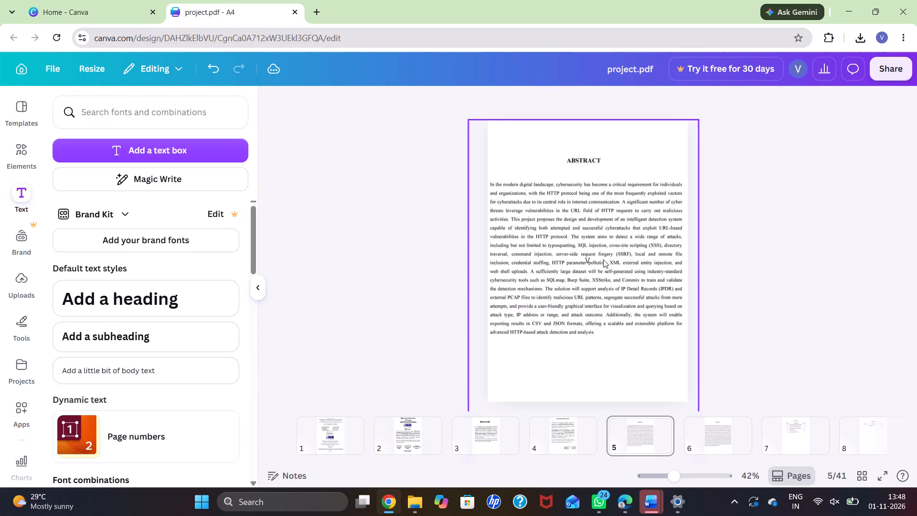
# Move the v page number to the bottom centre of the abstract page, below the body text.
pyautogui.click(586, 259)
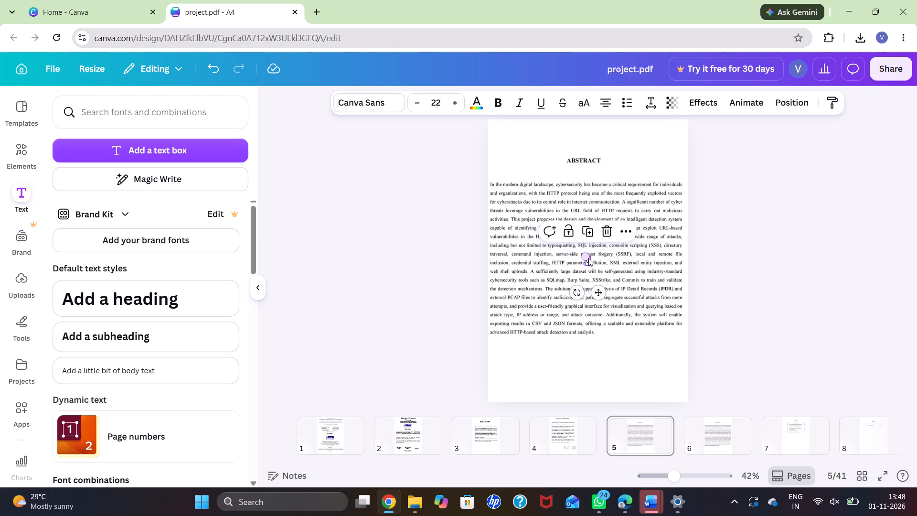
pyautogui.moveTo(583, 255); pyautogui.dragTo(588, 260)
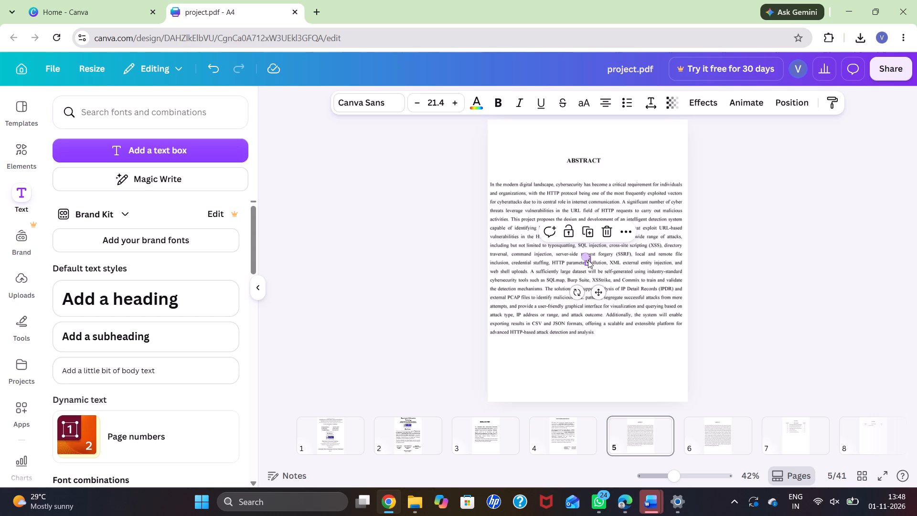
pyautogui.moveTo(586, 254); pyautogui.dragTo(589, 258)
pyautogui.moveTo(589, 261); pyautogui.dragTo(588, 321)
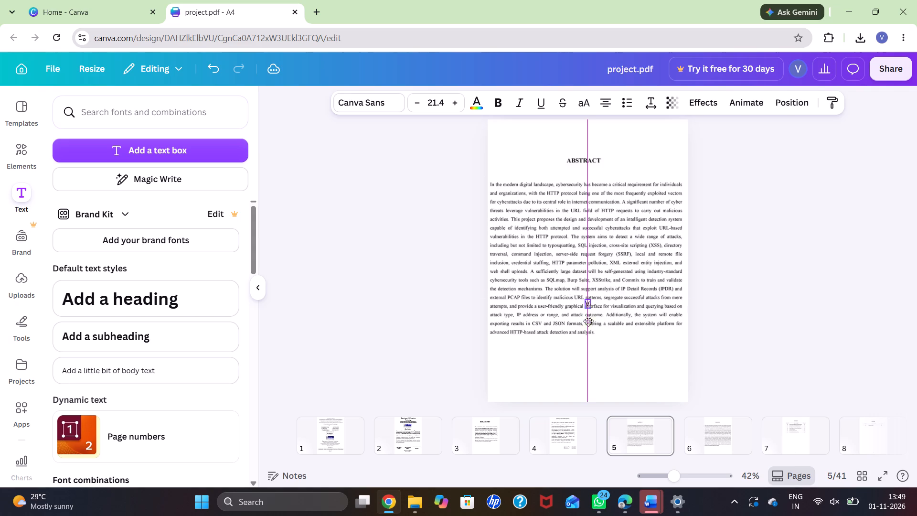
pyautogui.moveTo(588, 321); pyautogui.dragTo(578, 392)
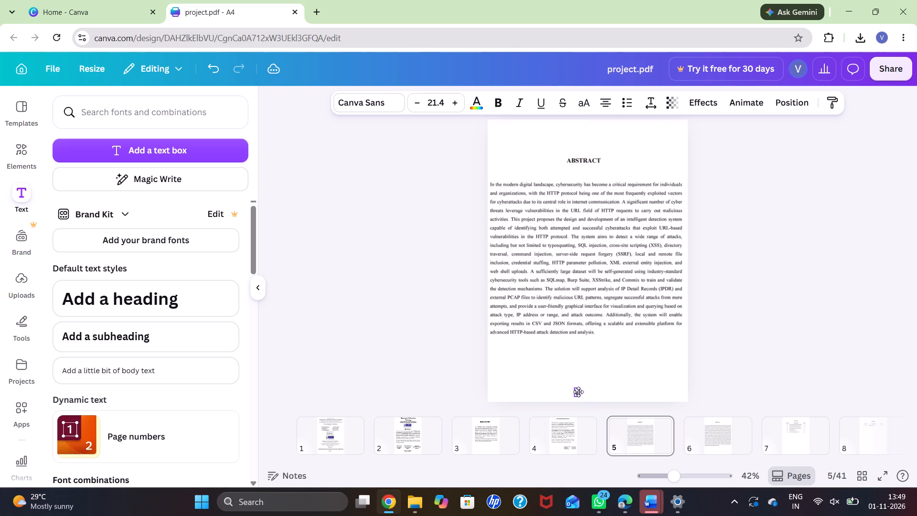
pyautogui.moveTo(578, 392); pyautogui.dragTo(584, 392)
pyautogui.click(726, 346)
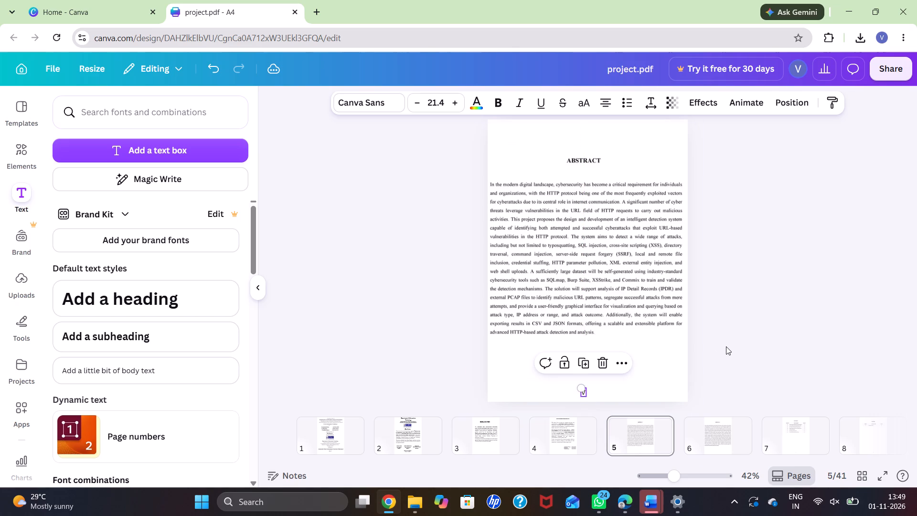
# Compare with page 6's page number and reduce the abstract page's v to font size 12.4.
pyautogui.click(717, 438)
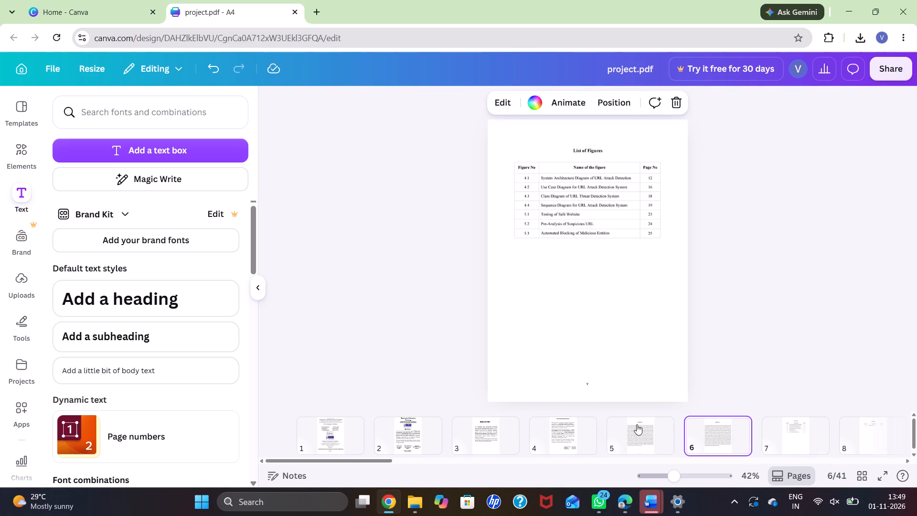
pyautogui.click(634, 432)
pyautogui.click(583, 394)
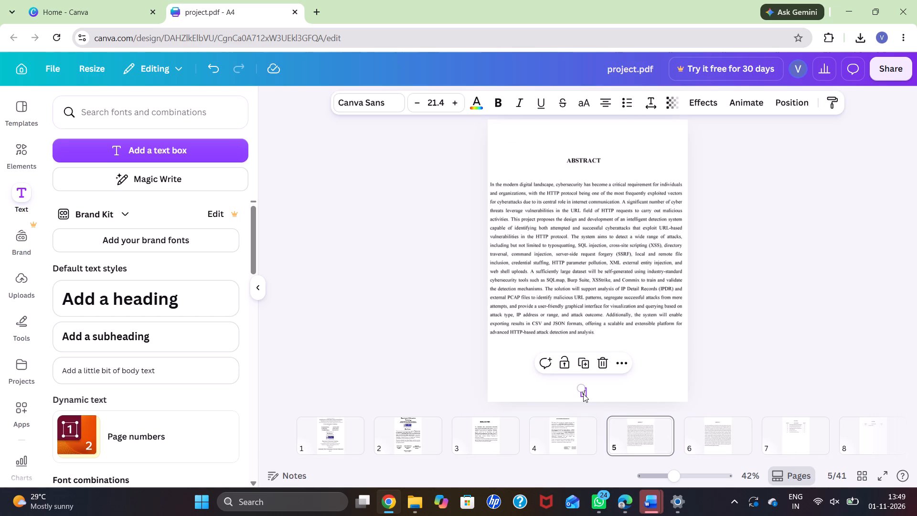
pyautogui.moveTo(581, 389); pyautogui.dragTo(585, 397)
pyautogui.click(585, 397)
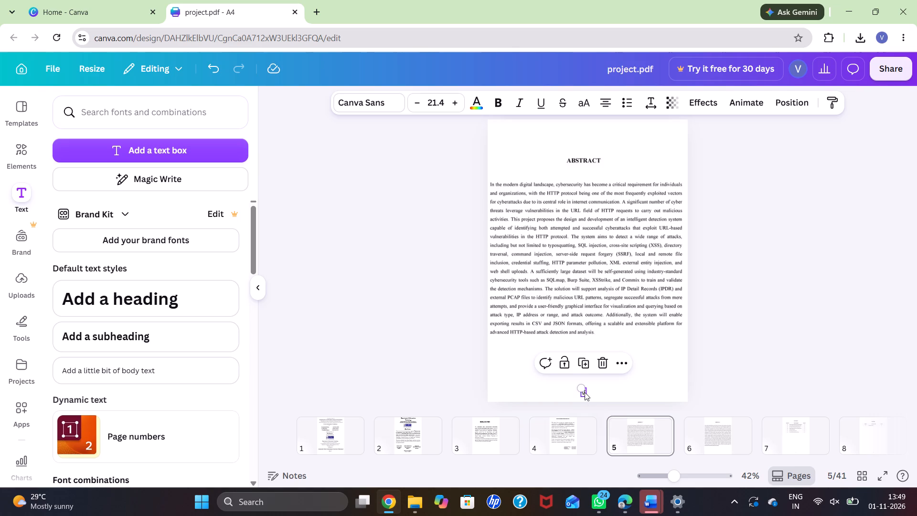
pyautogui.click(585, 392)
pyautogui.click(585, 392)
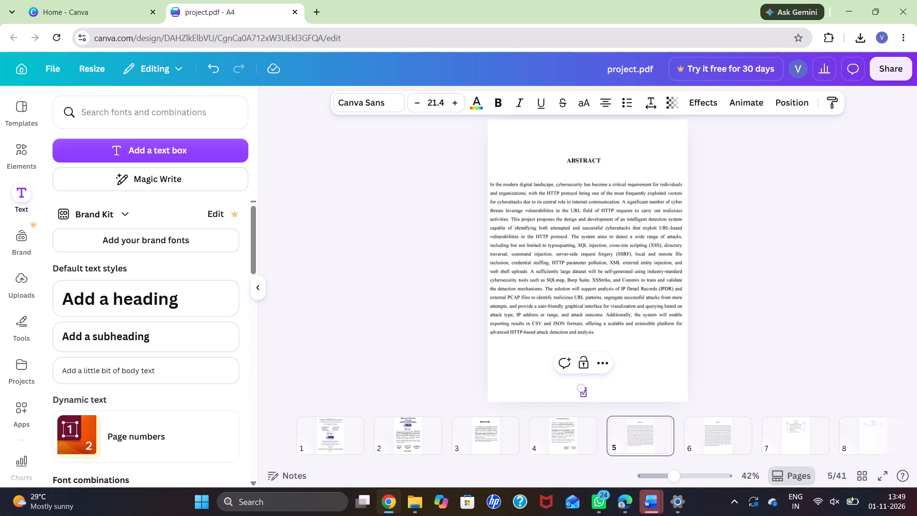
pyautogui.hotkey('ctrl', 'a')
pyautogui.click(415, 95)
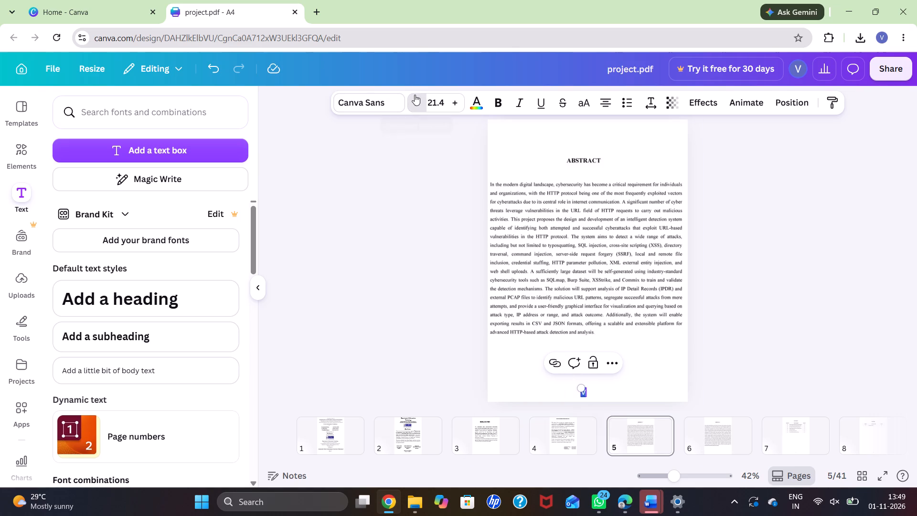
pyautogui.tripleClick(415, 95)
pyautogui.tripleClick(415, 95)
pyautogui.doubleClick(415, 95)
pyautogui.click(788, 214)
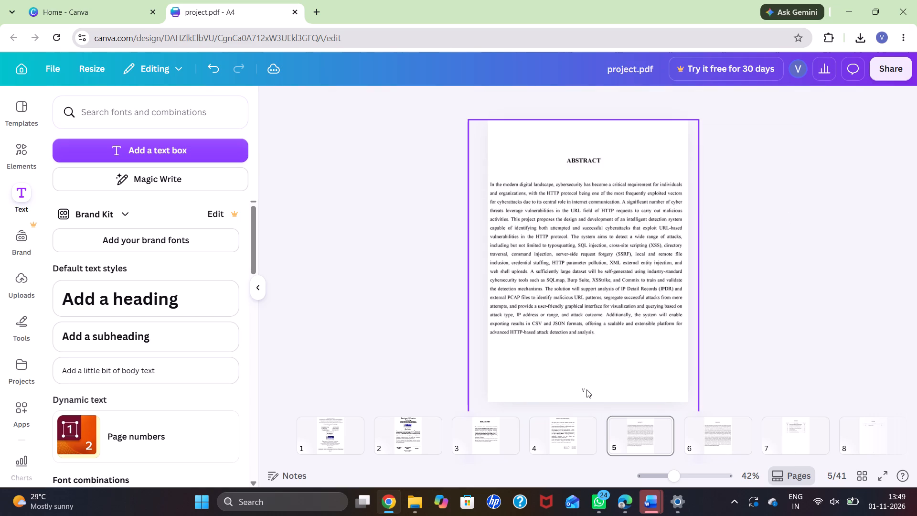
pyautogui.click(584, 389)
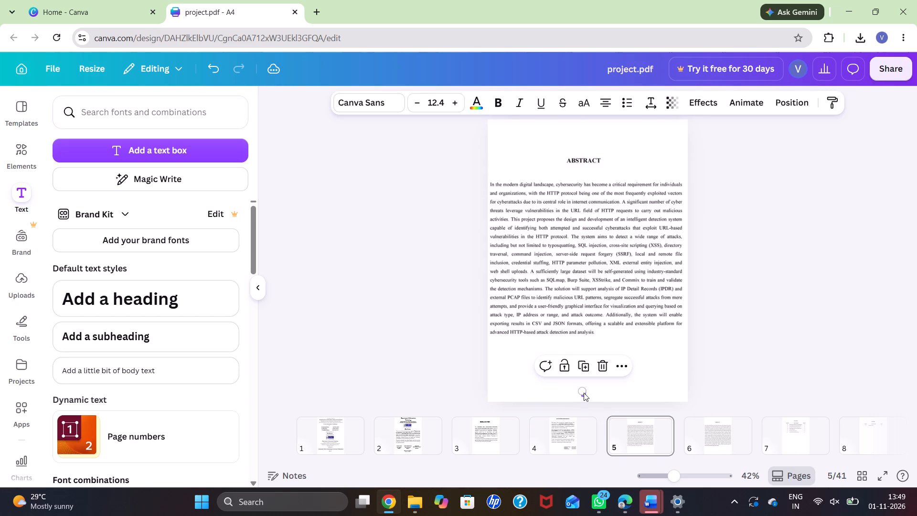
pyautogui.click(753, 334)
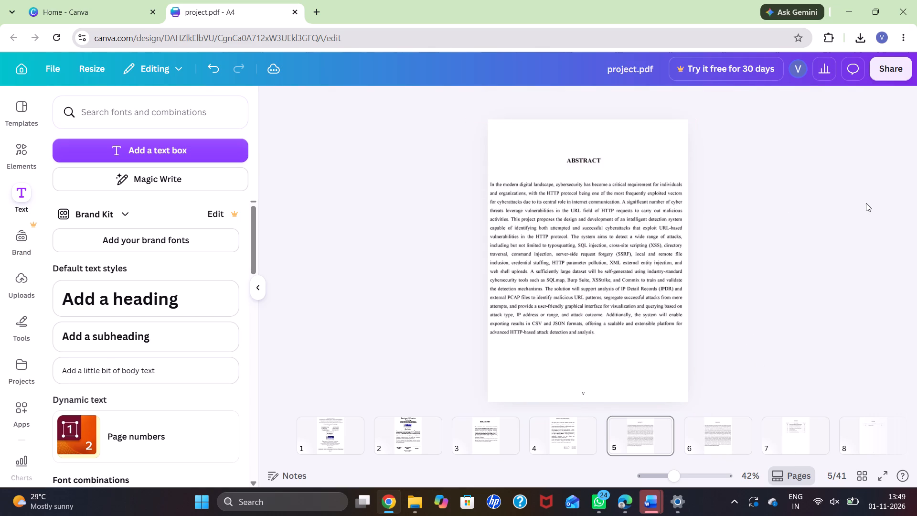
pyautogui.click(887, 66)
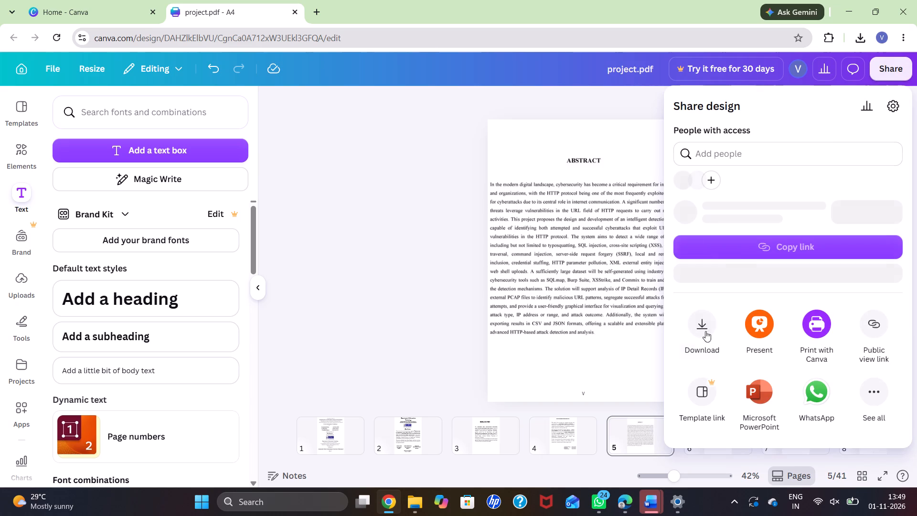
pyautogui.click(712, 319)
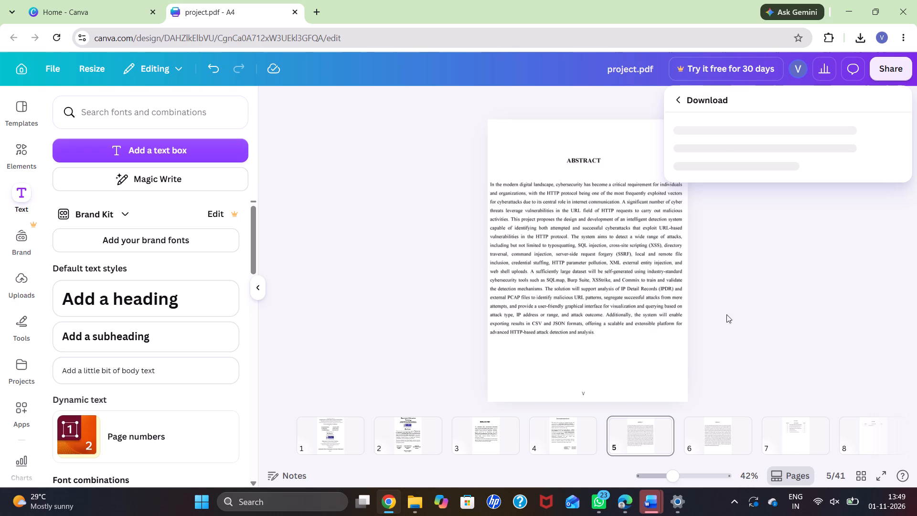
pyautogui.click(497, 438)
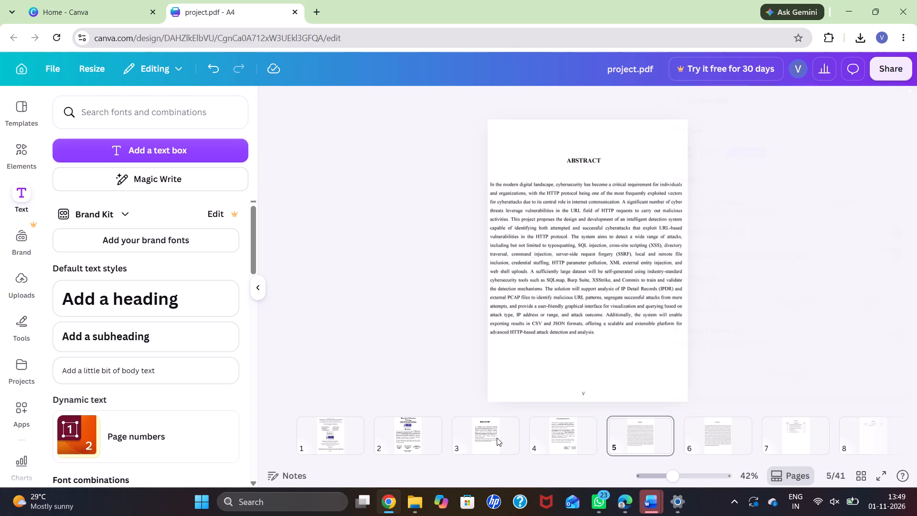
# Increase the font size of all the declaration's body text on page 3 by one step.
pyautogui.click(497, 438)
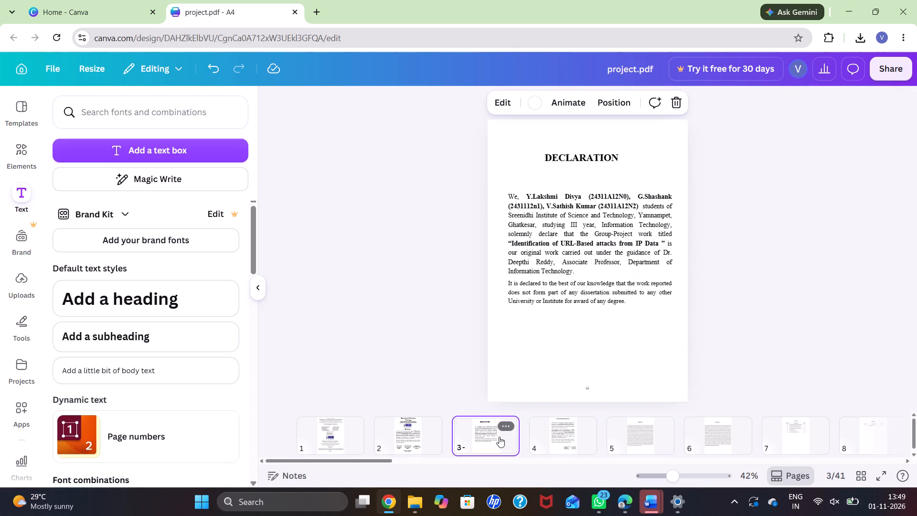
pyautogui.click(584, 277)
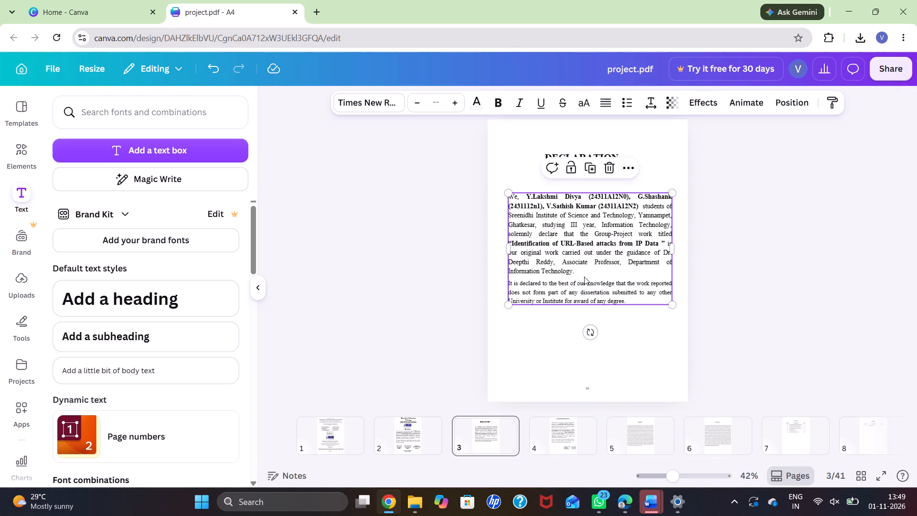
pyautogui.click(584, 277)
pyautogui.hotkey('ctrl', 'a')
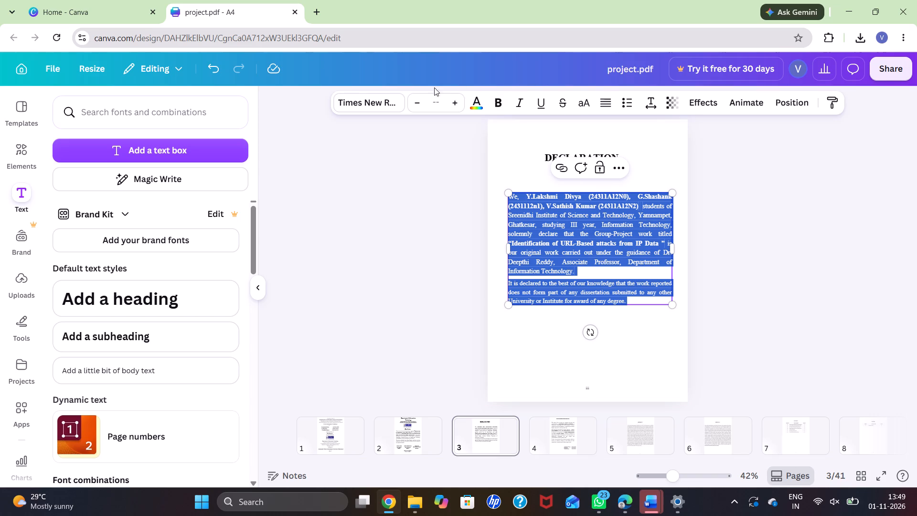
pyautogui.click(453, 105)
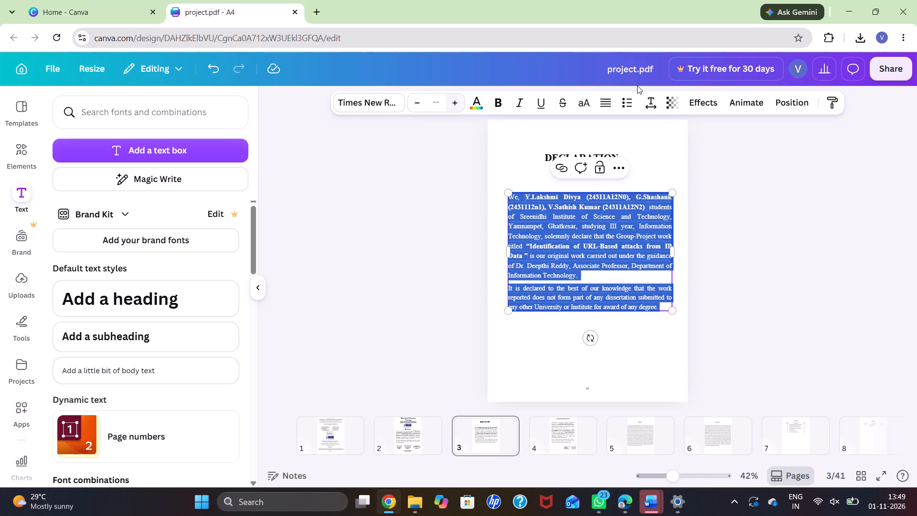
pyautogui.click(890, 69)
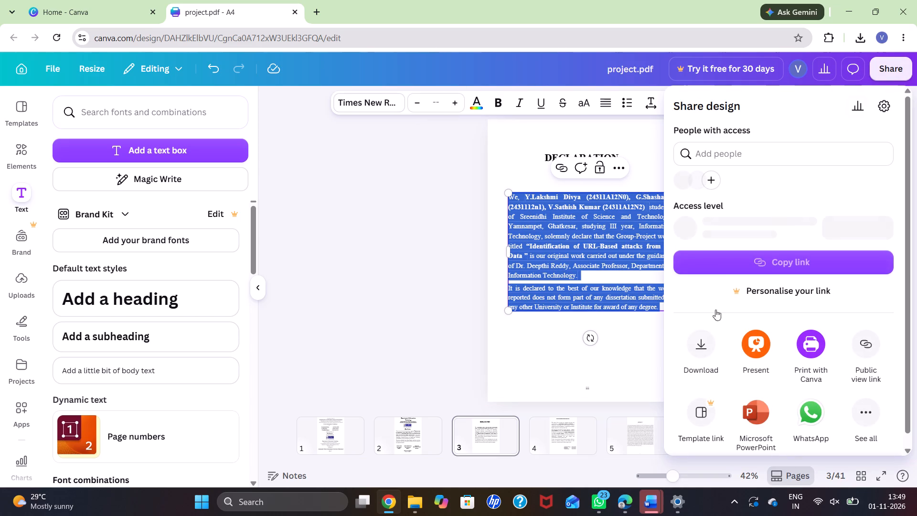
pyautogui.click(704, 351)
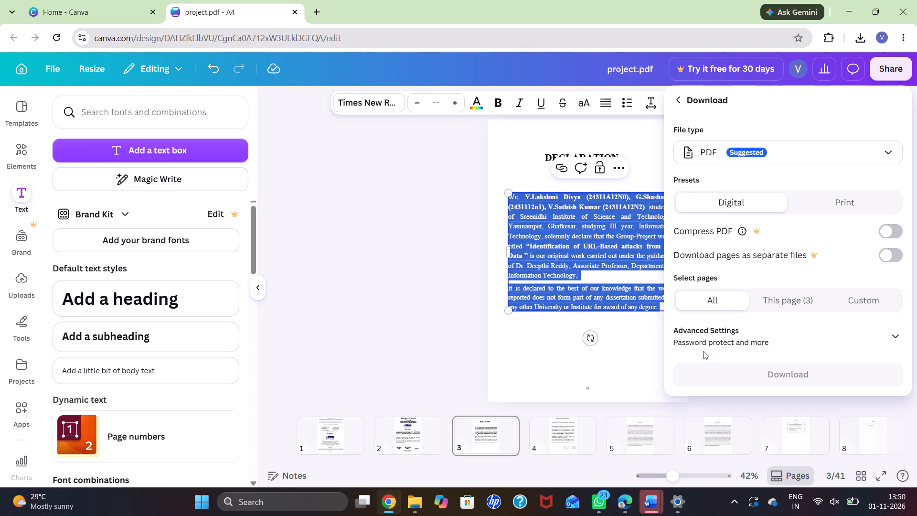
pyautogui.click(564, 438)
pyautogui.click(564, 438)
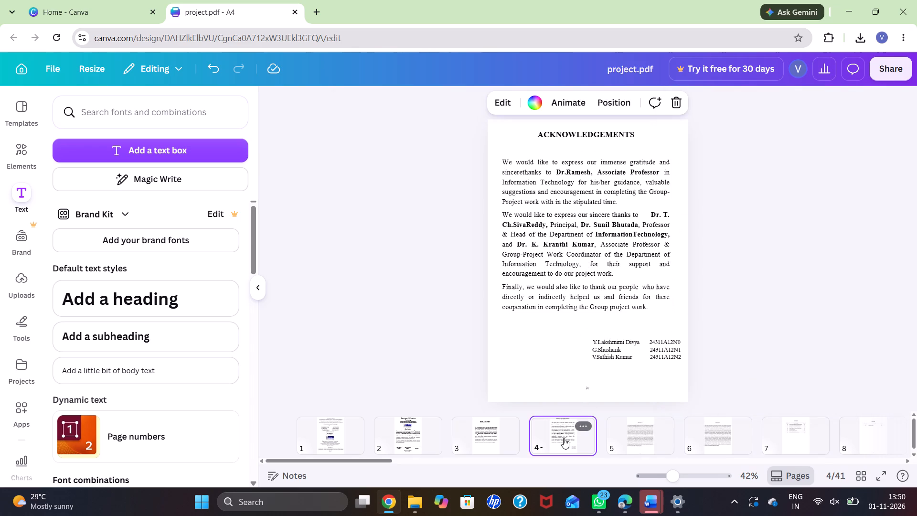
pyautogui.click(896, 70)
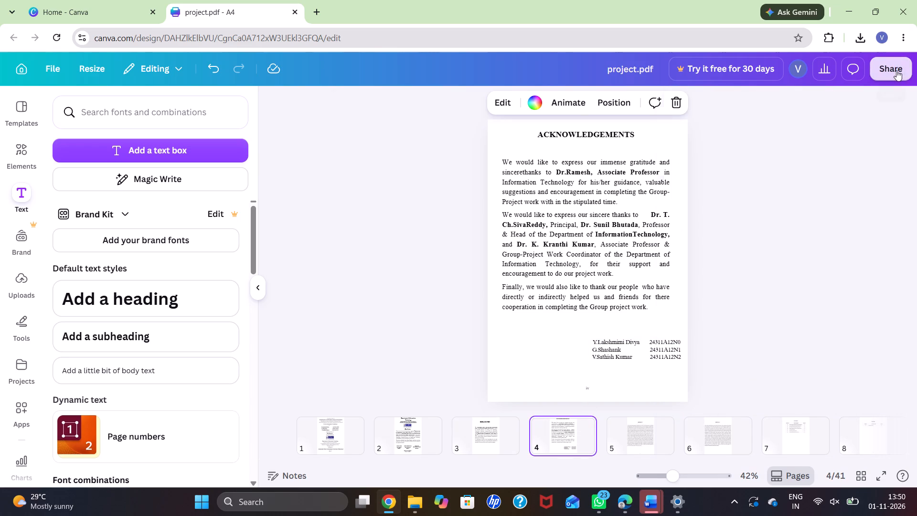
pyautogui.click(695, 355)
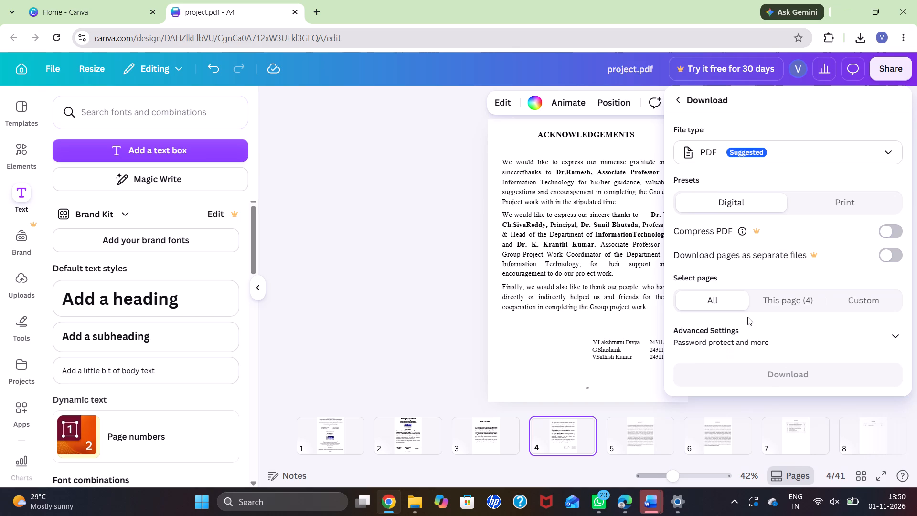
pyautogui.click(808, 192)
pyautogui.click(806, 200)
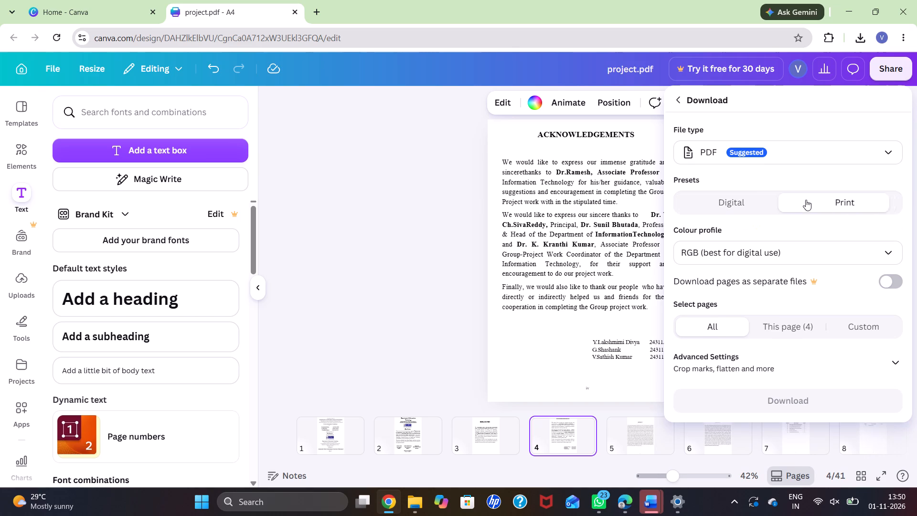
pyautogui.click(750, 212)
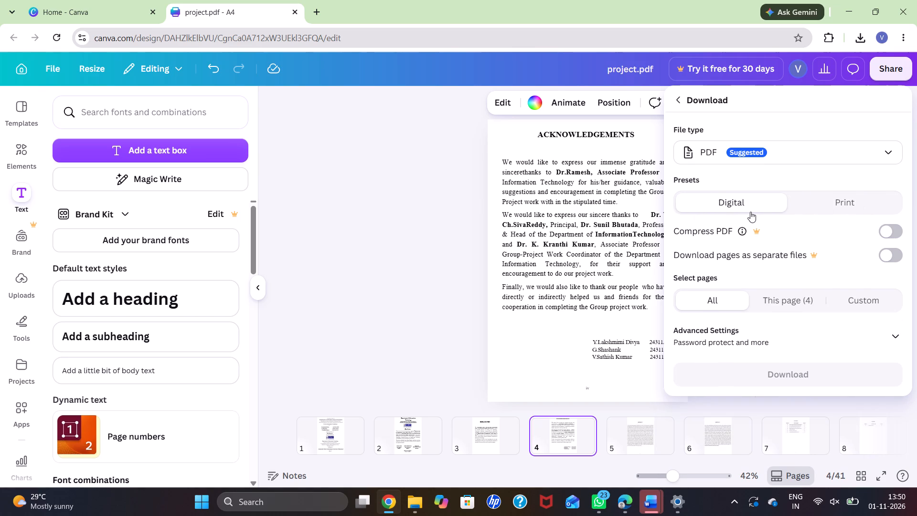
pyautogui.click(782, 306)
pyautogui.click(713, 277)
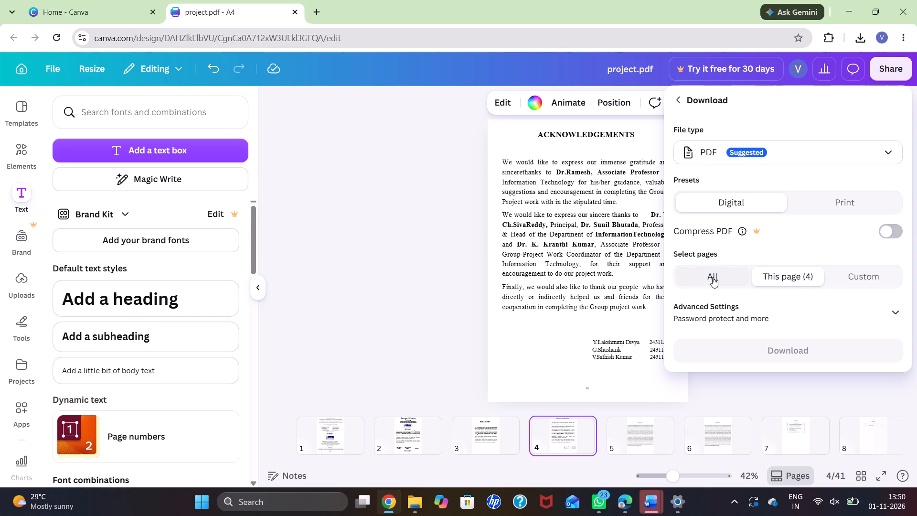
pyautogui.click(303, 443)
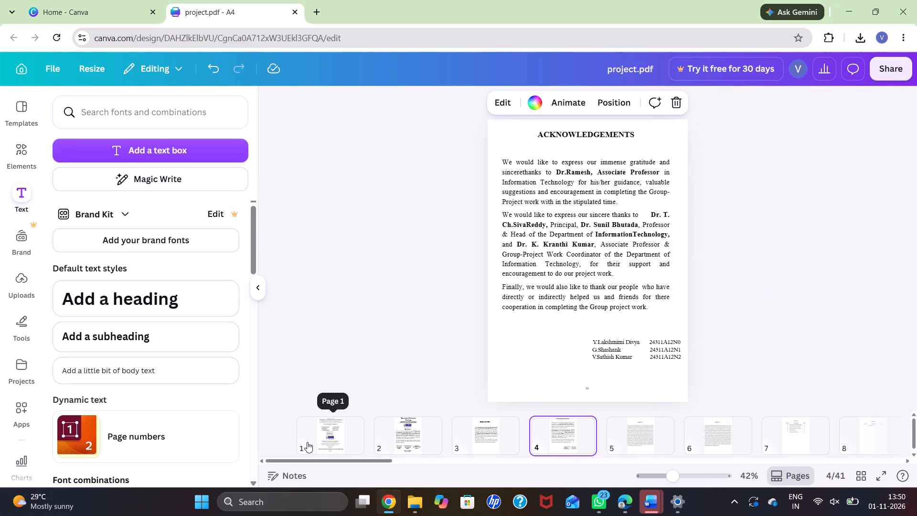
# Remove two extra spaces before the first student's roll number in the cover page's name list.
pyautogui.click(307, 442)
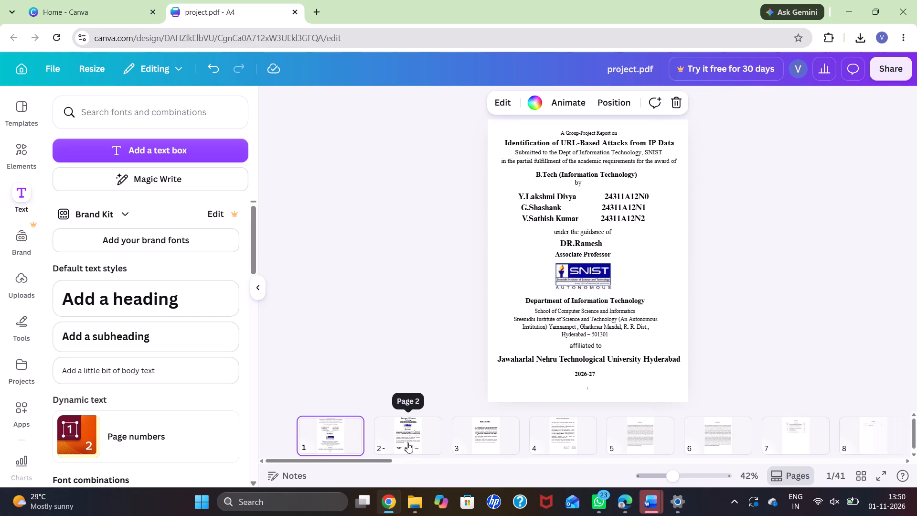
pyautogui.click(409, 446)
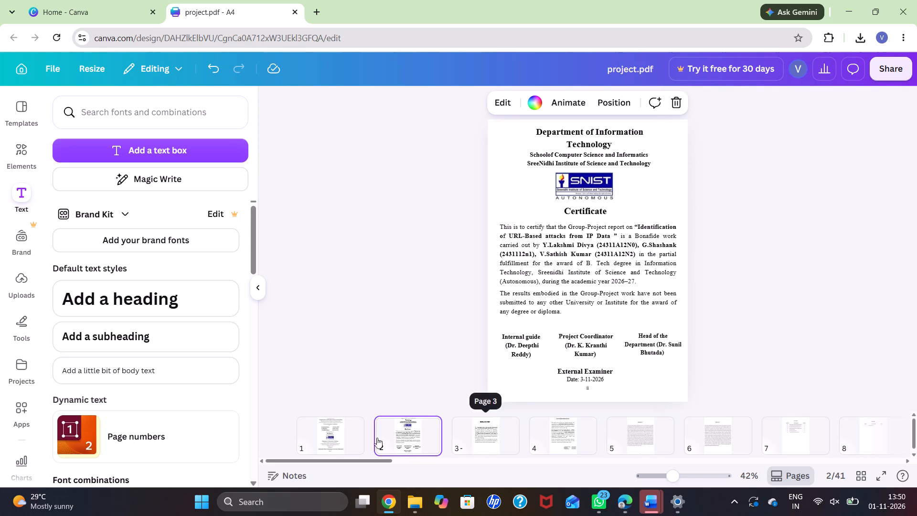
pyautogui.click(358, 433)
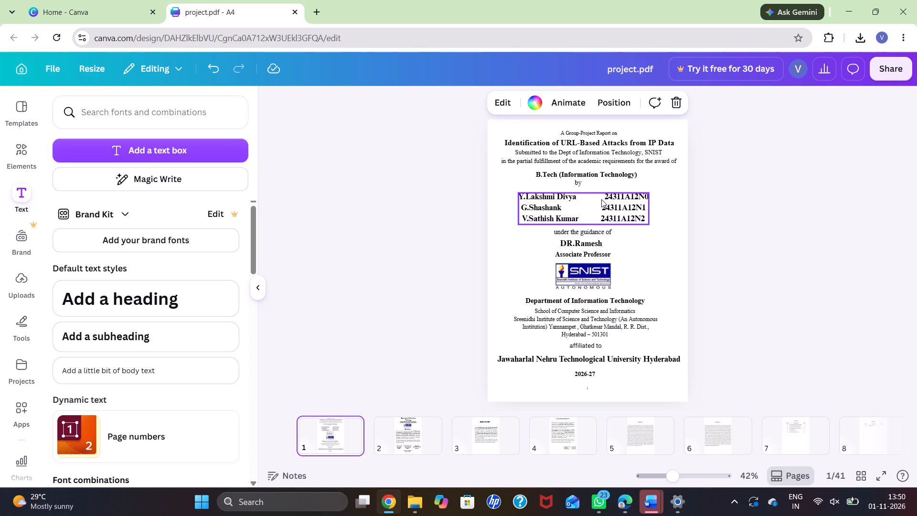
pyautogui.click(601, 199)
pyautogui.click(602, 194)
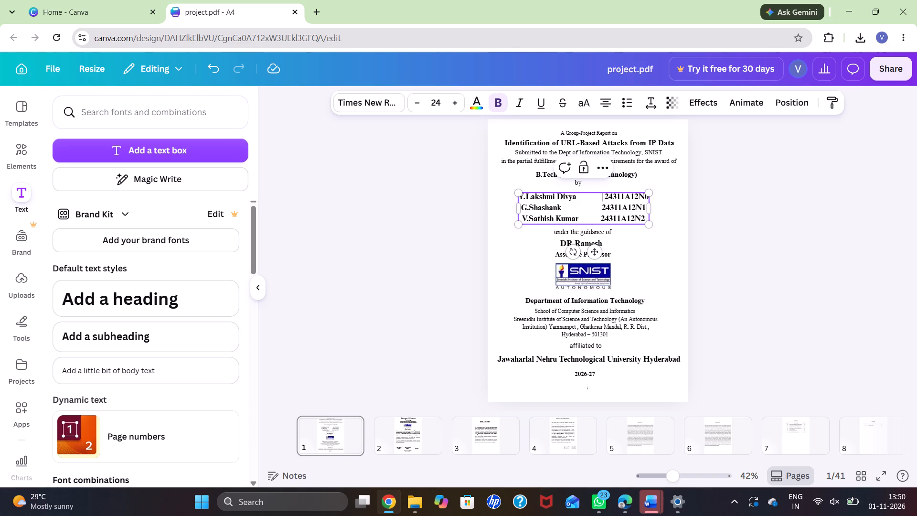
pyautogui.press('BackSpace')
pyautogui.press('BackSpace')
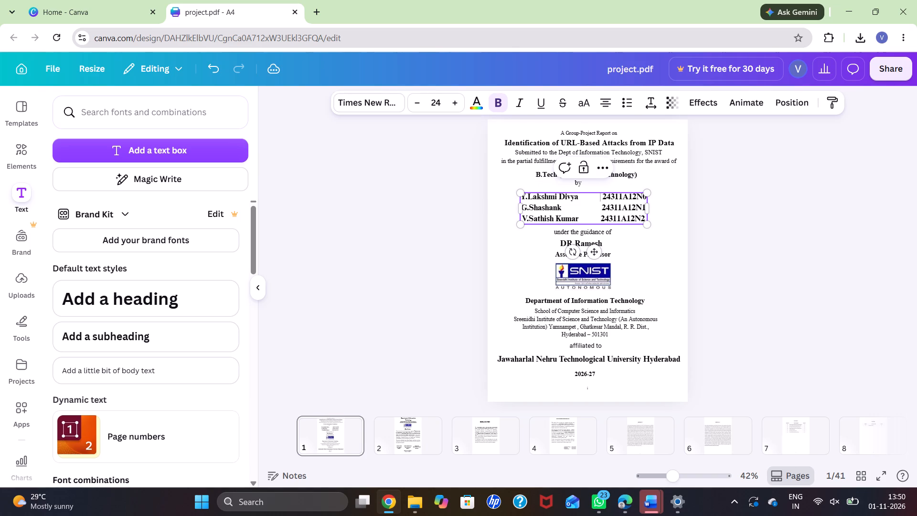
pyautogui.click(664, 277)
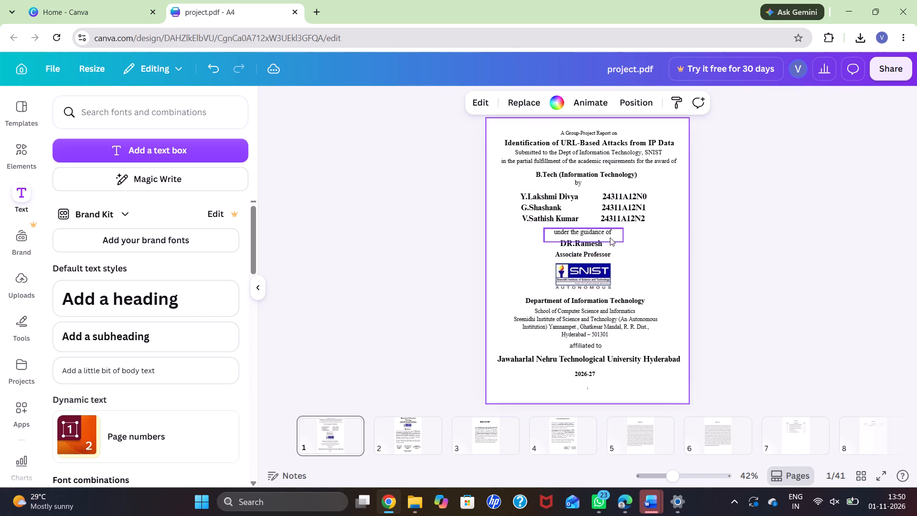
# Adjust the spaces before the third student's roll number on the cover page so it lines up with the roll numbers above.
pyautogui.click(600, 218)
pyautogui.click(600, 218)
pyautogui.press('space')
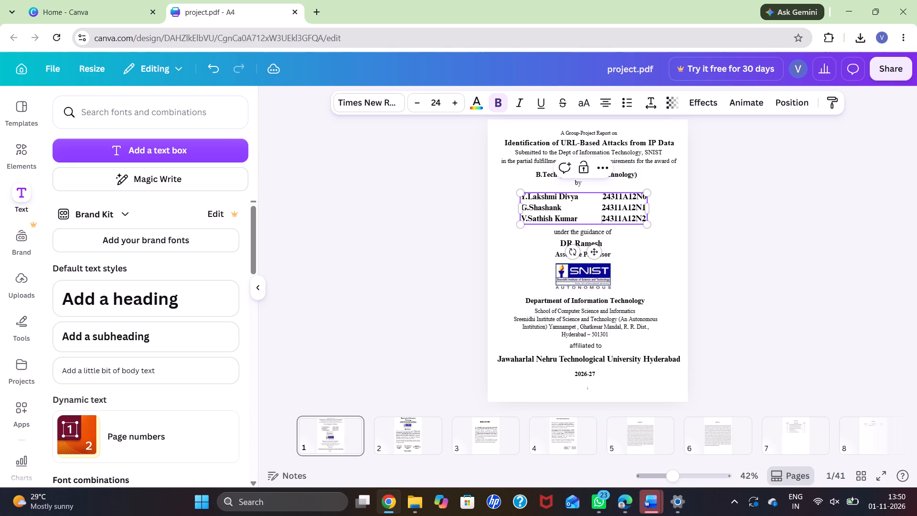
pyautogui.press('space')
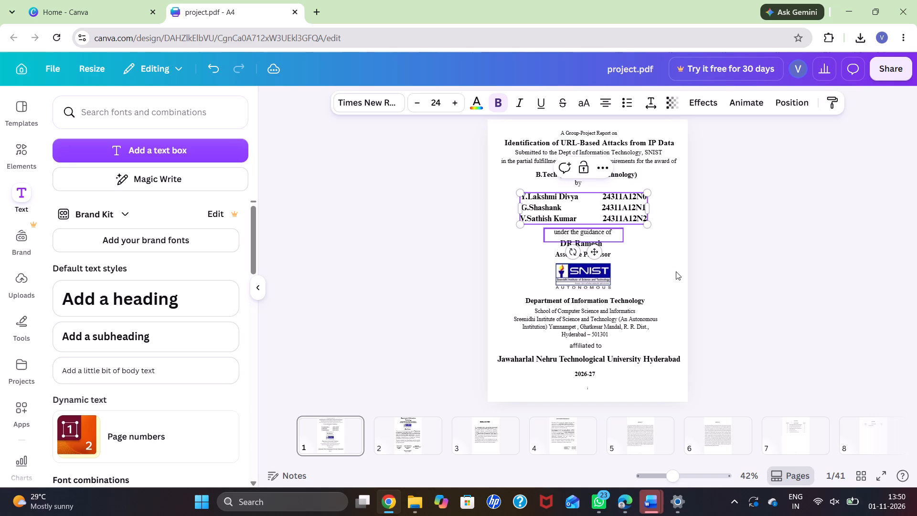
pyautogui.click(676, 271)
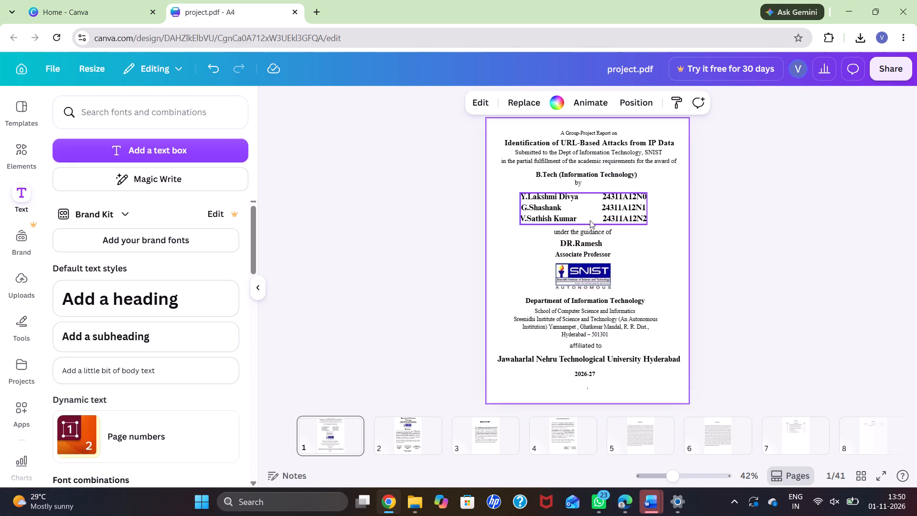
pyautogui.click(590, 220)
pyautogui.click(590, 220)
pyautogui.press('BackSpace')
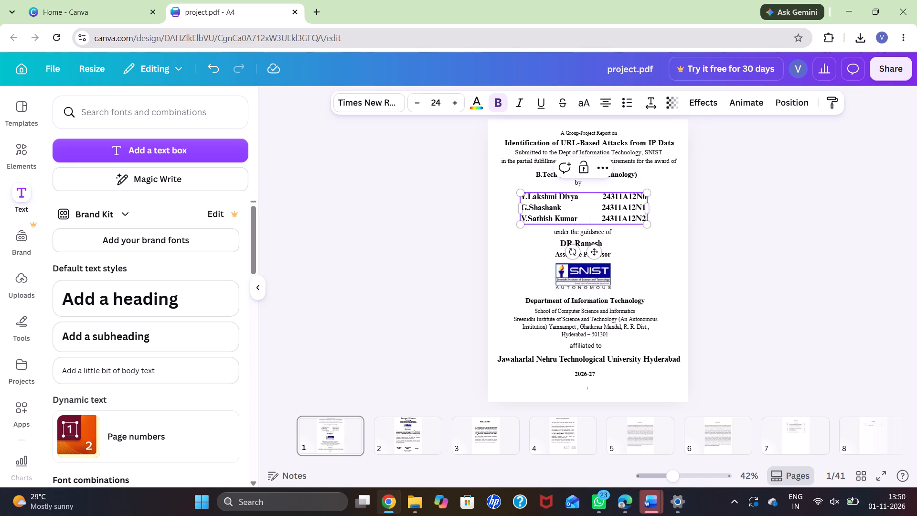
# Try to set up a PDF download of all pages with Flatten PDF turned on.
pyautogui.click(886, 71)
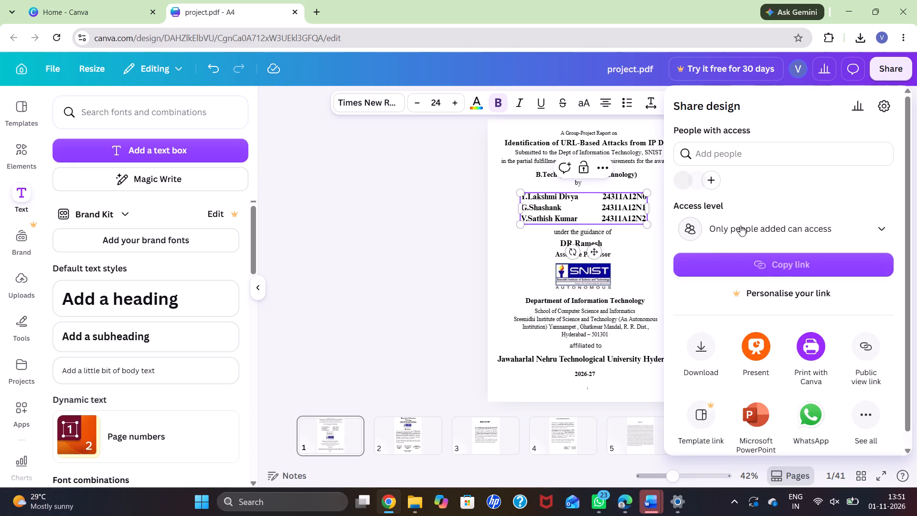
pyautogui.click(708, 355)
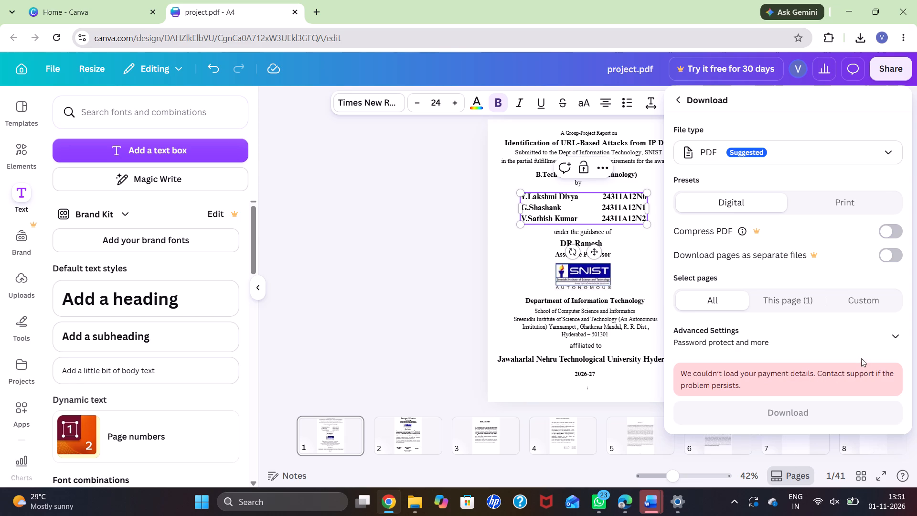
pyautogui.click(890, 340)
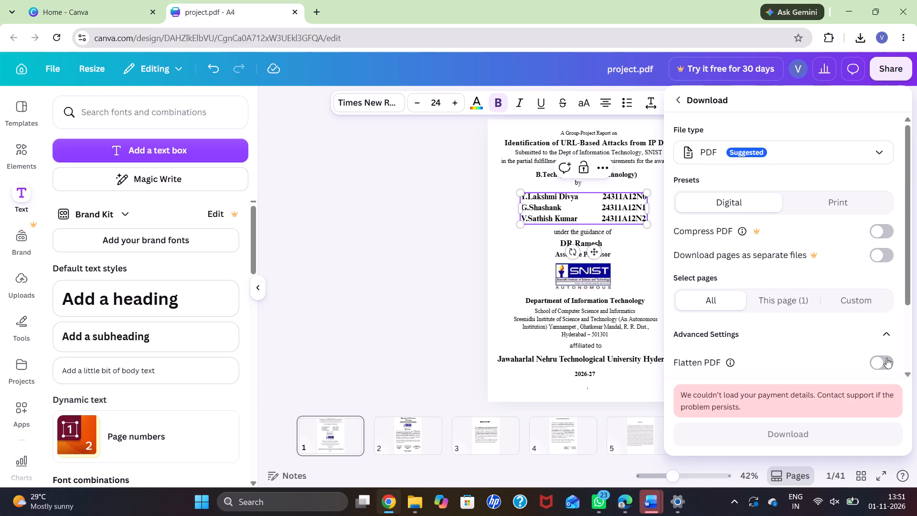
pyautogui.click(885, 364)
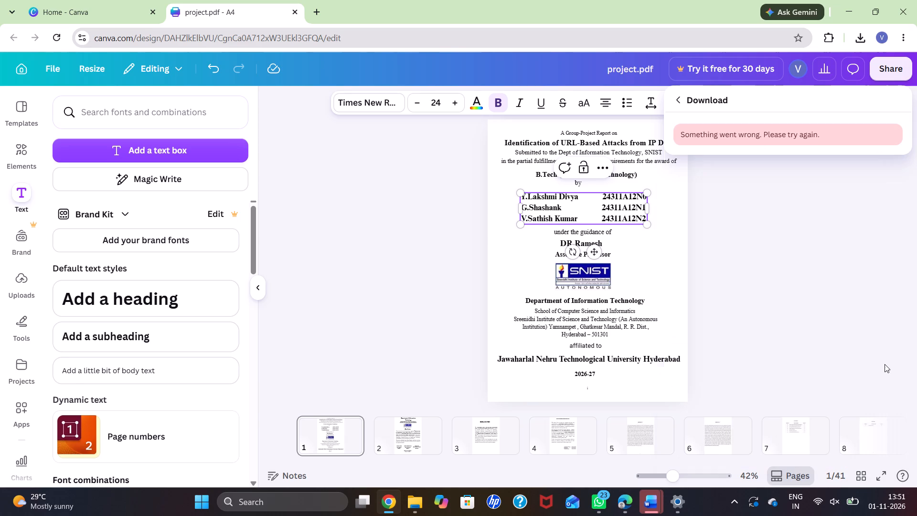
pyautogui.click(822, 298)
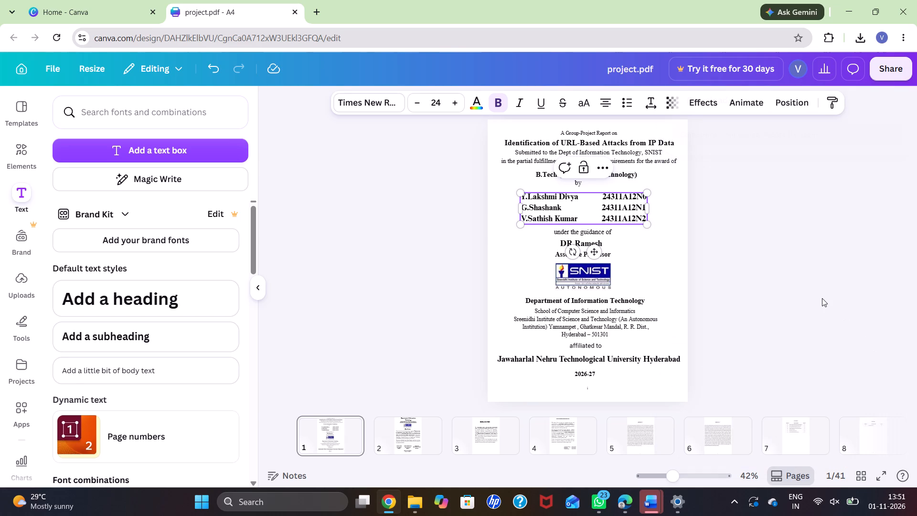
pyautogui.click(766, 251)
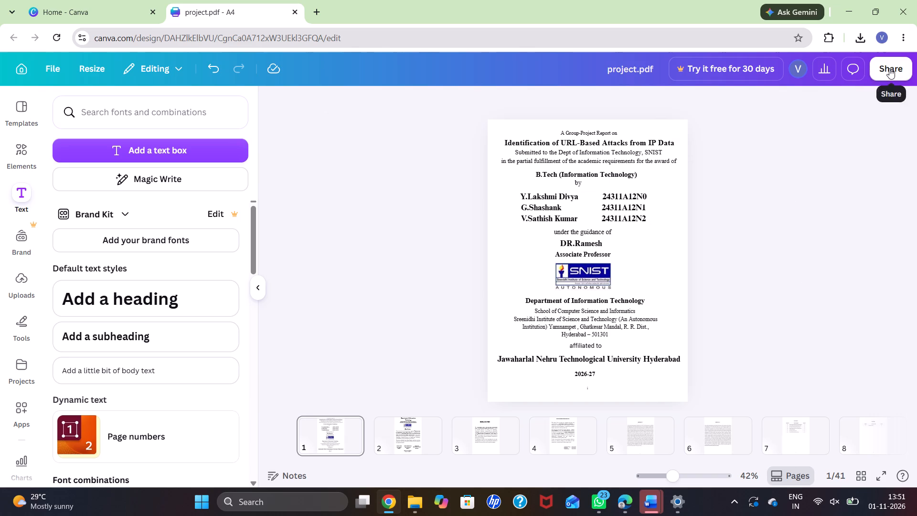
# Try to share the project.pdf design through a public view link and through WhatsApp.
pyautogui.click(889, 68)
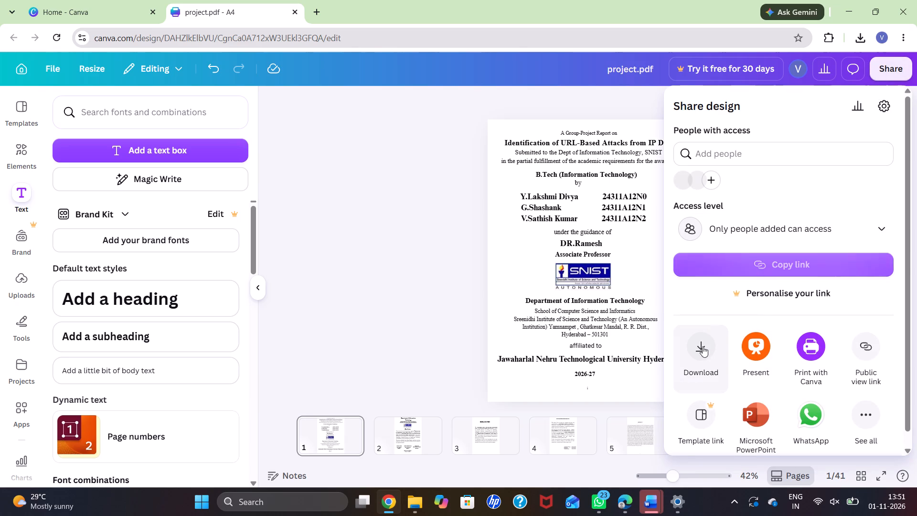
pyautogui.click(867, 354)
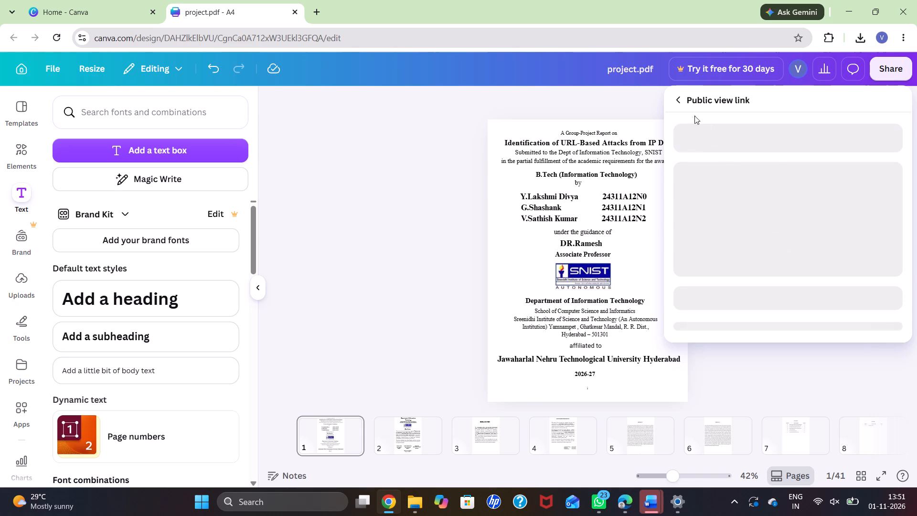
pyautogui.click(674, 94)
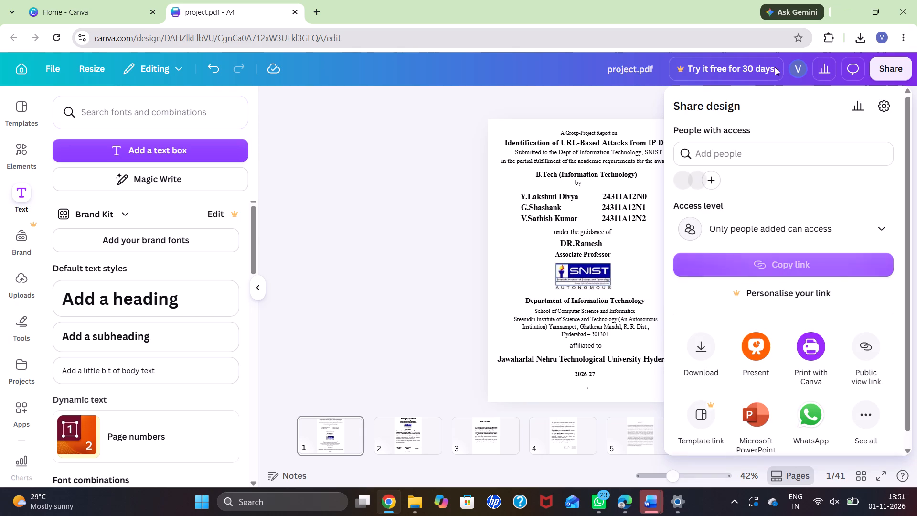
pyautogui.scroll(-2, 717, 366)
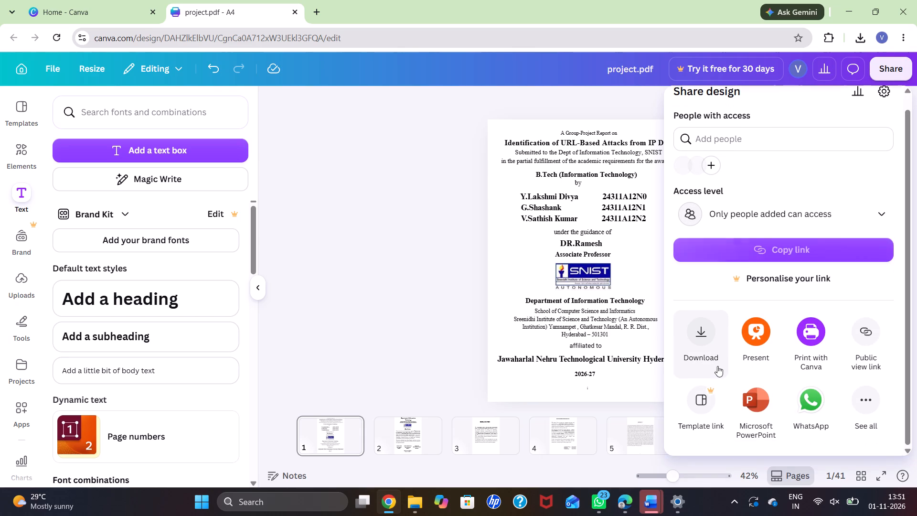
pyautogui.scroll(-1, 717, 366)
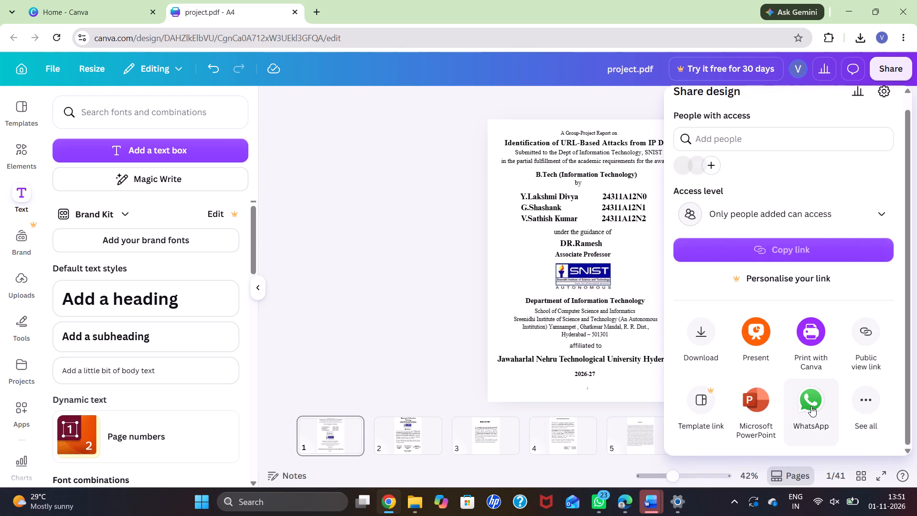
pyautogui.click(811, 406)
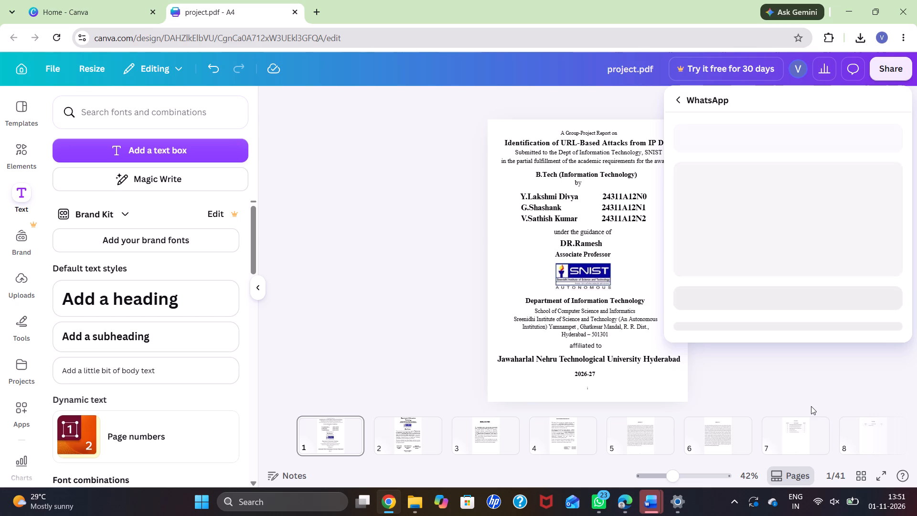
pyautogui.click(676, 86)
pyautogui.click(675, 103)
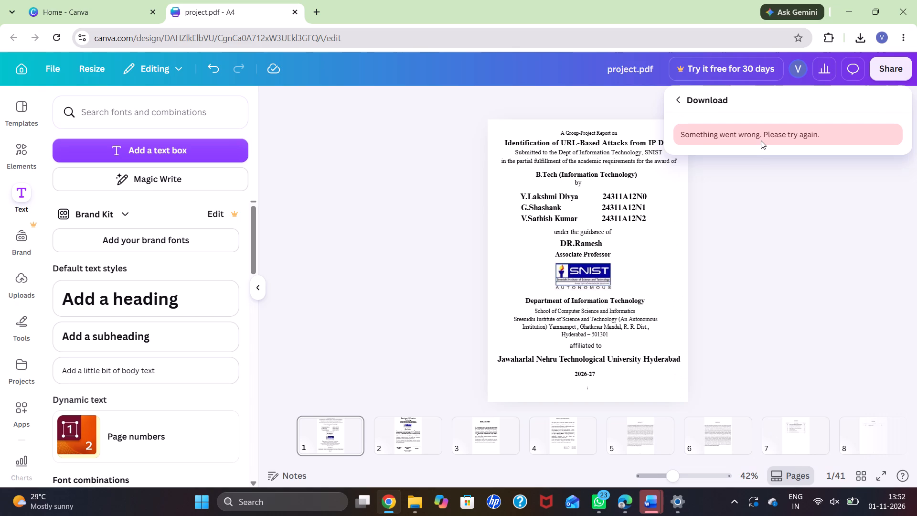
# Reopen the design's download options for a PDF of all pages.
pyautogui.click(675, 100)
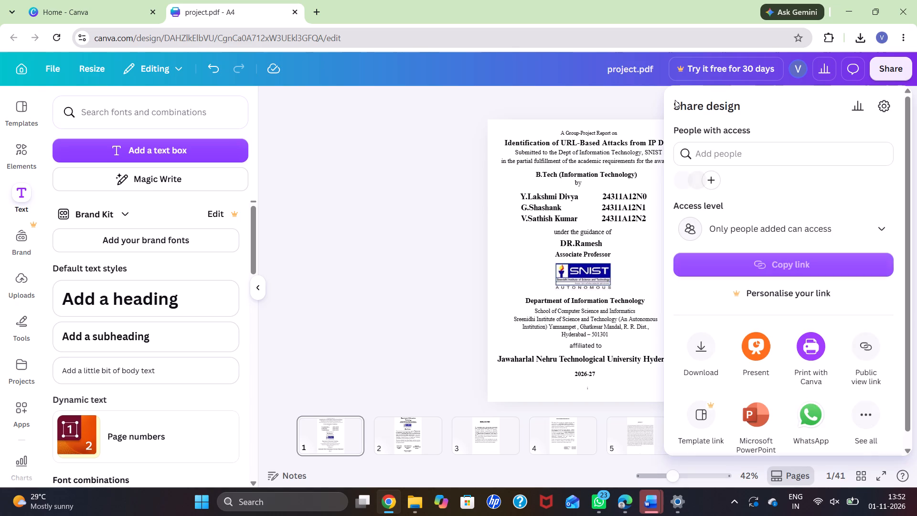
pyautogui.click(880, 69)
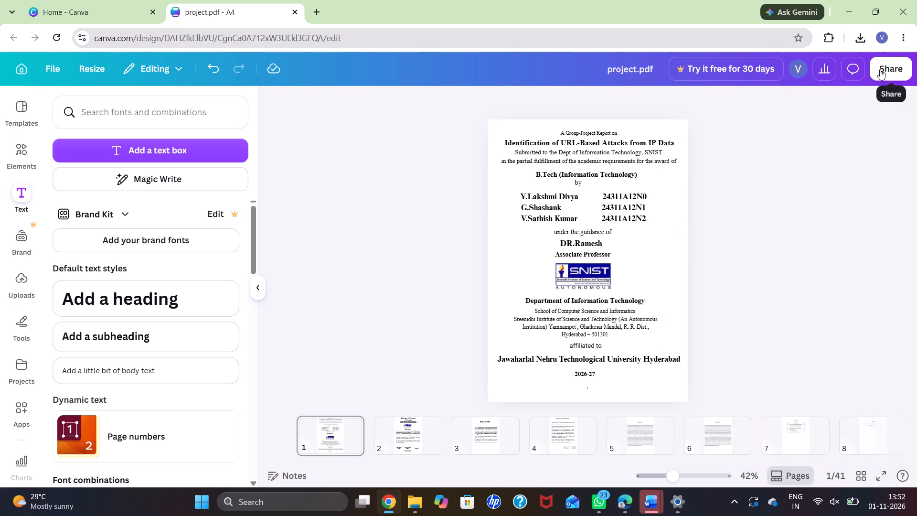
pyautogui.click(876, 73)
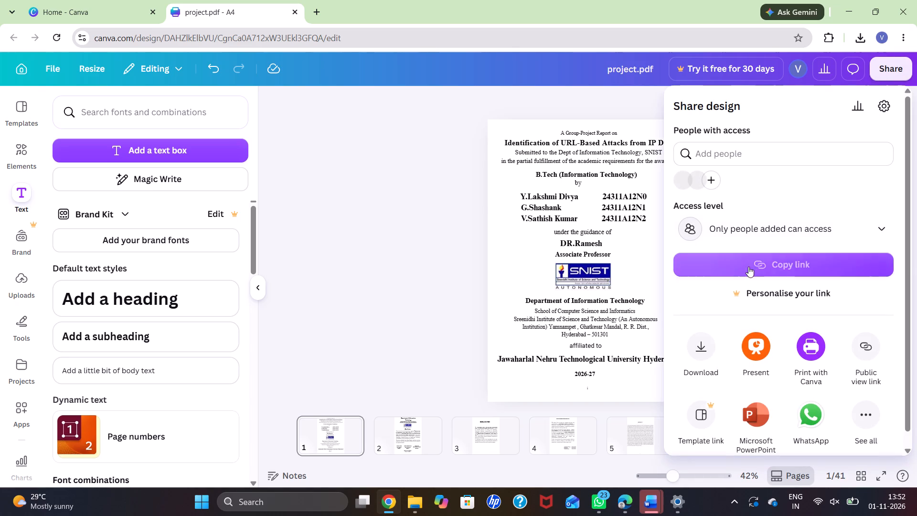
pyautogui.click(704, 357)
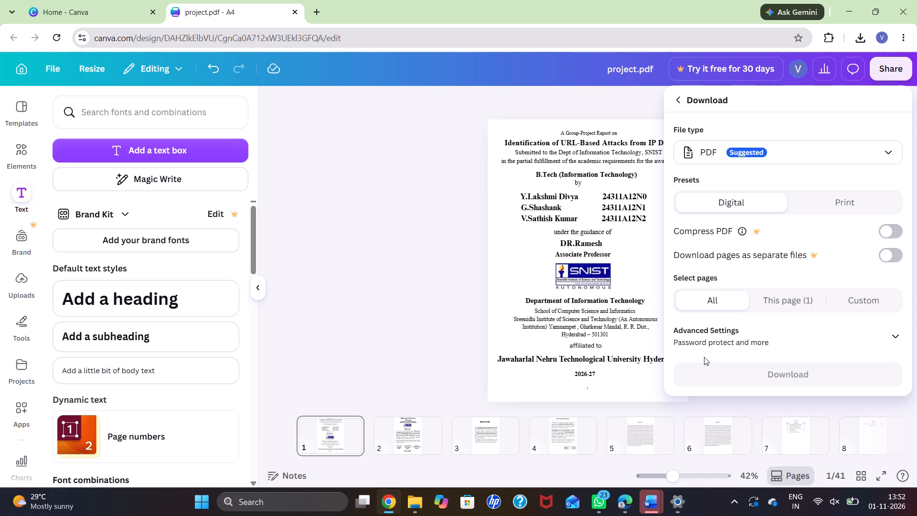
# Go to page 2 of the report.
pyautogui.click(396, 441)
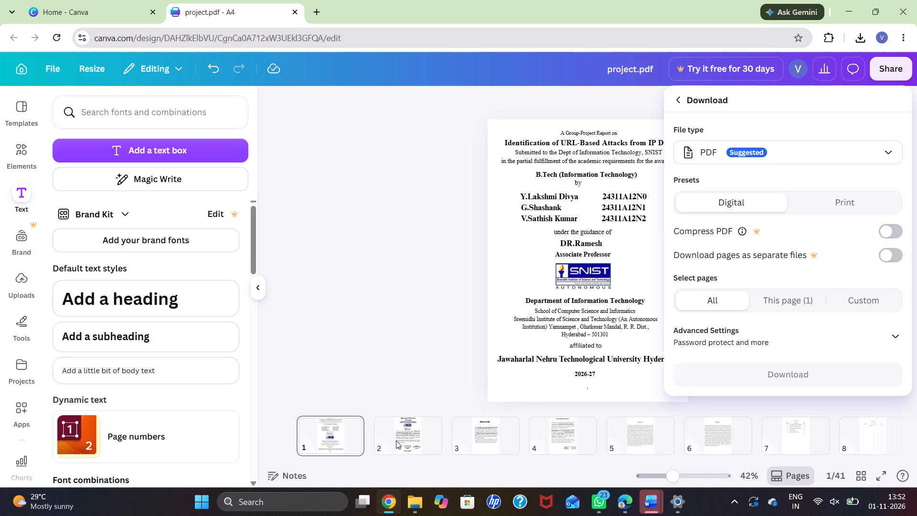
# Review pages 2 through 6, checking the front pages' text and page numbers.
pyautogui.click(403, 438)
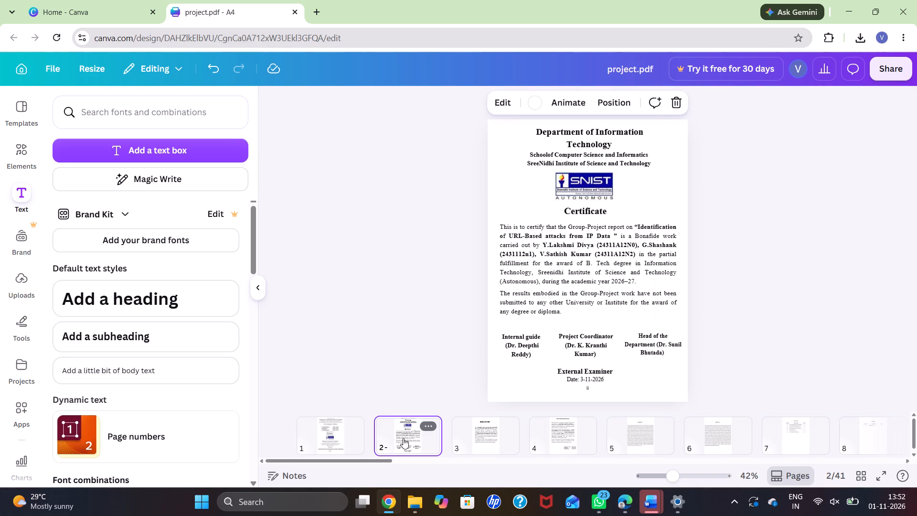
pyautogui.click(493, 441)
pyautogui.click(554, 452)
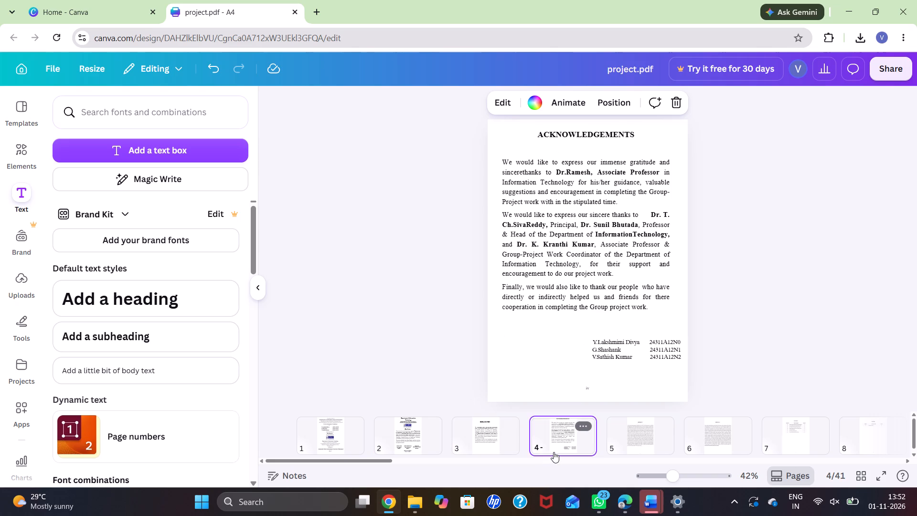
pyautogui.click(633, 444)
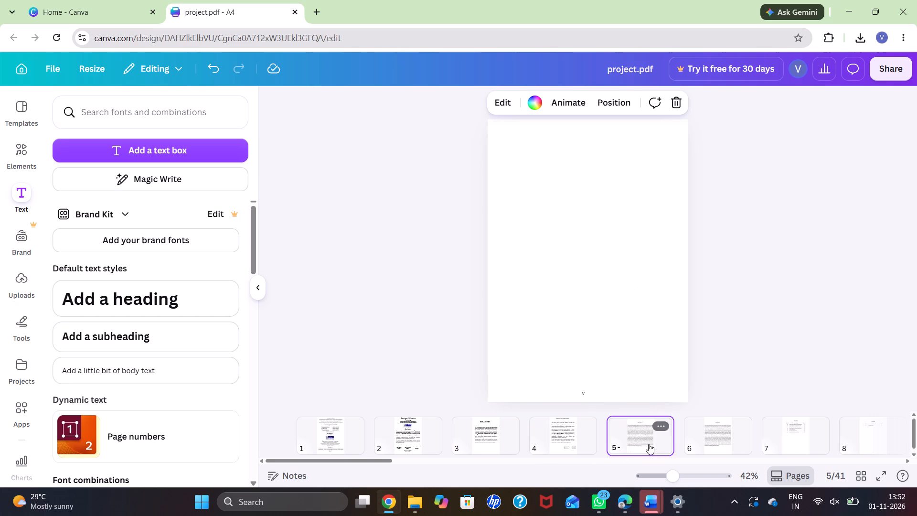
pyautogui.click(705, 442)
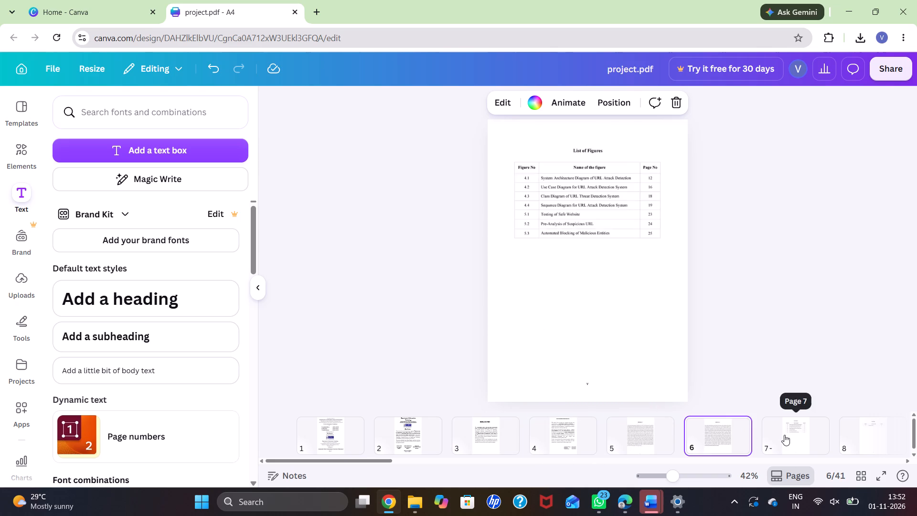
# Review pages 7 through 10, checking the List of Figures, List of Tables, contents table and their page numbers.
pyautogui.click(784, 435)
pyautogui.hscroll(-2, 784, 435)
pyautogui.click(784, 435)
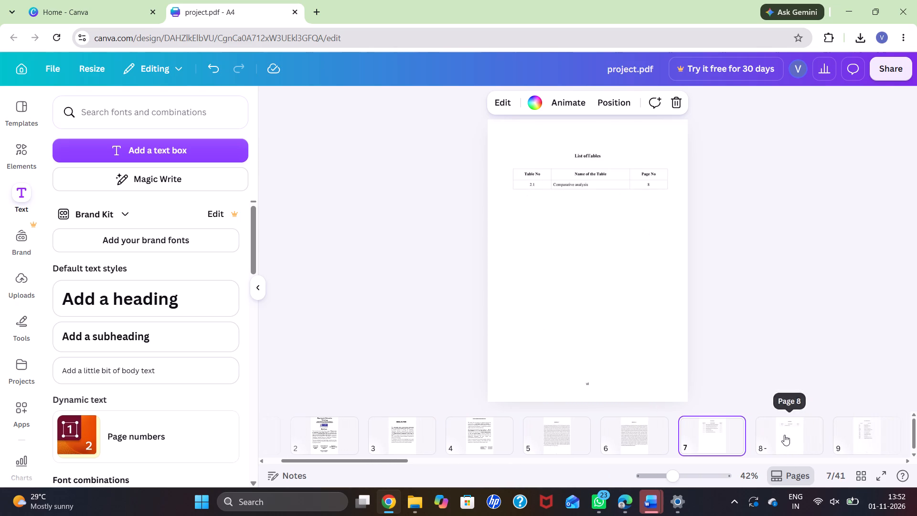
pyautogui.hscroll(-2, 784, 435)
pyautogui.click(784, 435)
pyautogui.hscroll(-1, 784, 435)
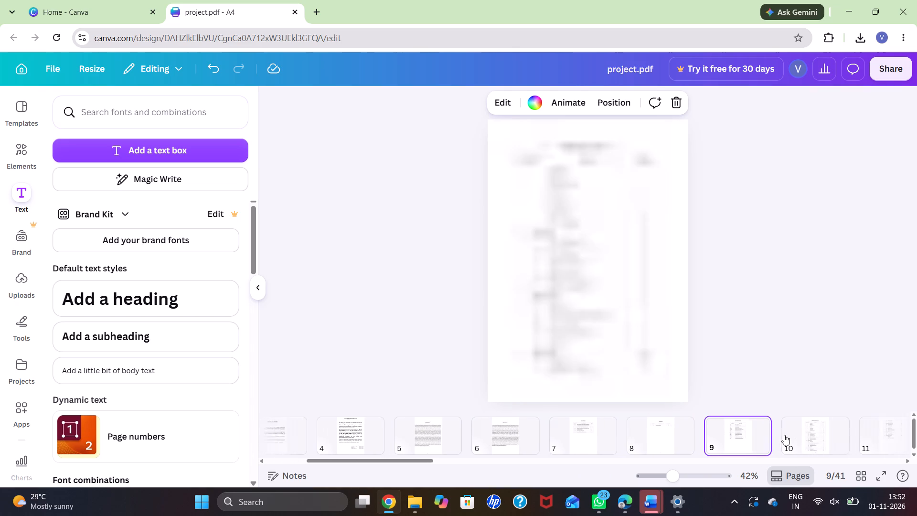
pyautogui.hscroll(-1, 784, 435)
pyautogui.click(784, 435)
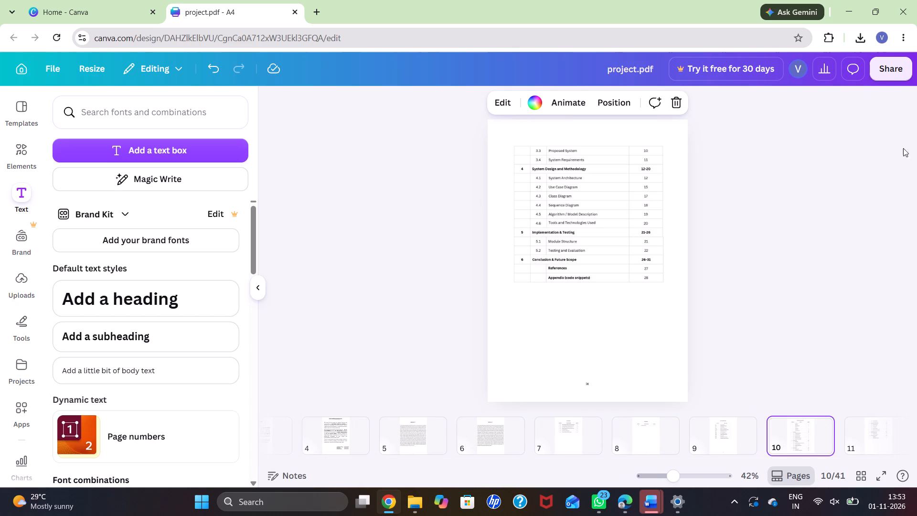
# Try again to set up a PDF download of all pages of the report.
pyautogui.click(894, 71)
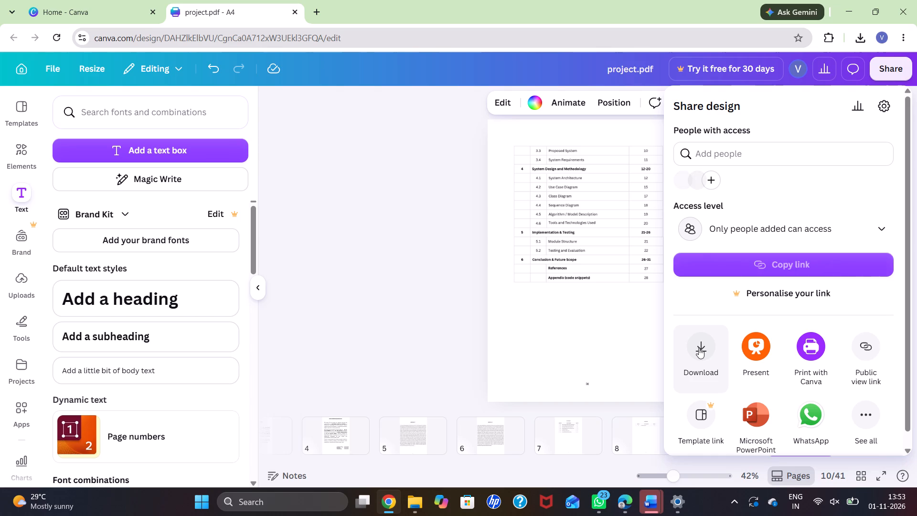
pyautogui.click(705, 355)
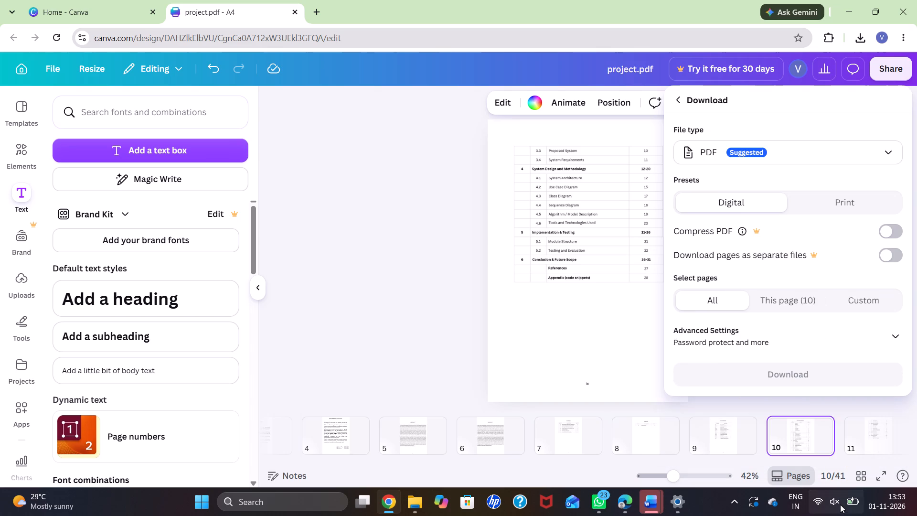
# Switch the computer's Wi-Fi connection from AndroidAP_5170 to the Redmi 10 network.
pyautogui.click(823, 506)
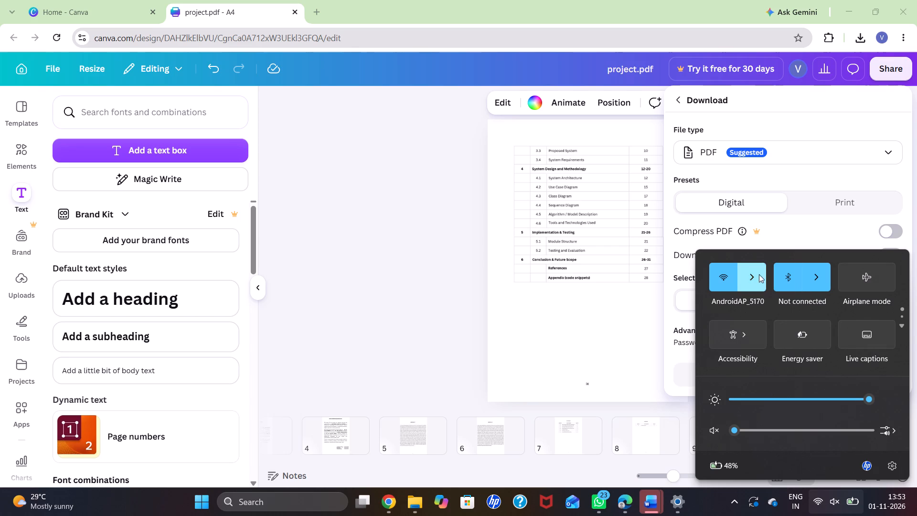
pyautogui.click(755, 275)
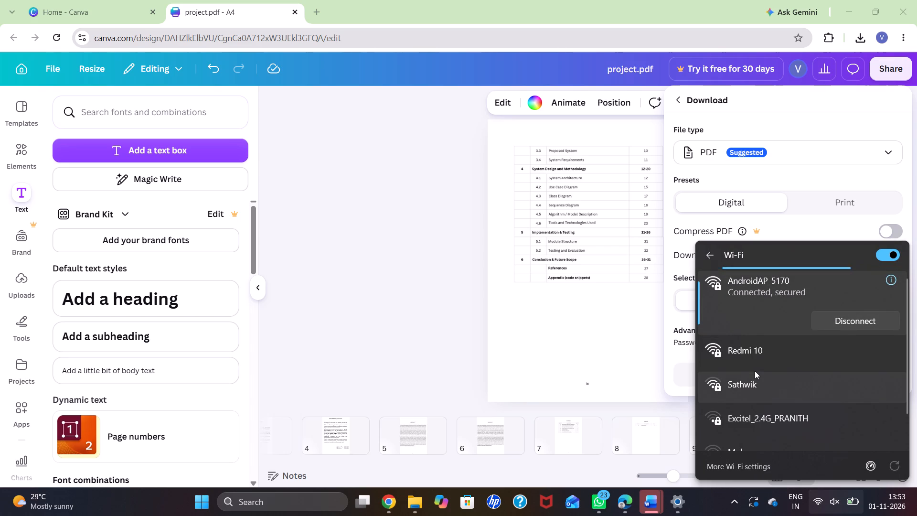
pyautogui.click(756, 356)
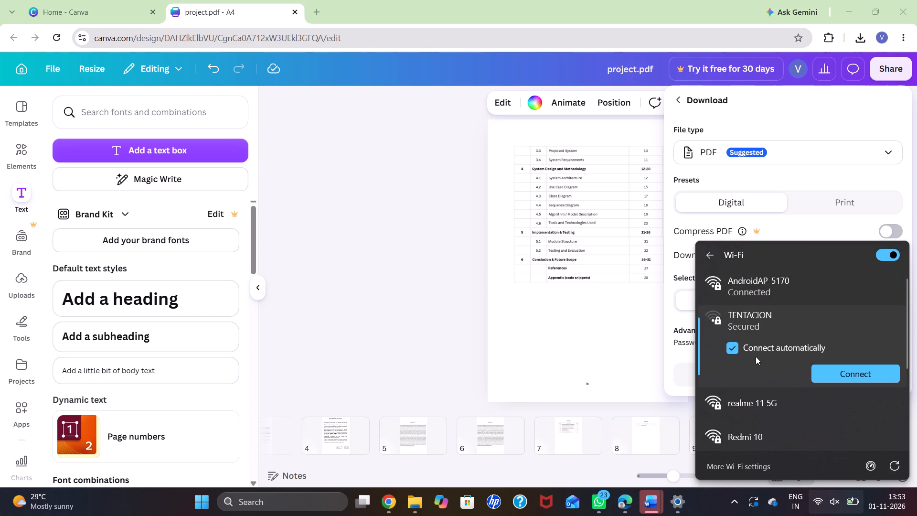
pyautogui.click(835, 366)
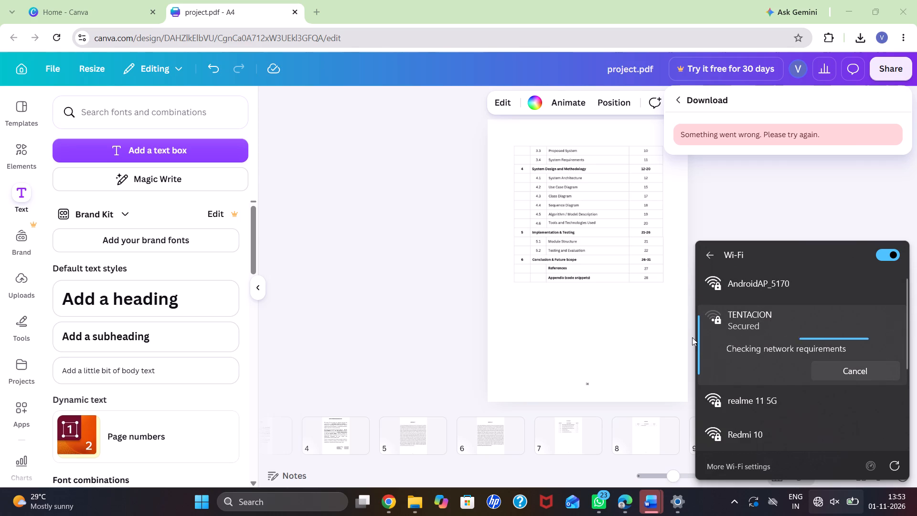
pyautogui.click(768, 425)
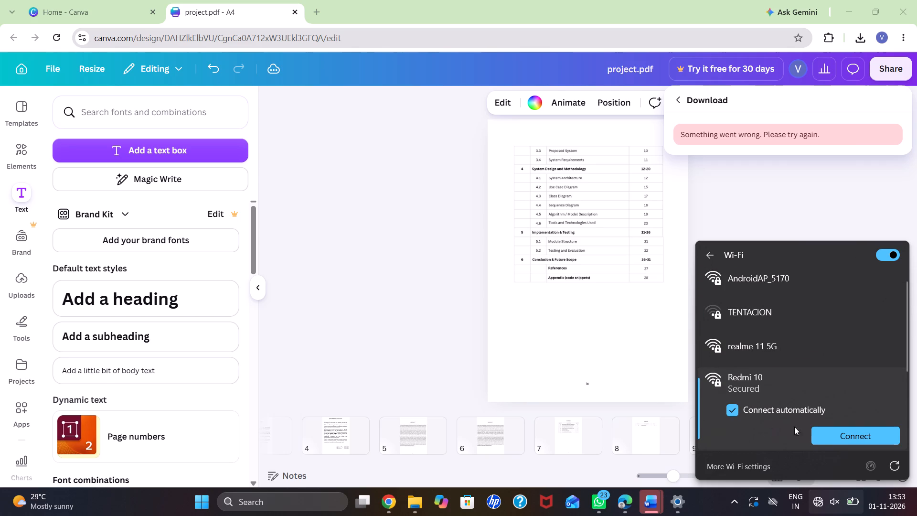
pyautogui.click(850, 437)
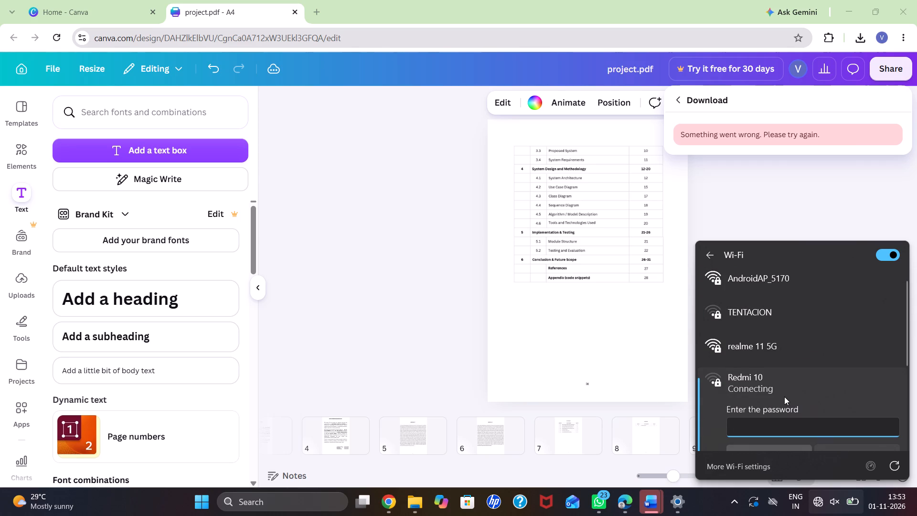
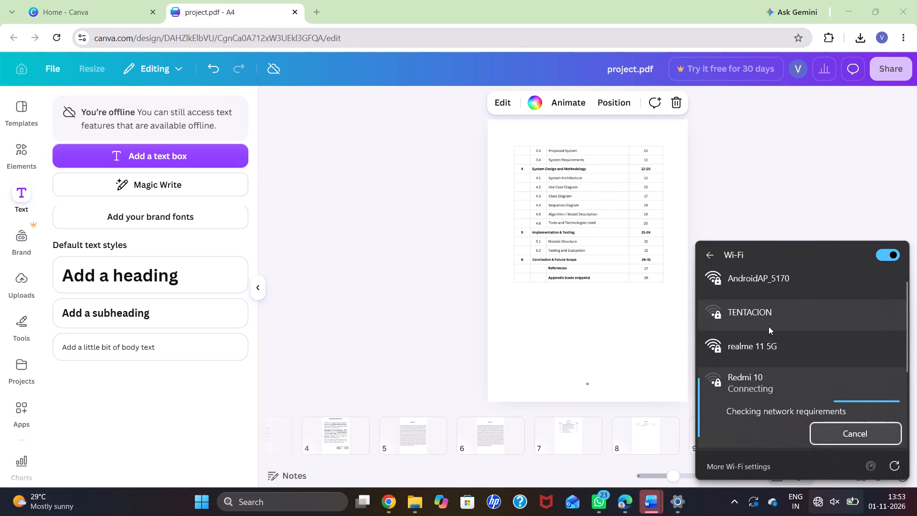
# Dismiss the Wi-Fi list and open the design's download settings for exporting all pages as a PDF.
pyautogui.click(776, 195)
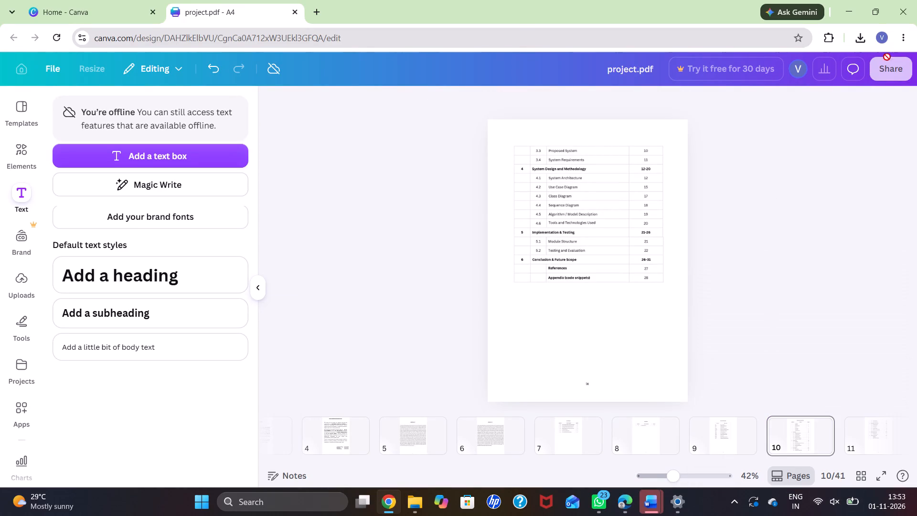
pyautogui.click(895, 72)
pyautogui.click(896, 69)
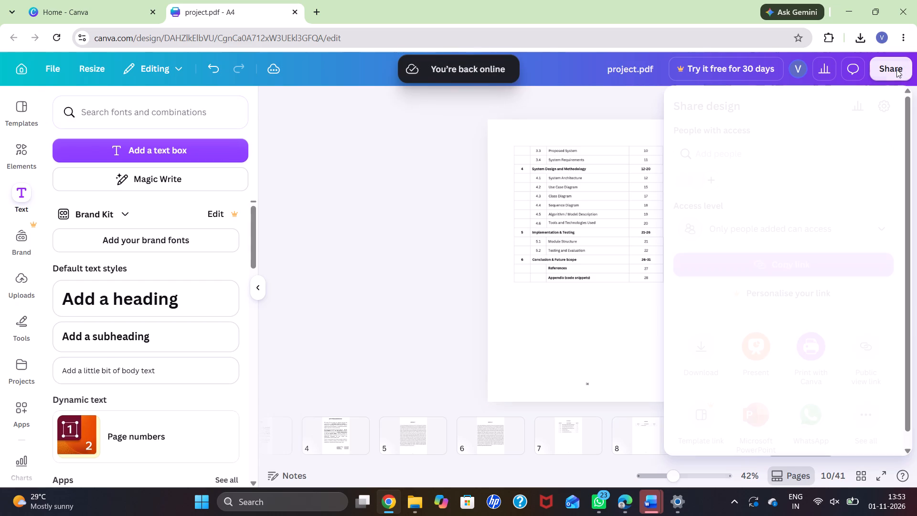
pyautogui.click(702, 344)
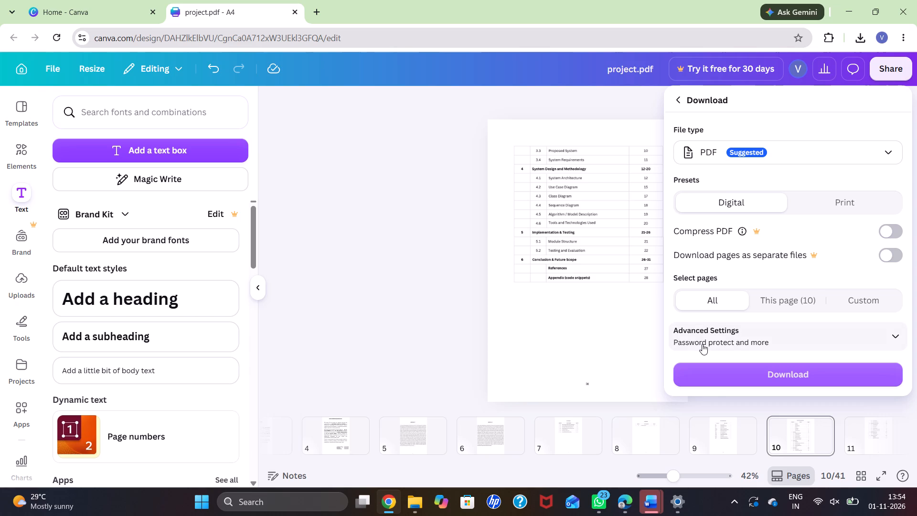
# Download all pages of the project report as a standard digital PDF.
pyautogui.click(717, 380)
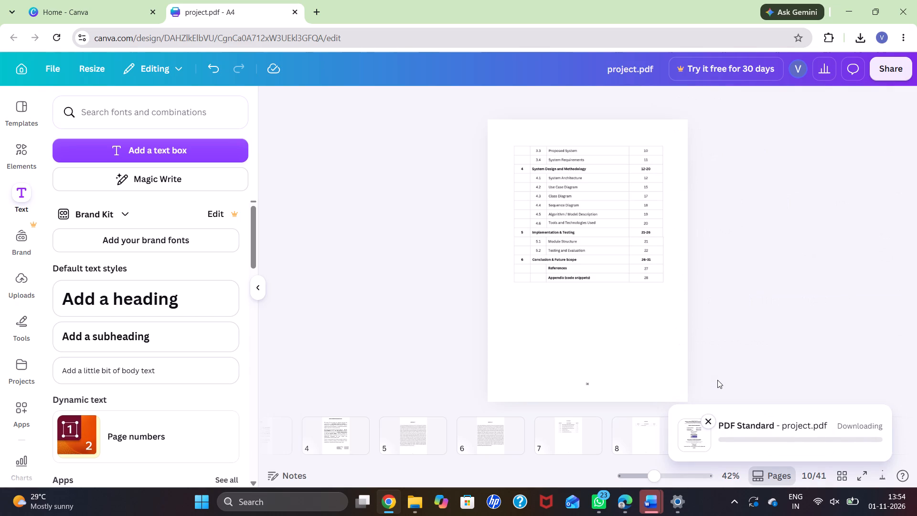
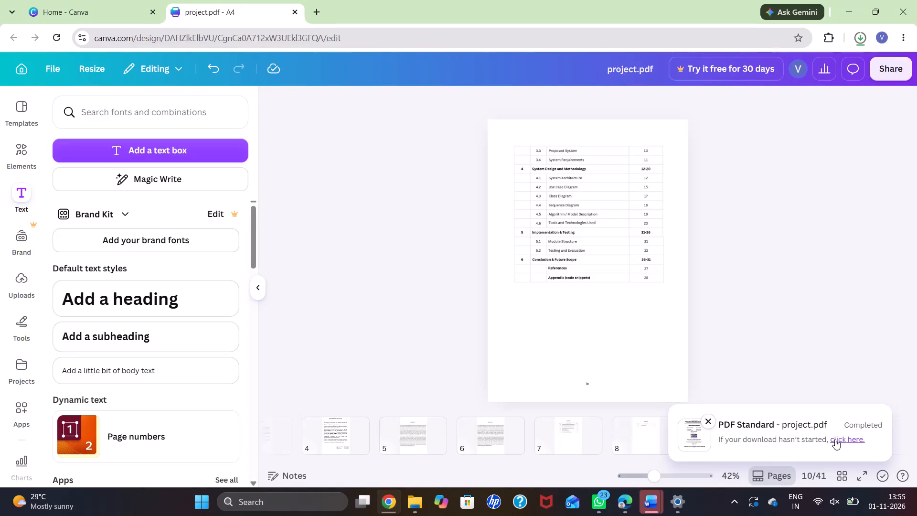
# Trigger the project report's PDF download again from the download notification.
pyautogui.click(840, 438)
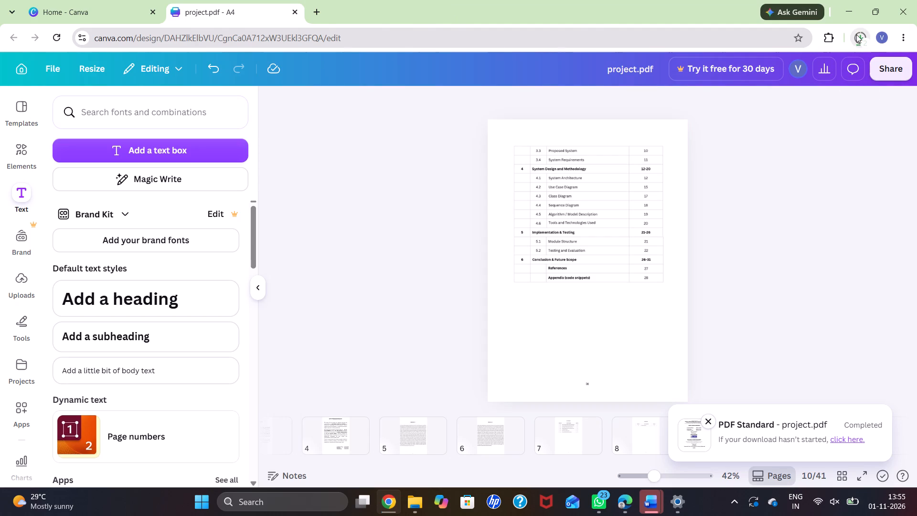
# Switch to File Explorer, open project.pdf from the Downloads folder to check it, and close both the document and the folder.
pyautogui.click(422, 495)
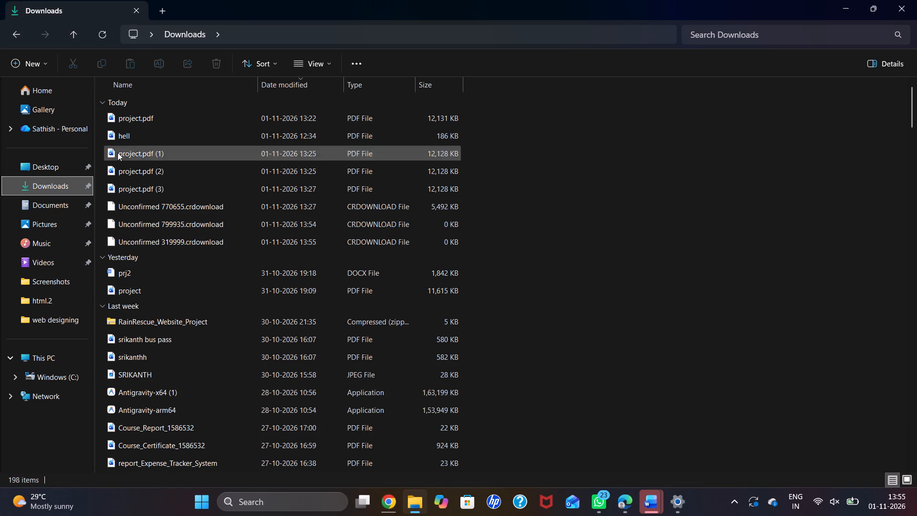
pyautogui.doubleClick(128, 120)
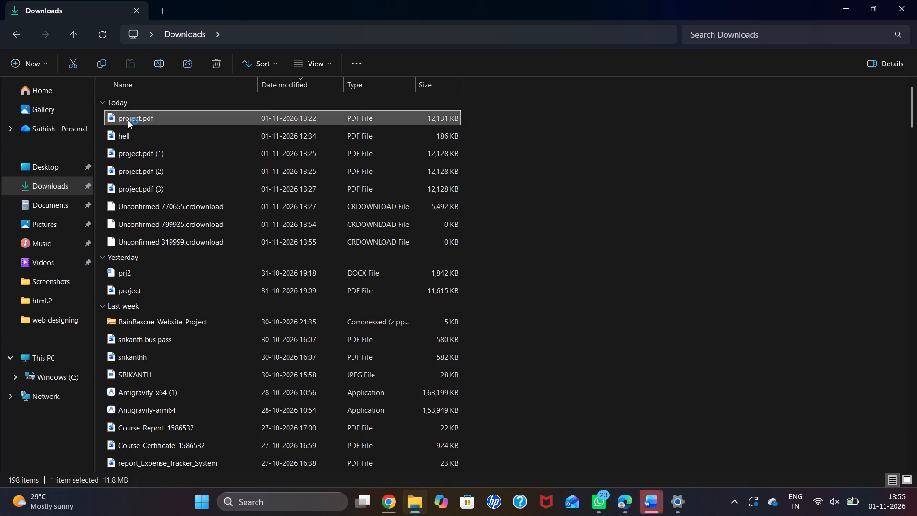
pyautogui.scroll(-1, 350, 279)
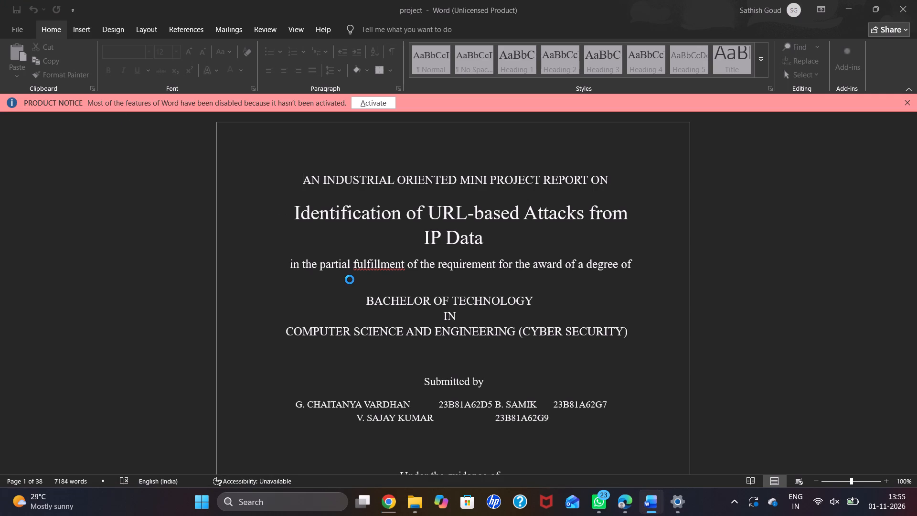
pyautogui.scroll(-1, 350, 279)
pyautogui.tripleClick(903, 14)
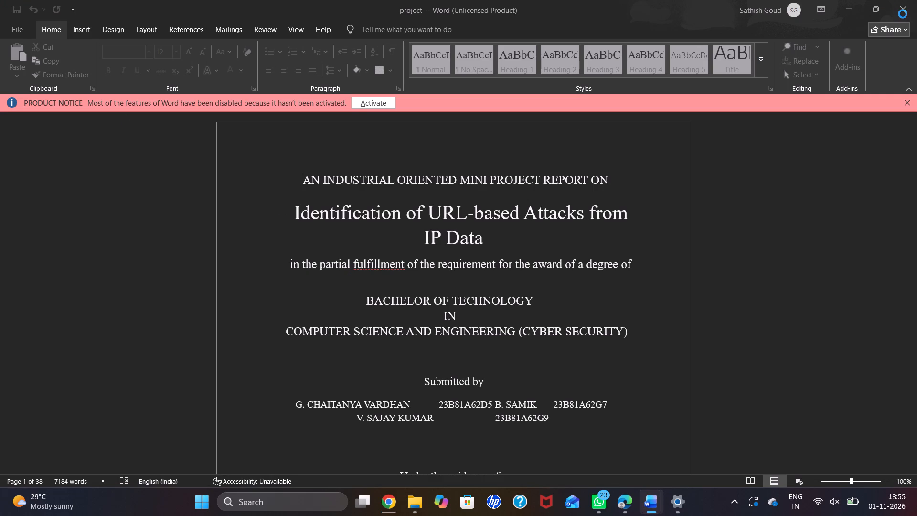
pyautogui.click(903, 14)
pyautogui.click(903, 14)
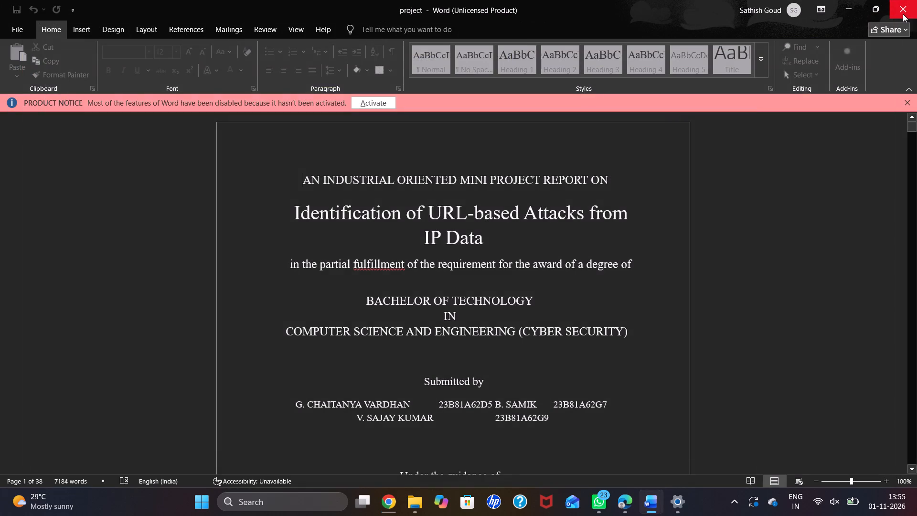
pyautogui.click(903, 14)
pyautogui.click(903, 14)
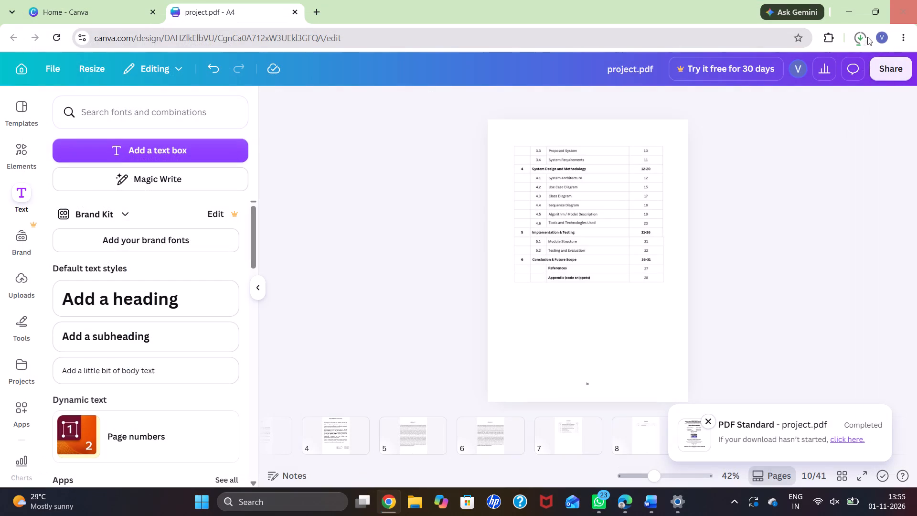
# Switch back to Chrome and check the project PDF downloads in the recent download history.
pyautogui.click(861, 48)
pyautogui.click(860, 42)
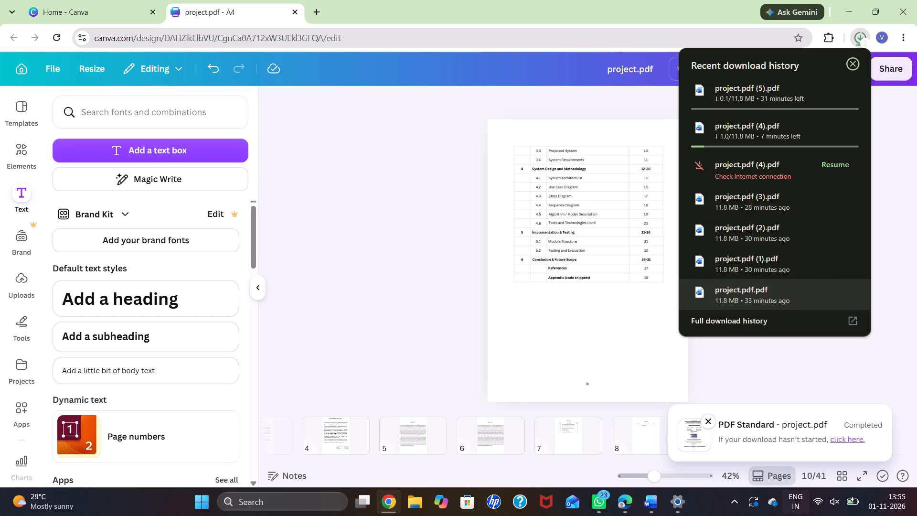
# Check the computer's network connection and the progress of the project PDF downloads.
pyautogui.click(816, 507)
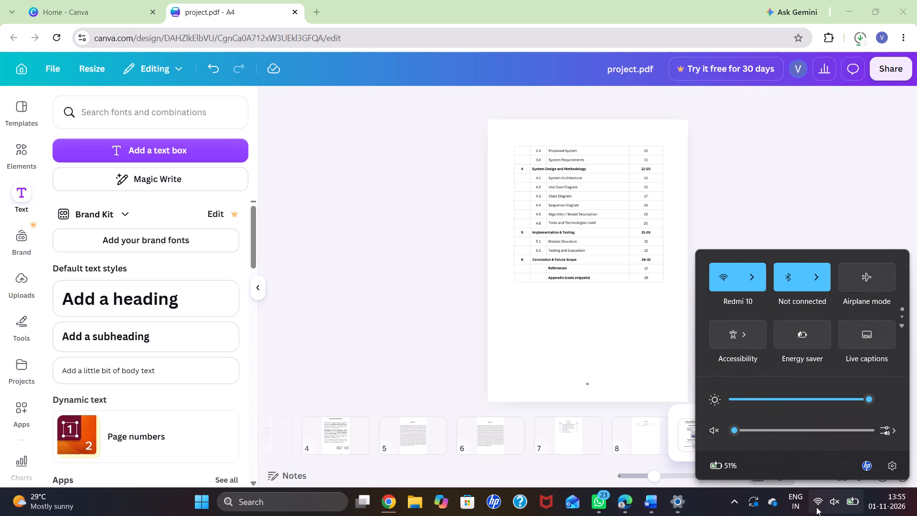
pyautogui.click(800, 158)
pyautogui.click(862, 40)
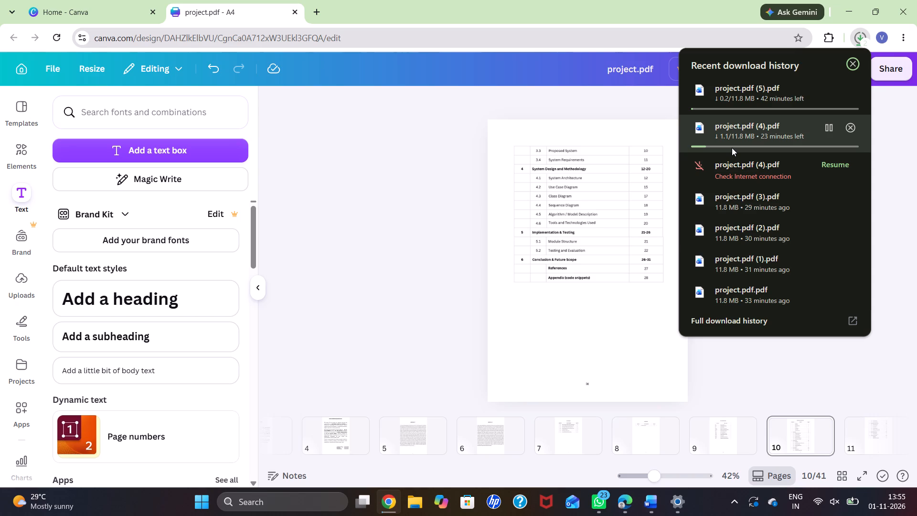
# Switch the computer's Wi-Fi connection to the AndroidAP_5170 network, keeping automatic connection enabled.
pyautogui.click(810, 505)
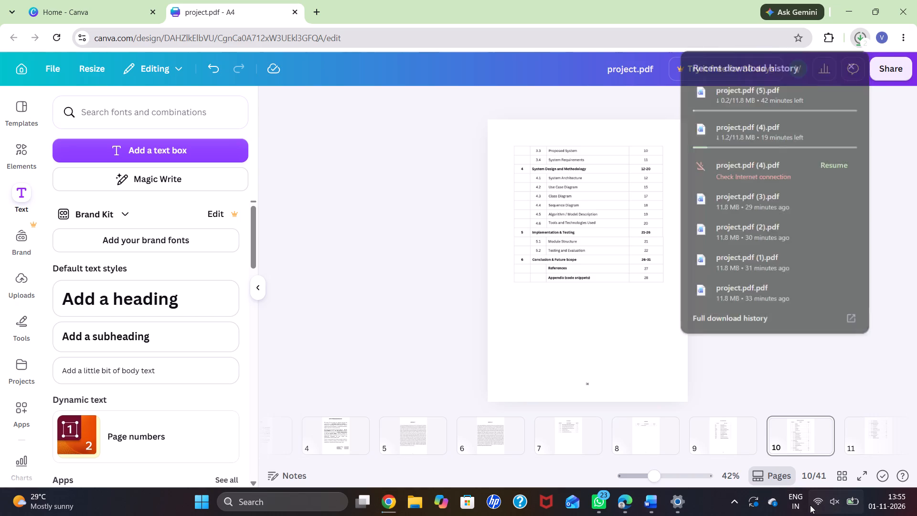
pyautogui.click(815, 504)
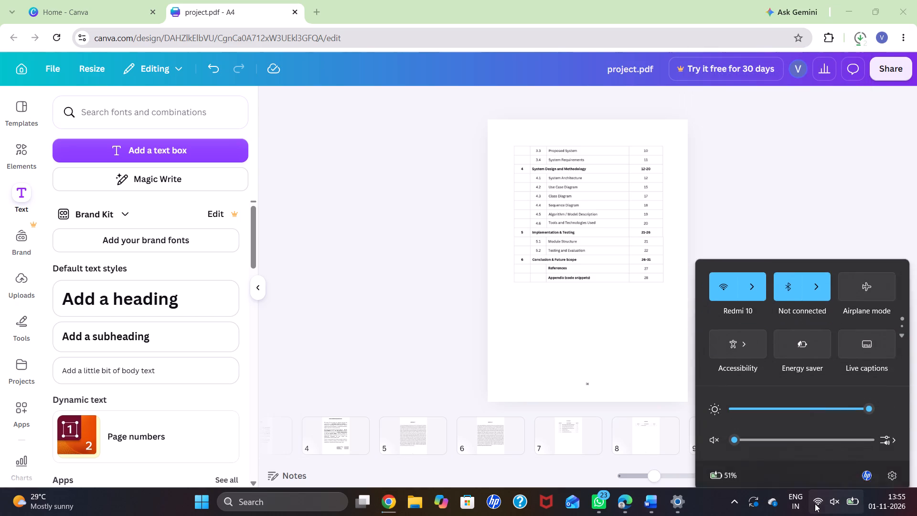
pyautogui.click(756, 283)
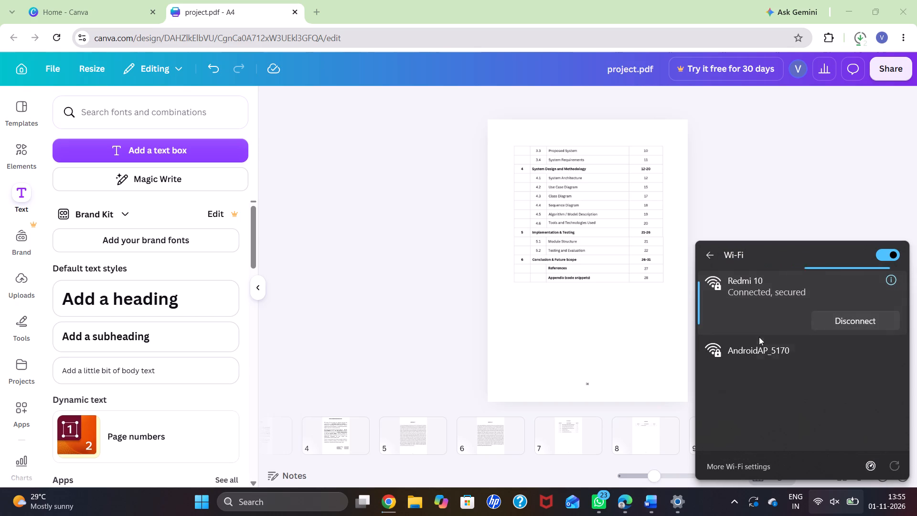
pyautogui.click(761, 347)
pyautogui.click(827, 368)
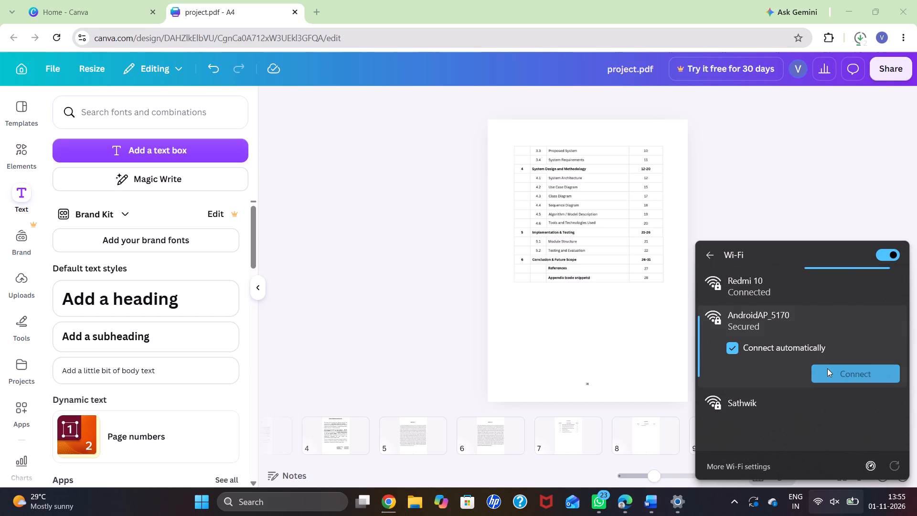
pyautogui.click(803, 210)
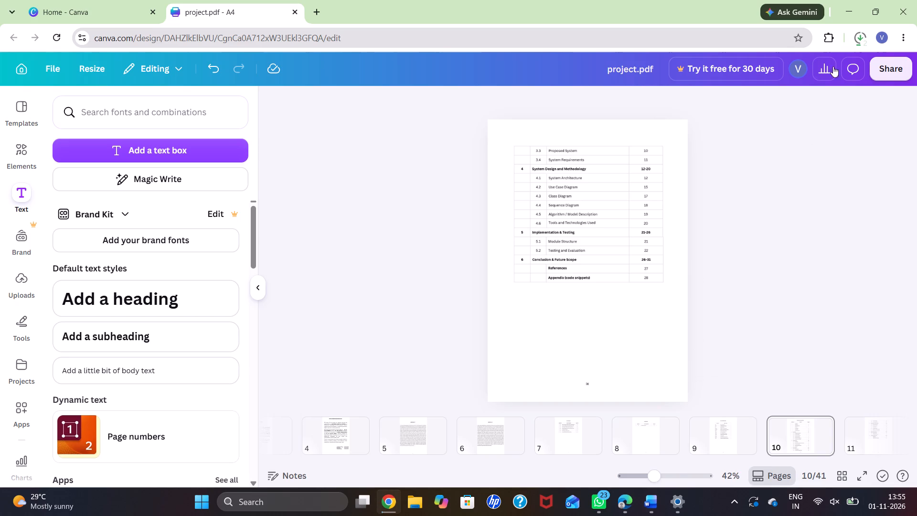
# Resume the more recent interrupted download of project.pdf (4).pdf from the recent download history.
pyautogui.click(855, 38)
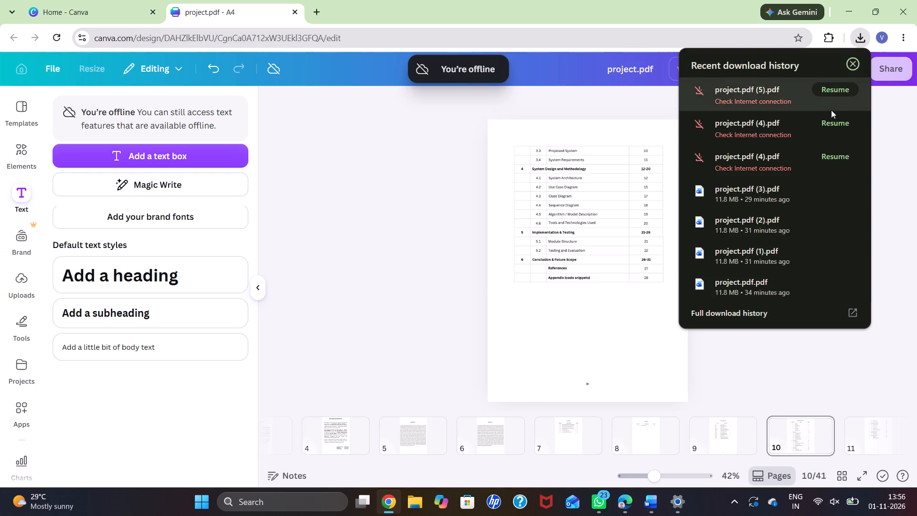
pyautogui.click(834, 127)
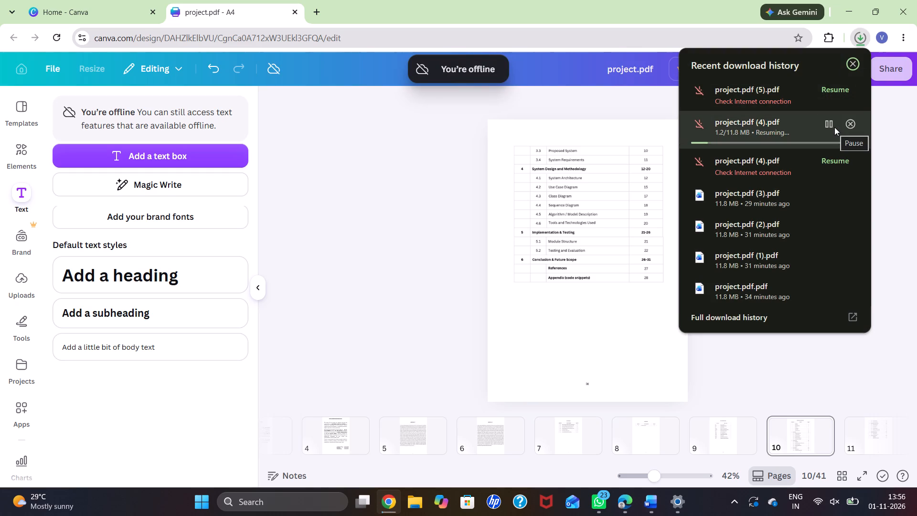
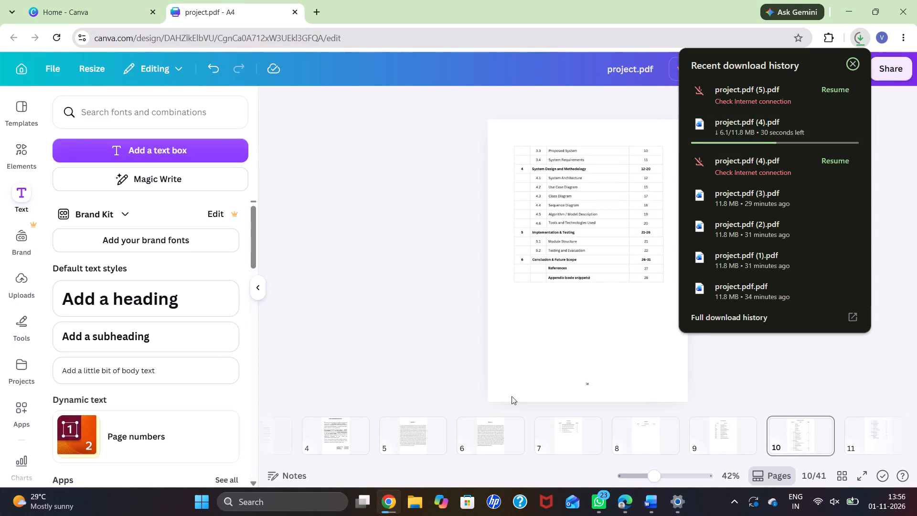
# Close the download history and go to page 5, the Abstract page, of the project report.
pyautogui.click(435, 440)
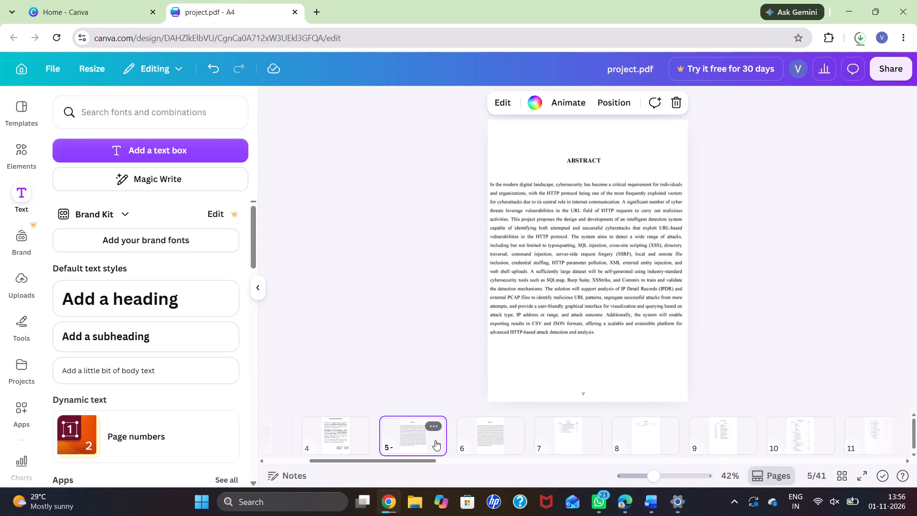
# Go to page 4, the Acknowledgements page, of the project report.
pyautogui.click(343, 436)
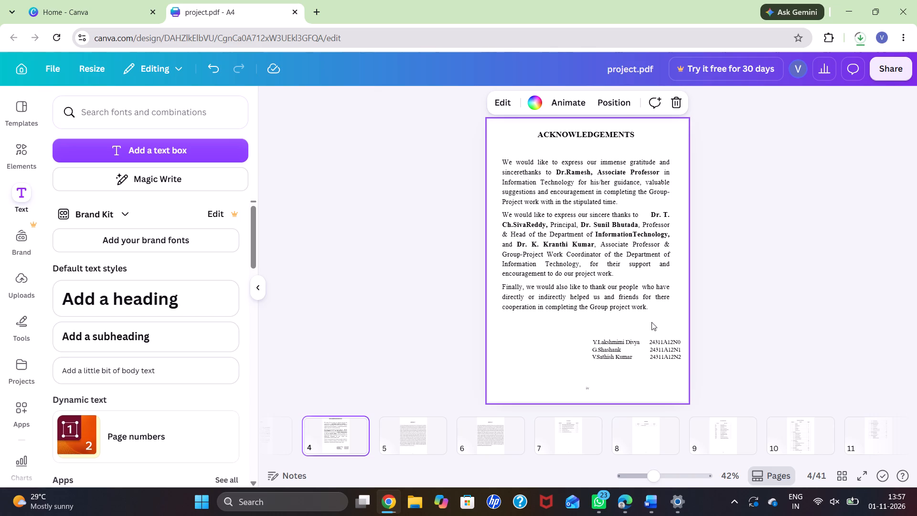
# Check the progress of the project PDF download in the recent download history.
pyautogui.click(853, 27)
pyautogui.click(863, 35)
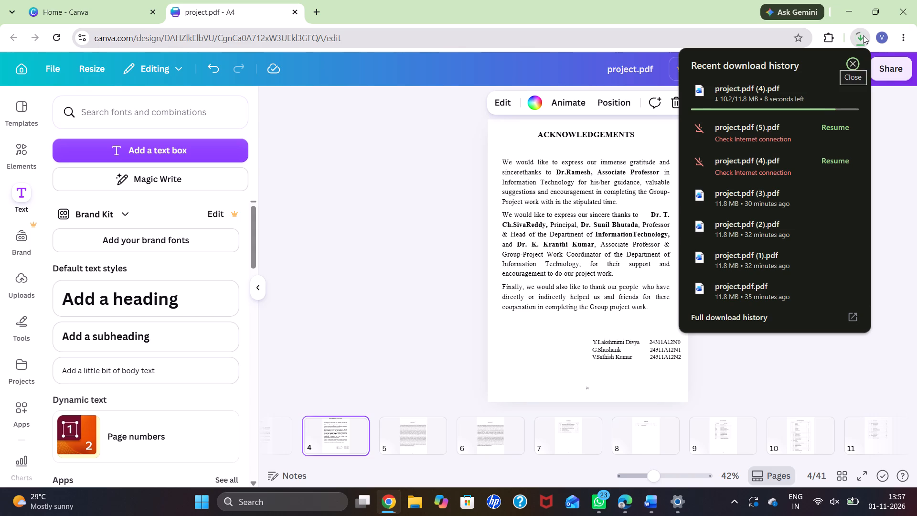
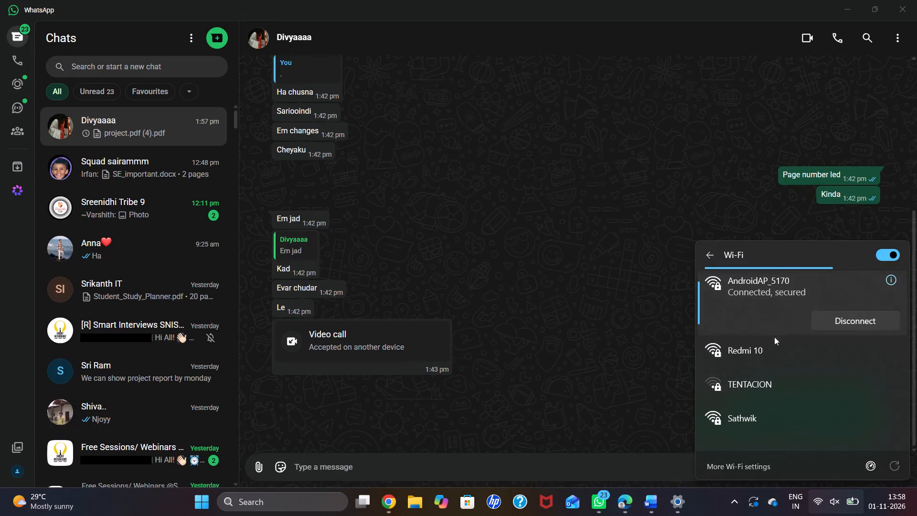
# Connect the computer to the Redmi 10 Wi-Fi network.
pyautogui.click(757, 357)
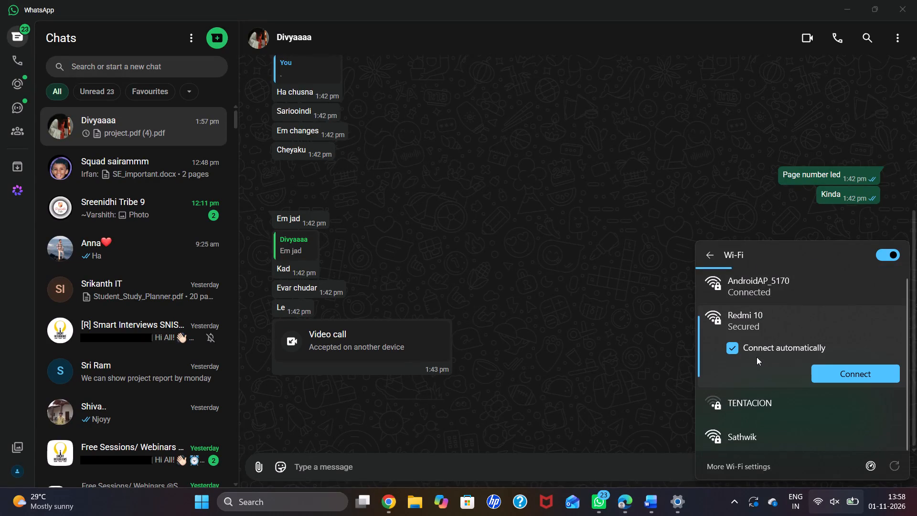
pyautogui.click(832, 372)
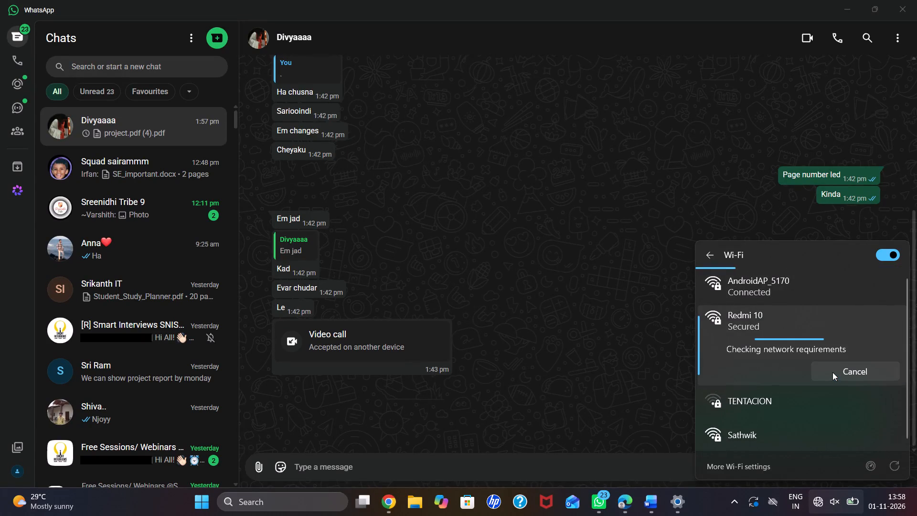
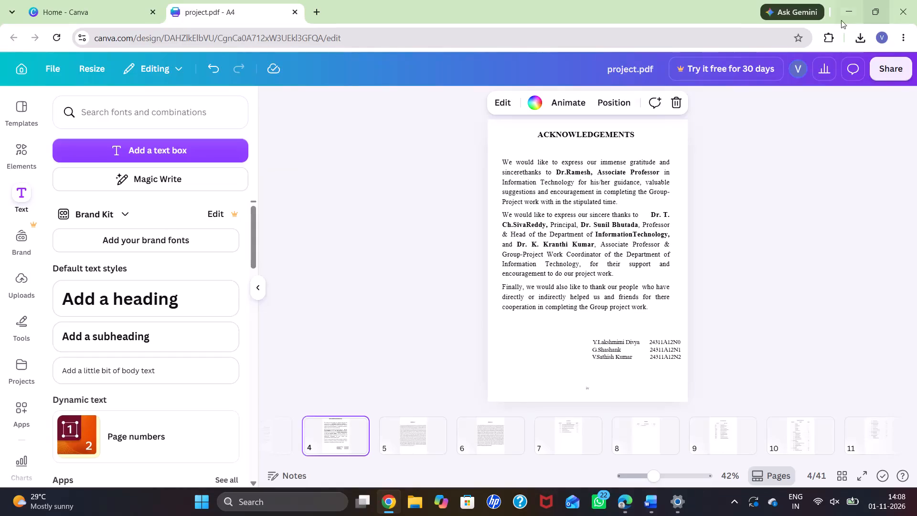
# Minimise the Canva browser window and close the open Word, Settings and Microsoft Edge windows.
pyautogui.click(844, 12)
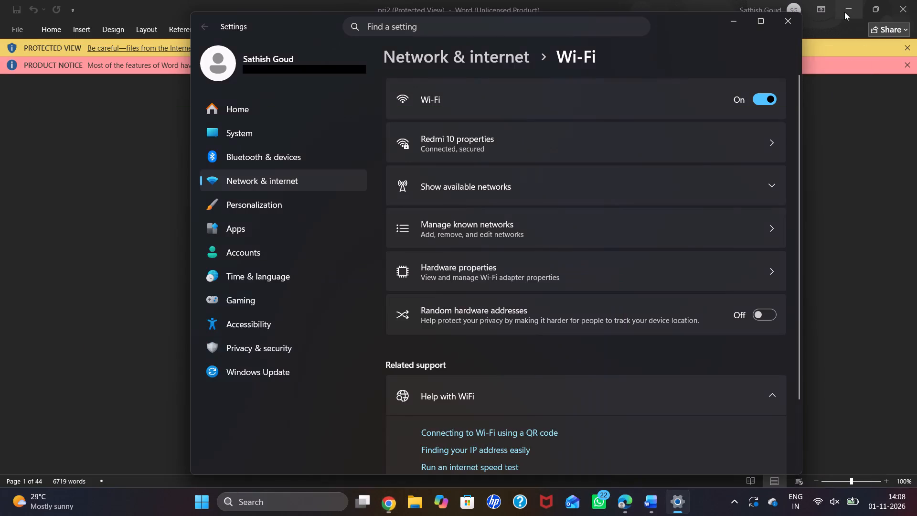
pyautogui.tripleClick(916, 0)
pyautogui.click(916, 0)
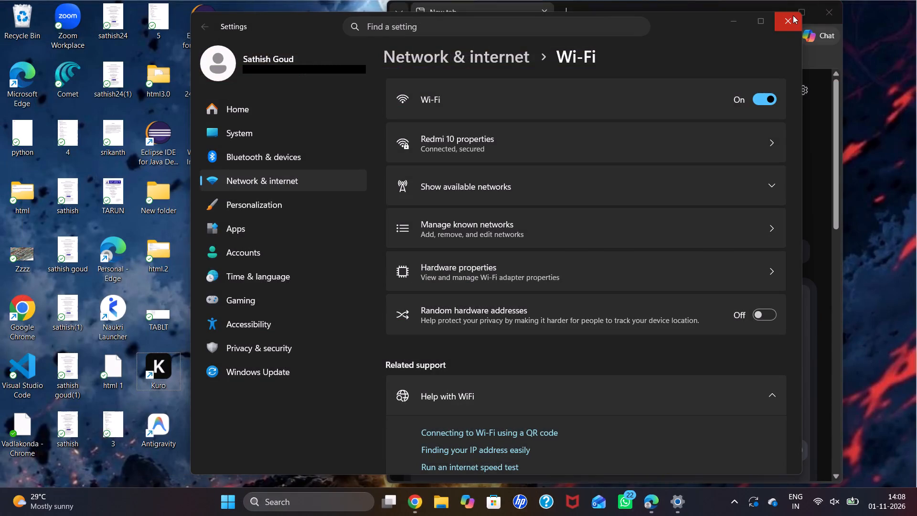
pyautogui.doubleClick(793, 15)
pyautogui.click(912, 0)
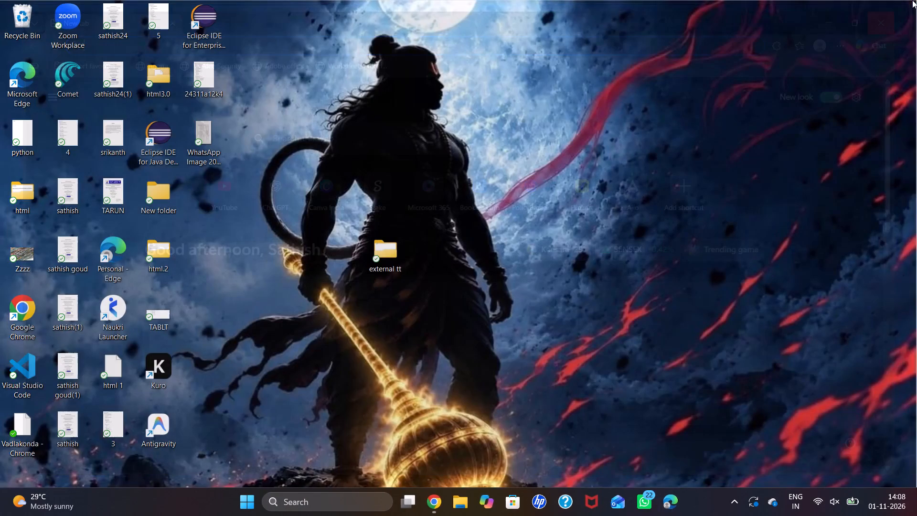
# Launch the Kuro application from the desktop.
pyautogui.click(157, 378)
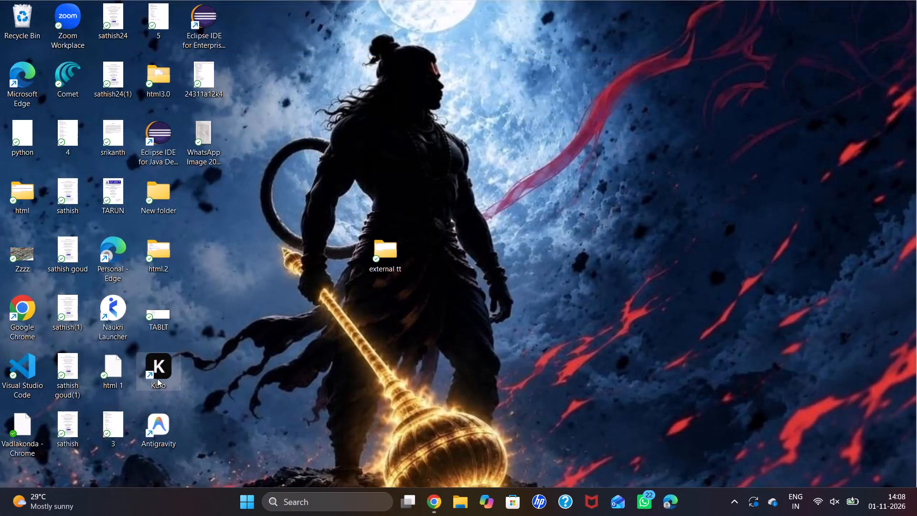
pyautogui.click(159, 375)
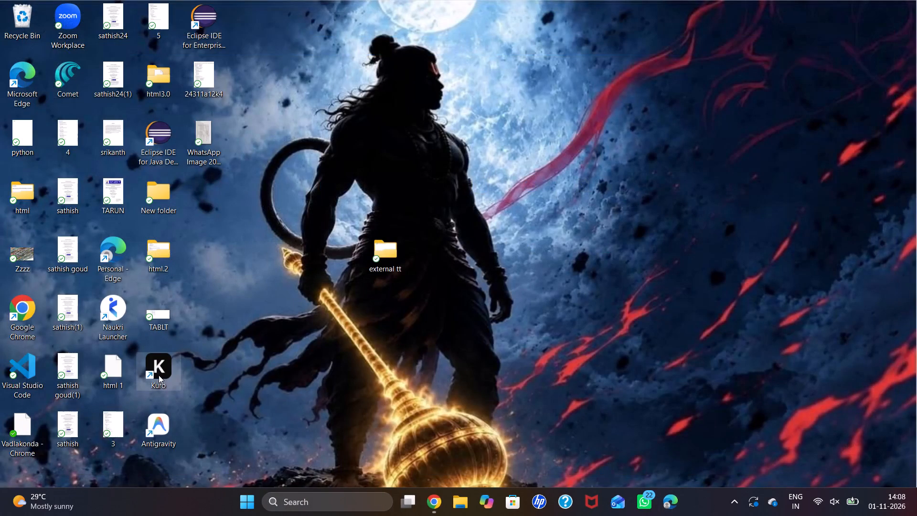
pyautogui.click(159, 375)
pyautogui.tripleClick(159, 375)
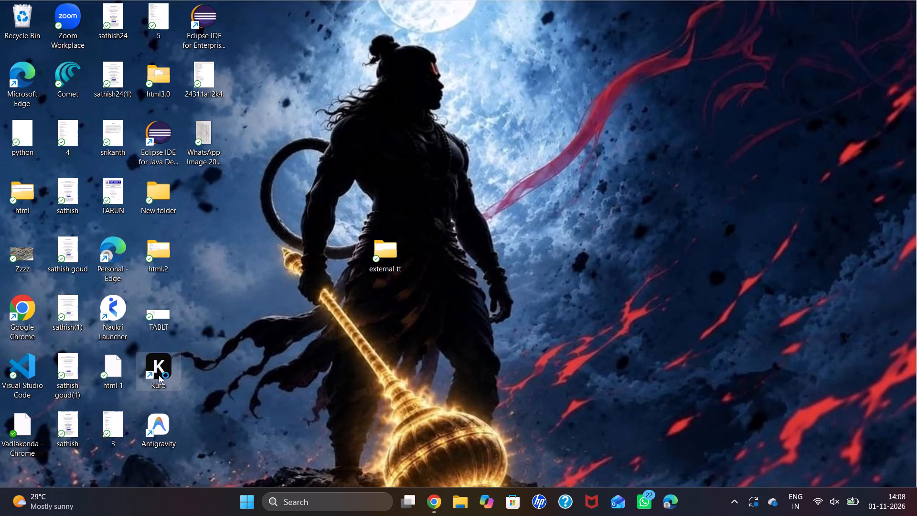